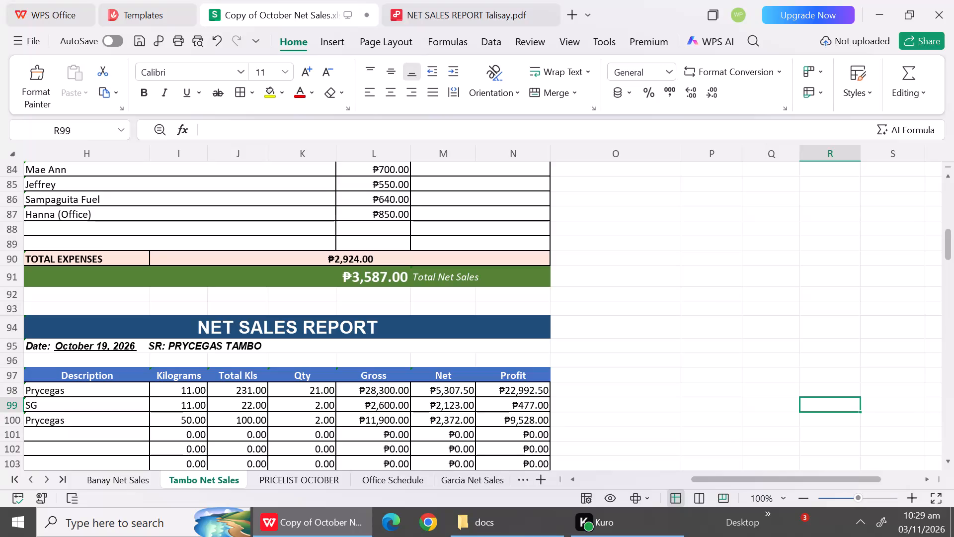
Check the Prycegas prices in PRICELIST OCTOBER and set the October 19 Tambo report's 11 kg Prycegas Net to 24150.
{"action": "left_click", "coordinate": [952, 461]}
{"action": "triple_click", "coordinate": [952, 461]}
{"action": "left_click", "coordinate": [952, 461]}
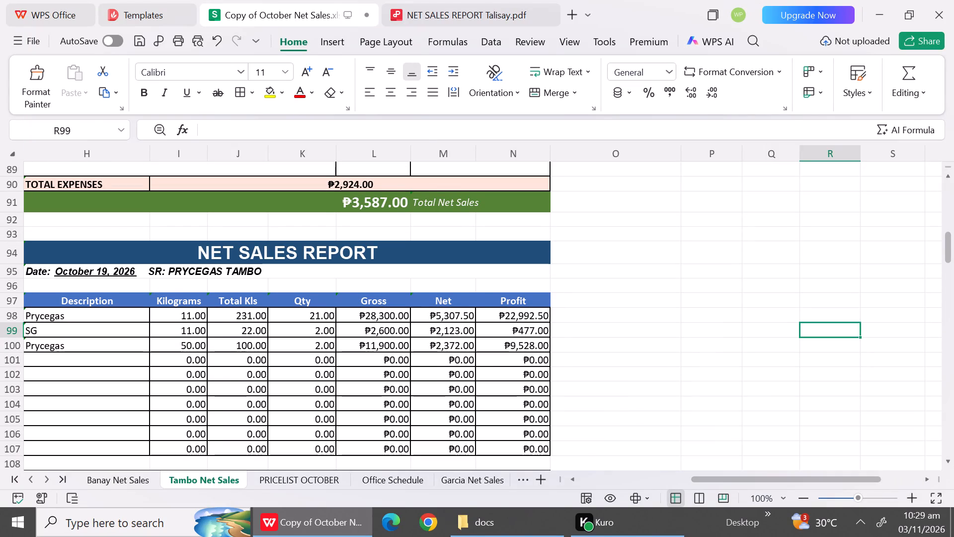
{"action": "left_click", "coordinate": [455, 316]}
{"action": "left_click", "coordinate": [296, 481]}
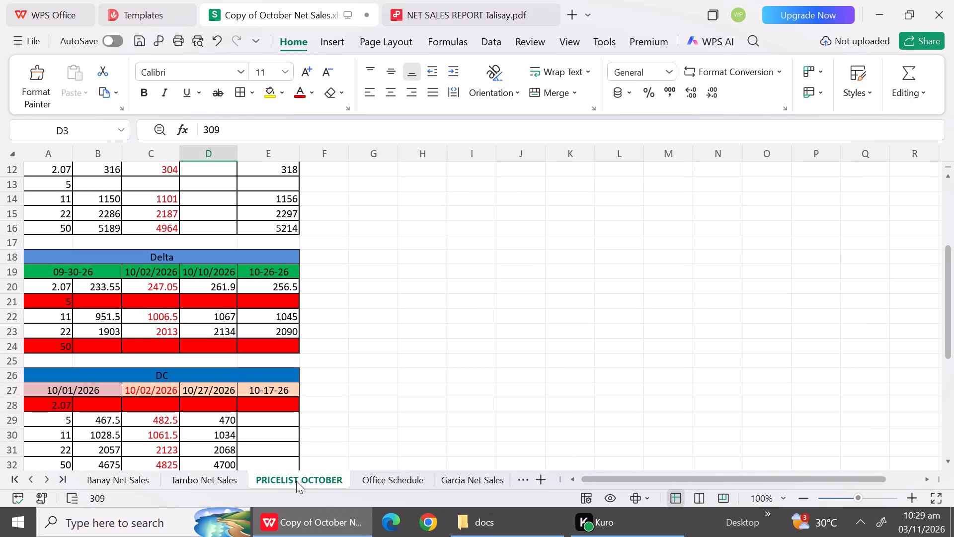
{"action": "left_click", "coordinate": [949, 212]}
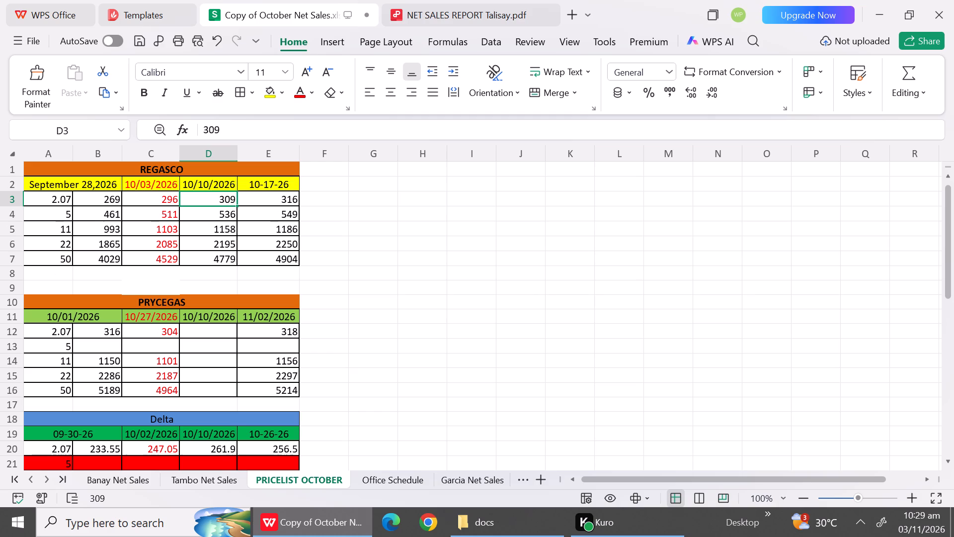
{"action": "left_click", "coordinate": [215, 476]}
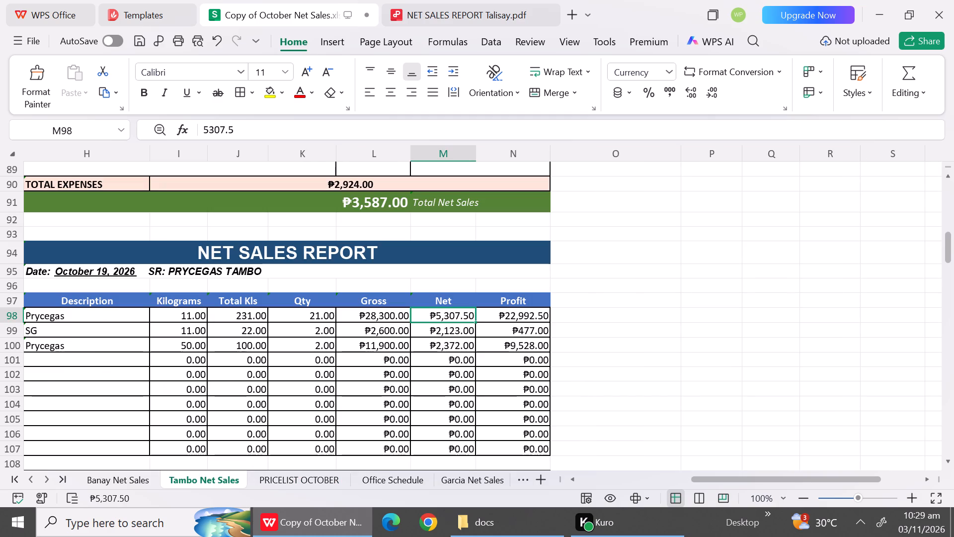
{"action": "type", "text": "24"}
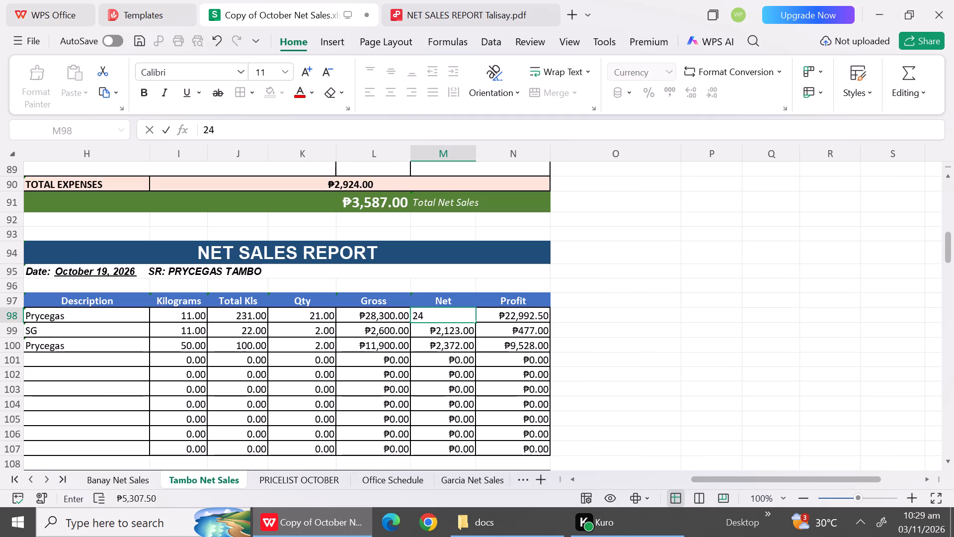
{"action": "type", "text": "150"}
{"action": "left_click", "coordinate": [414, 397]}
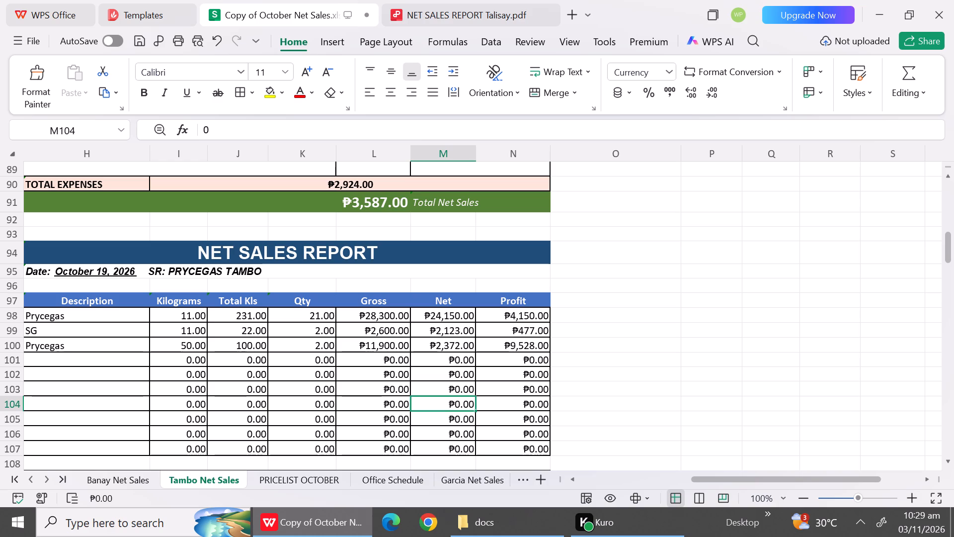
Check the price list again and set the Net of the 50 kg Prycegas row to 10378.
{"action": "left_click", "coordinate": [443, 350]}
{"action": "left_click", "coordinate": [301, 478]}
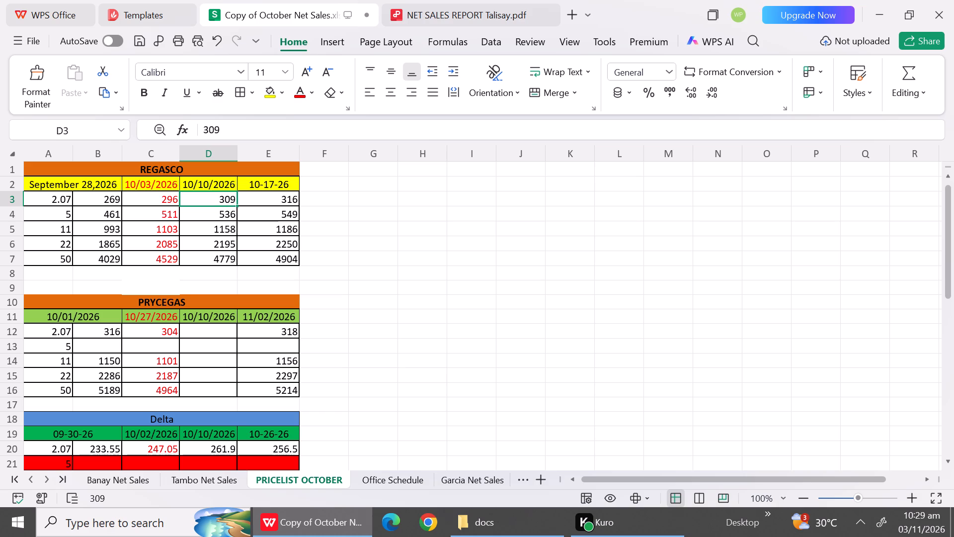
{"action": "left_click", "coordinate": [184, 477]}
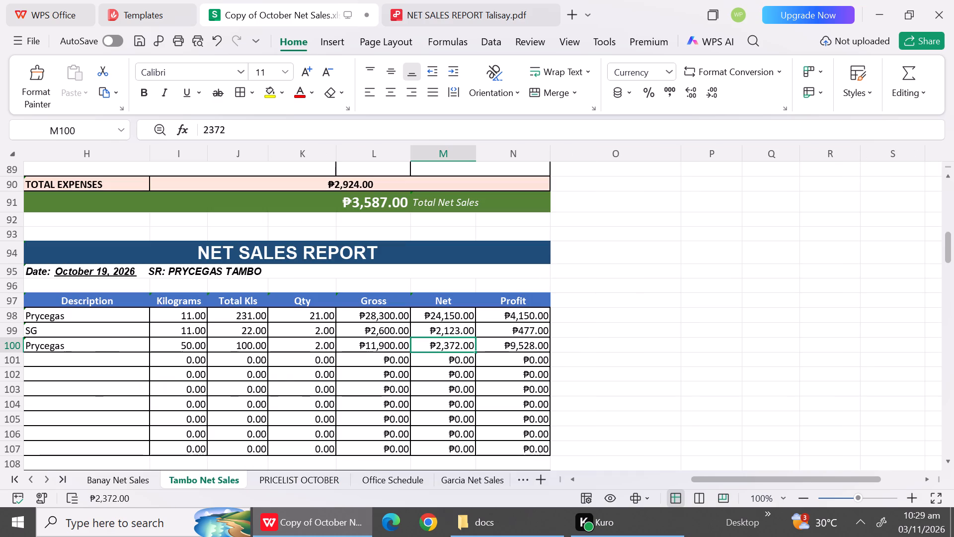
{"action": "key", "text": "2"}
{"action": "key", "text": "BackSpace"}
{"action": "key", "text": "1"}
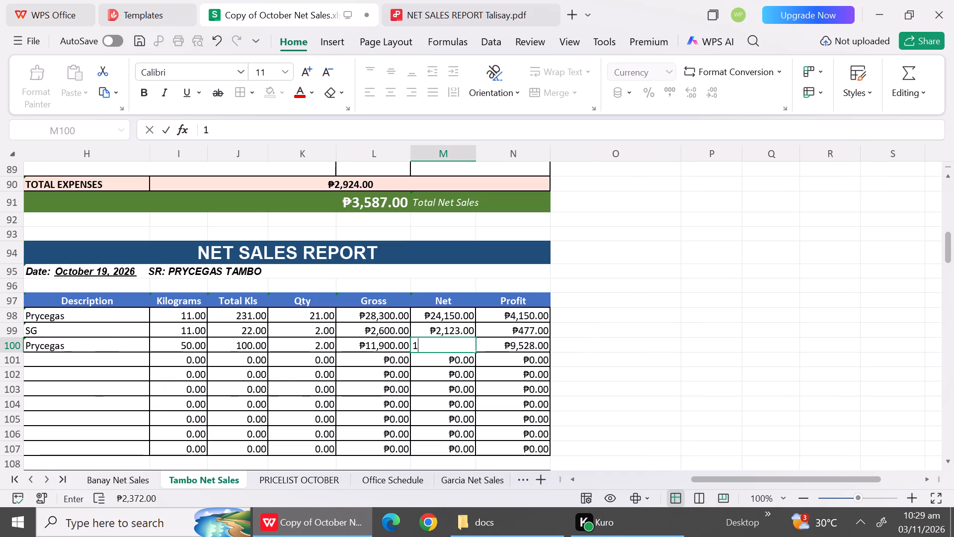
{"action": "key", "text": "0"}
{"action": "type", "text": "378"}
{"action": "left_click", "coordinate": [440, 380]}
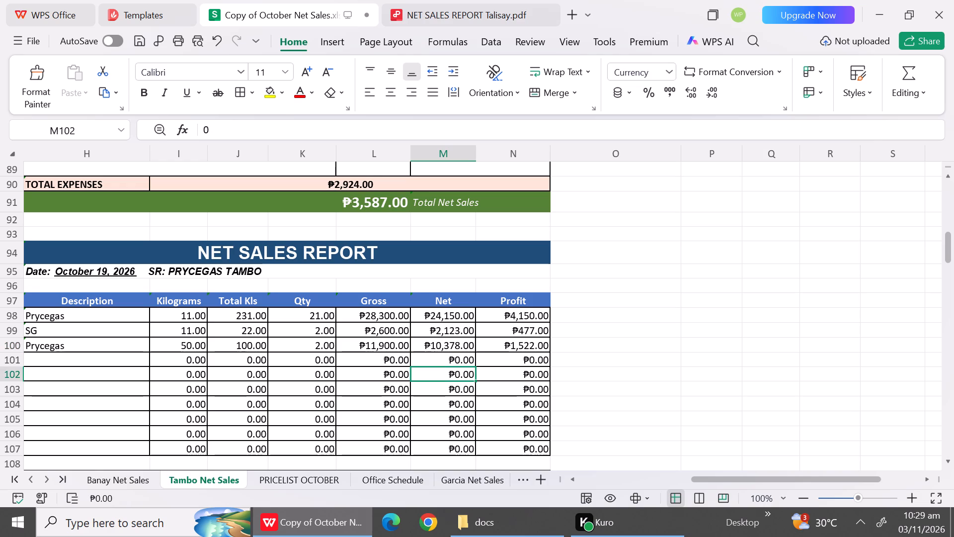
Add a Prycegas entry in the first empty row of the October 19 report with 2.7 kilograms, quantity 1 and gross 416.
{"action": "triple_click", "coordinate": [949, 464]}
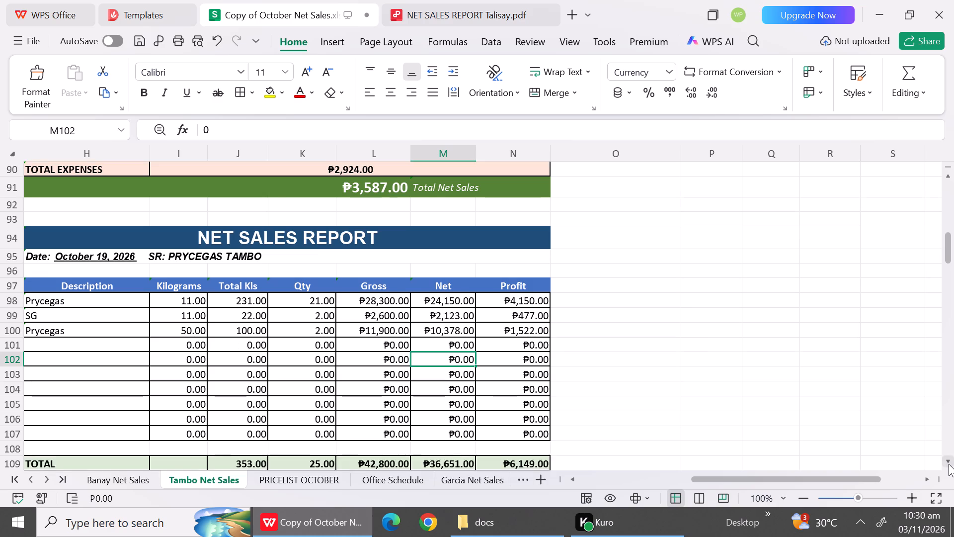
{"action": "left_click", "coordinate": [949, 464]}
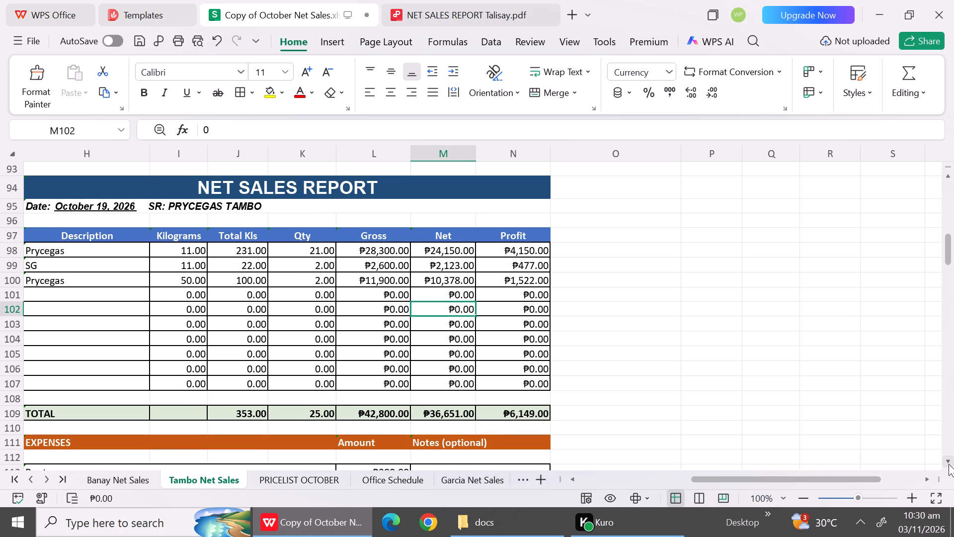
{"action": "left_click", "coordinate": [77, 301]}
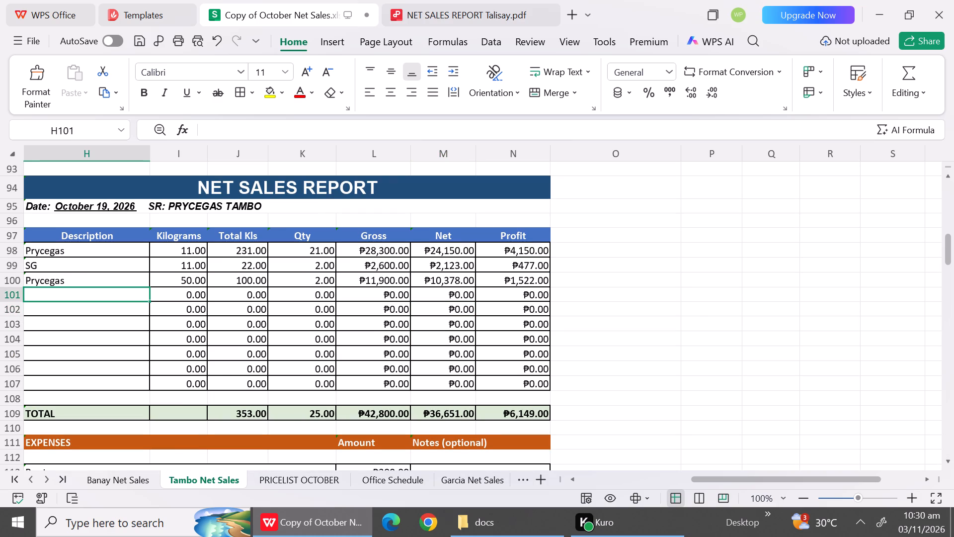
{"action": "key", "text": "shift+p"}
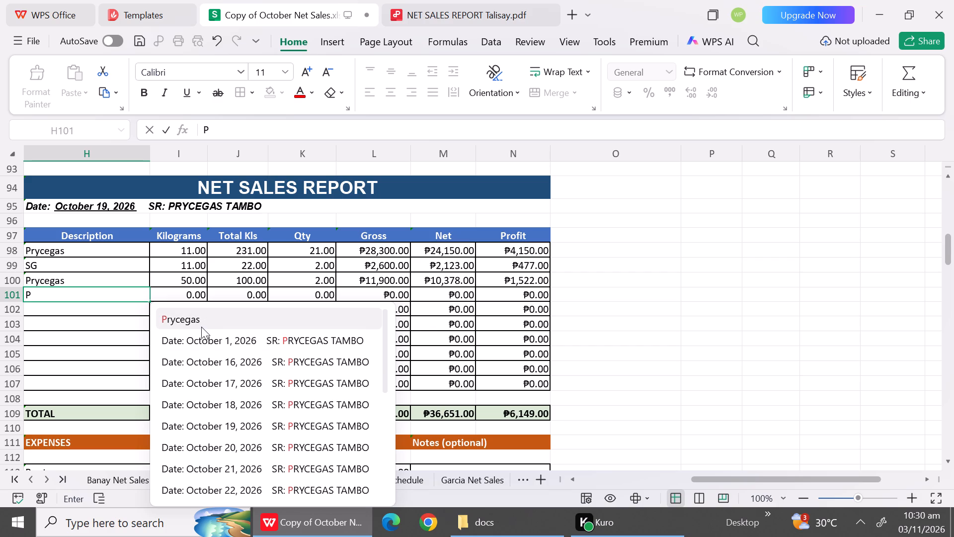
{"action": "left_click", "coordinate": [200, 323]}
{"action": "left_click", "coordinate": [193, 297]}
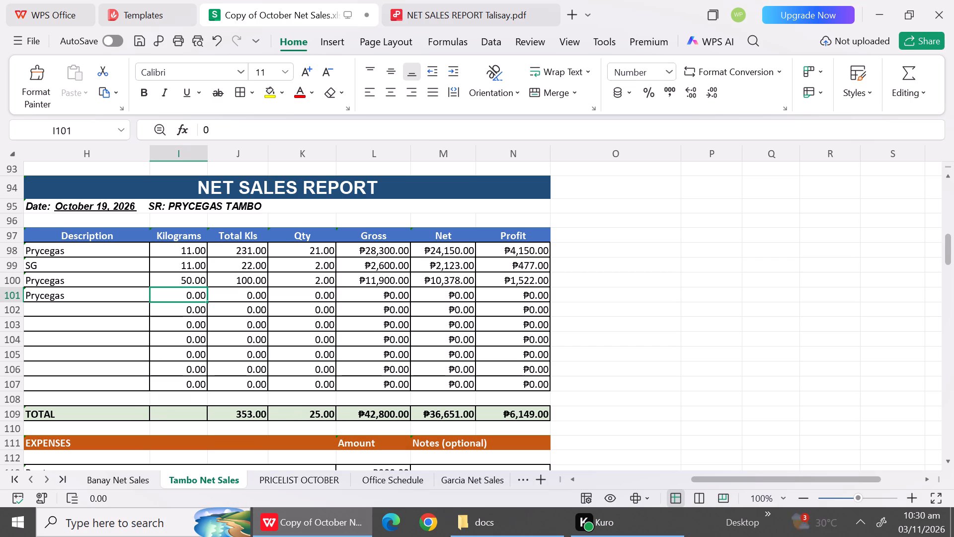
{"action": "type", "text": "2.7"}
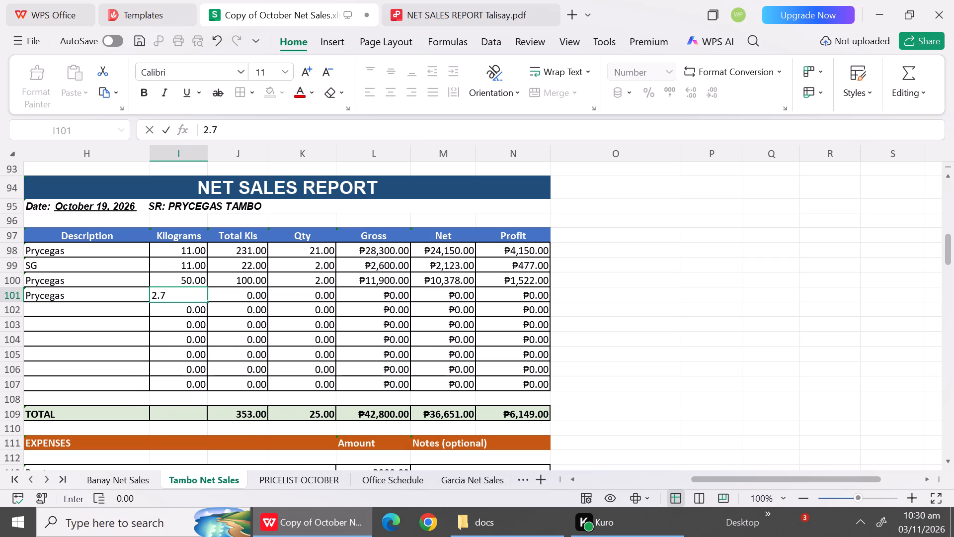
{"action": "left_click", "coordinate": [316, 299]}
{"action": "key", "text": "1"}
{"action": "left_click", "coordinate": [384, 300]}
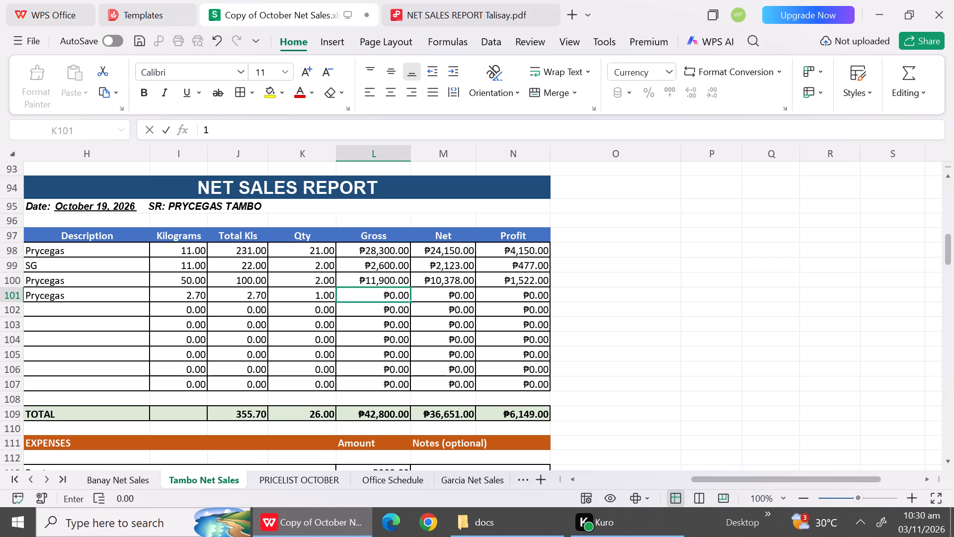
{"action": "type", "text": "416"}
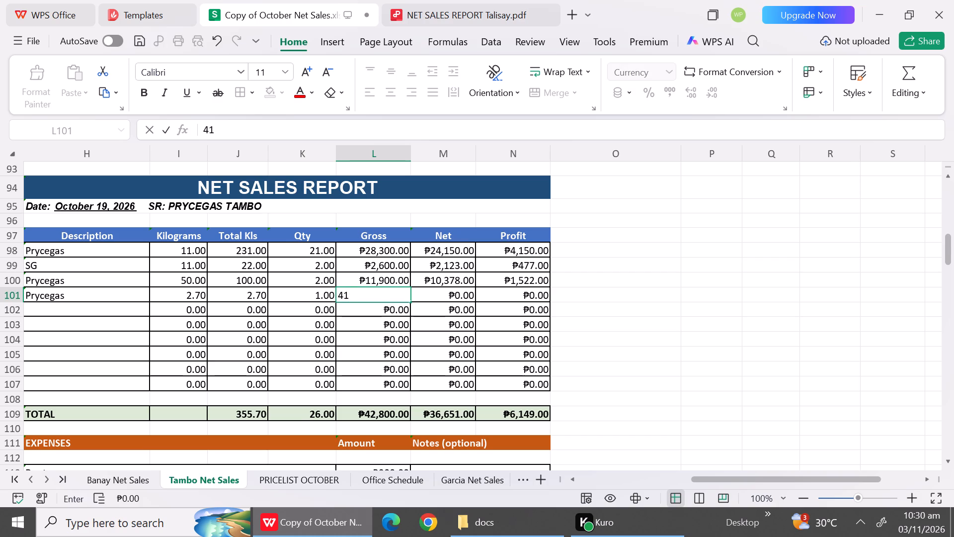
Consult the Prycegas price list and enter 316 as the Net of the 2.7 kg Prycegas row.
{"action": "left_click", "coordinate": [271, 472]}
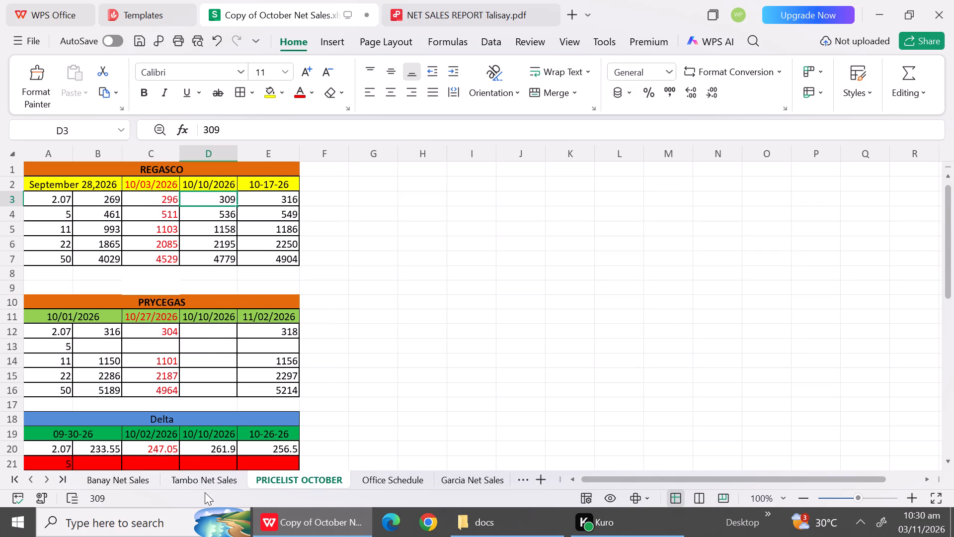
{"action": "left_click", "coordinate": [199, 479]}
{"action": "left_click", "coordinate": [465, 299]}
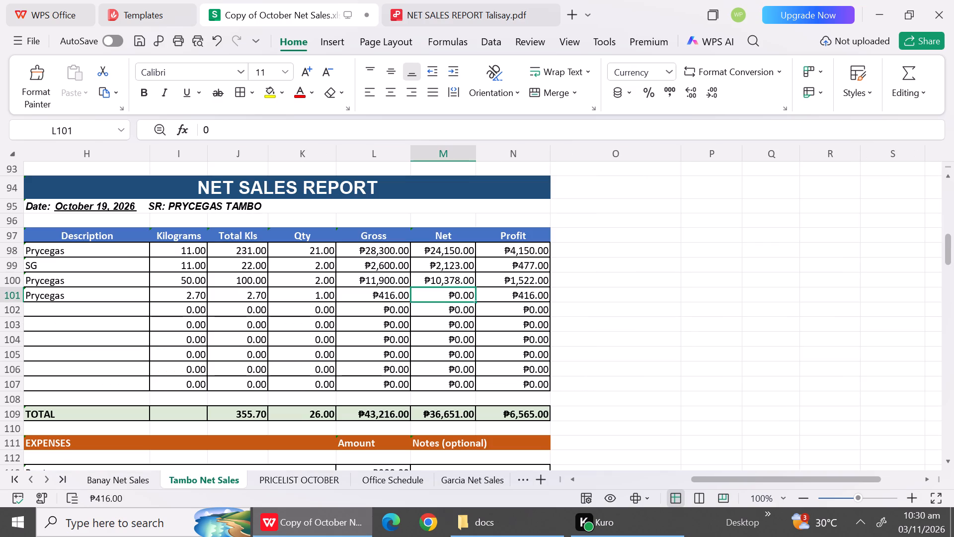
{"action": "type", "text": "316"}
{"action": "left_click", "coordinate": [428, 344]}
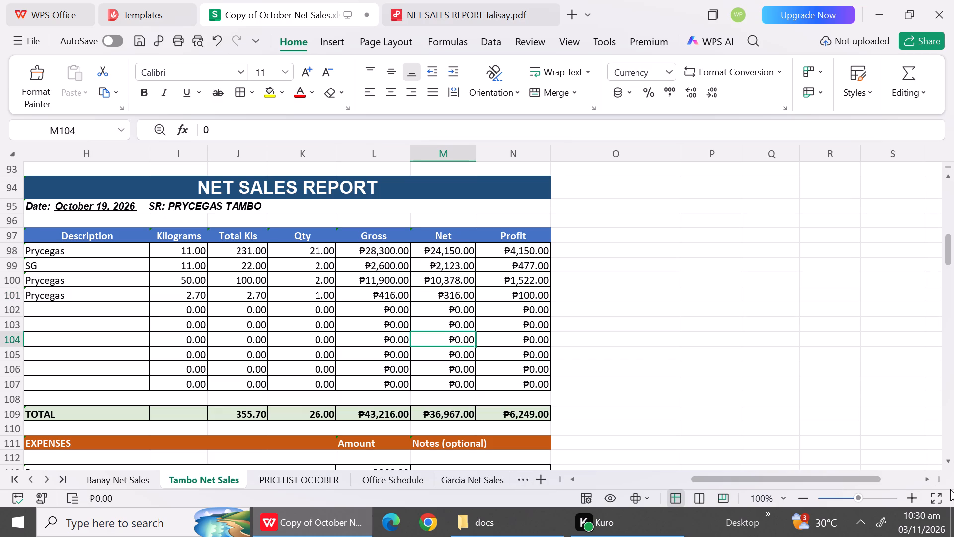
In the October 19 expenses, set the Rent amount to 167 and the Utilities amount to 17.
{"action": "triple_click", "coordinate": [944, 464]}
{"action": "triple_click", "coordinate": [944, 464]}
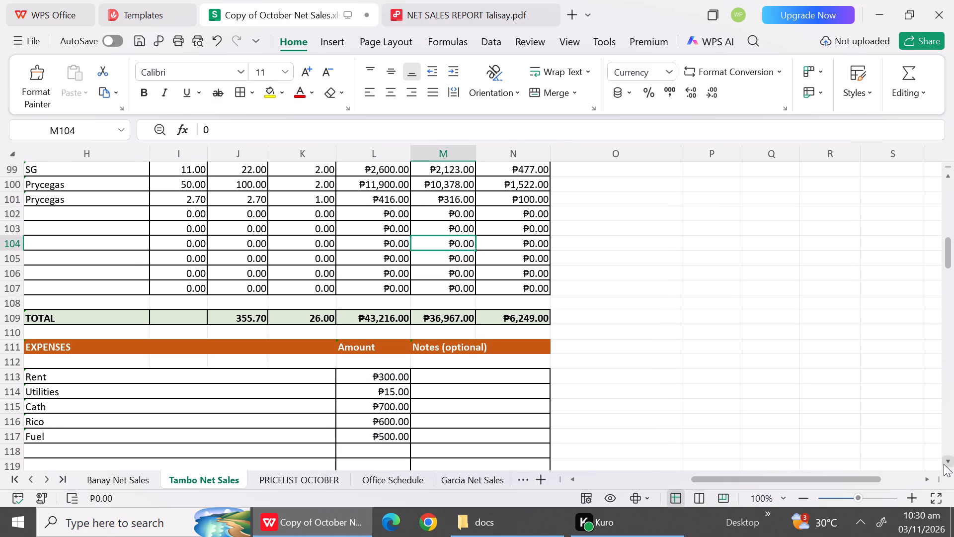
{"action": "left_click", "coordinate": [944, 464]}
{"action": "left_click", "coordinate": [405, 365]}
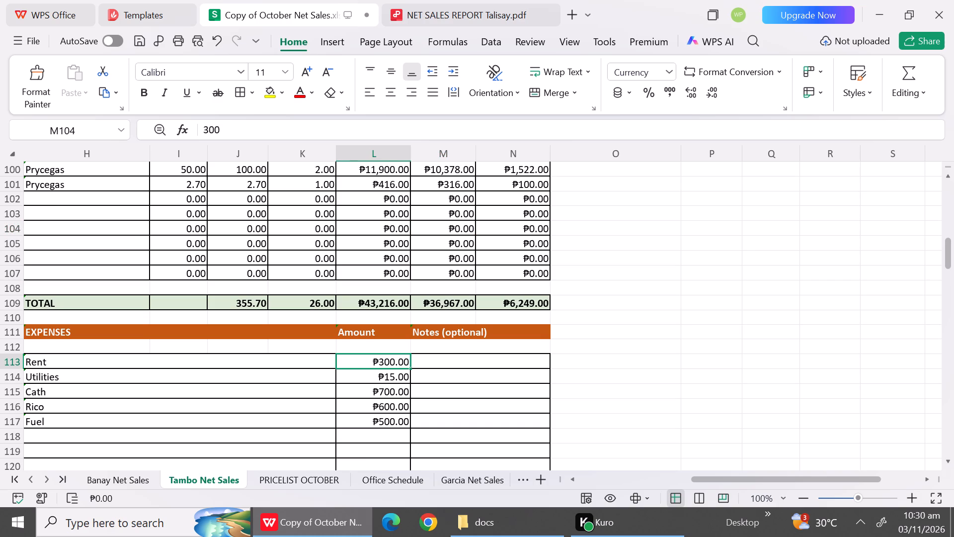
{"action": "type", "text": "167"}
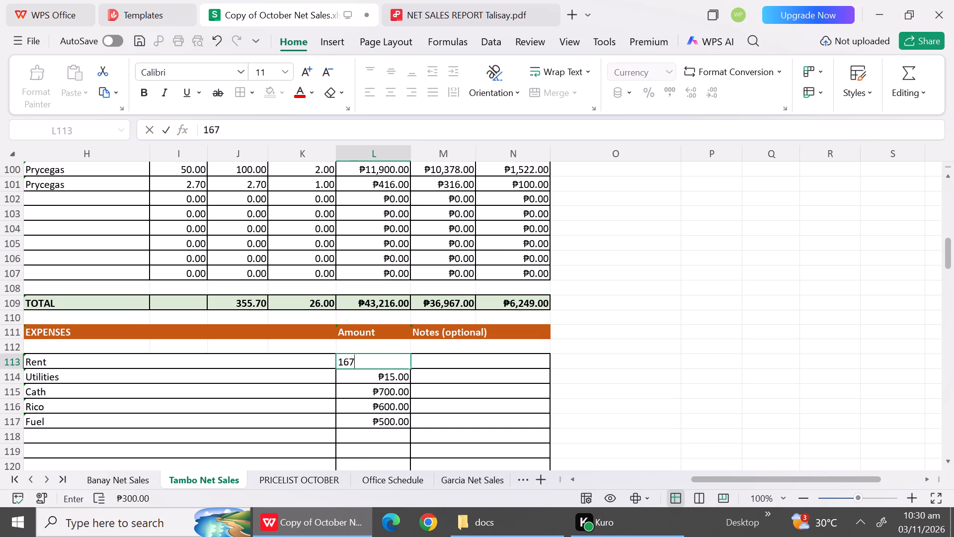
{"action": "left_click", "coordinate": [405, 376]}
{"action": "type", "text": "17"}
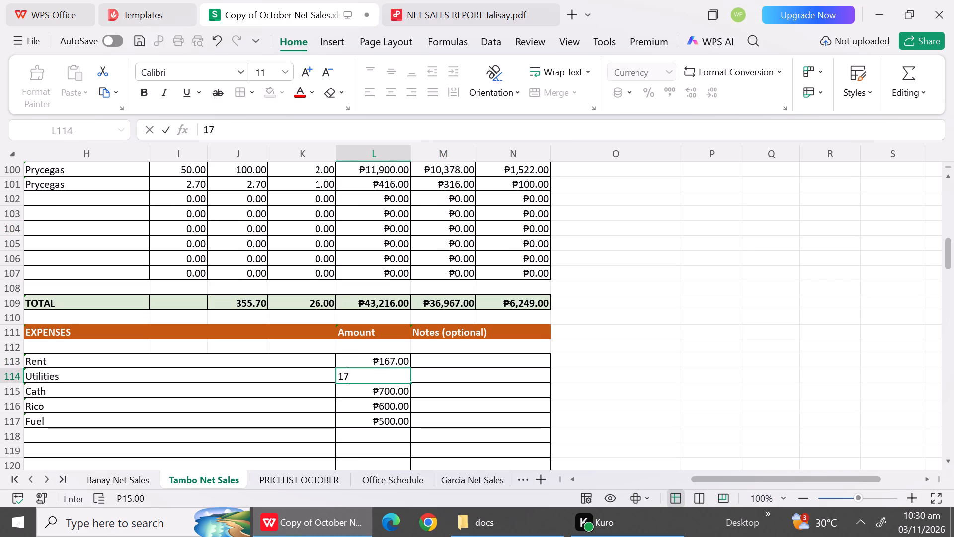
{"action": "left_click", "coordinate": [390, 401]}
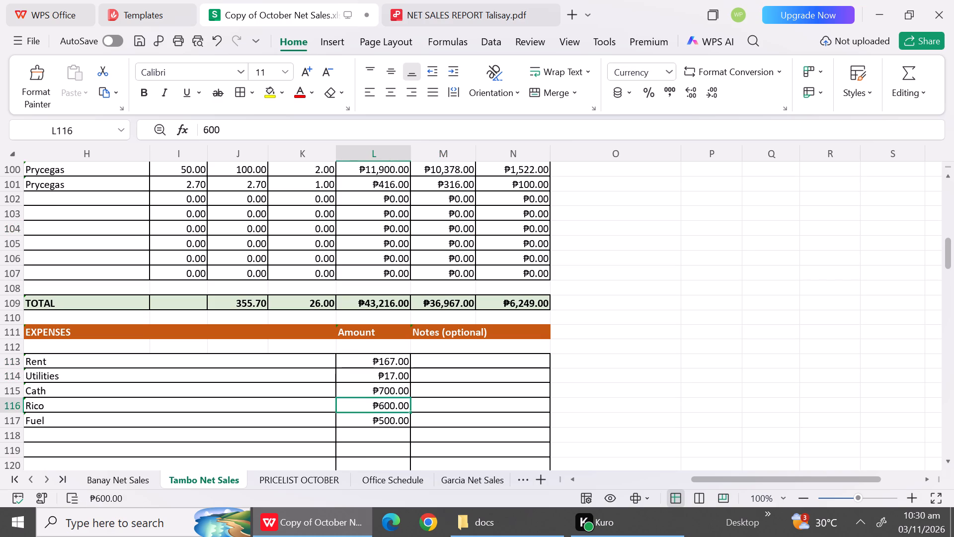
Replace the expense names Cath with Mae Ann and Rico with Jeffrey, and set Jeffrey's amount to 550.
{"action": "left_click", "coordinate": [193, 390]}
{"action": "key", "text": "shift+m"}
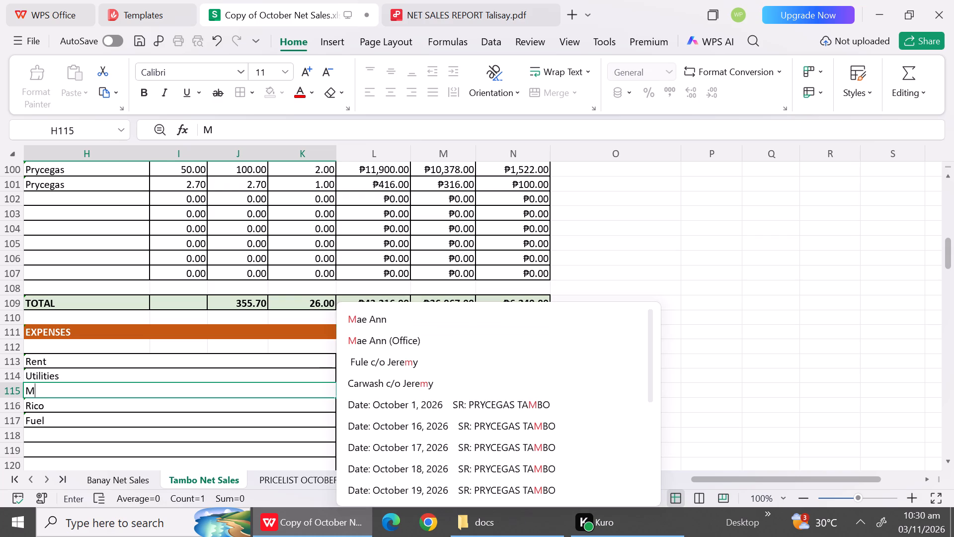
{"action": "left_click", "coordinate": [372, 317]}
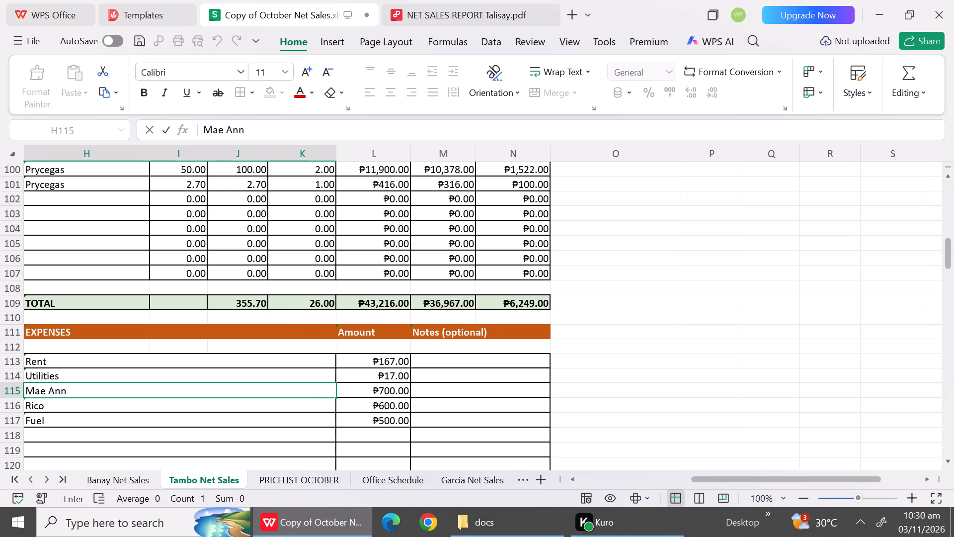
{"action": "left_click", "coordinate": [111, 407]}
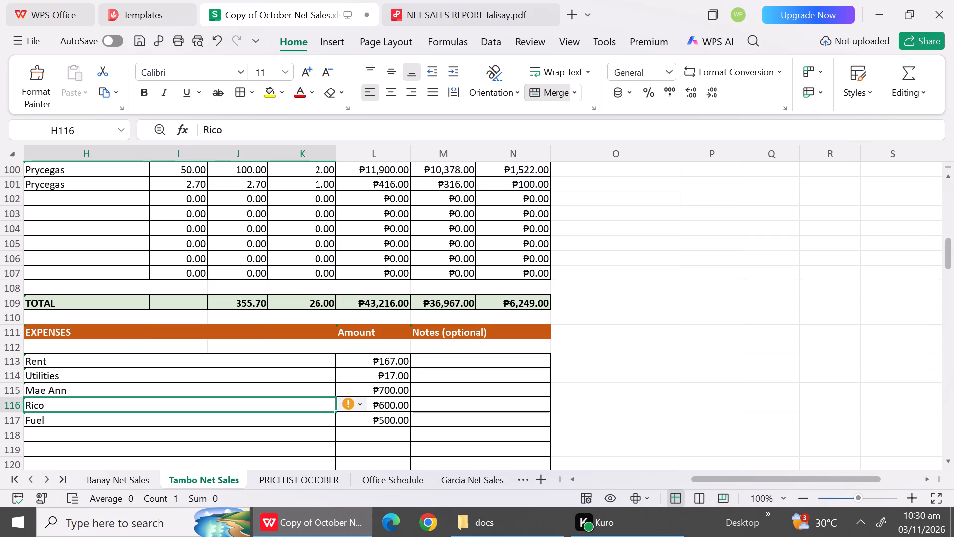
{"action": "type", "text": "Je"}
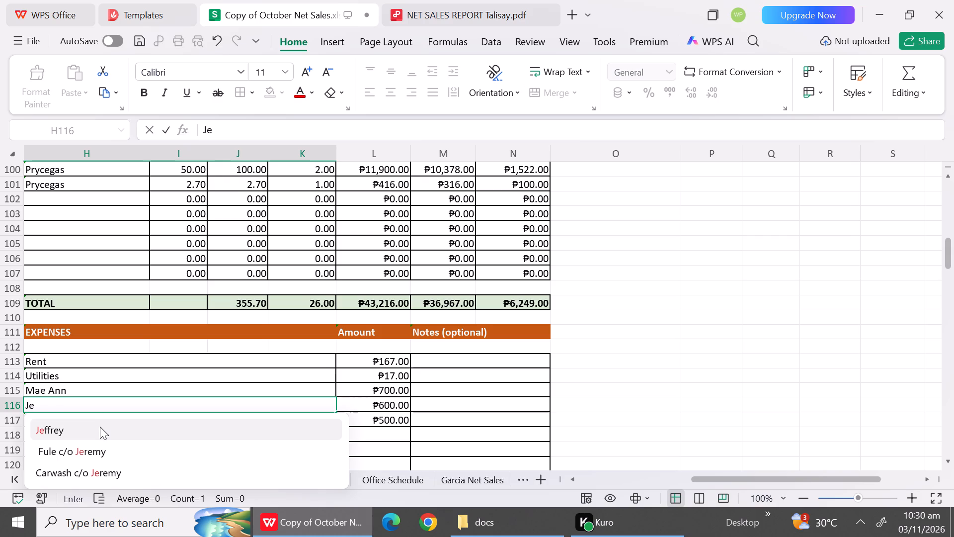
{"action": "left_click", "coordinate": [100, 427]}
{"action": "left_click", "coordinate": [397, 408]}
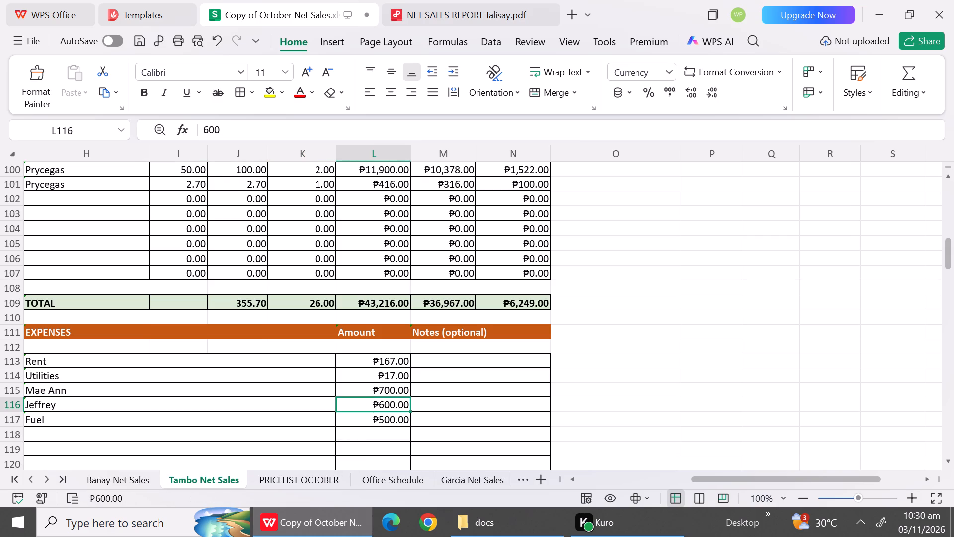
{"action": "type", "text": "550"}
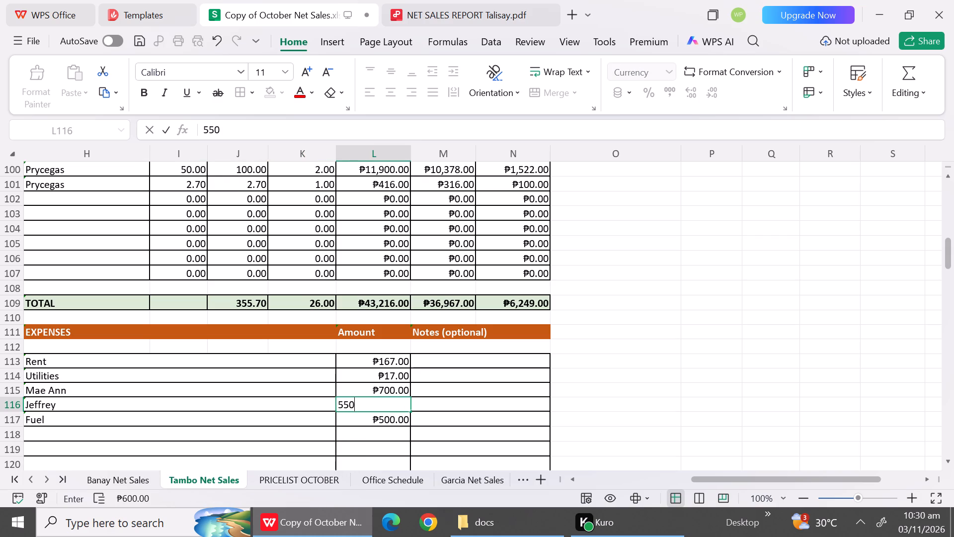
In the October 19 expenses, replace the Fuel entry with Welding and set its amount to 150.
{"action": "left_click", "coordinate": [140, 415]}
{"action": "type", "text": "We"}
{"action": "type", "text": "lding"}
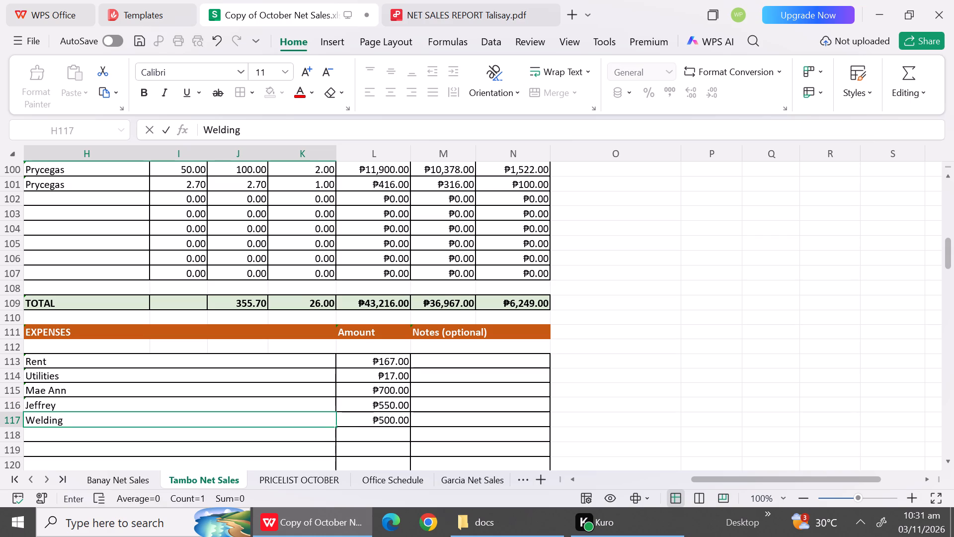
{"action": "left_click", "coordinate": [378, 419]}
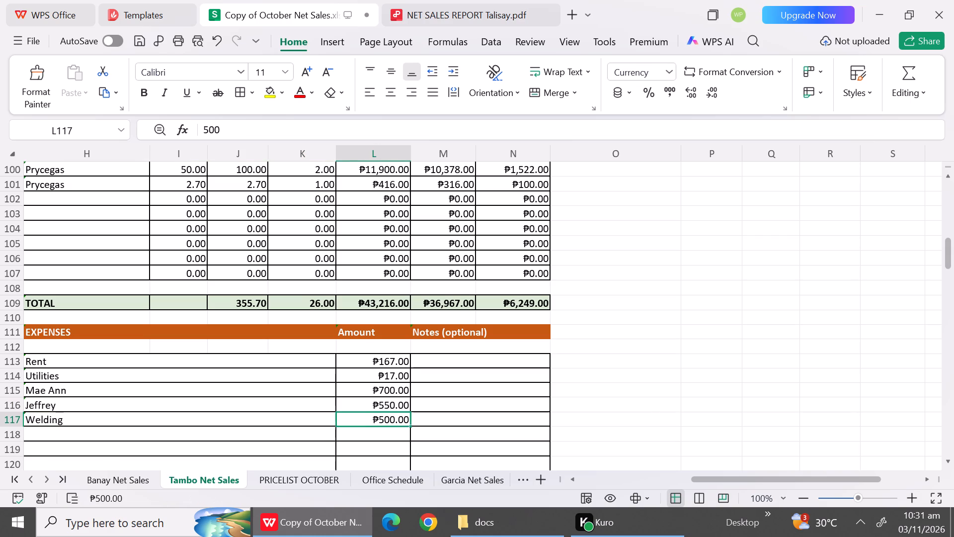
{"action": "type", "text": "150"}
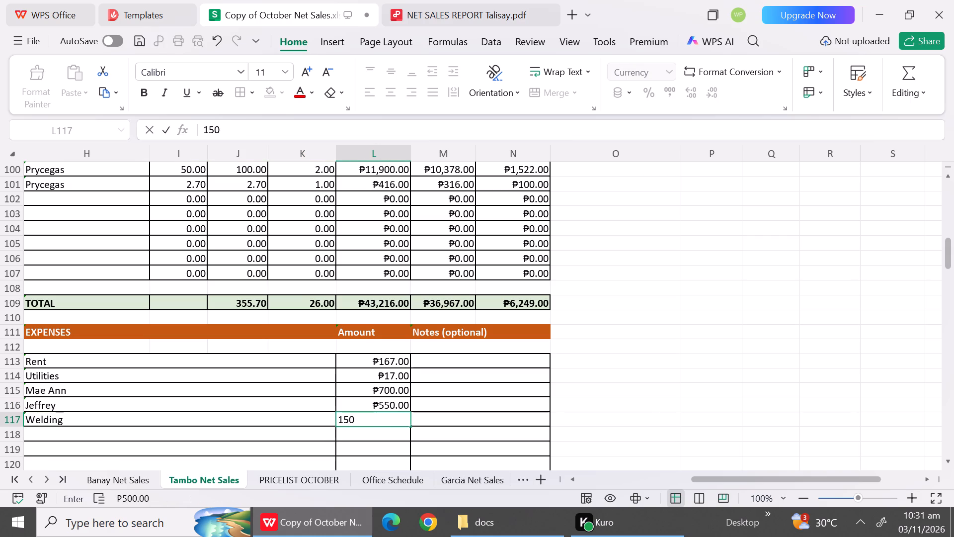
Add a Correction Tape expense with an amount of 30 in the first empty row below Welding.
{"action": "left_click", "coordinate": [250, 435]}
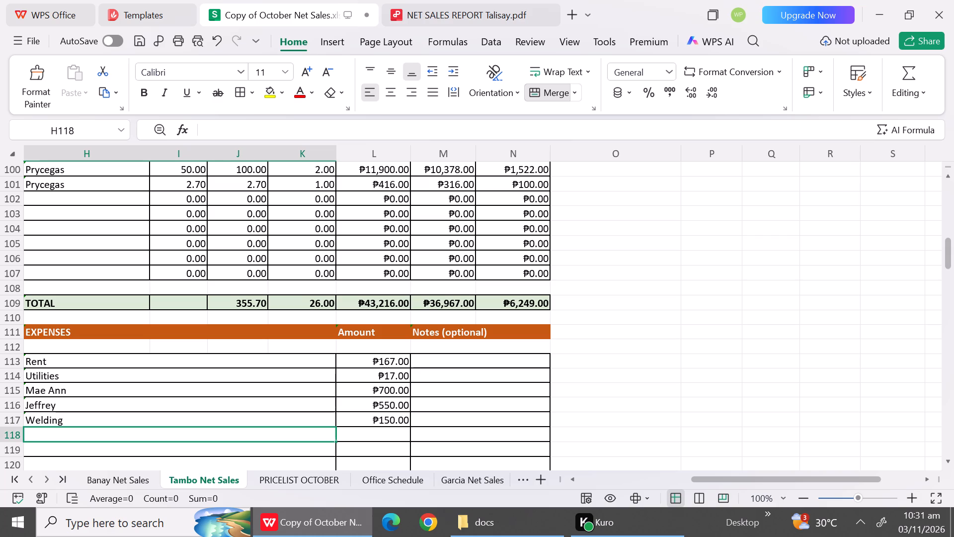
{"action": "type", "text": "Correction Tape"}
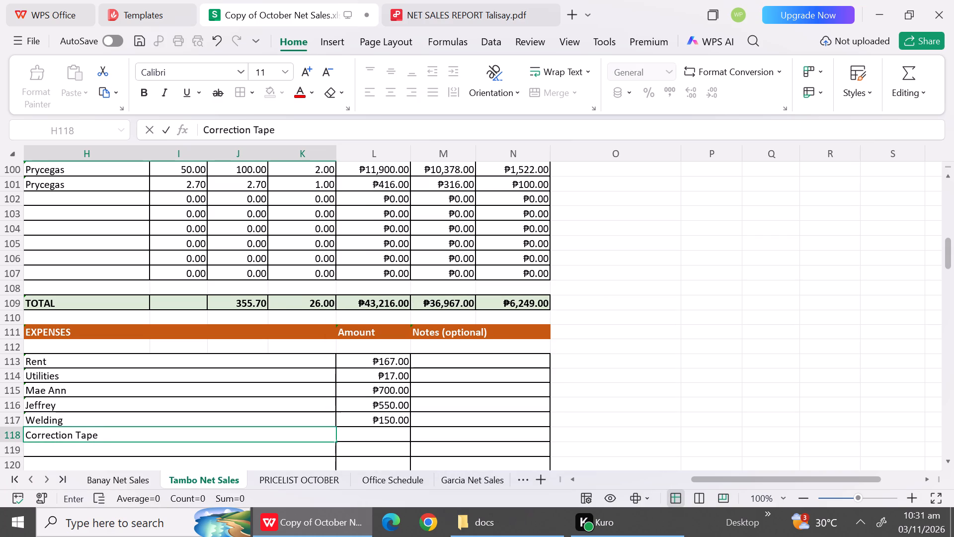
{"action": "left_click", "coordinate": [355, 432]}
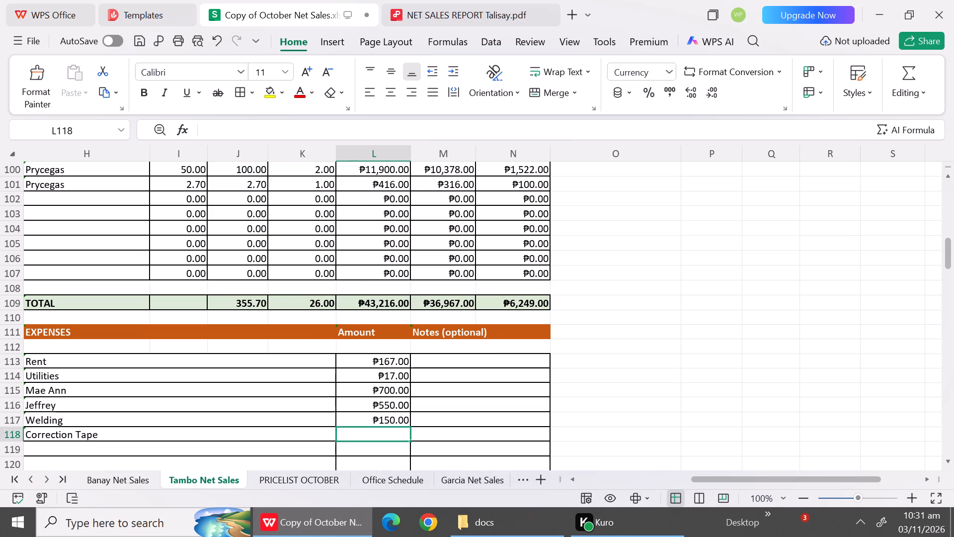
{"action": "type", "text": "30"}
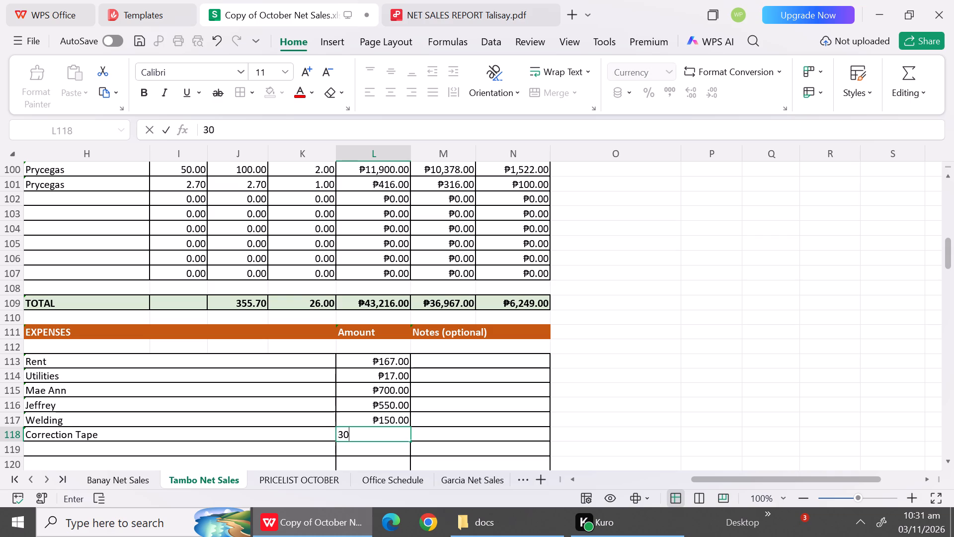
Add a Carbon expense with an amount of 32 in the row below Correction Tape.
{"action": "left_click", "coordinate": [226, 452]}
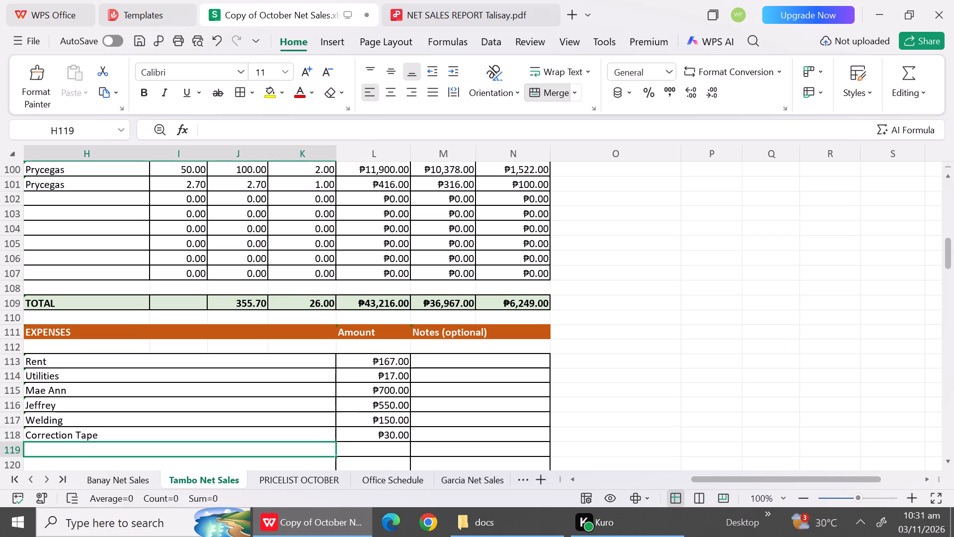
{"action": "type", "text": "Ccar"}
{"action": "key", "text": "BackSpace"}
{"action": "key", "text": "BackSpace"}
{"action": "key", "text": "BackSpace"}
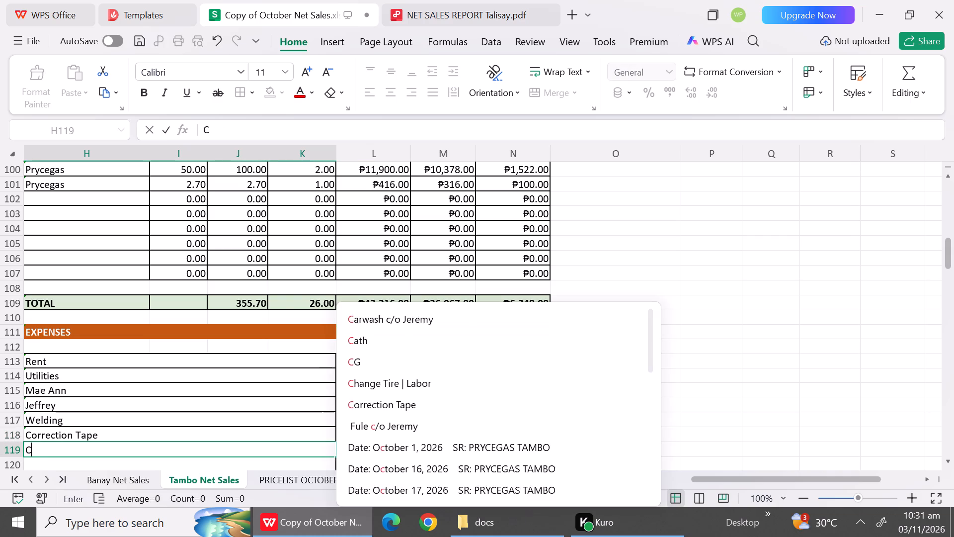
{"action": "type", "text": "arbor"}
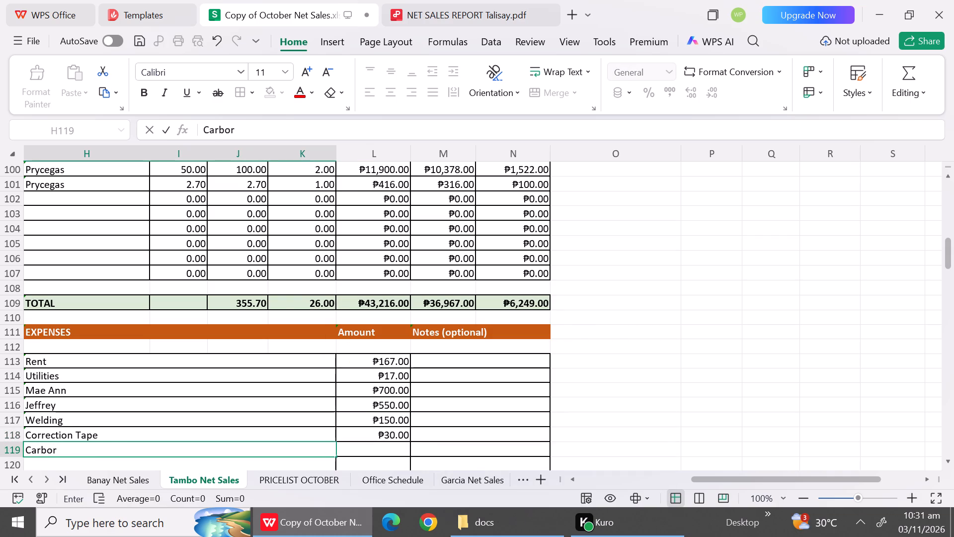
{"action": "key", "text": "BackSpace"}
{"action": "key", "text": "n"}
{"action": "left_click", "coordinate": [357, 447]}
{"action": "type", "text": "32"}
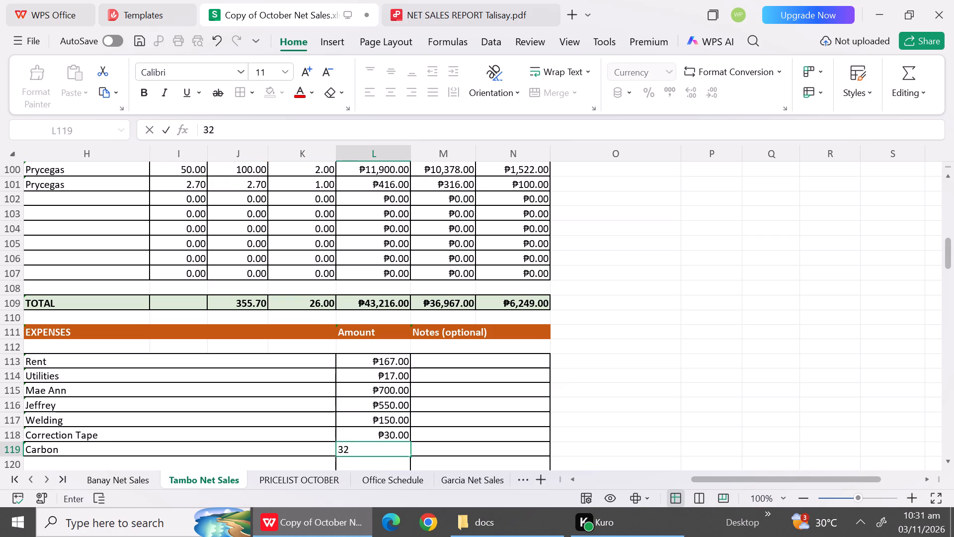
{"action": "left_click", "coordinate": [487, 418]}
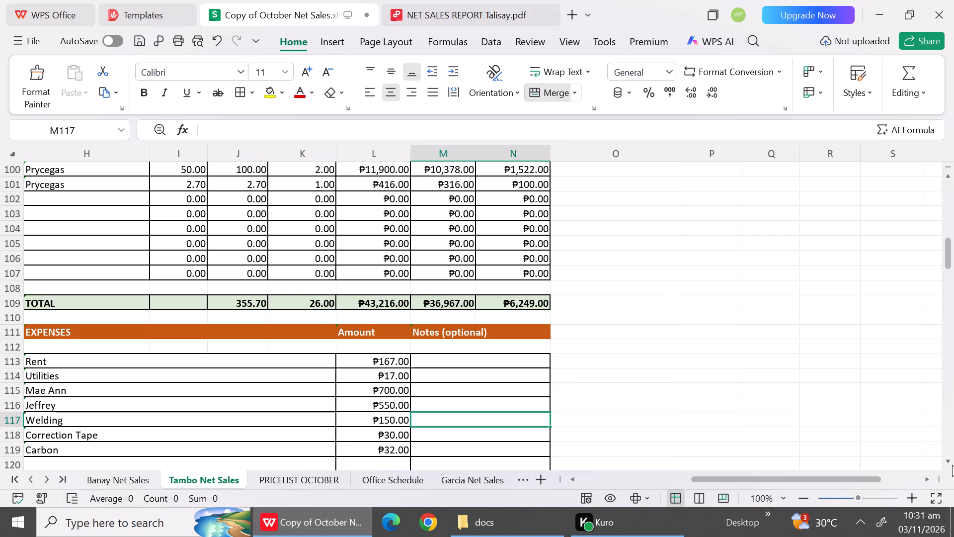
Check the October staff assignments on the Office Schedule sheet and return to the Tambo Net Sales sheet.
{"action": "triple_click", "coordinate": [952, 465]}
{"action": "left_click_drag", "start_coordinate": [952, 465], "coordinate": [399, 482]}
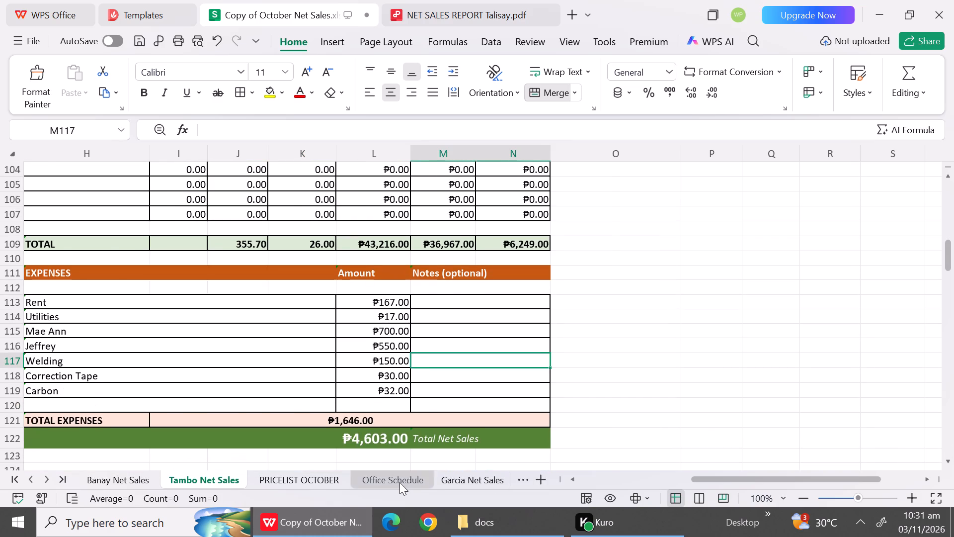
{"action": "left_click", "coordinate": [399, 482]}
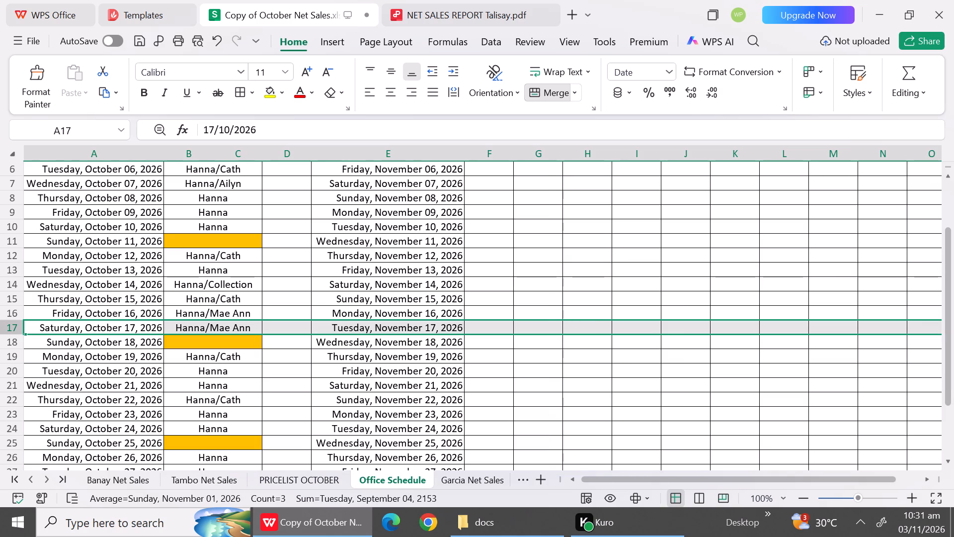
{"action": "left_click", "coordinate": [220, 480]}
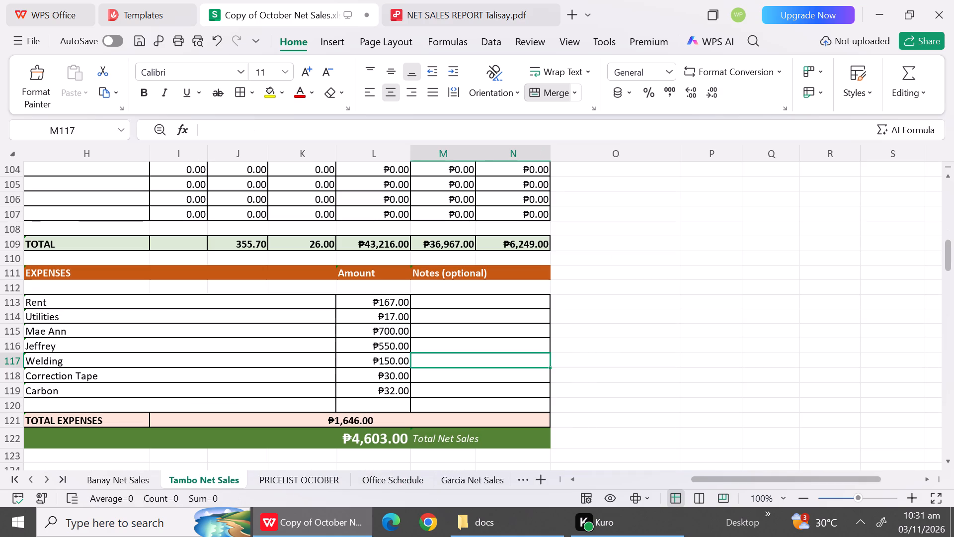
In the October 20 report, change the Delta row to Prycegas with 2.7 kilograms, quantity 3 and gross 1248.
{"action": "left_click", "coordinate": [951, 467]}
{"action": "triple_click", "coordinate": [951, 467]}
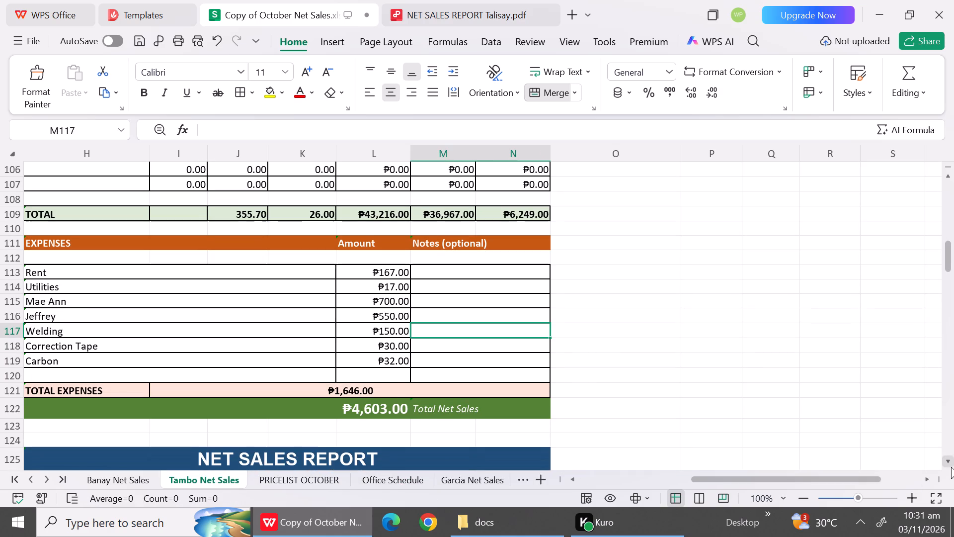
{"action": "triple_click", "coordinate": [951, 467]}
{"action": "triple_click", "coordinate": [951, 467]}
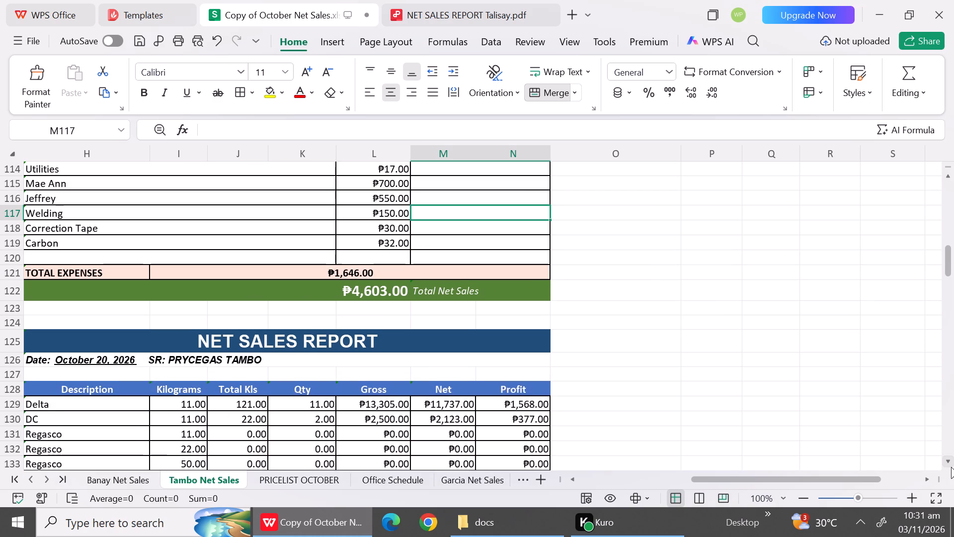
{"action": "left_click", "coordinate": [951, 467]}
{"action": "triple_click", "coordinate": [951, 467]}
{"action": "double_click", "coordinate": [951, 467]}
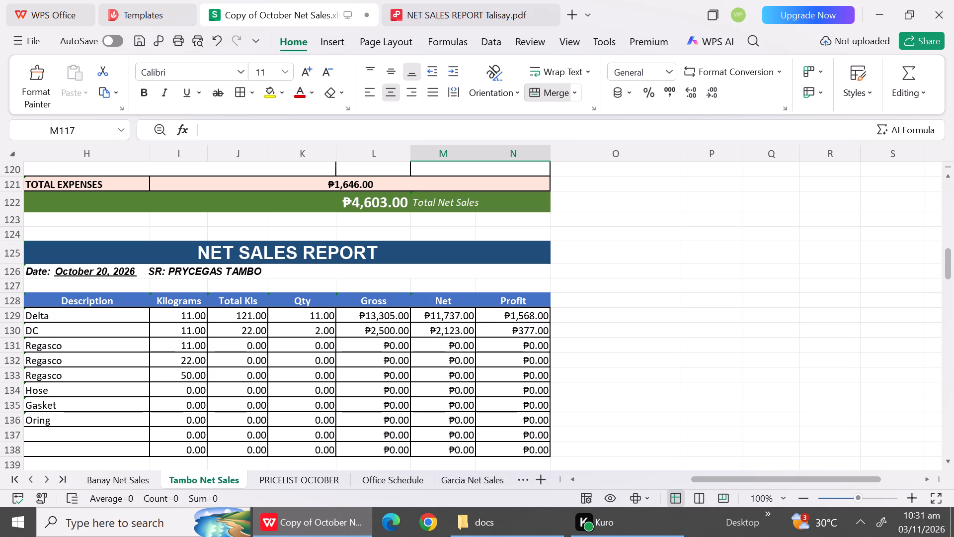
{"action": "left_click", "coordinate": [95, 316]}
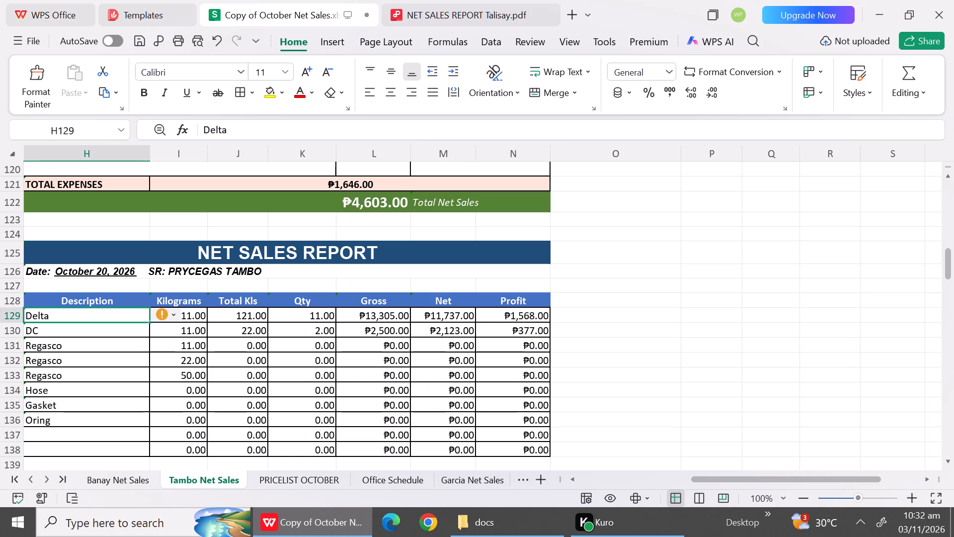
{"action": "key", "text": "shift+p"}
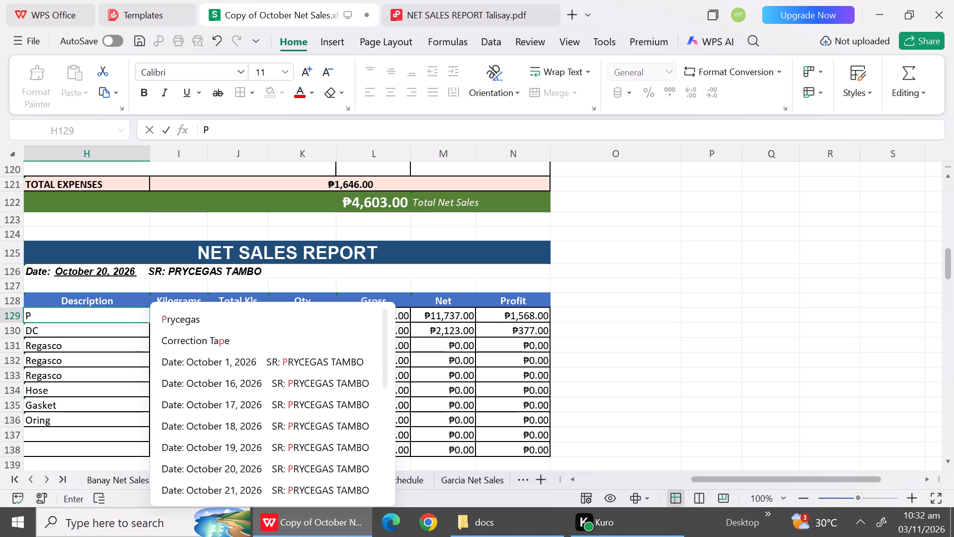
{"action": "left_click", "coordinate": [209, 316]}
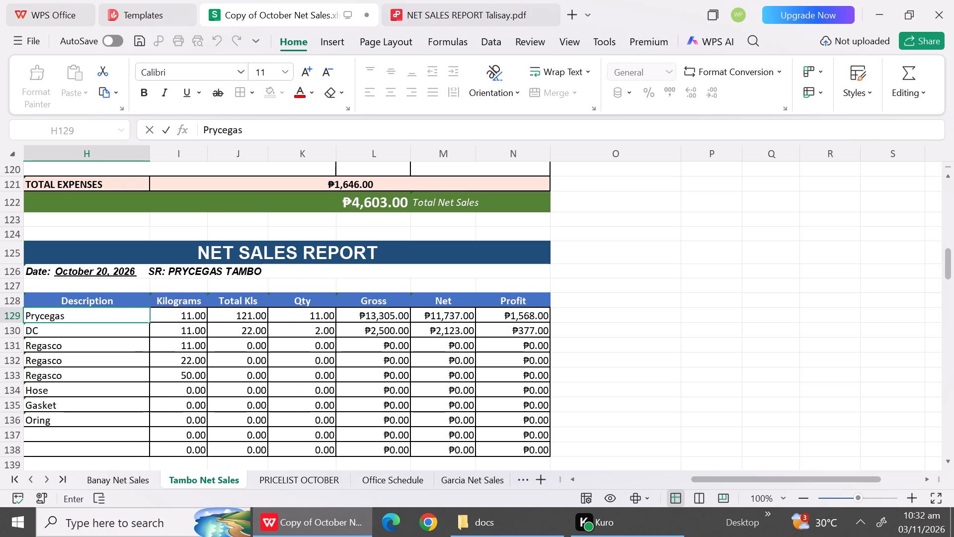
{"action": "left_click", "coordinate": [193, 318]}
{"action": "type", "text": "2.7"}
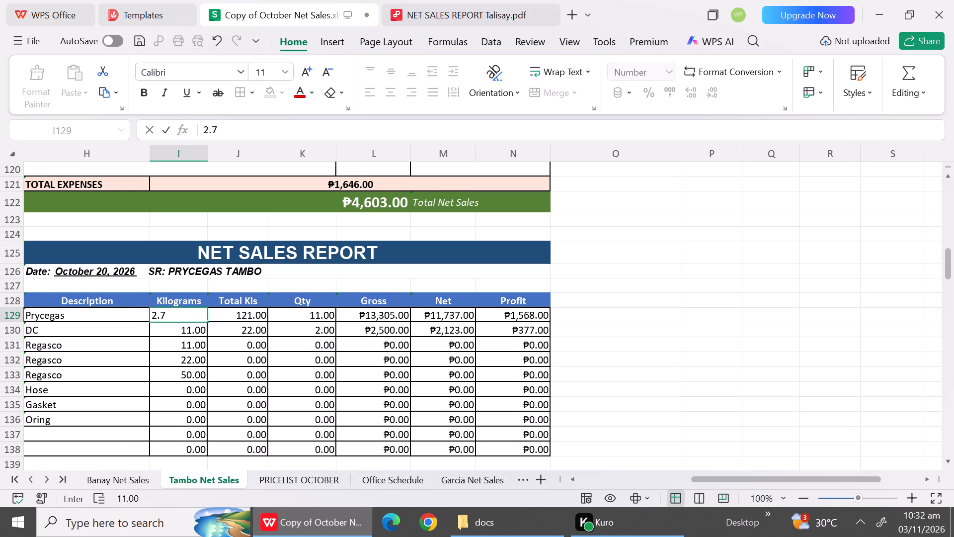
{"action": "left_click", "coordinate": [308, 317]}
{"action": "key", "text": "3"}
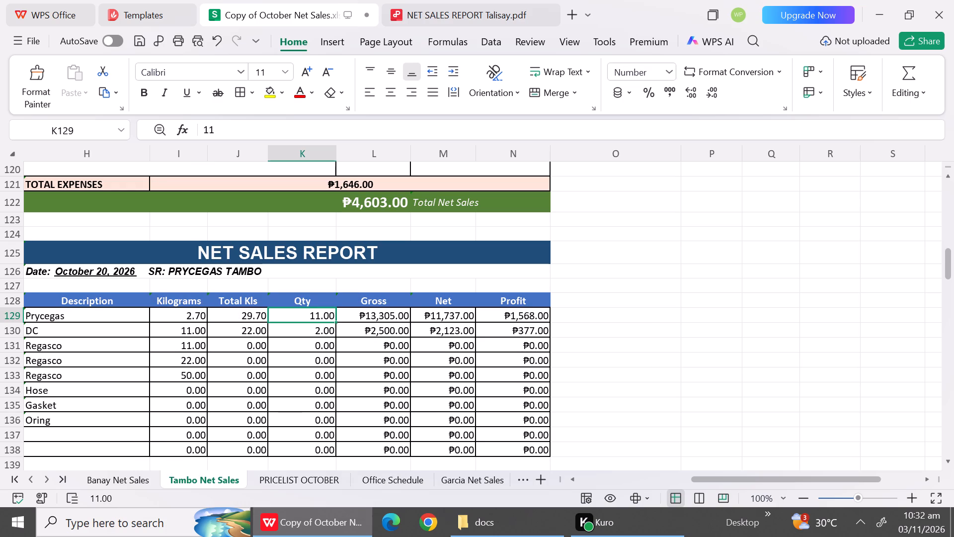
{"action": "left_click", "coordinate": [366, 320]}
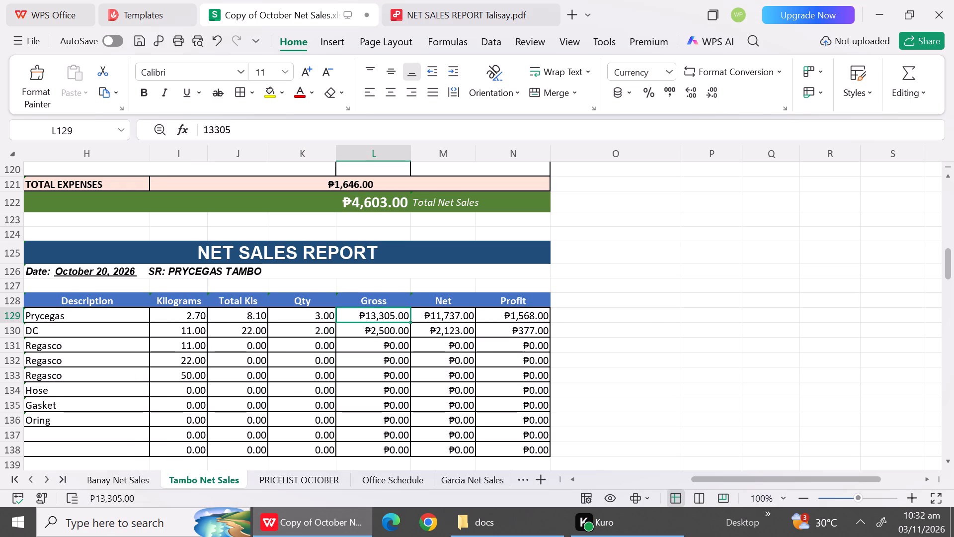
{"action": "type", "text": "1248"}
{"action": "left_click", "coordinate": [357, 382]}
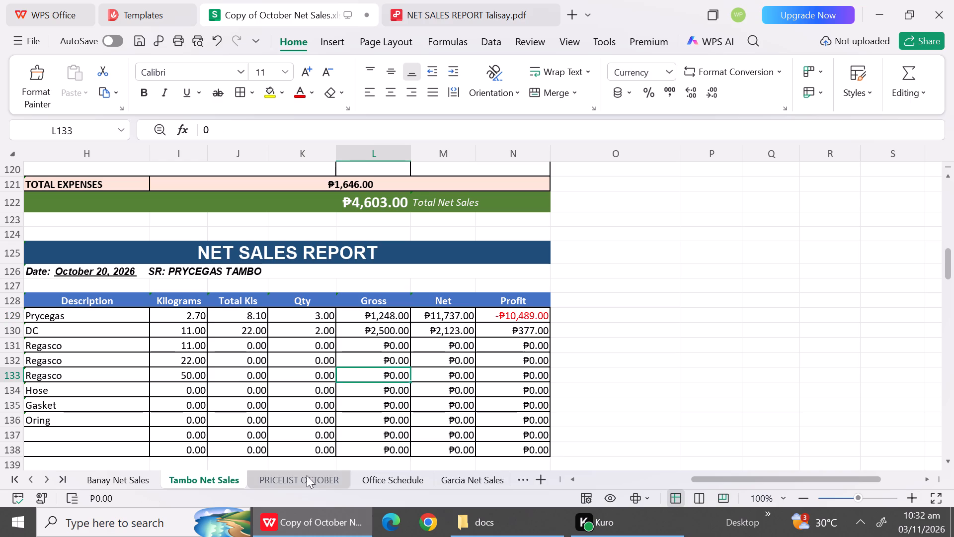
Consult the Prycegas prices in the October price list and enter 948 as the Net of the 2.7 kg row.
{"action": "left_click", "coordinate": [306, 470]}
{"action": "left_click", "coordinate": [306, 477]}
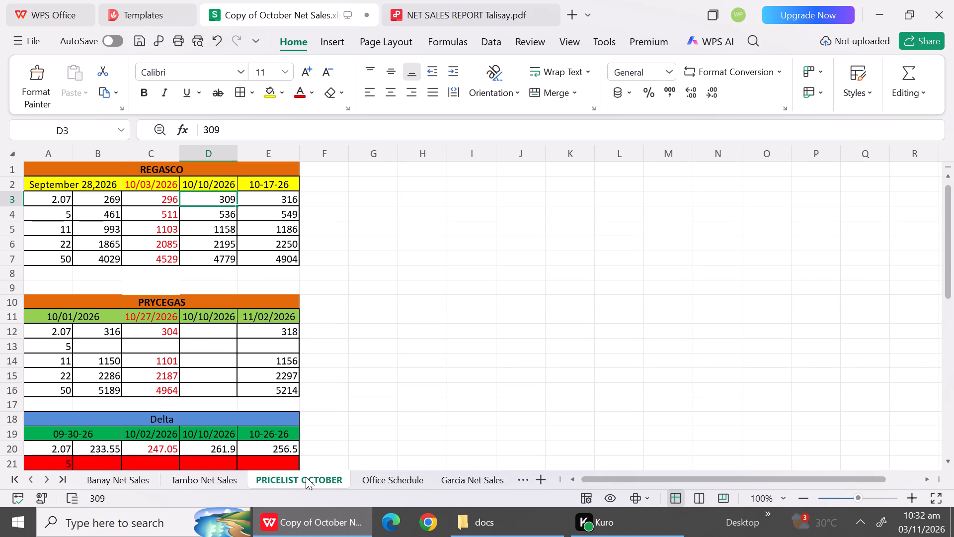
{"action": "left_click", "coordinate": [199, 481]}
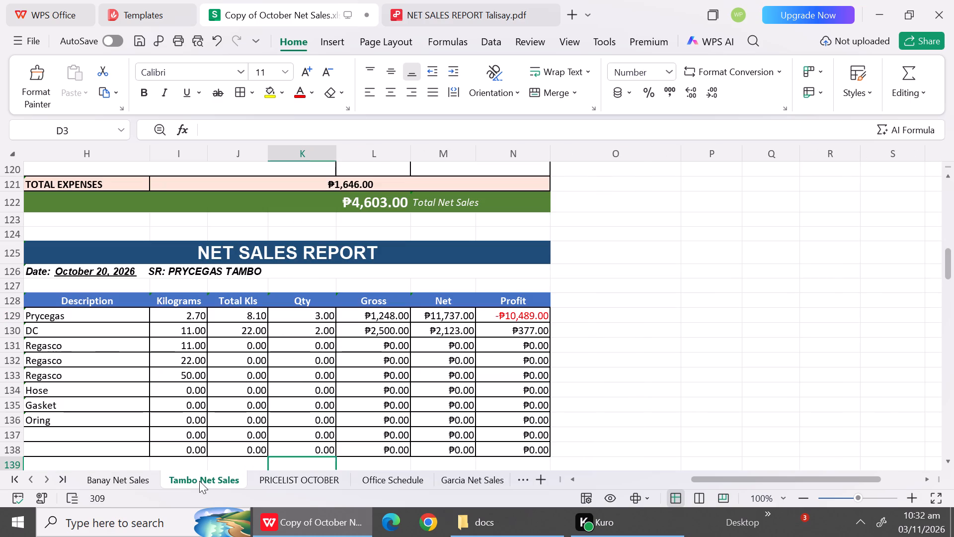
{"action": "left_click", "coordinate": [465, 316]}
{"action": "type", "text": "948"}
{"action": "left_click", "coordinate": [410, 364]}
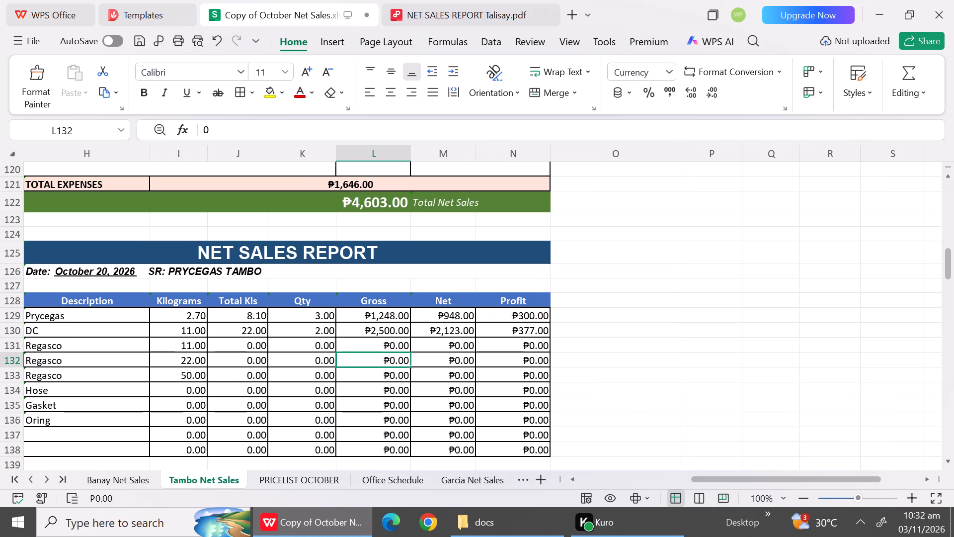
Change the 11 kg DC row of the October 20 report to Prycegas with quantity 19 and gross 24970.
{"action": "left_click", "coordinate": [188, 331]}
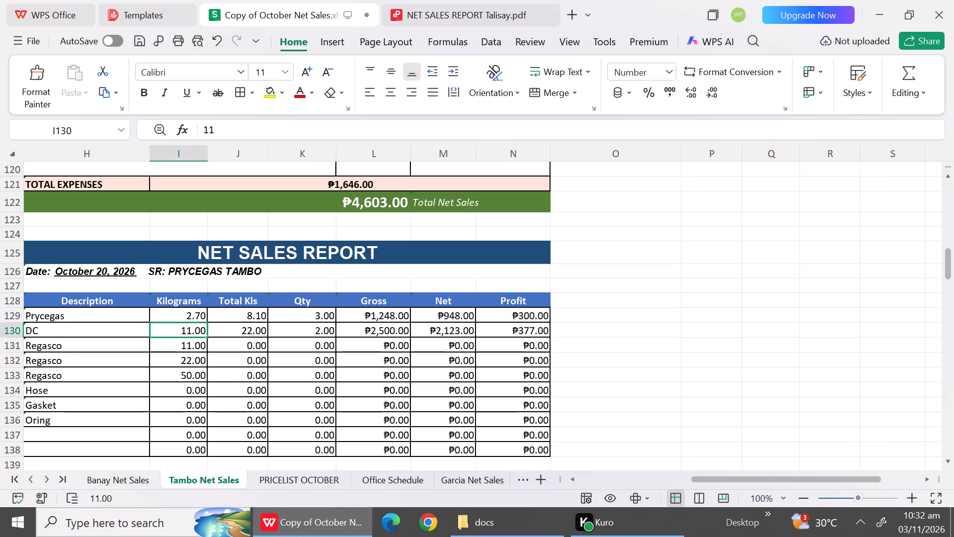
{"action": "left_click", "coordinate": [113, 334]}
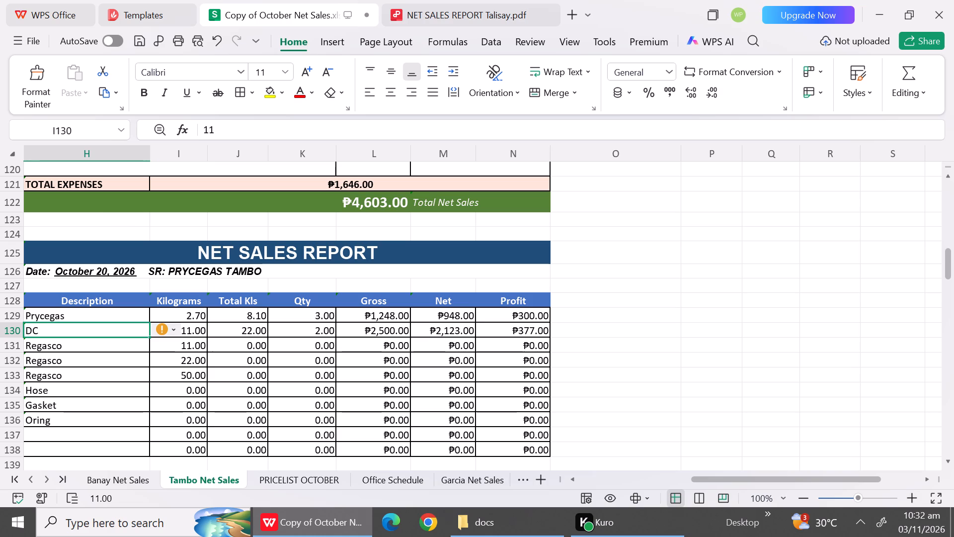
{"action": "key", "text": "shift+p"}
{"action": "left_click", "coordinate": [172, 328]}
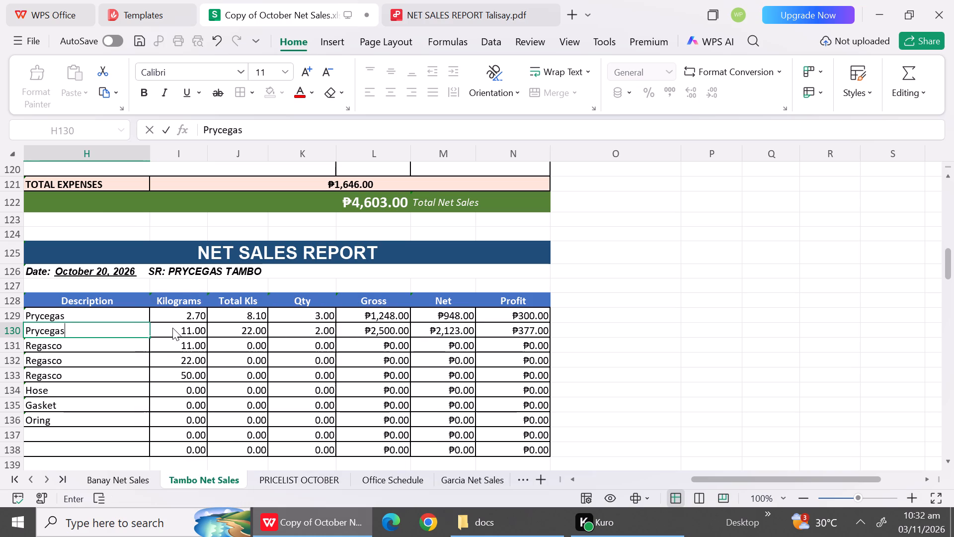
{"action": "left_click", "coordinate": [311, 337]}
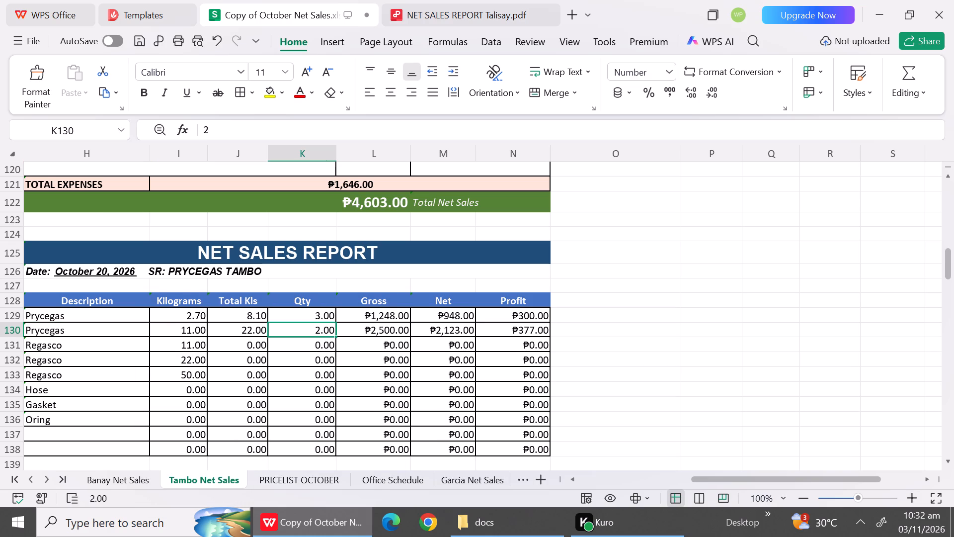
{"action": "type", "text": "19"}
{"action": "left_click", "coordinate": [324, 365]}
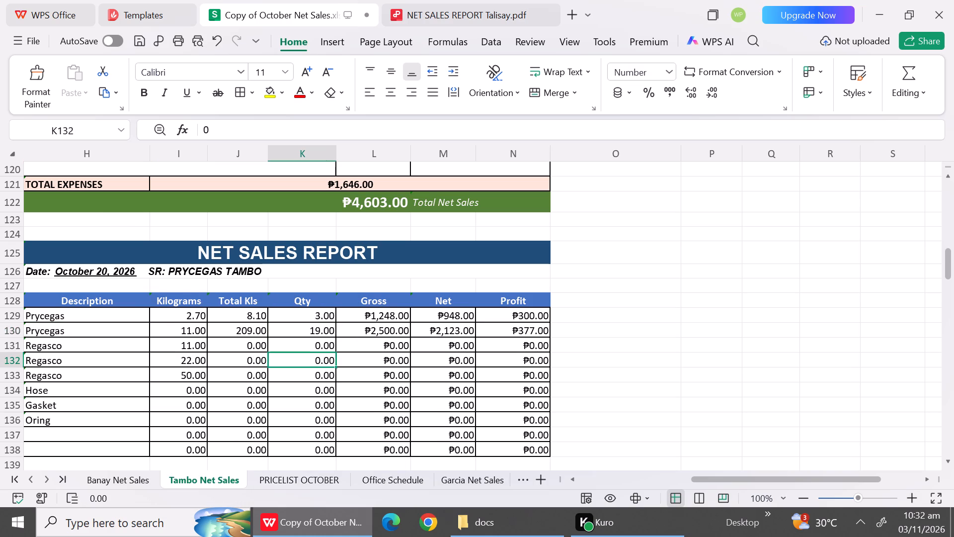
{"action": "left_click", "coordinate": [374, 336]}
{"action": "type", "text": "24"}
{"action": "key", "text": "9"}
{"action": "type", "text": "70"}
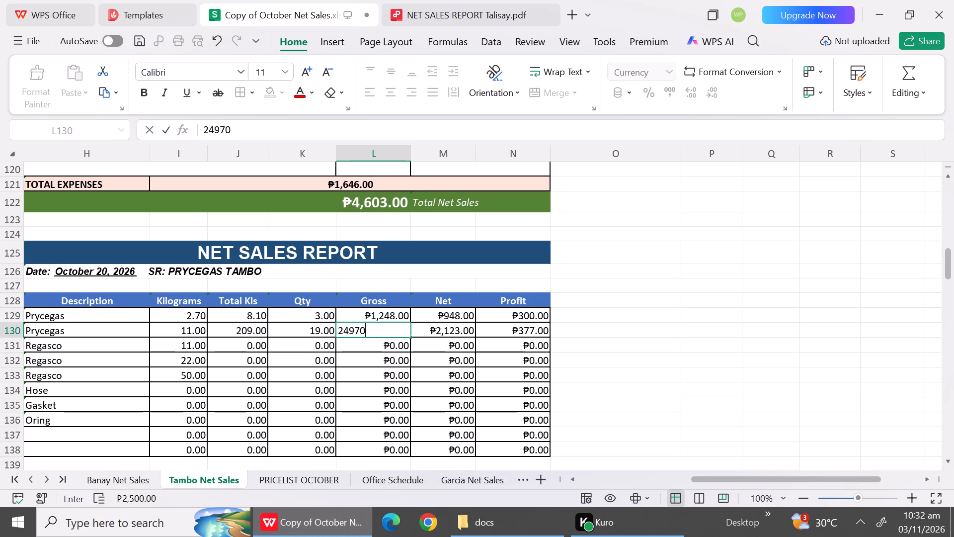
Enter 21850 as the Net of the 11 kg Prycegas row in the October 20 report.
{"action": "left_click", "coordinate": [373, 394]}
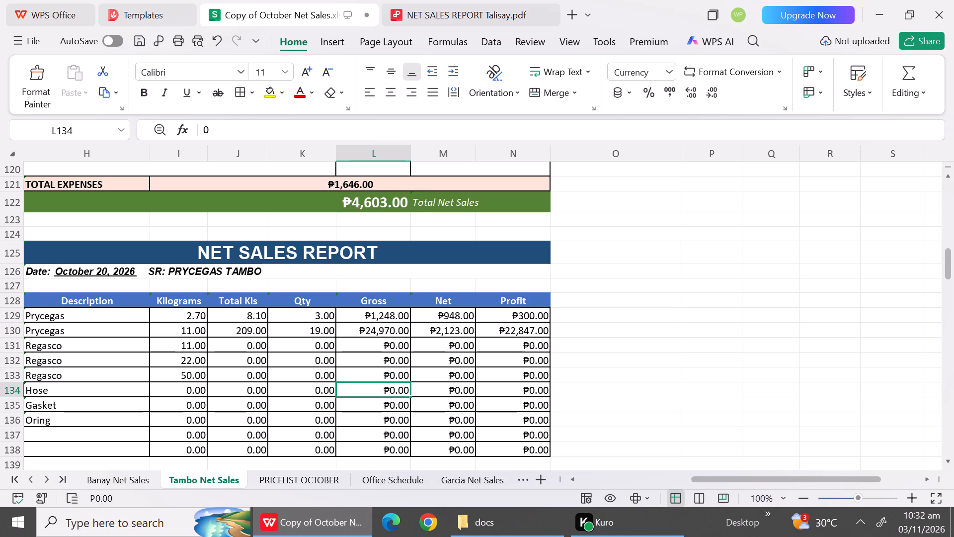
{"action": "left_click", "coordinate": [444, 333]}
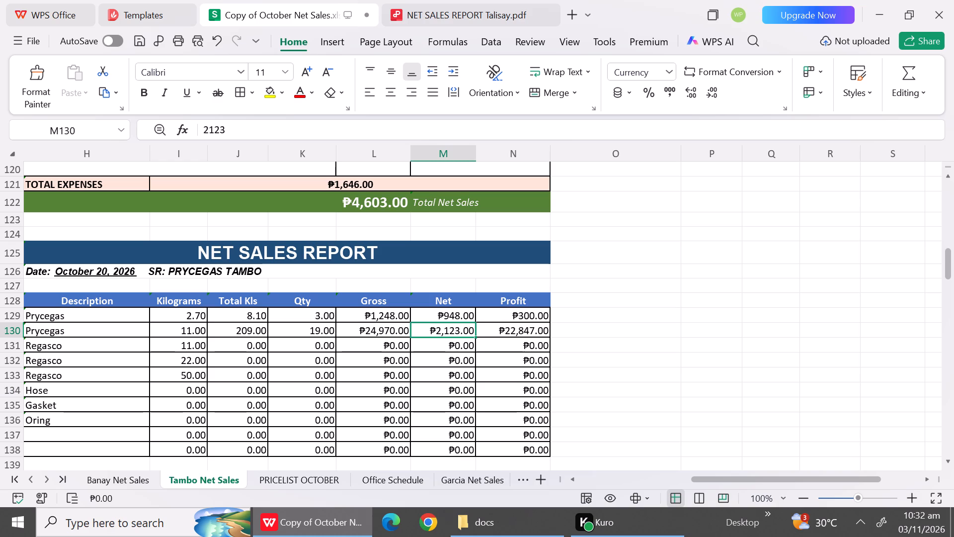
{"action": "type", "text": "21"}
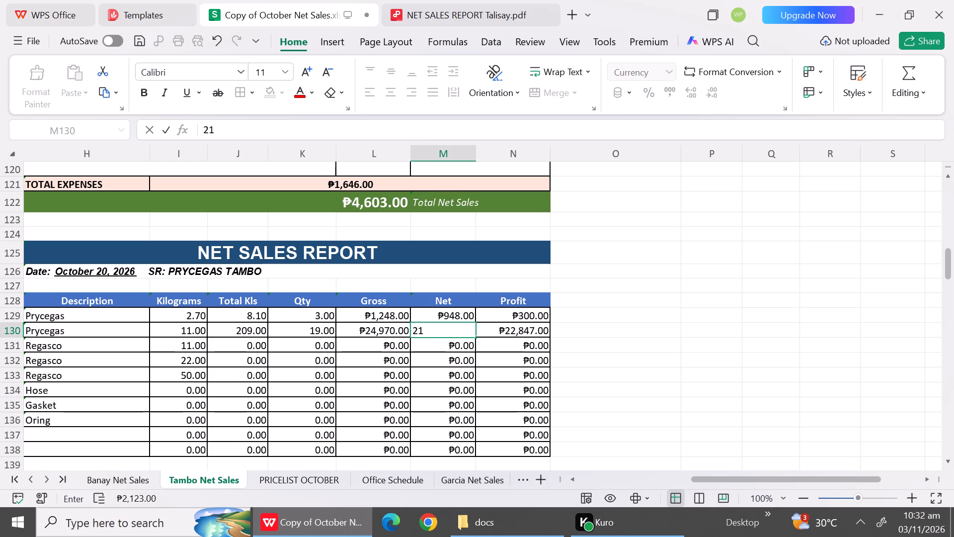
{"action": "type", "text": "850"}
{"action": "left_click", "coordinate": [442, 394]}
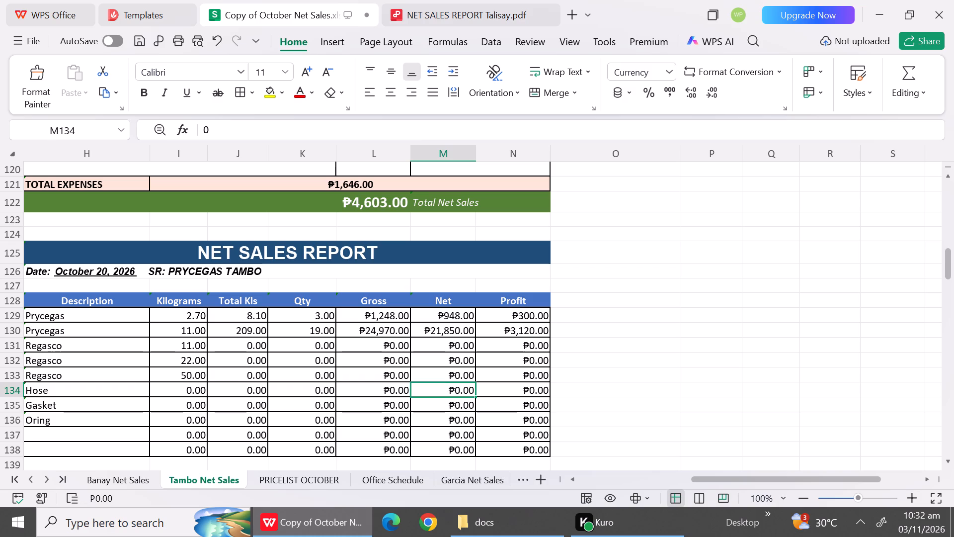
Select the description of the 11 kg Regasco row in the October 20 report.
{"action": "left_click", "coordinate": [117, 346]}
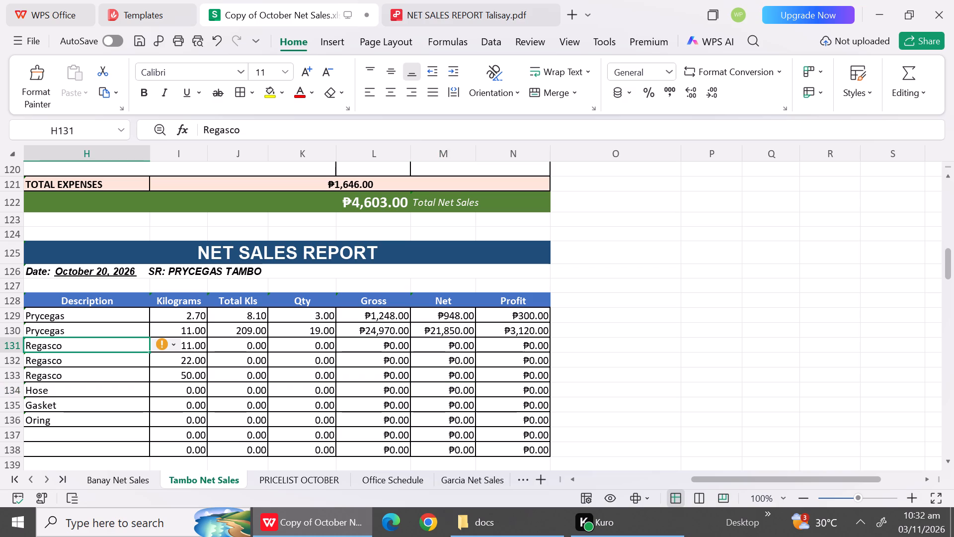
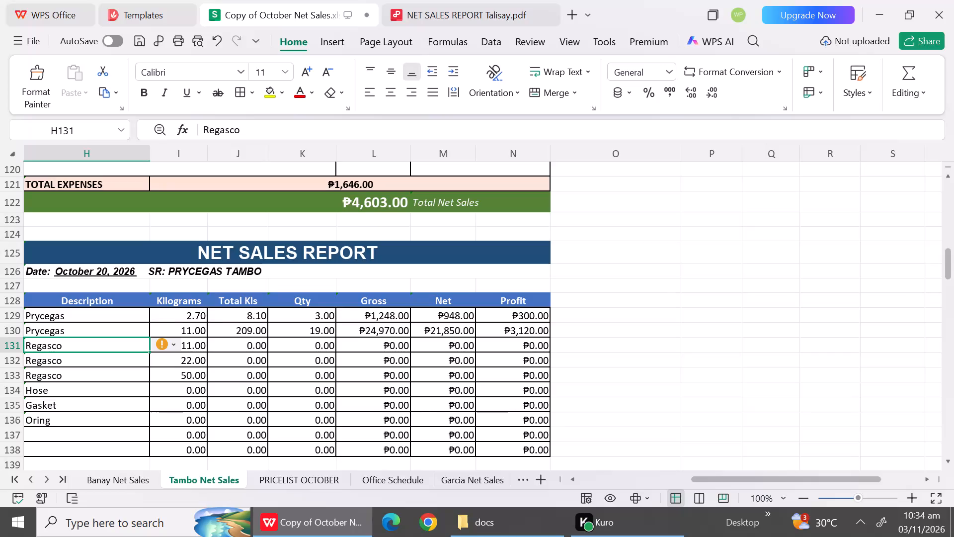
Change the 11 kg Regasco row of the October 20 report to 50 kg with quantity 1 and gross 5629.
{"action": "left_click", "coordinate": [132, 340]}
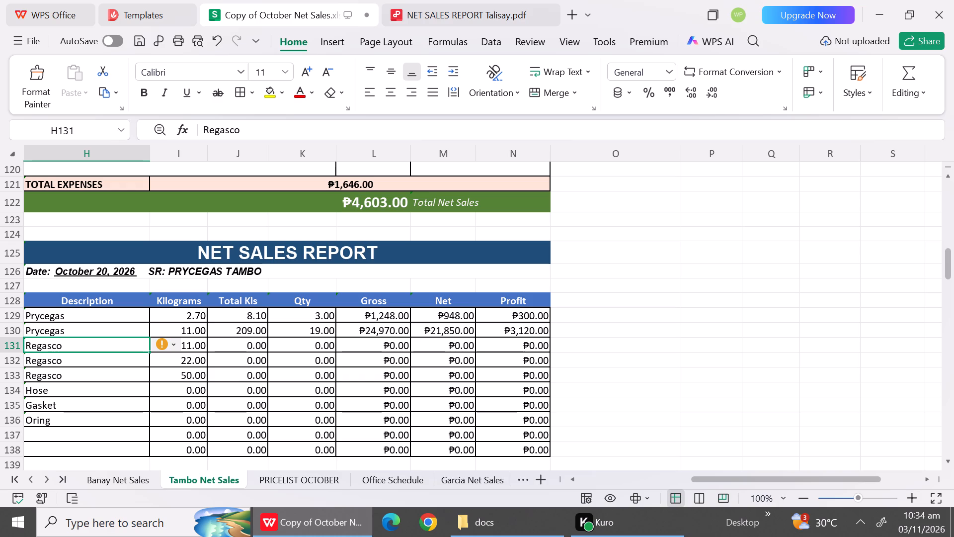
{"action": "left_click", "coordinate": [315, 346]}
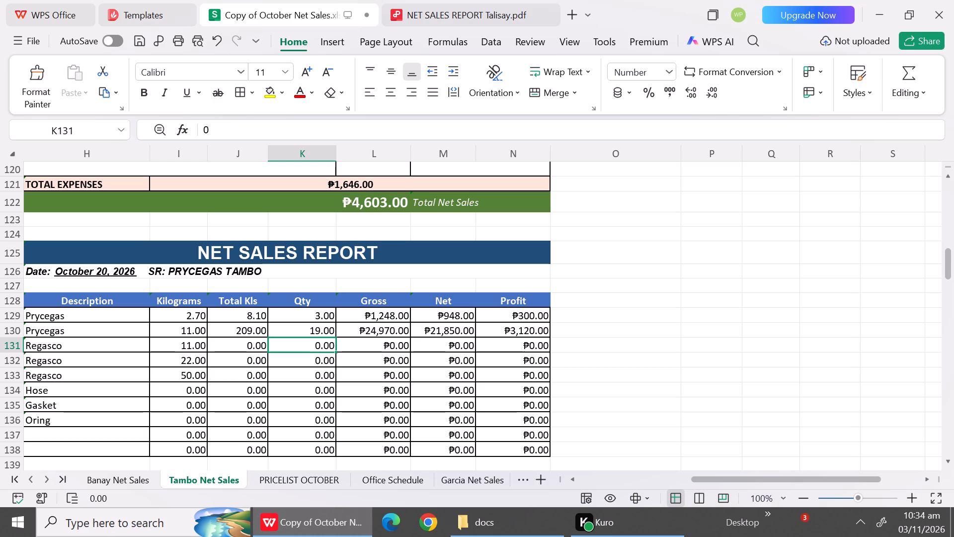
{"action": "left_click", "coordinate": [189, 340]}
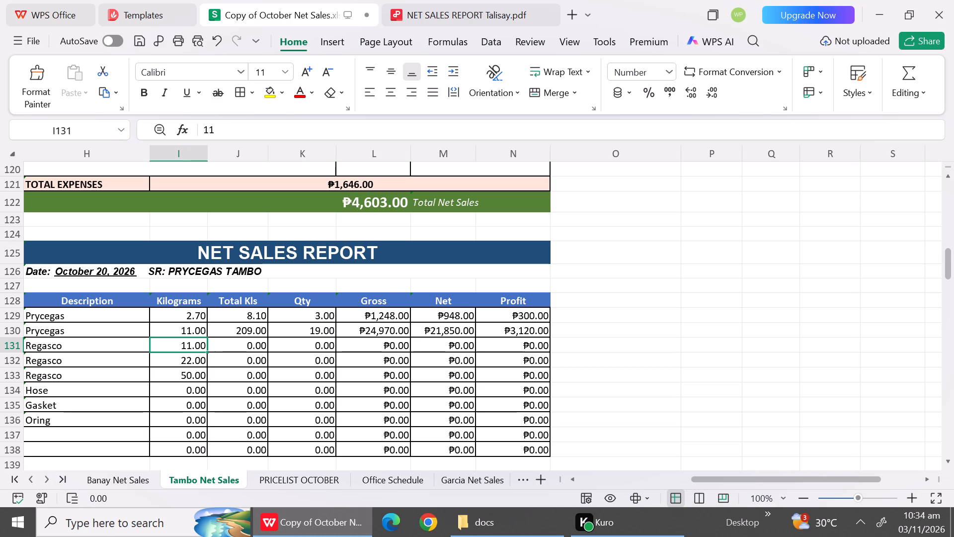
{"action": "left_click", "coordinate": [189, 344]}
{"action": "key", "text": "5"}
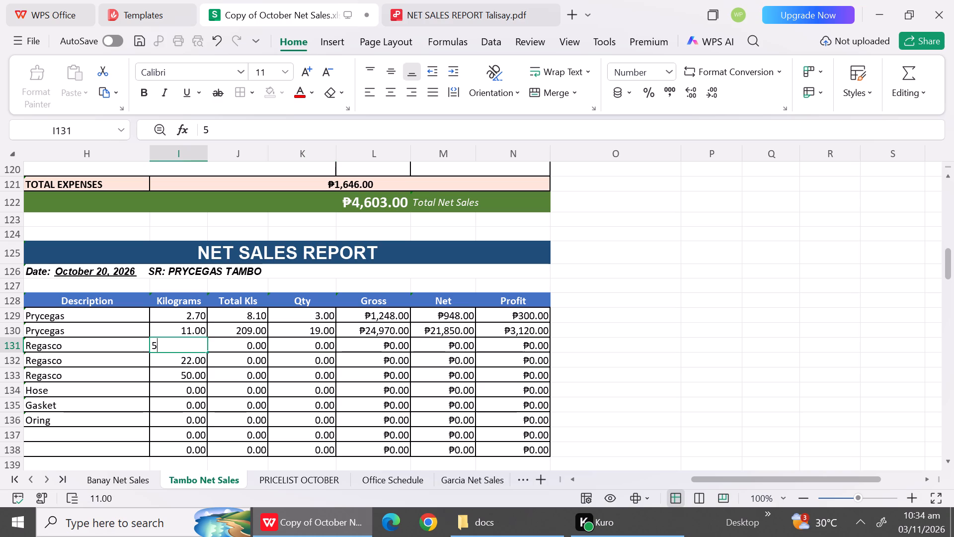
{"action": "key", "text": "0"}
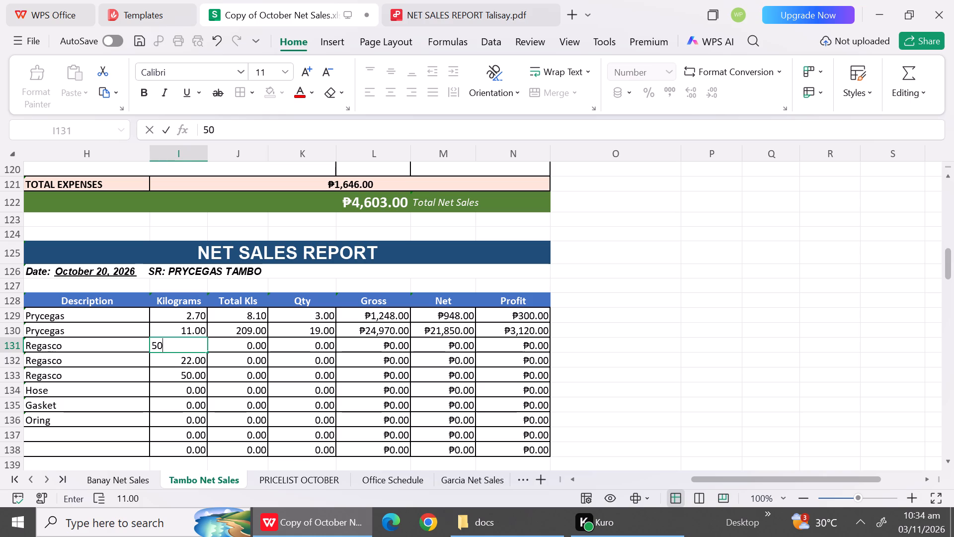
{"action": "left_click", "coordinate": [221, 358]}
{"action": "left_click", "coordinate": [313, 346]}
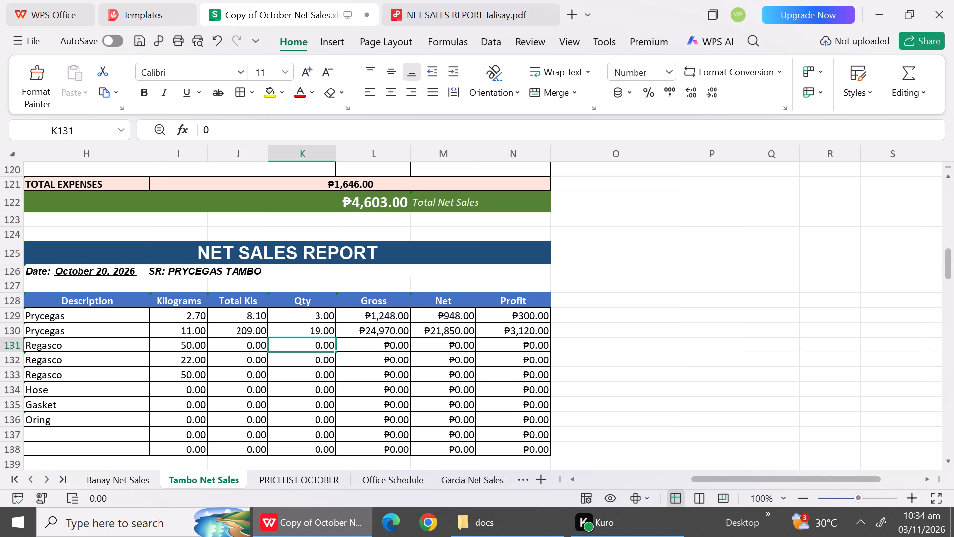
{"action": "key", "text": "1"}
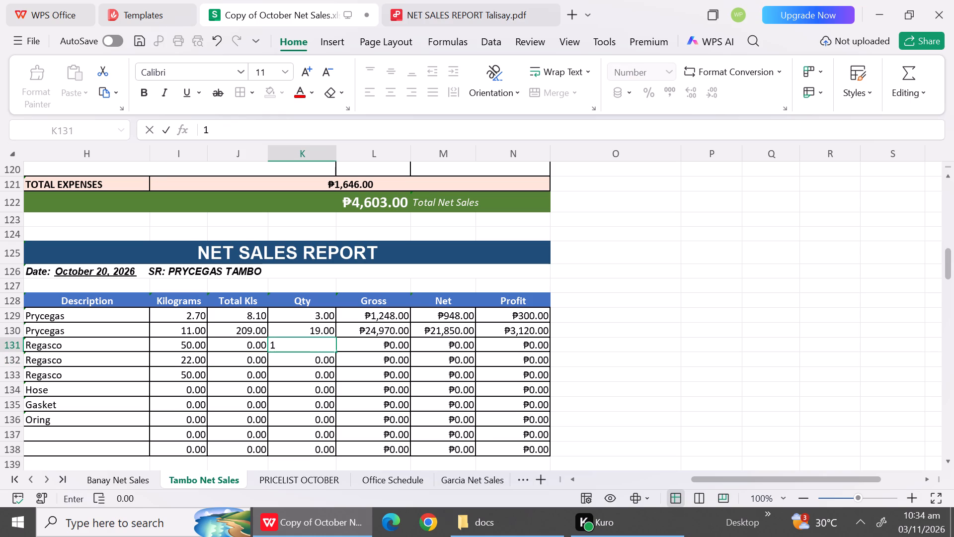
{"action": "left_click", "coordinate": [372, 346]}
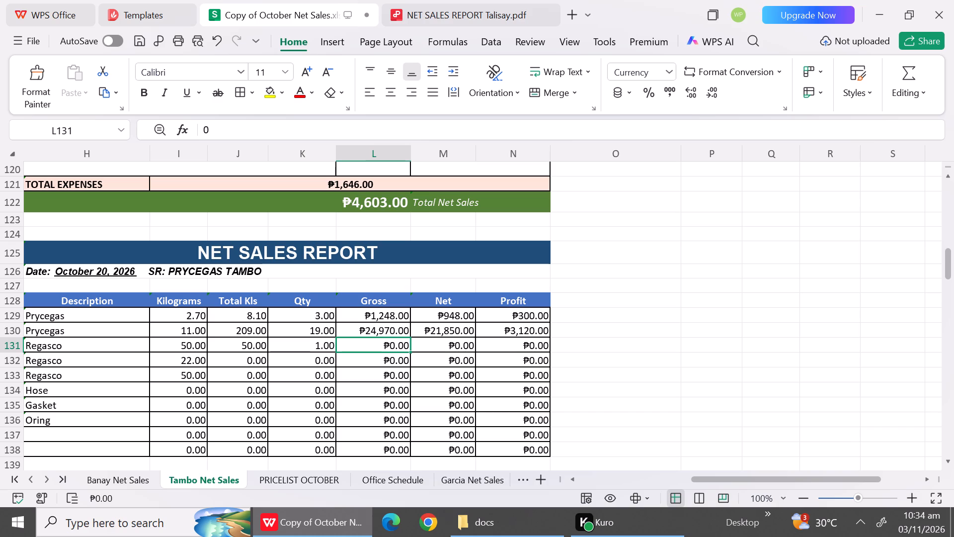
{"action": "type", "text": "5629"}
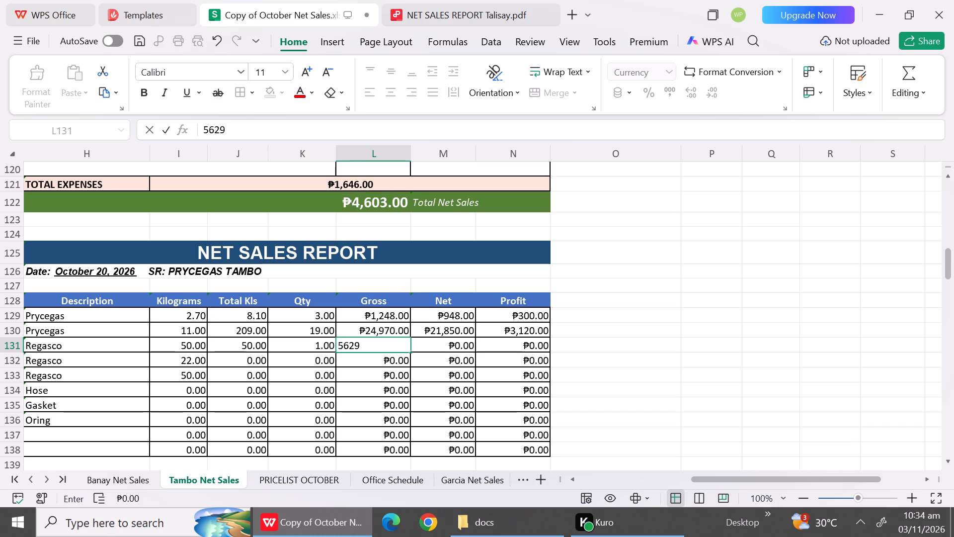
{"action": "left_click", "coordinate": [386, 417]}
Consult the Regasco prices in the October price list and enter 4904 as the Net of the 50 kg Regasco row with quantity 1.
{"action": "left_click", "coordinate": [438, 350]}
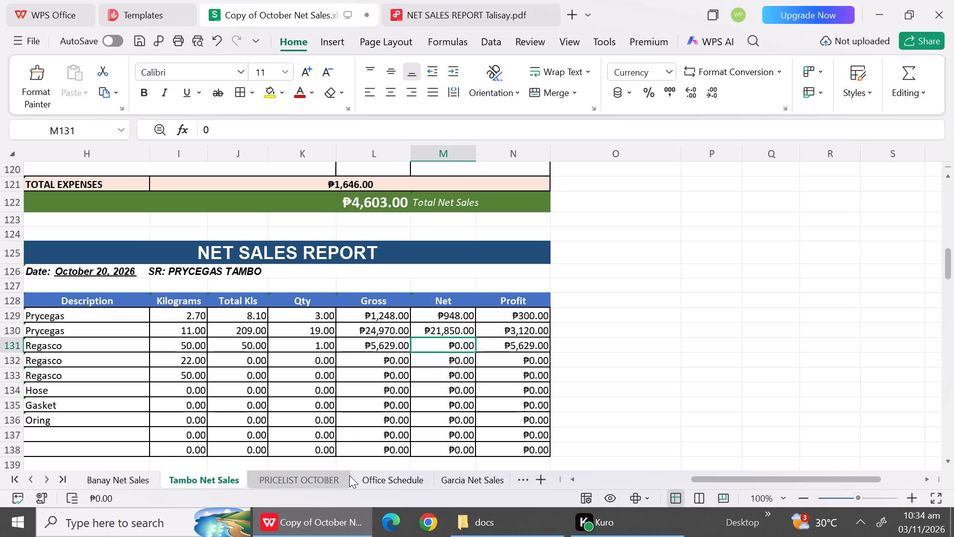
{"action": "left_click", "coordinate": [292, 485]}
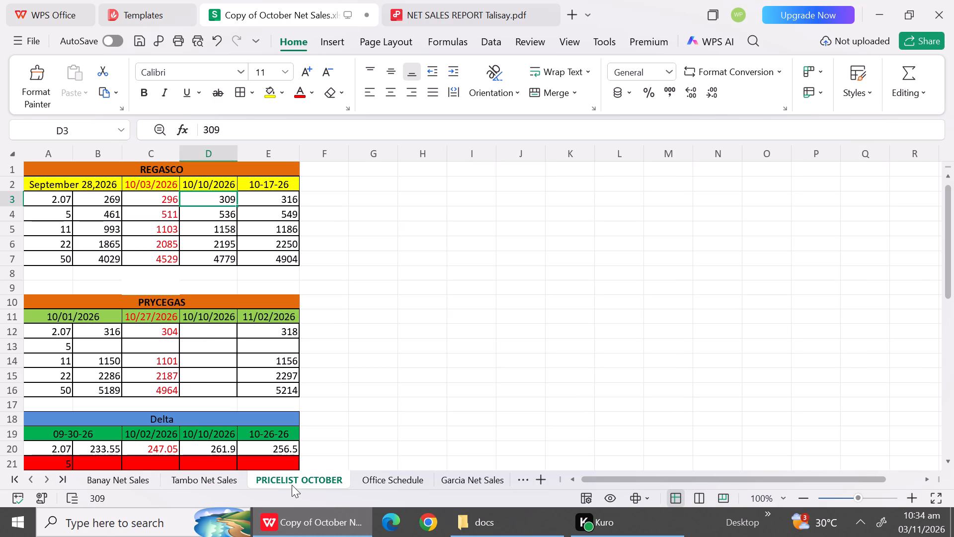
{"action": "left_click", "coordinate": [232, 478]}
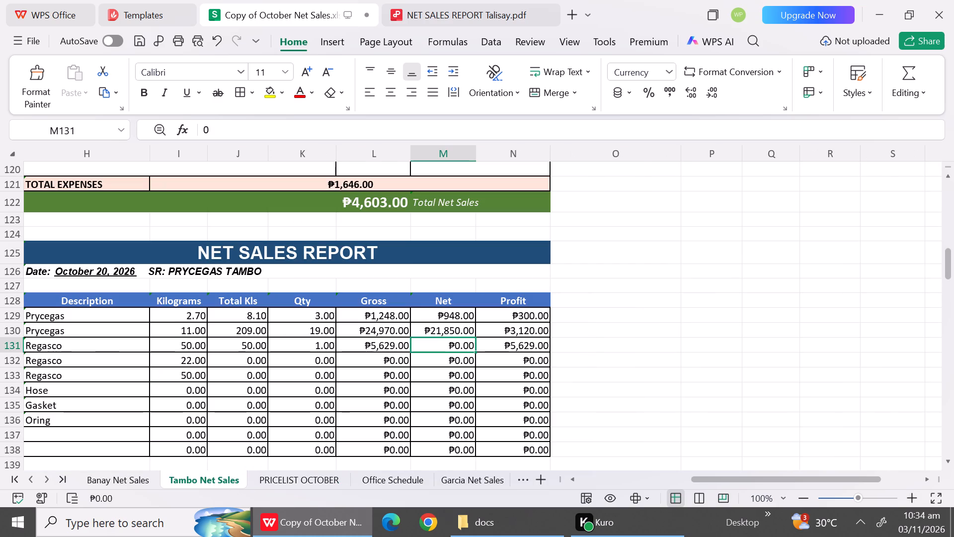
{"action": "type", "text": "490"}
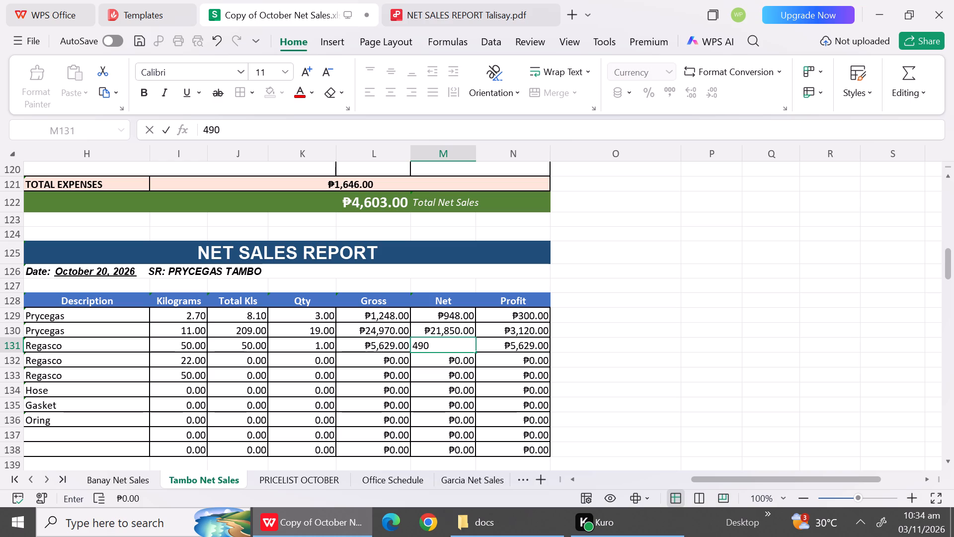
{"action": "key", "text": "4"}
{"action": "left_click", "coordinate": [420, 406]}
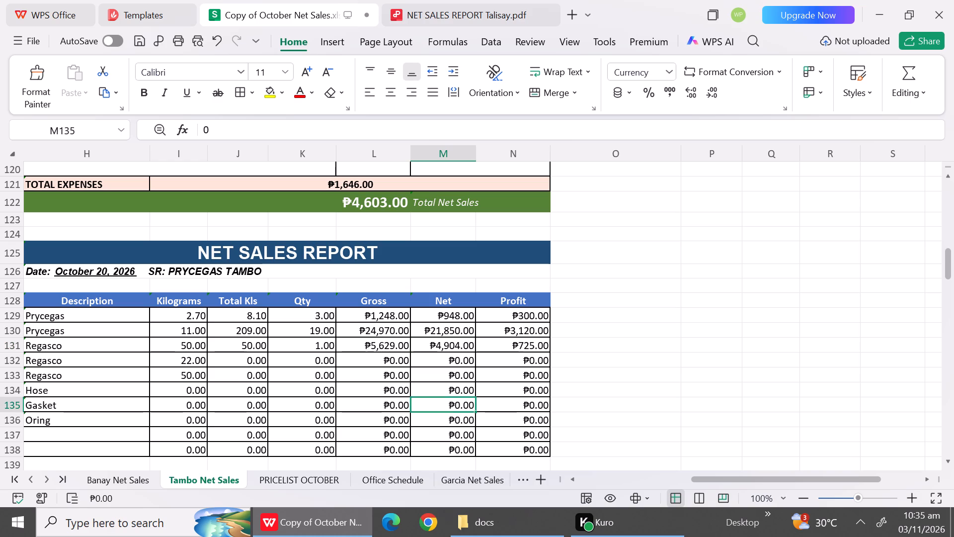
Change the 22 kg Regasco row of the October 20 report to DC, 50 kg, with quantity 1 and gross 5629.
{"action": "left_click", "coordinate": [135, 369]}
{"action": "left_click", "coordinate": [122, 357]}
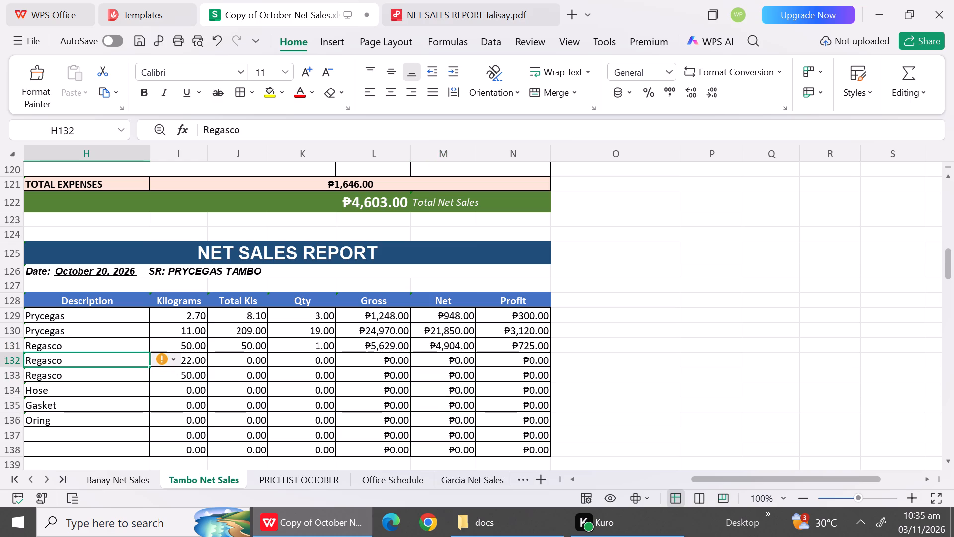
{"action": "type", "text": "DC"}
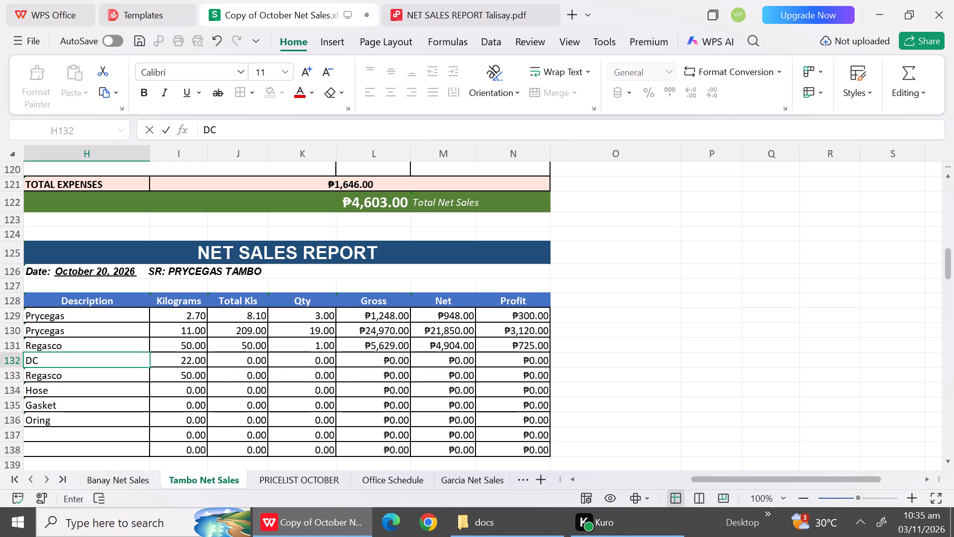
{"action": "left_click", "coordinate": [197, 365]}
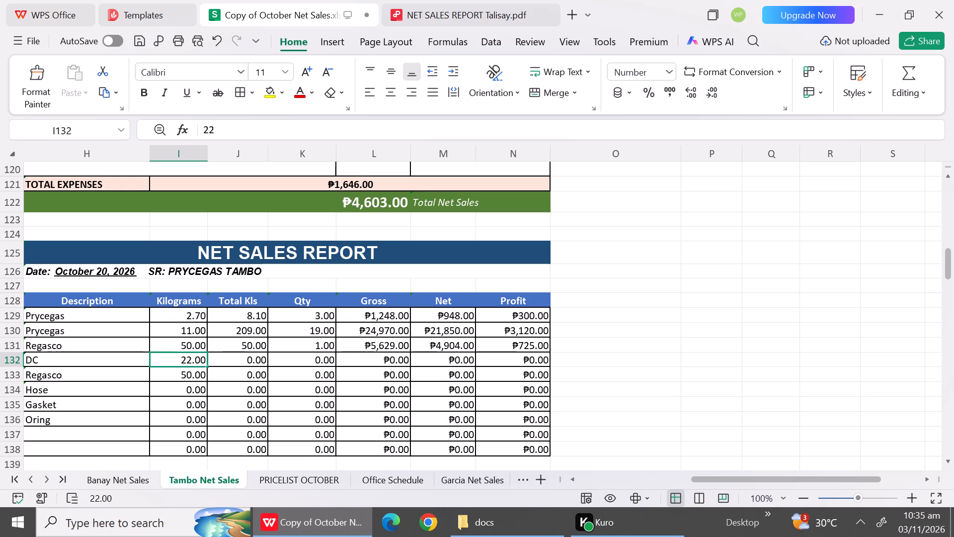
{"action": "type", "text": "50"}
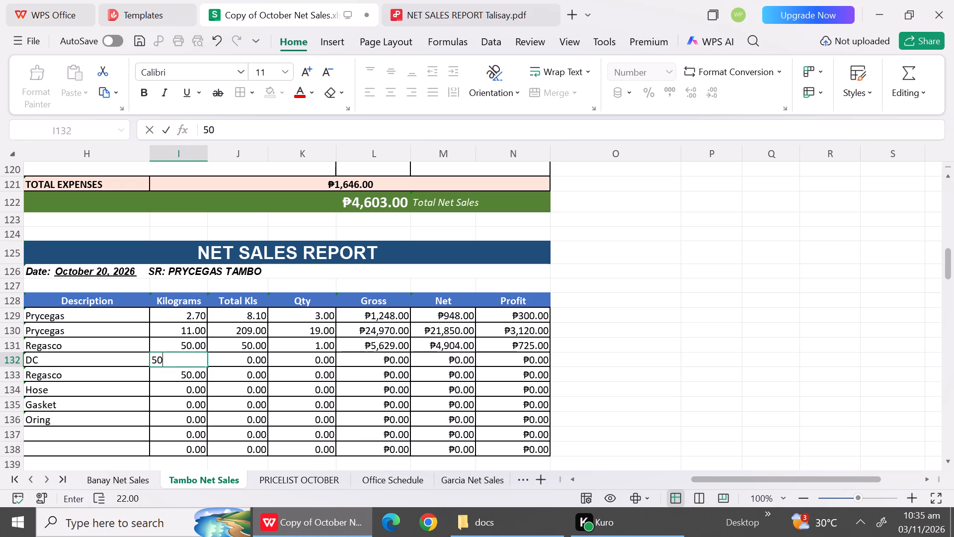
{"action": "left_click", "coordinate": [304, 363]}
{"action": "key", "text": "1"}
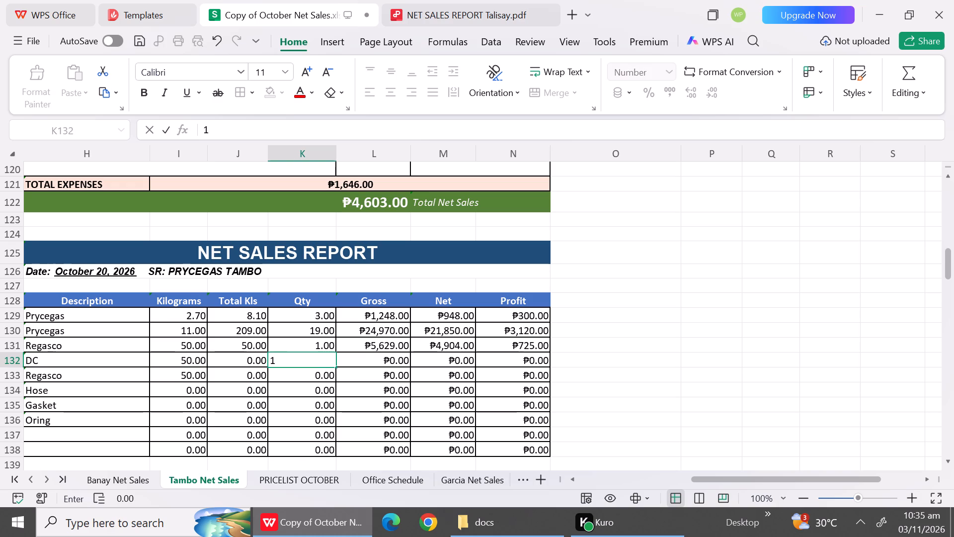
{"action": "left_click", "coordinate": [406, 365]}
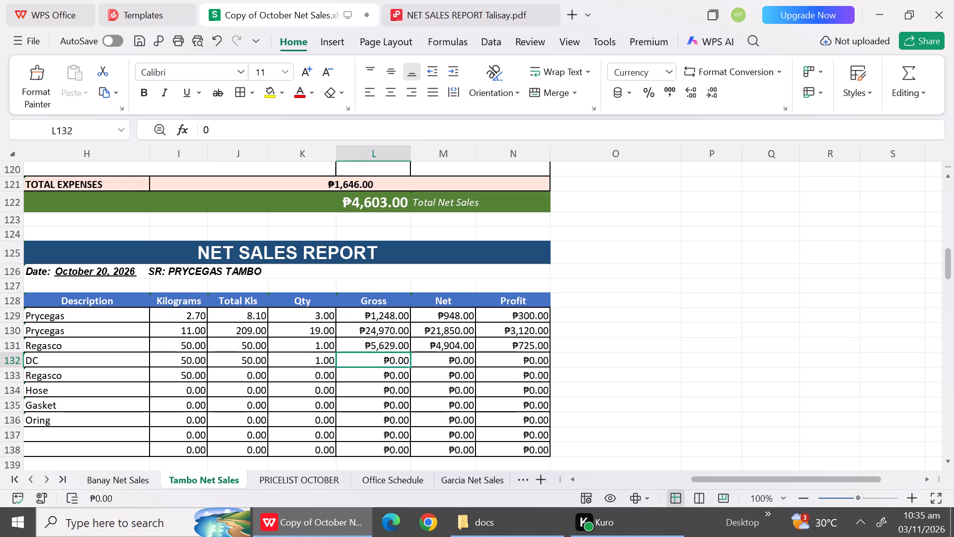
{"action": "key", "text": "5"}
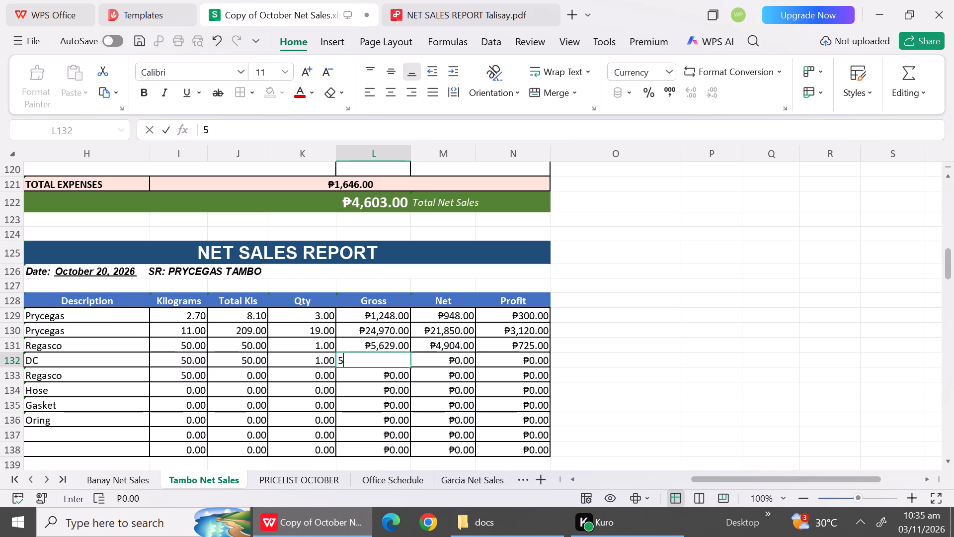
{"action": "type", "text": "629"}
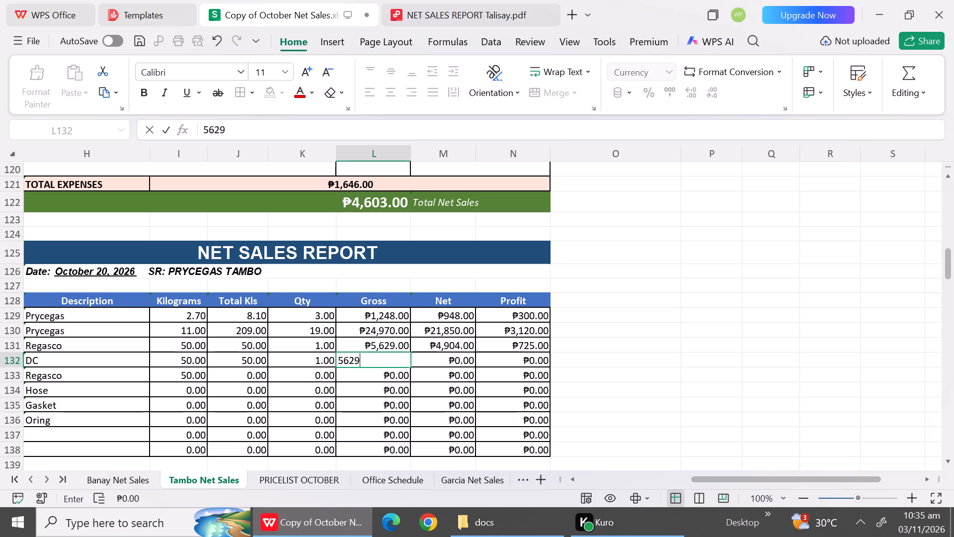
{"action": "left_click", "coordinate": [395, 393]}
Consult the DC prices in the October price list and enter 4825 as the Net of the 50 kg DC row.
{"action": "left_click", "coordinate": [309, 473]}
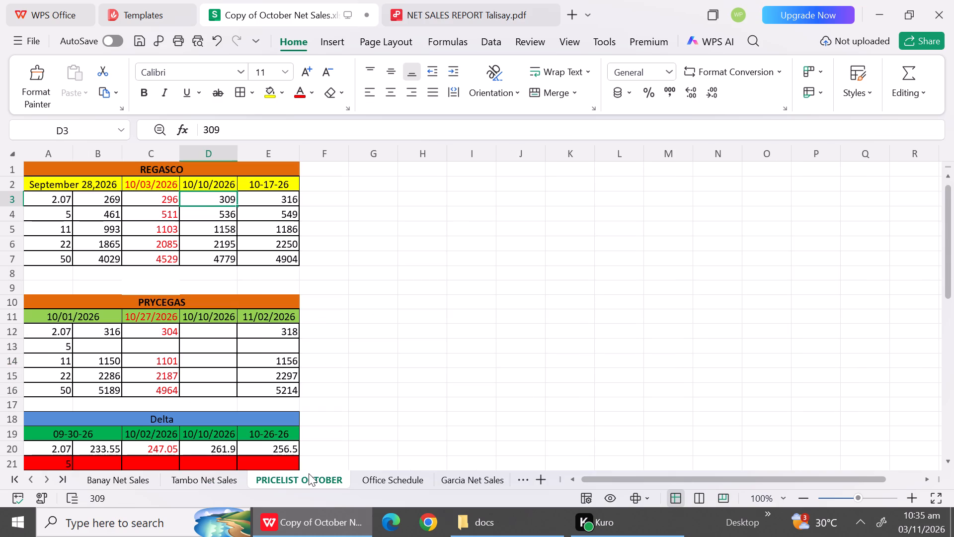
{"action": "triple_click", "coordinate": [946, 457]}
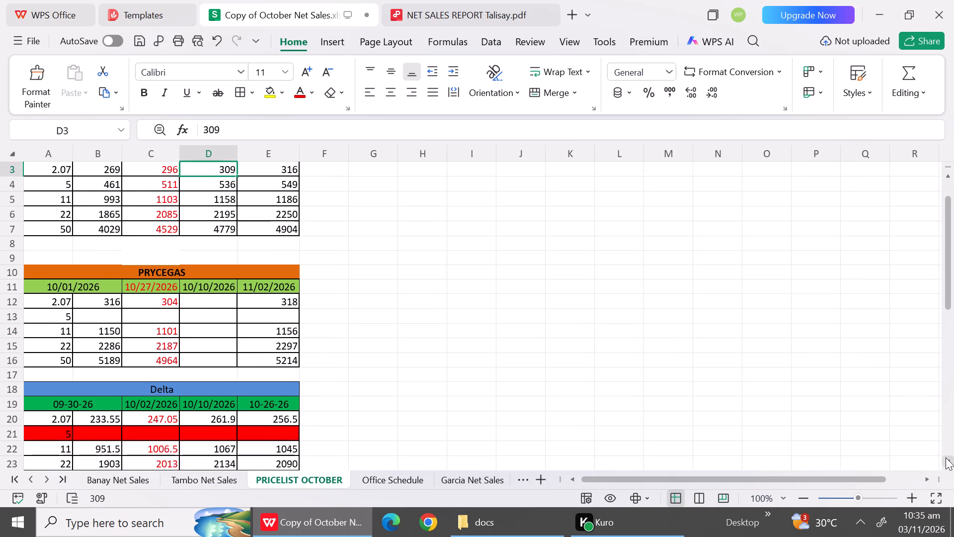
{"action": "triple_click", "coordinate": [946, 457]}
{"action": "triple_click", "coordinate": [946, 457]}
{"action": "double_click", "coordinate": [946, 457]}
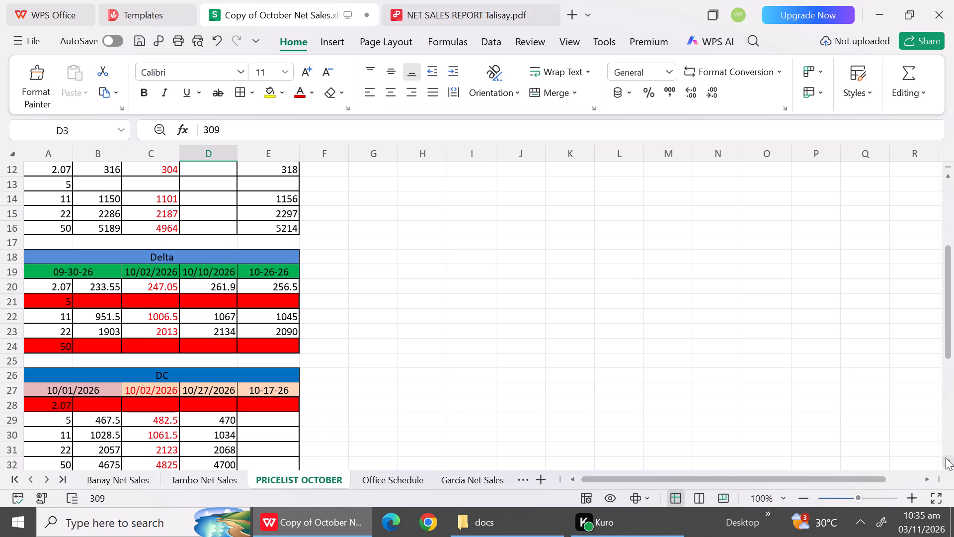
{"action": "left_click", "coordinate": [946, 457]}
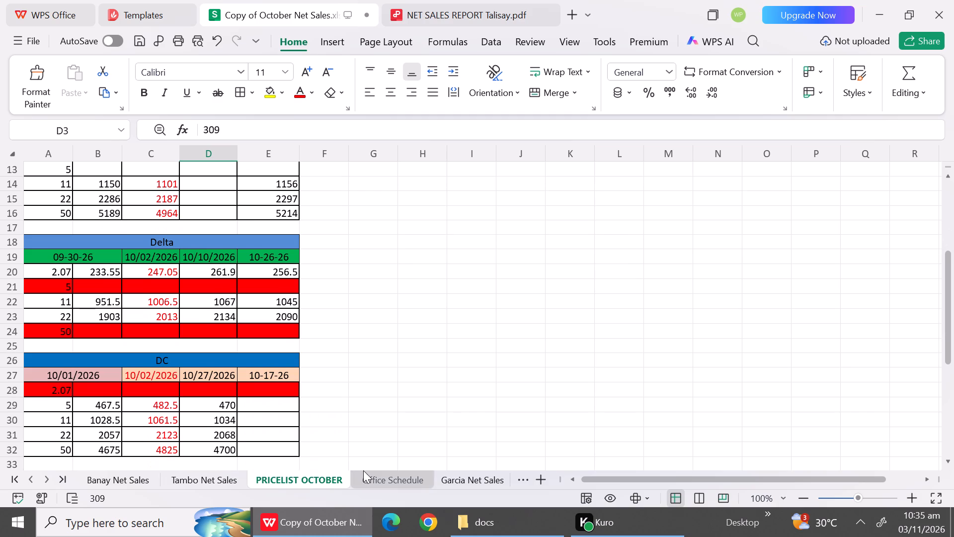
{"action": "left_click", "coordinate": [207, 480]}
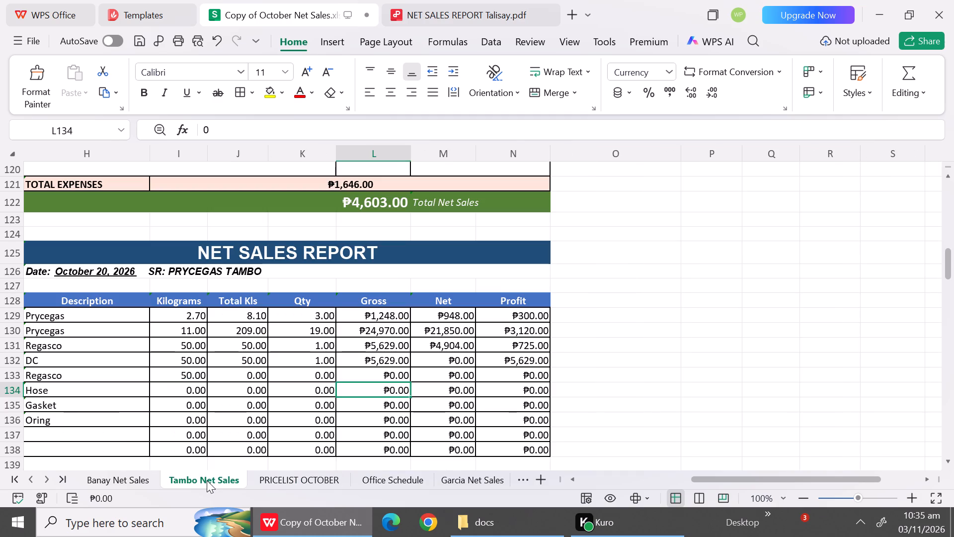
{"action": "left_click", "coordinate": [437, 361]}
{"action": "type", "text": "4825"}
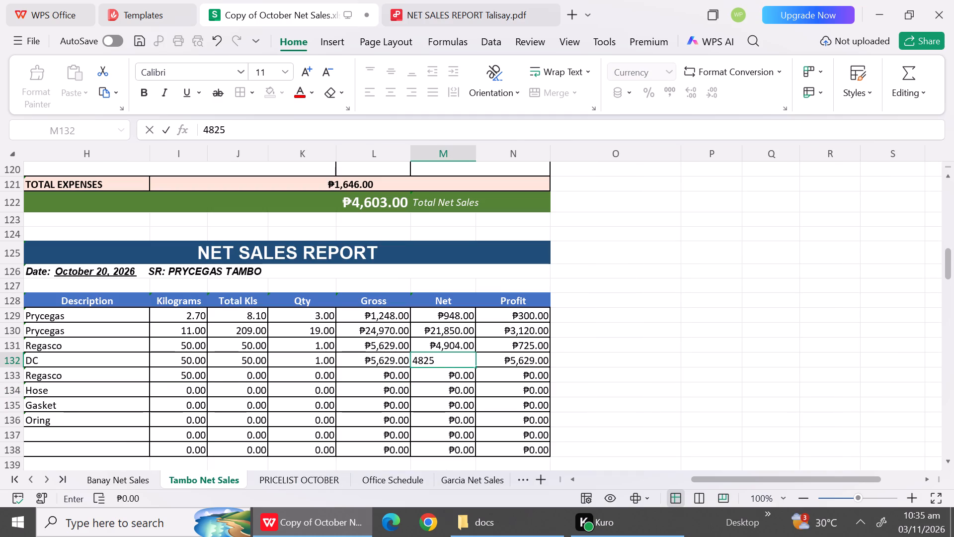
{"action": "left_click", "coordinate": [449, 410]}
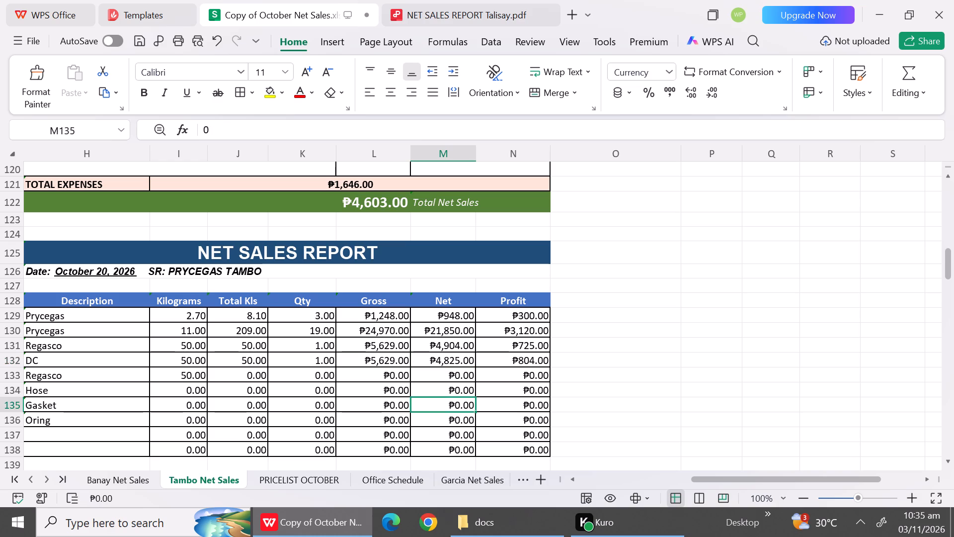
Replace the description of the remaining Regasco row in the October 20 report with Tank Deposit.
{"action": "left_click", "coordinate": [63, 378]}
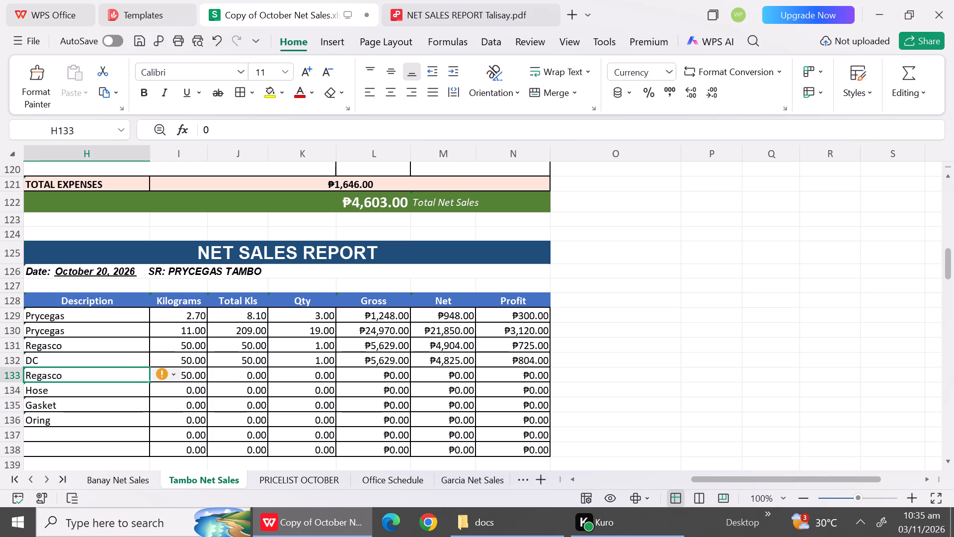
{"action": "key", "text": "BackSpace"}
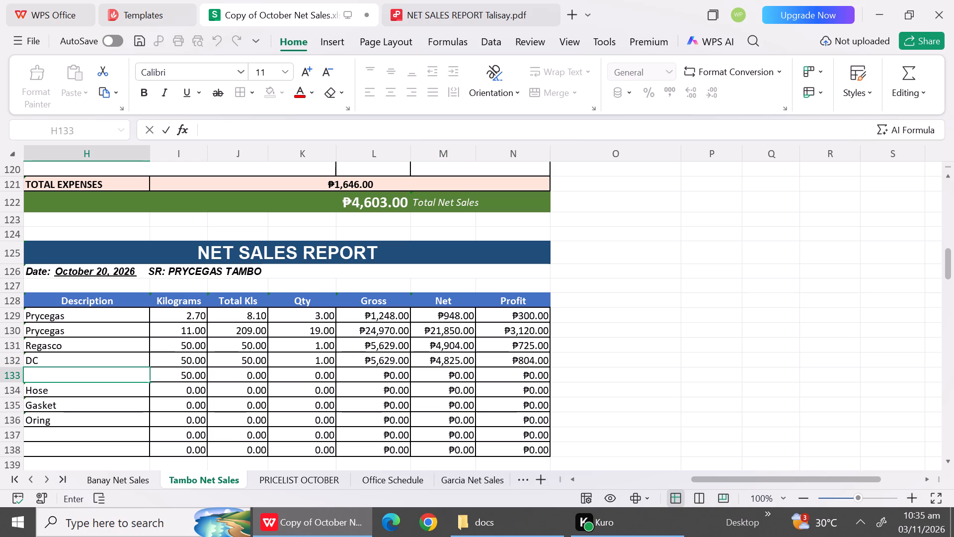
{"action": "type", "text": "Tank Deposit"}
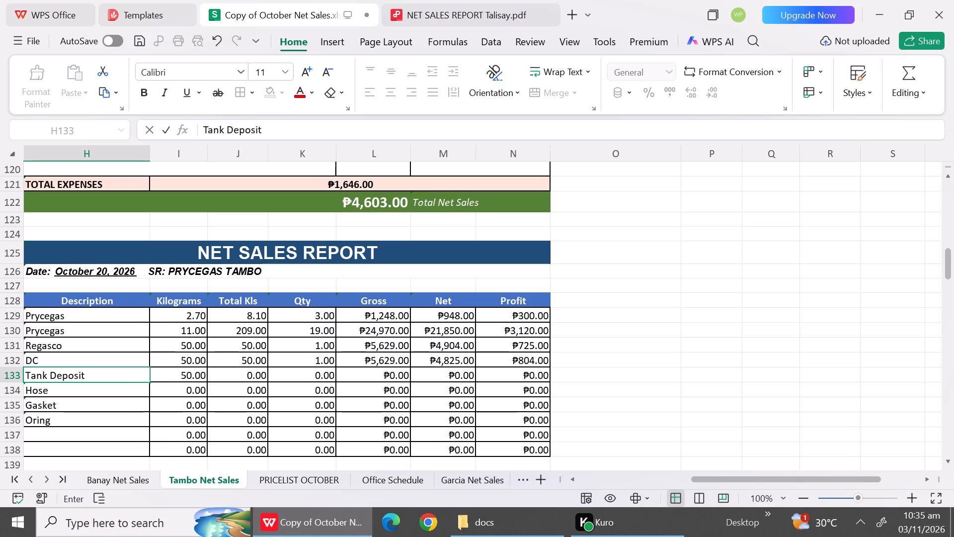
Enter 11 kilograms and quantity 1 in the Hose row of the October 20 report.
{"action": "left_click", "coordinate": [204, 389]}
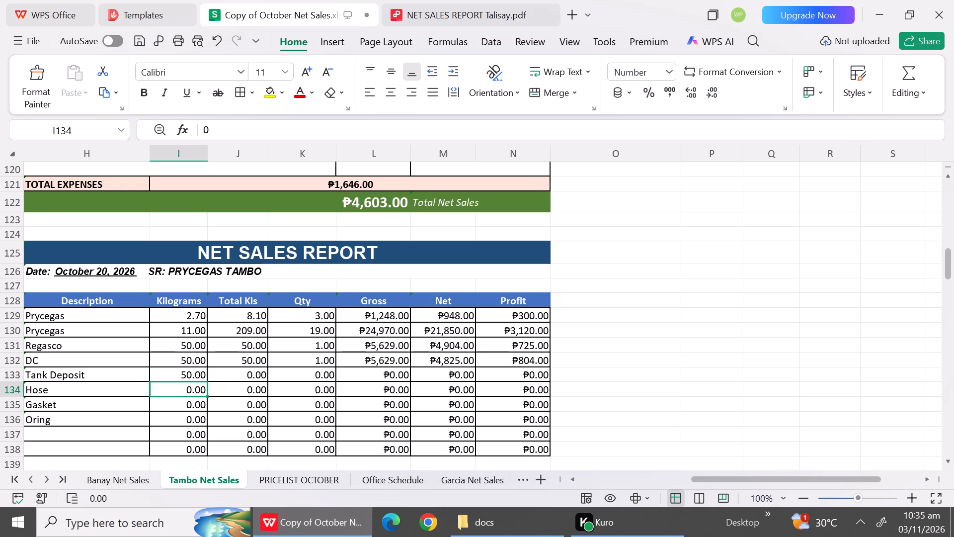
{"action": "type", "text": "11"}
{"action": "left_click", "coordinate": [304, 395]}
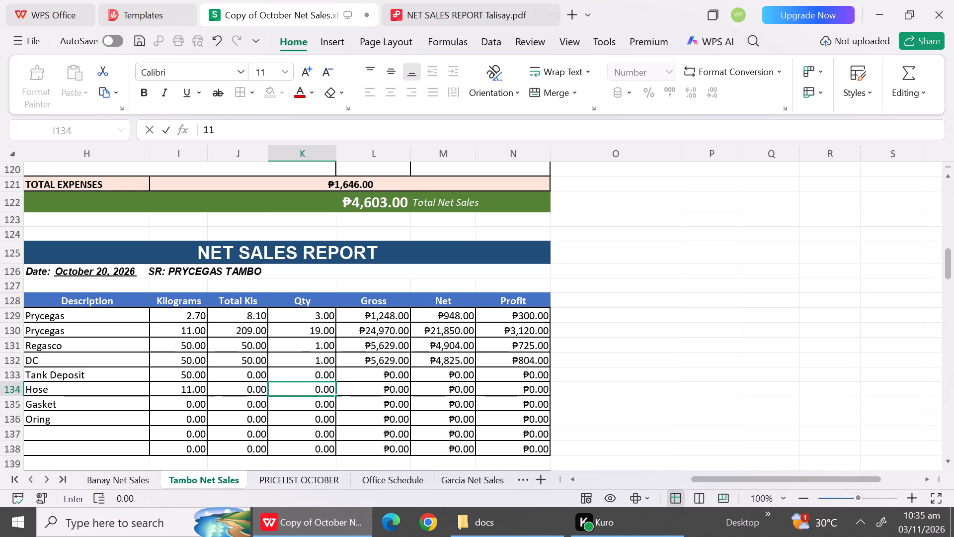
{"action": "key", "text": "1"}
{"action": "left_click", "coordinate": [304, 417]}
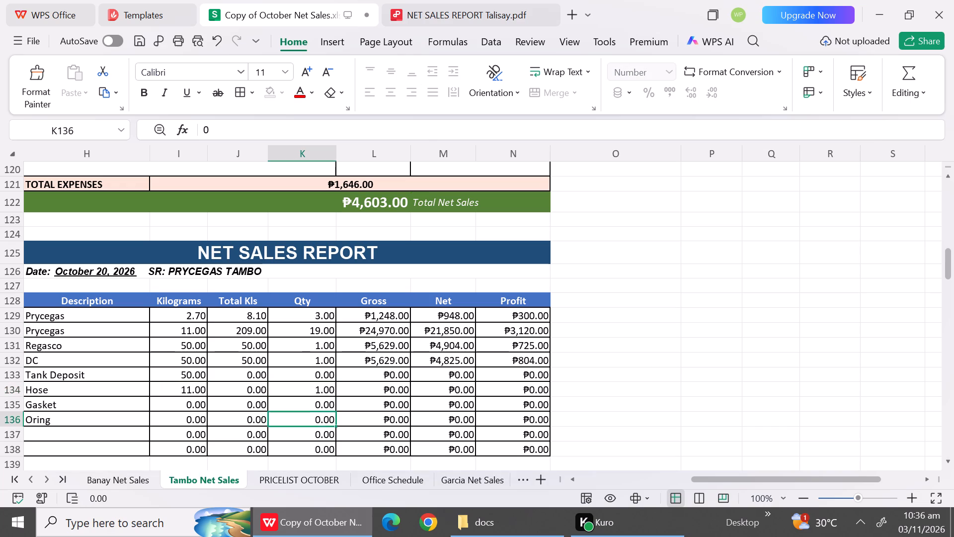
Fill the Tank Deposit row of the October 20 report with quantity 1, 11 kilograms, total kilos 0 and gross 700.
{"action": "left_click", "coordinate": [328, 377]}
{"action": "key", "text": "1"}
{"action": "left_click", "coordinate": [194, 379]}
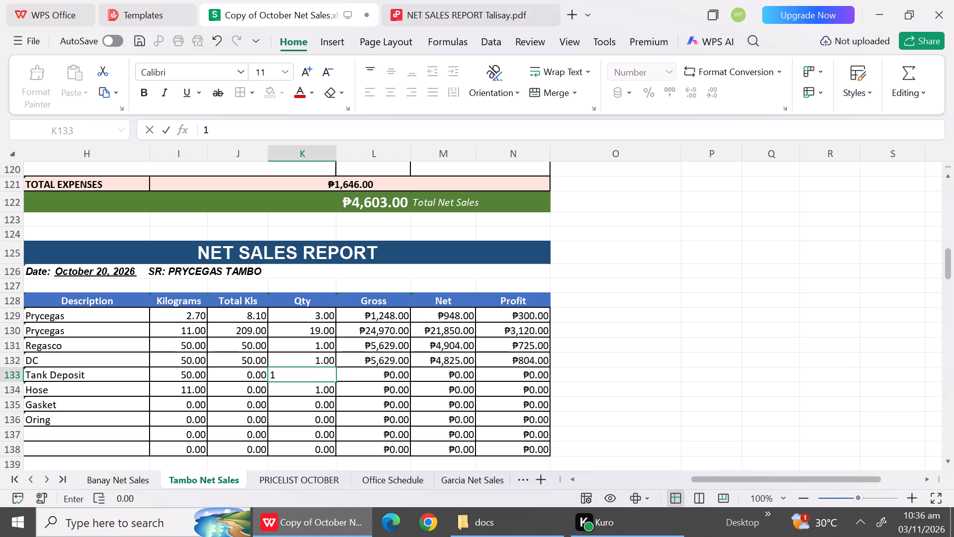
{"action": "type", "text": "11"}
{"action": "left_click", "coordinate": [234, 398]}
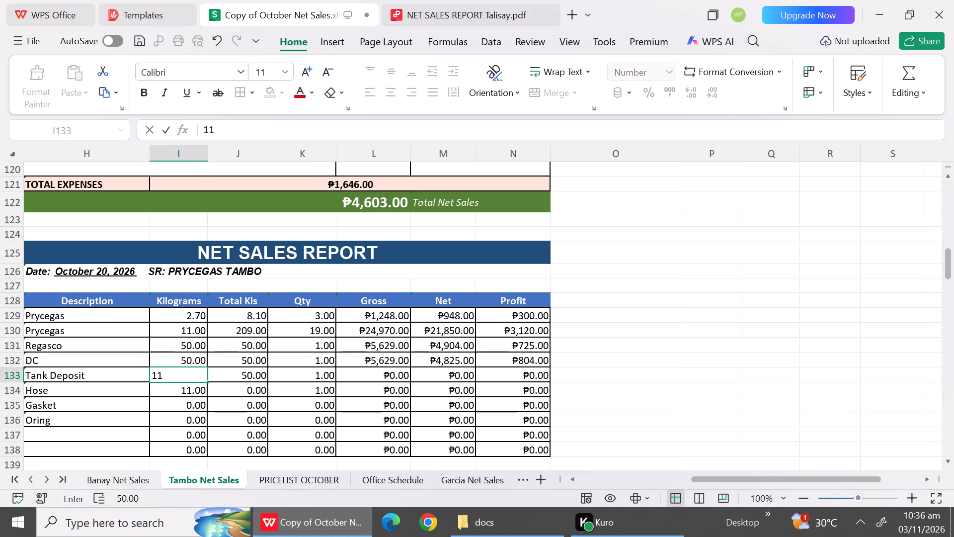
{"action": "left_click", "coordinate": [241, 380]}
{"action": "key", "text": "BackSpace"}
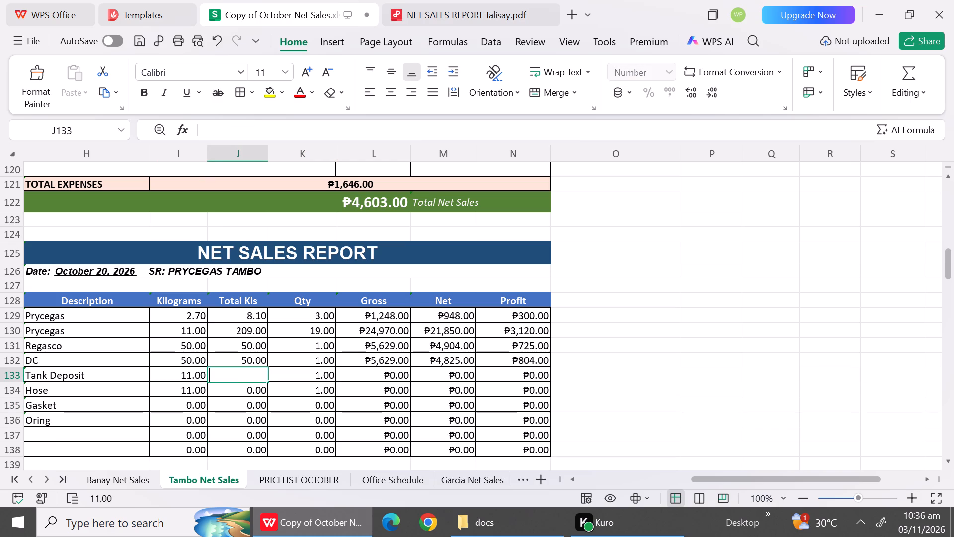
{"action": "left_click", "coordinate": [272, 417]}
{"action": "left_click", "coordinate": [250, 374]}
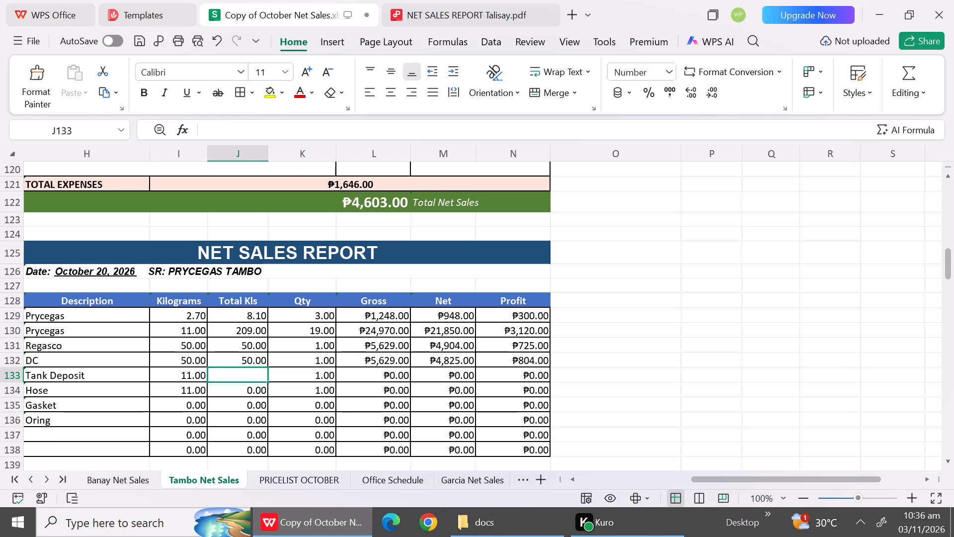
{"action": "key", "text": "0"}
{"action": "left_click", "coordinate": [257, 420]}
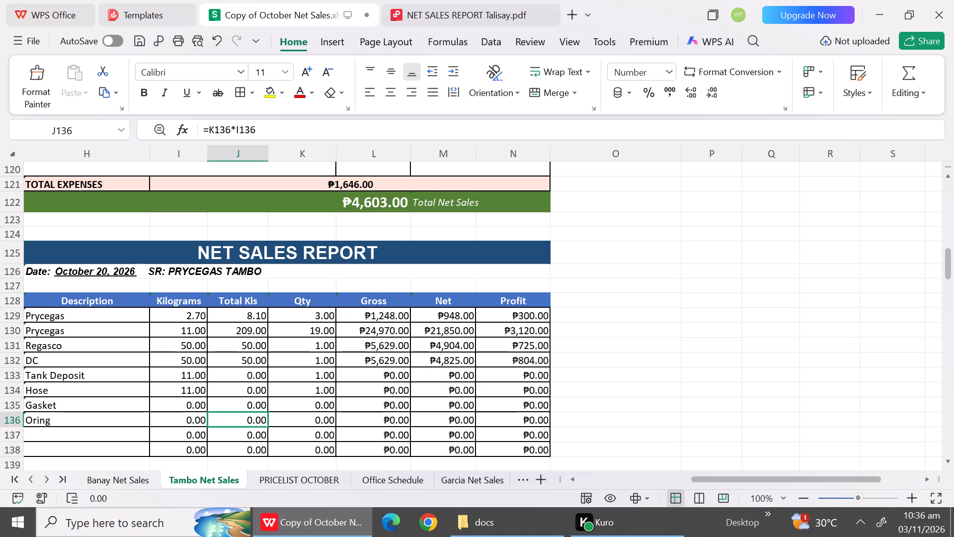
{"action": "left_click", "coordinate": [388, 375]}
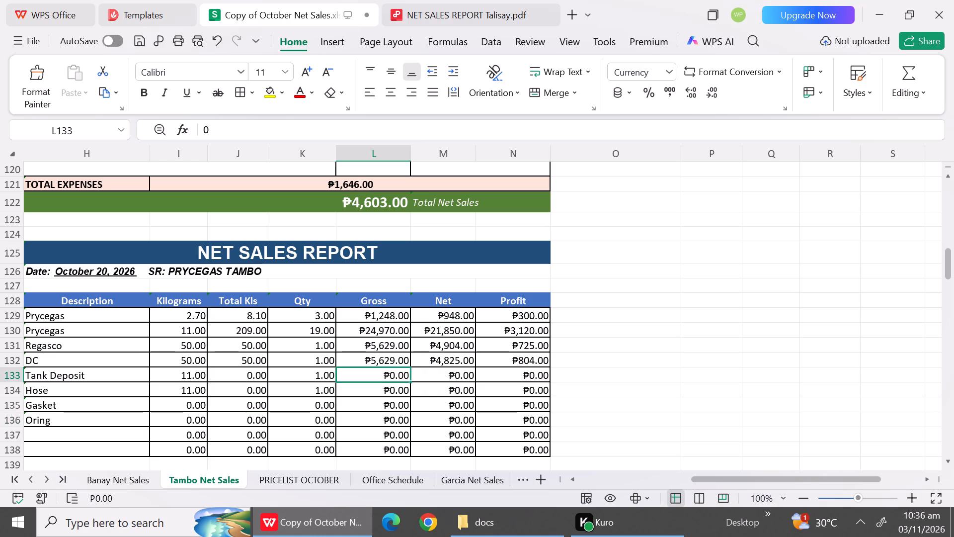
{"action": "type", "text": "700"}
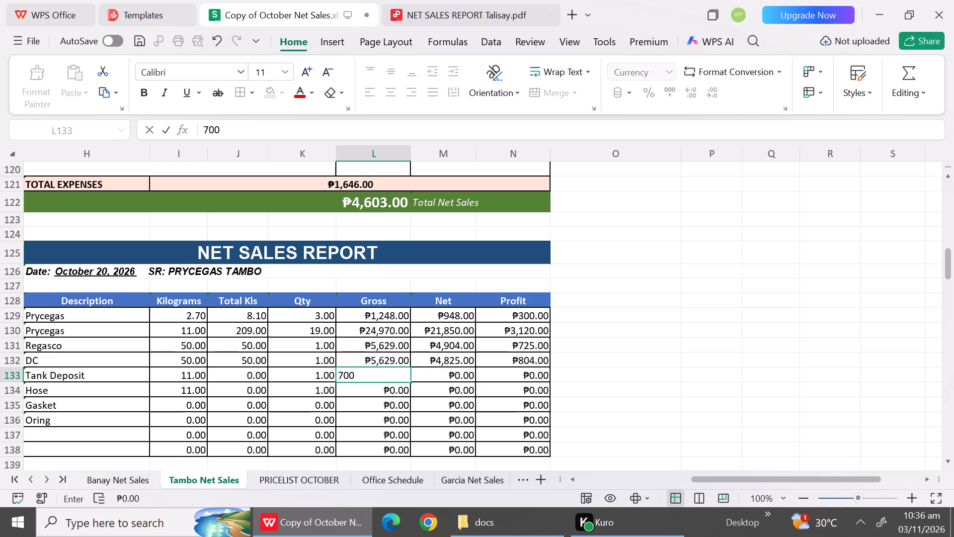
{"action": "left_click", "coordinate": [435, 413]}
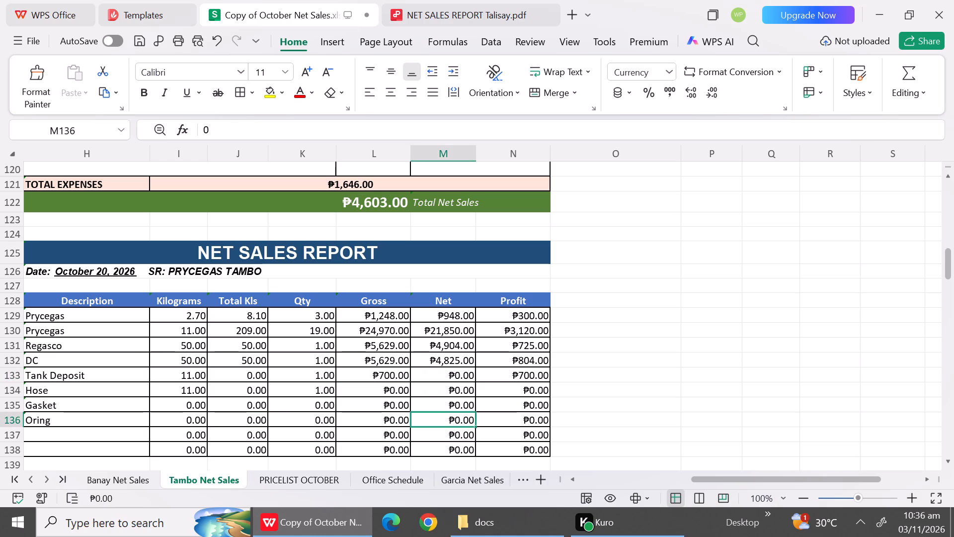
Replace the Hose description in the October 20 report with Burner and set its kilograms to 0.
{"action": "left_click", "coordinate": [116, 388]}
{"action": "key", "text": "BackSpace"}
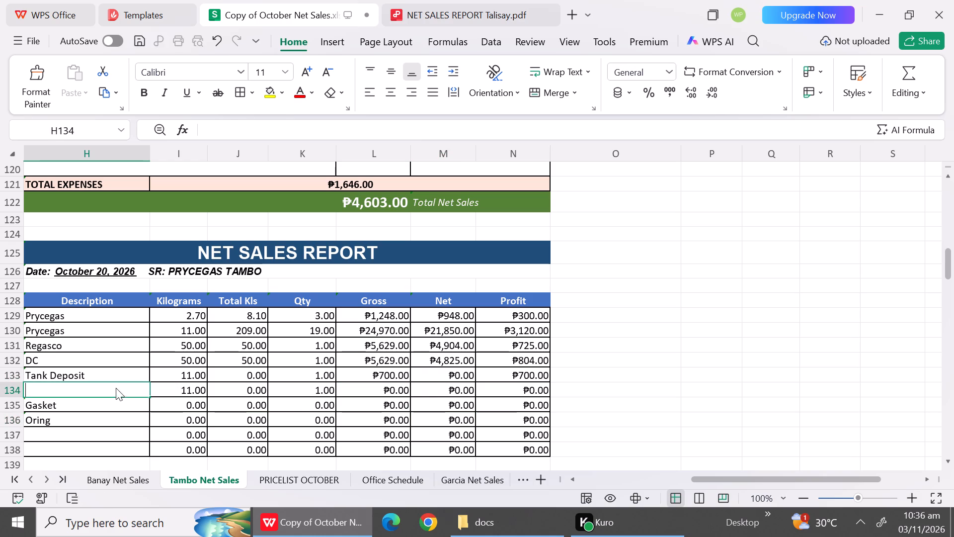
{"action": "type", "text": "Burner"}
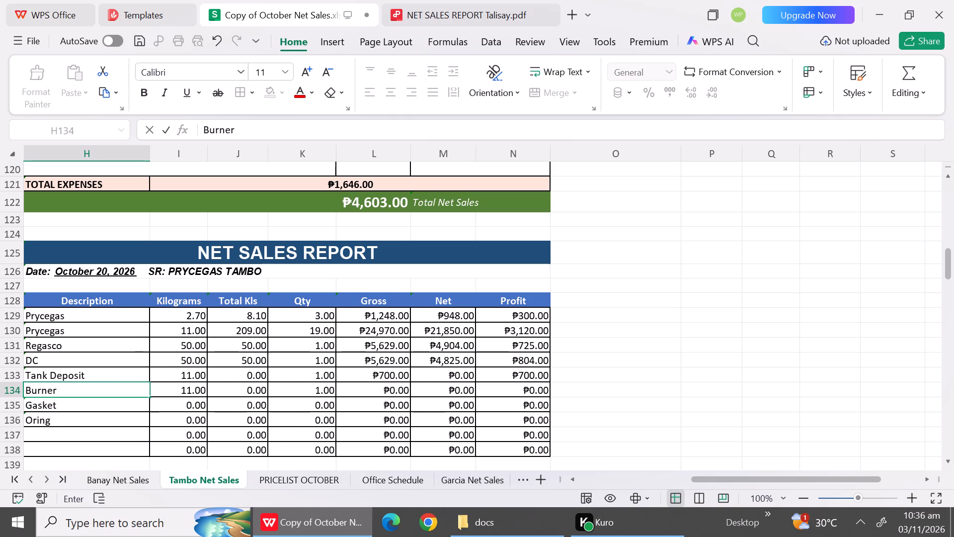
{"action": "left_click", "coordinate": [126, 420]}
{"action": "left_click", "coordinate": [174, 383]}
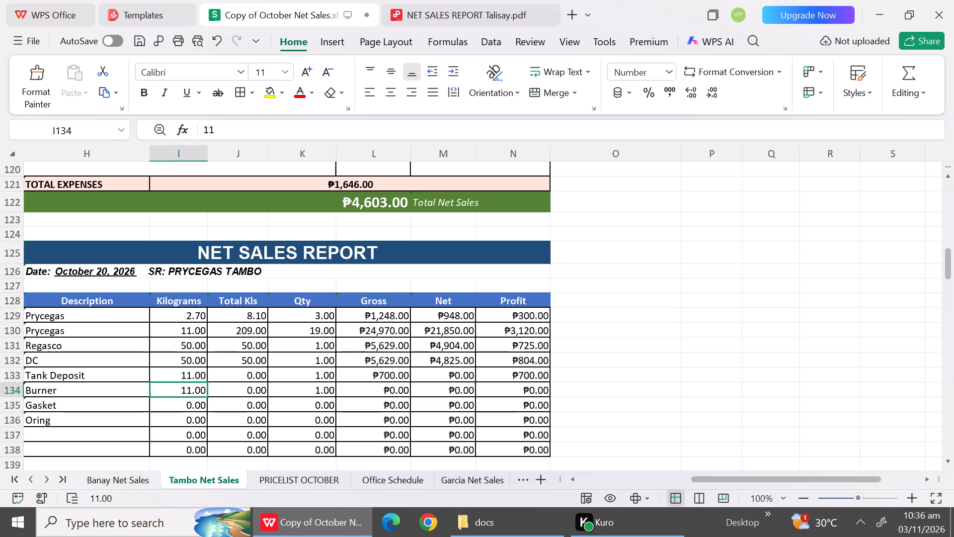
{"action": "key", "text": "2"}
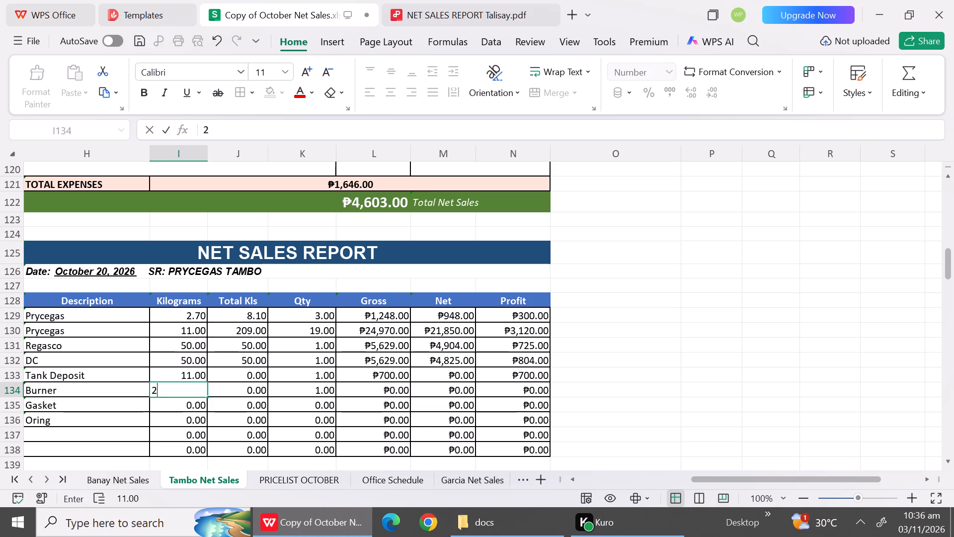
{"action": "key", "text": "BackSpace"}
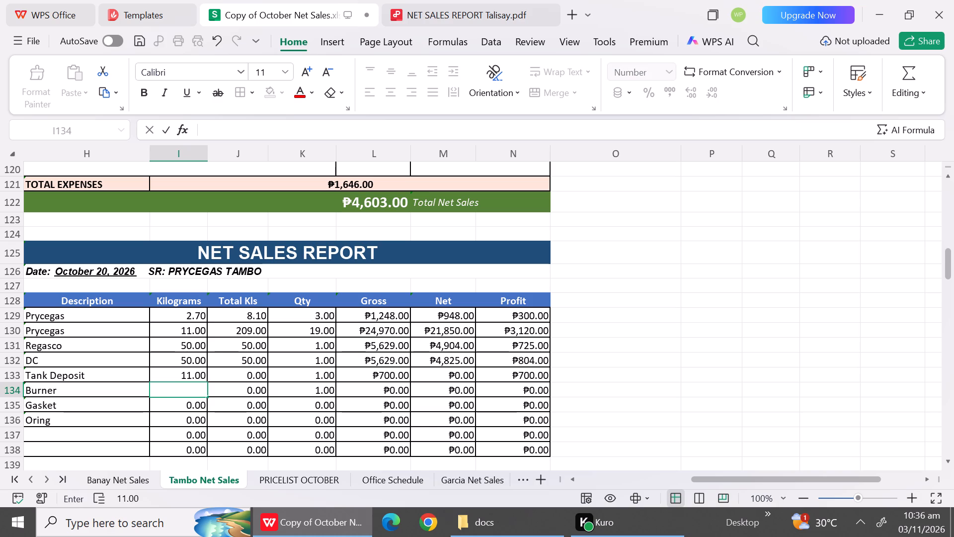
{"action": "key", "text": "0"}
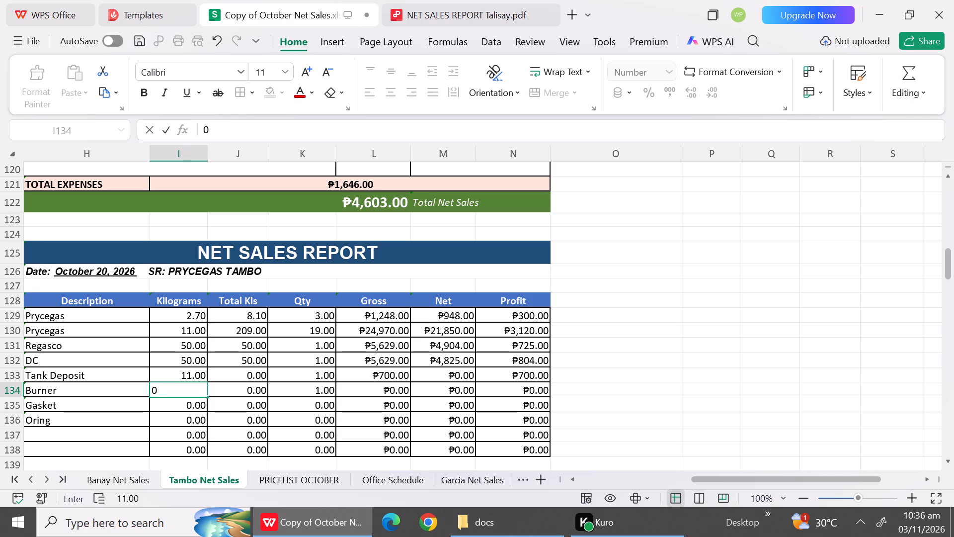
Enter a gross of 450 and a net of 382.5 in the Burner row of the October 20 report.
{"action": "left_click", "coordinate": [376, 389]}
{"action": "key", "text": "4"}
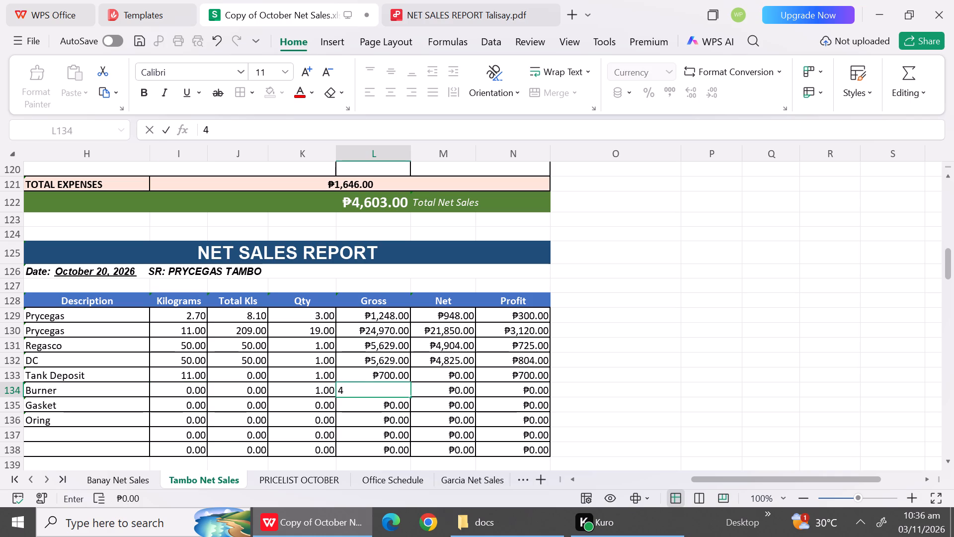
{"action": "key", "text": "5"}
{"action": "key", "text": "0"}
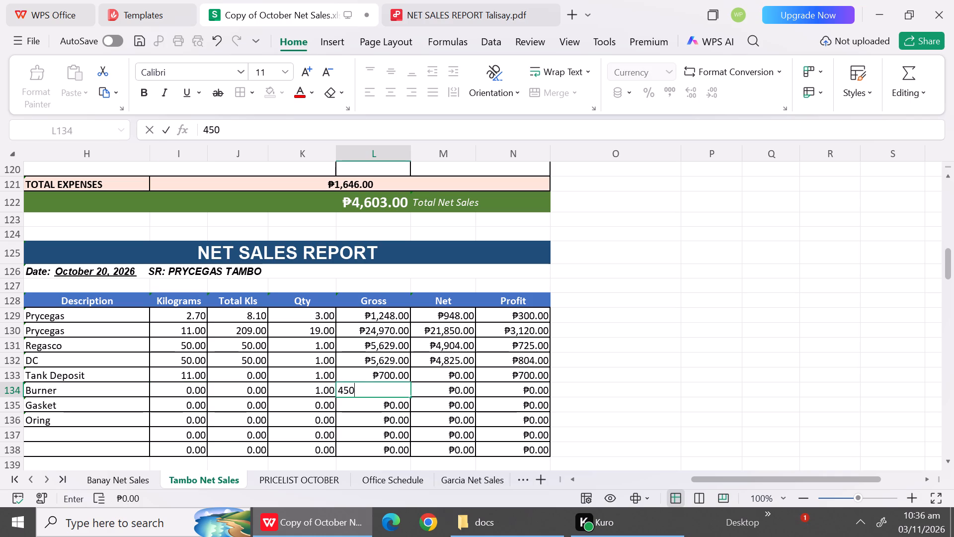
{"action": "left_click", "coordinate": [462, 401]}
{"action": "left_click", "coordinate": [458, 391]}
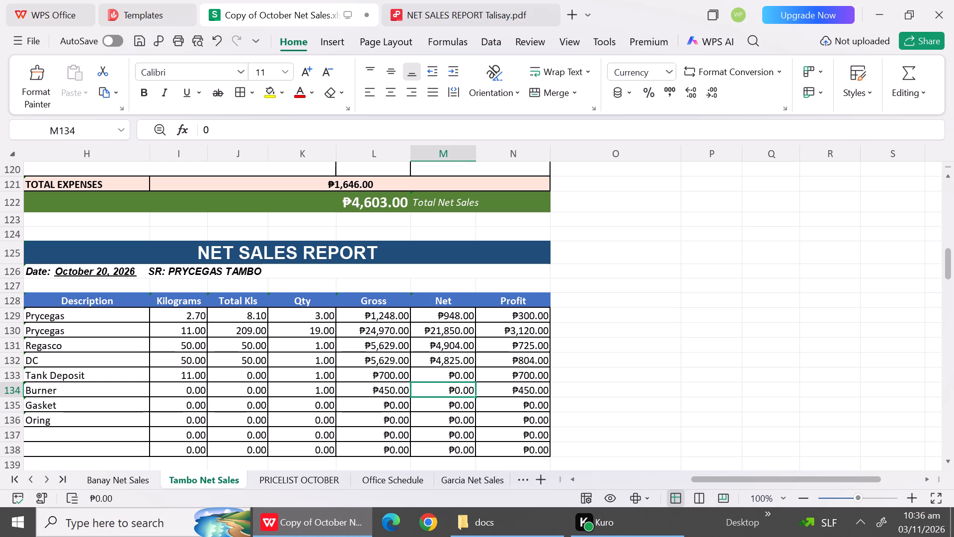
{"action": "type", "text": "382"}
{"action": "type", "text": ".5"}
{"action": "left_click", "coordinate": [333, 419]}
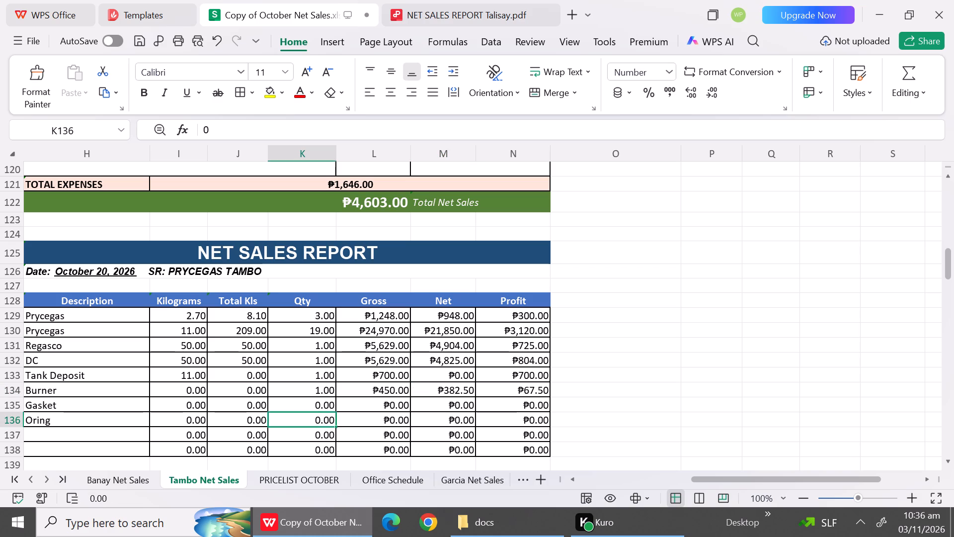
Clear the Gasket and Oring descriptions from the October 20 report.
{"action": "left_click", "coordinate": [120, 399]}
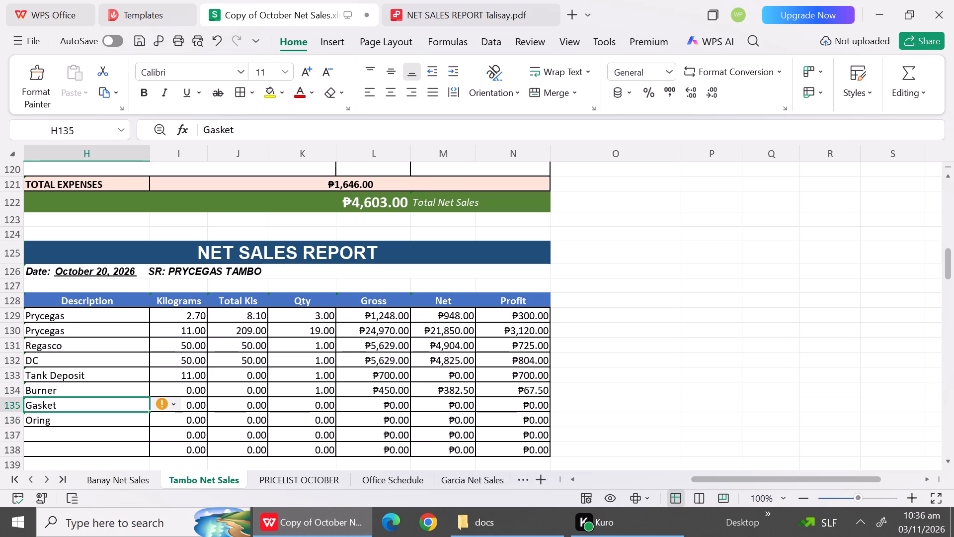
{"action": "key", "text": "BackSpace"}
{"action": "left_click", "coordinate": [114, 423]}
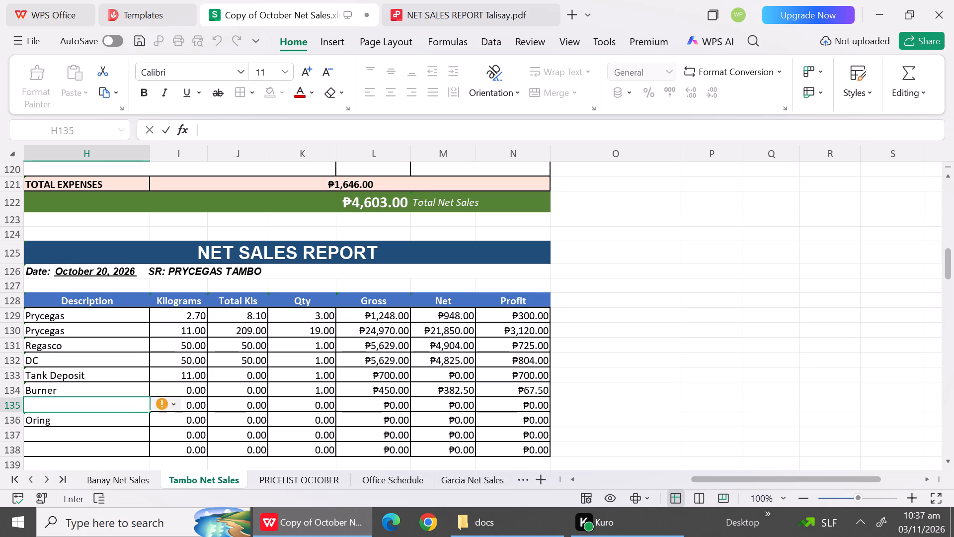
{"action": "key", "text": "BackSpace"}
{"action": "left_click", "coordinate": [357, 404]}
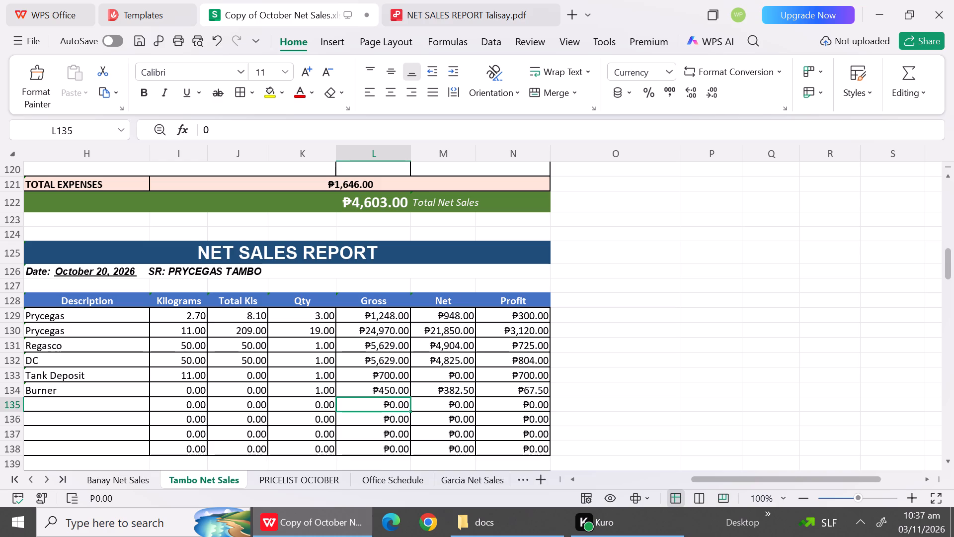
Set the October 20 expenses for Rent to 167 and Utilities to 17.
{"action": "triple_click", "coordinate": [951, 461]}
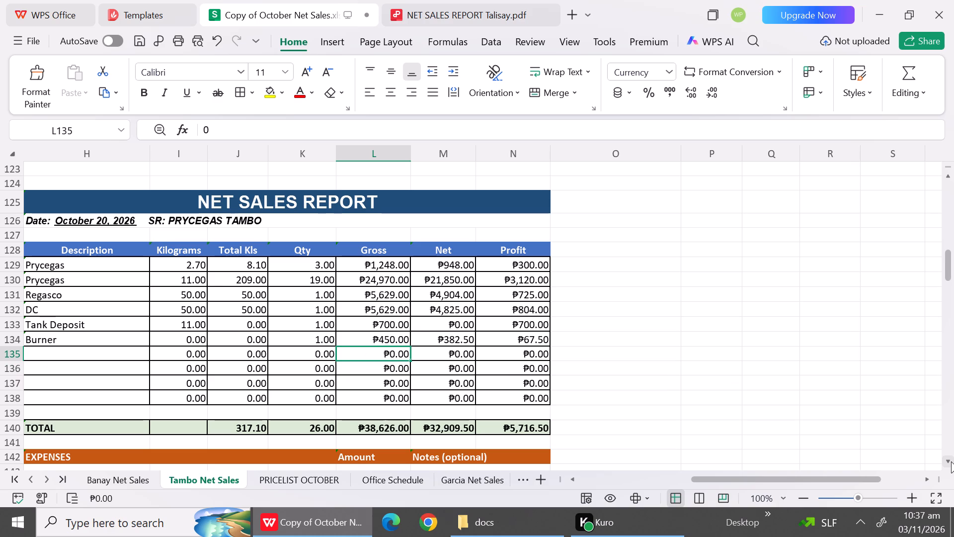
{"action": "triple_click", "coordinate": [948, 462]}
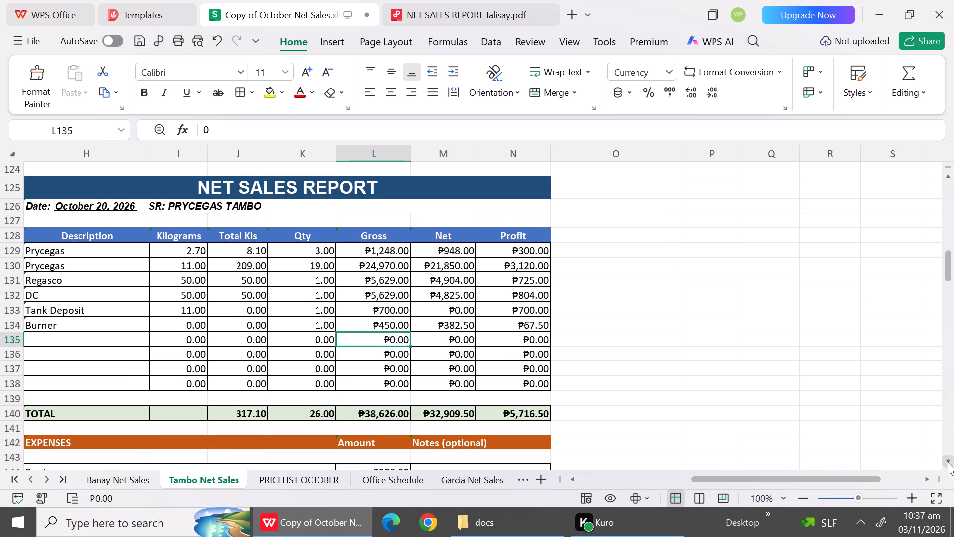
{"action": "triple_click", "coordinate": [948, 462]}
{"action": "double_click", "coordinate": [948, 462]}
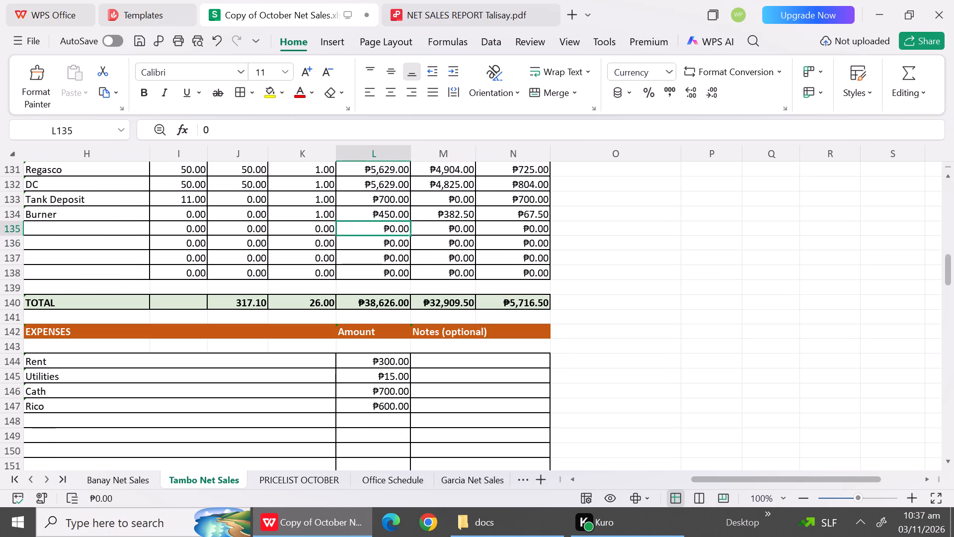
{"action": "left_click", "coordinate": [397, 363]}
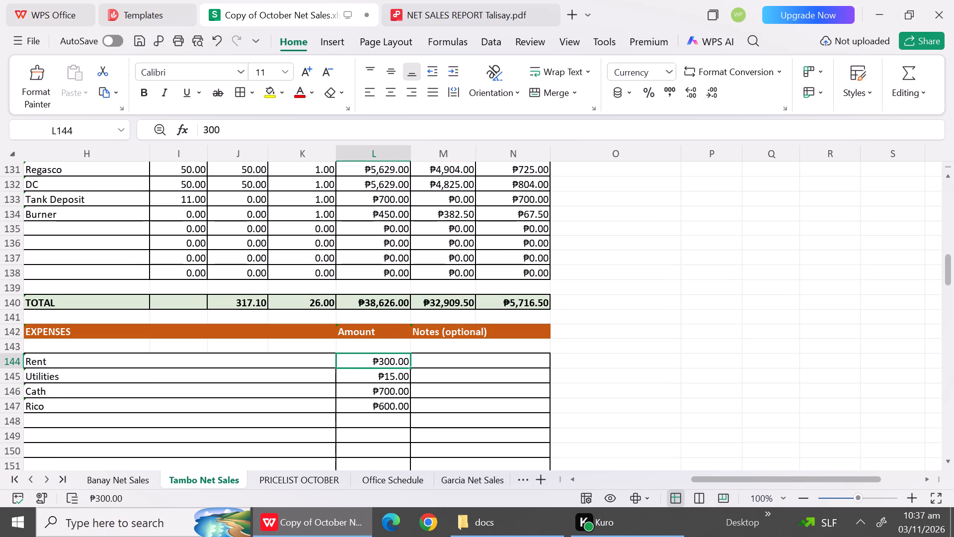
{"action": "key", "text": "1"}
{"action": "type", "text": "67"}
{"action": "key", "text": "Down"}
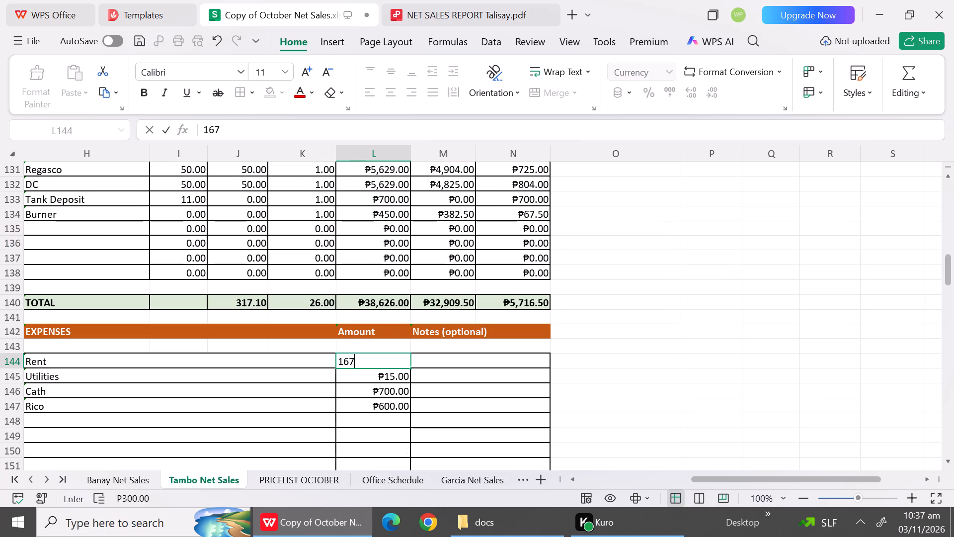
{"action": "type", "text": "17"}
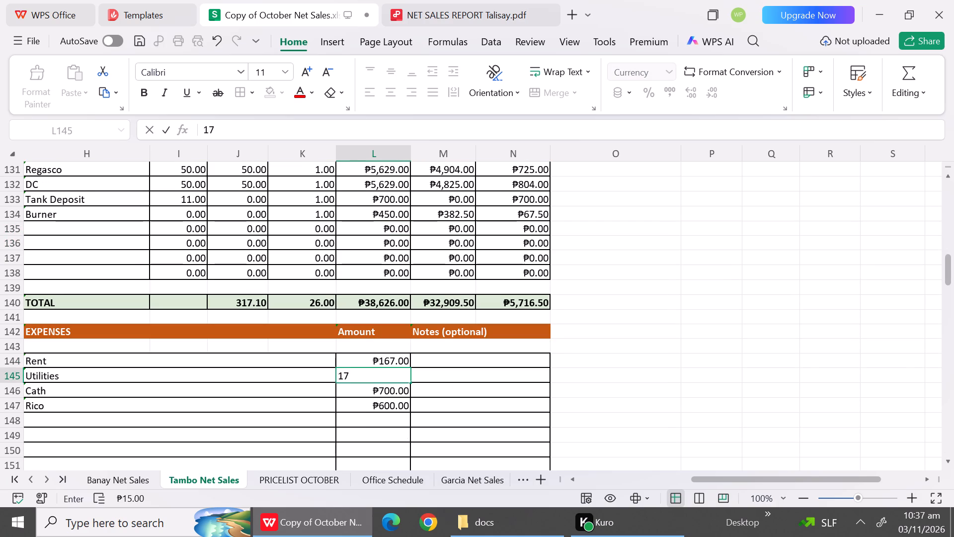
{"action": "key", "text": "Down"}
Replace the expense names Cath and Rico in the October 20 report with Leah and Jeffrey.
{"action": "left_click", "coordinate": [109, 393]}
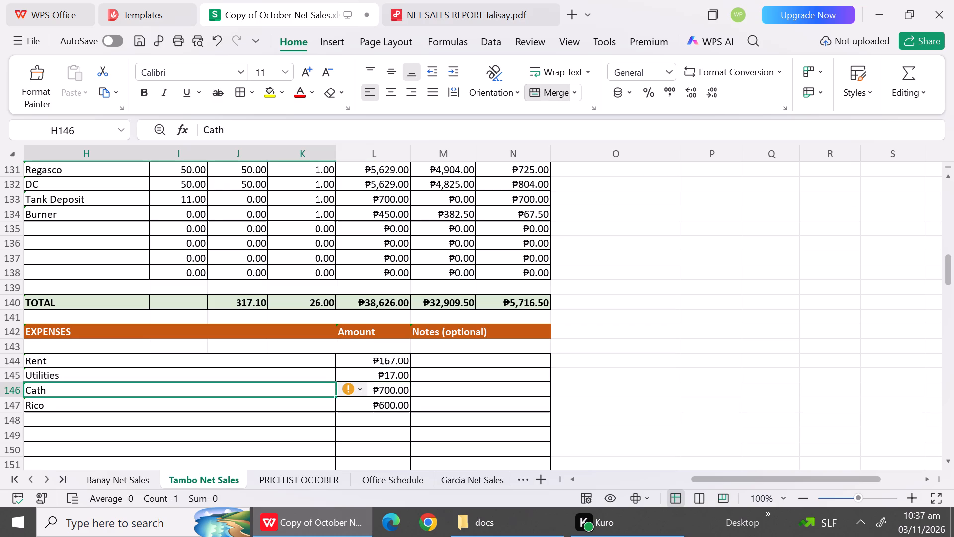
{"action": "key", "text": "shift+l"}
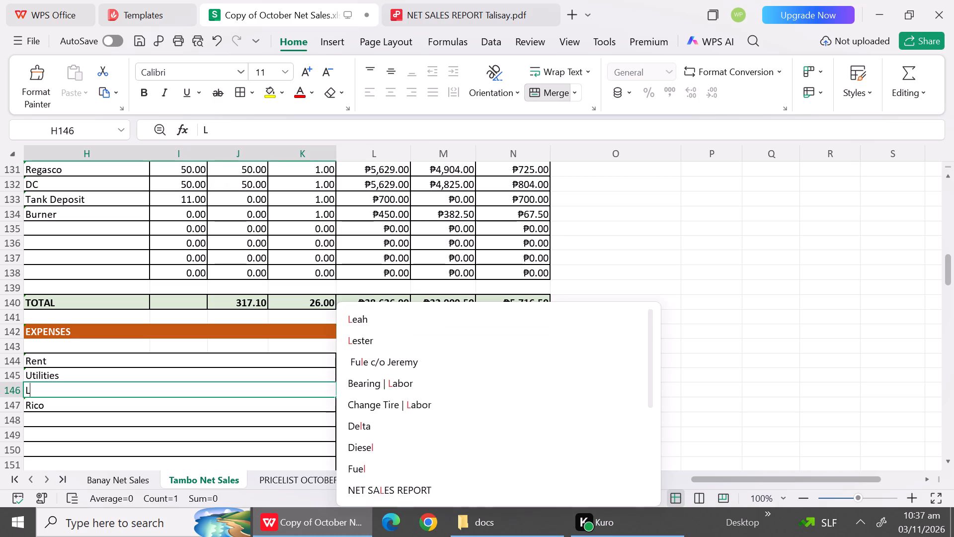
{"action": "left_click", "coordinate": [369, 328]}
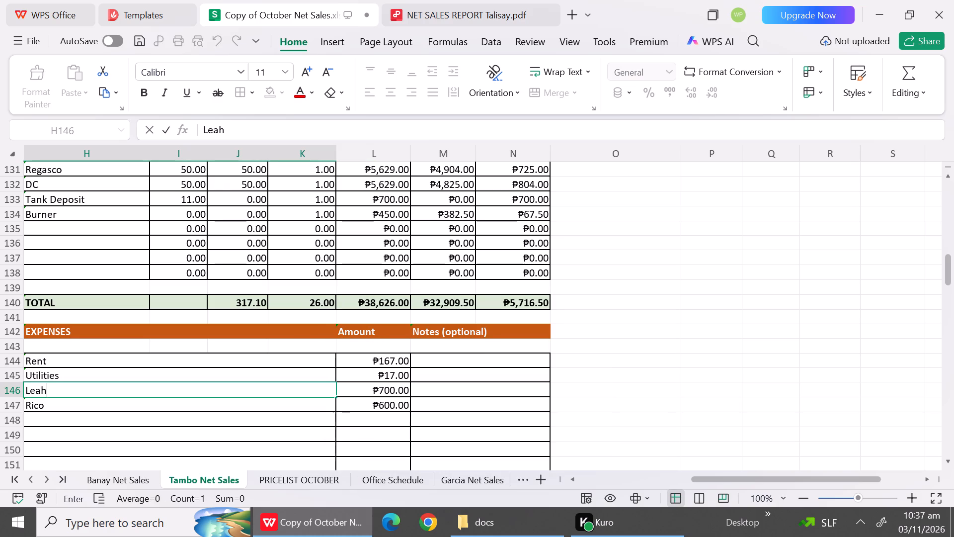
{"action": "left_click", "coordinate": [283, 402]}
{"action": "type", "text": "Je"}
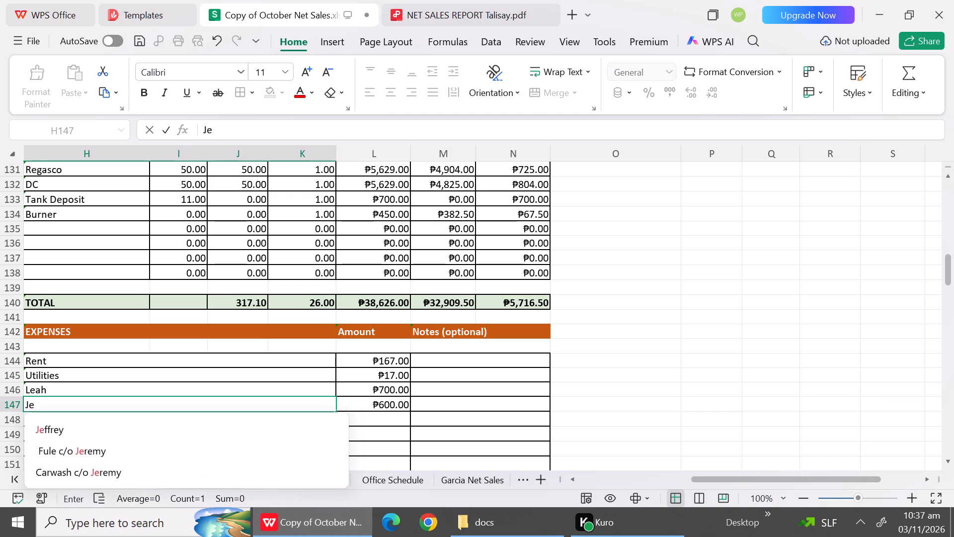
{"action": "left_click", "coordinate": [261, 427]}
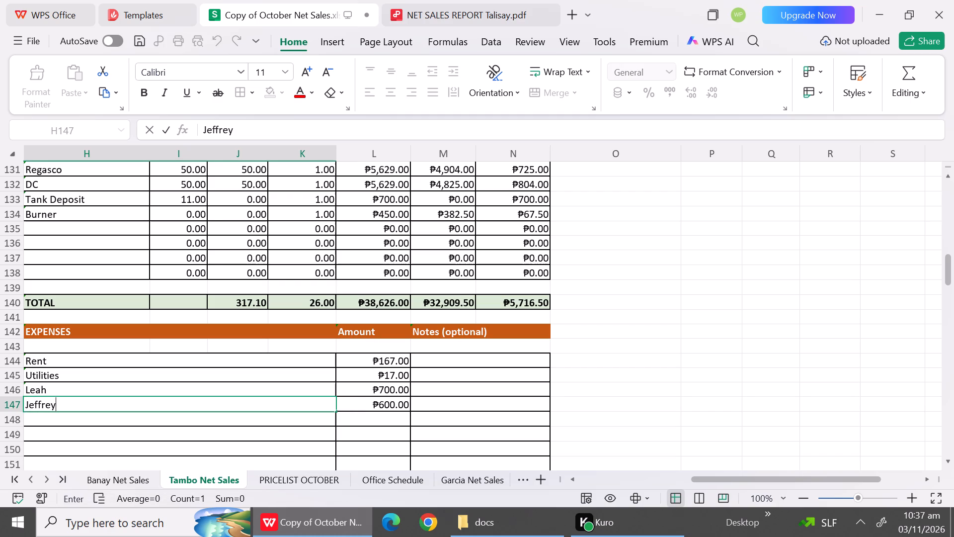
Set the October 20 expense amounts to 600 for Leah and 550 for Jeffrey.
{"action": "left_click", "coordinate": [388, 390]}
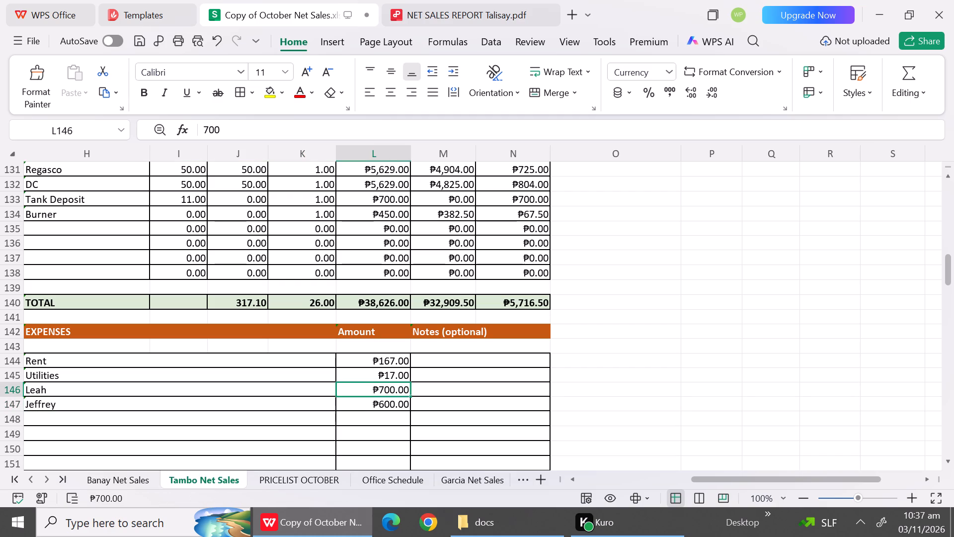
{"action": "key", "text": "5"}
{"action": "key", "text": "BackSpace"}
{"action": "type", "text": "600"}
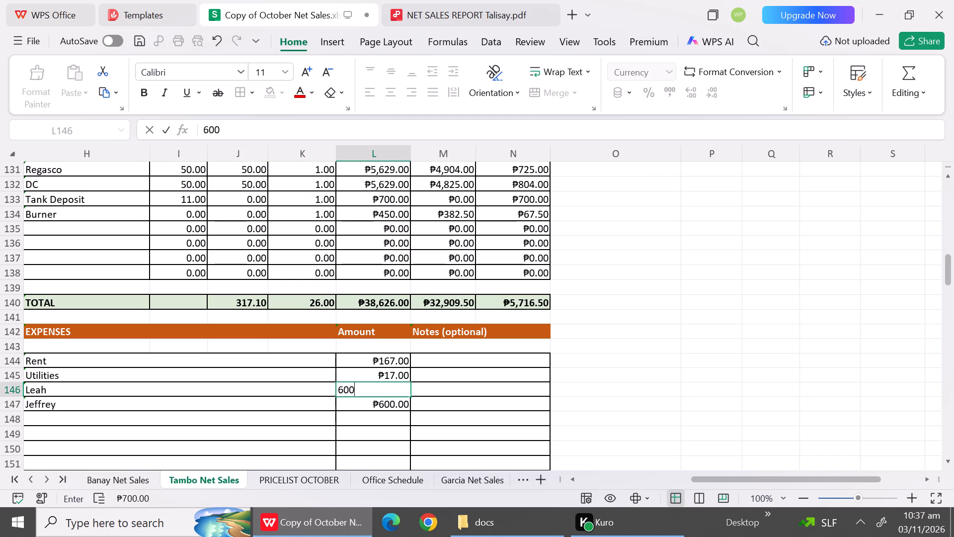
{"action": "key", "text": "Down"}
{"action": "type", "text": "550"}
{"action": "left_click", "coordinate": [304, 411]}
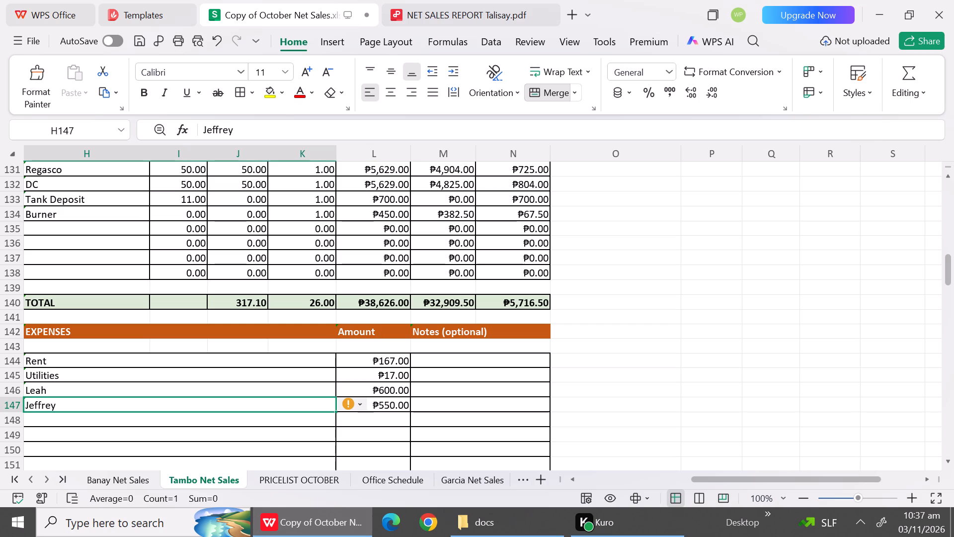
Check the Office Schedule sheet for the staff assigned on October 20, 2026.
{"action": "triple_click", "coordinate": [951, 466]}
{"action": "triple_click", "coordinate": [951, 466]}
{"action": "left_click_drag", "start_coordinate": [951, 466], "coordinate": [385, 481]}
{"action": "left_click", "coordinate": [385, 481]}
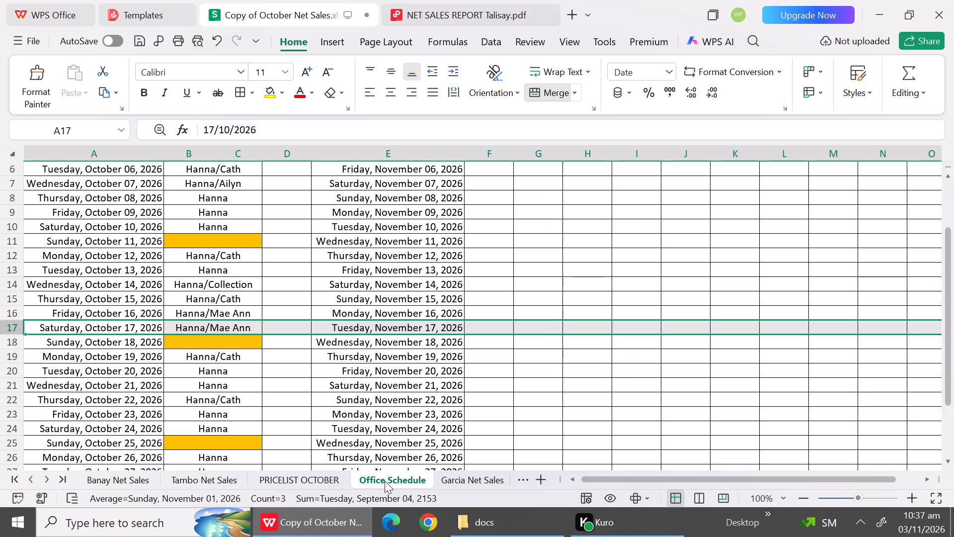
{"action": "left_click", "coordinate": [291, 487]}
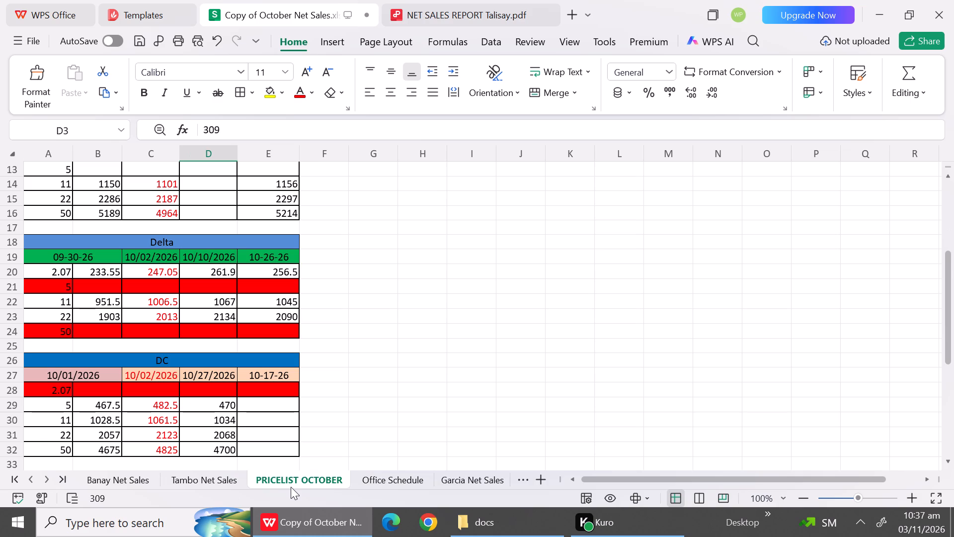
{"action": "left_click", "coordinate": [222, 481]}
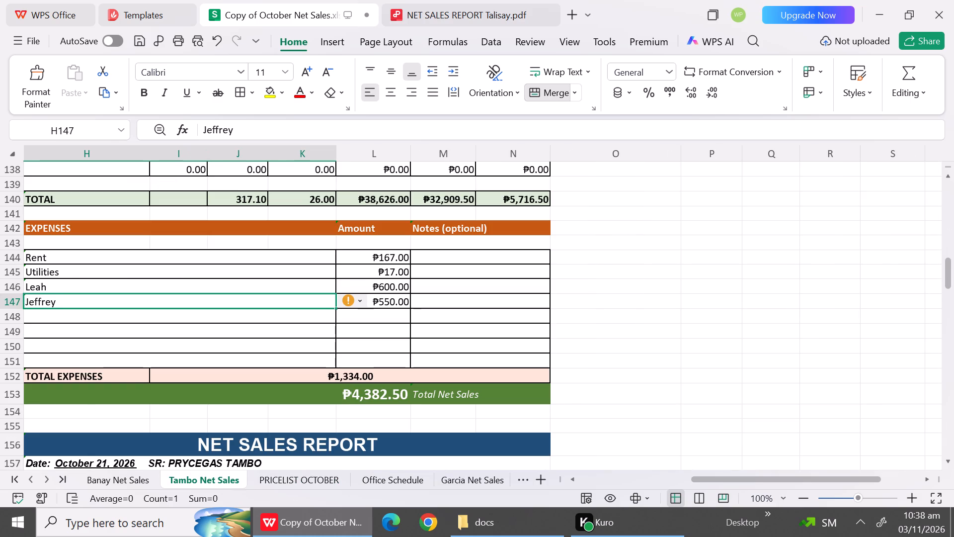
{"action": "left_click", "coordinate": [402, 481]}
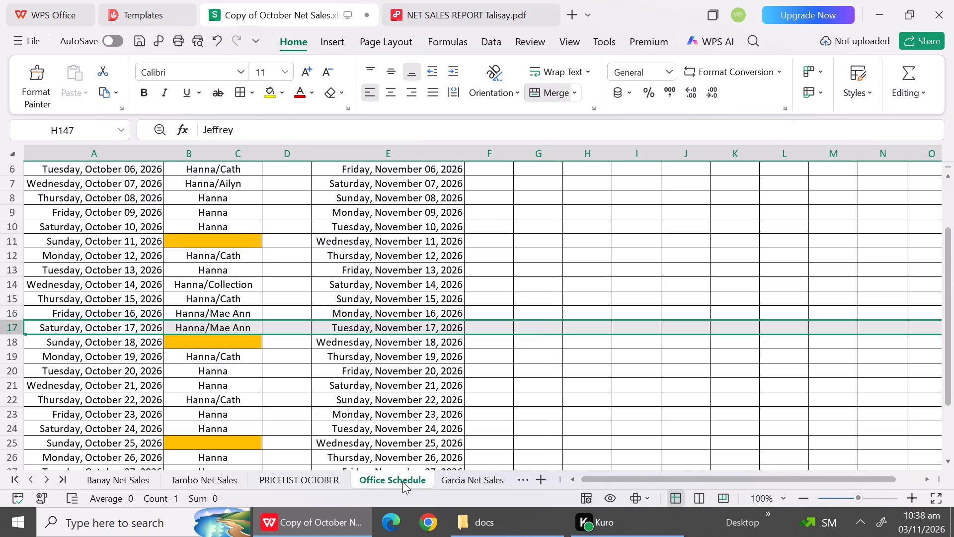
{"action": "left_click", "coordinate": [402, 481]}
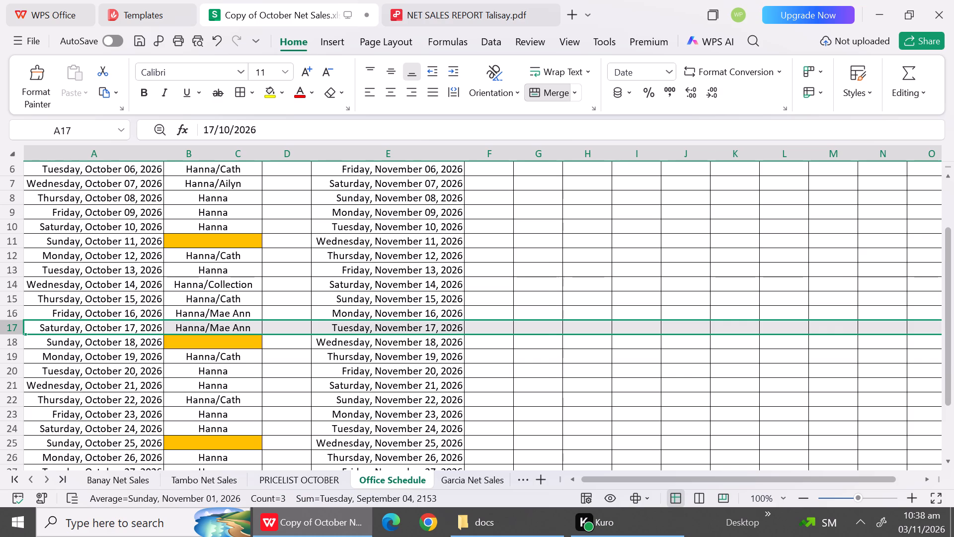
{"action": "left_click", "coordinate": [224, 480]}
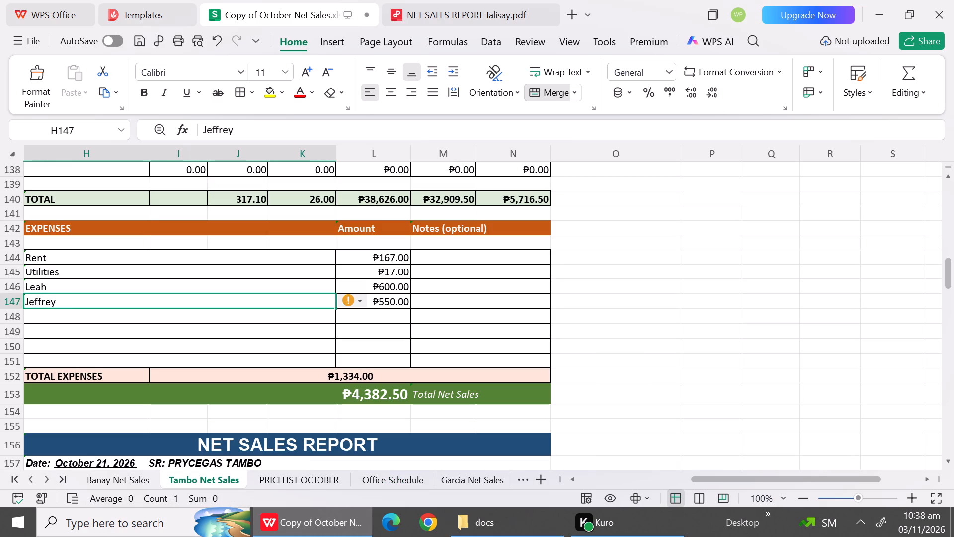
Add a Hanna (Office) expense of 850 below Jeffrey in the October 20 Tambo report.
{"action": "left_click", "coordinate": [150, 324]}
{"action": "left_click", "coordinate": [146, 321]}
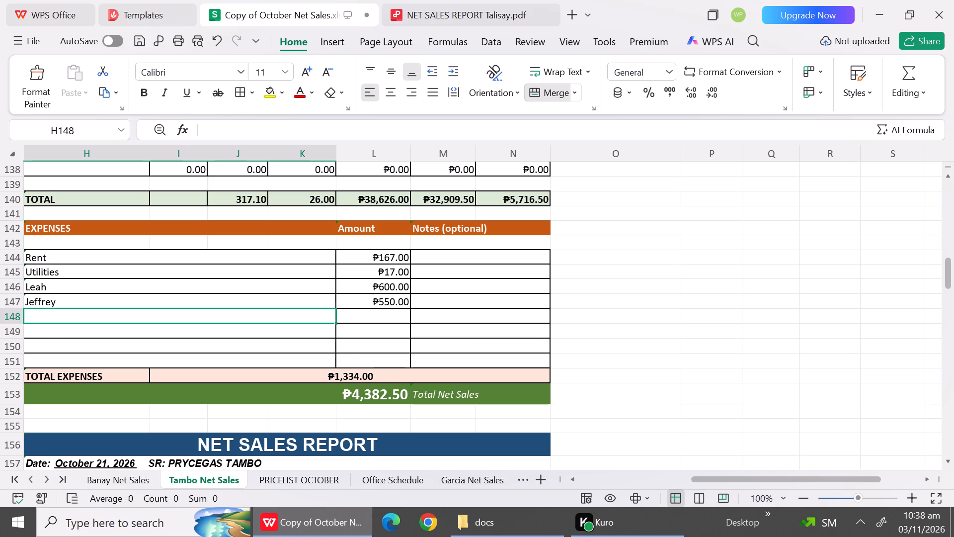
{"action": "type", "text": "Ha"}
{"action": "left_click", "coordinate": [137, 342]}
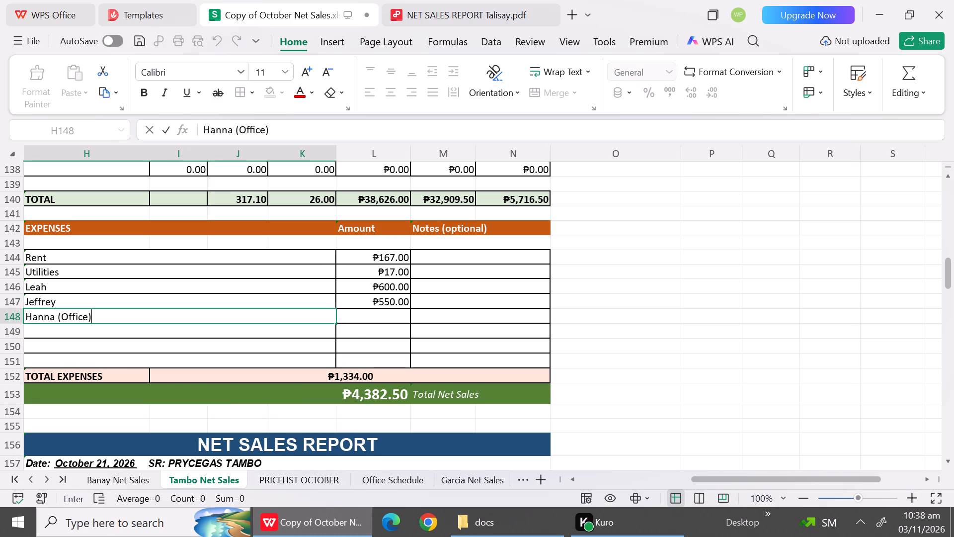
{"action": "left_click", "coordinate": [389, 318]}
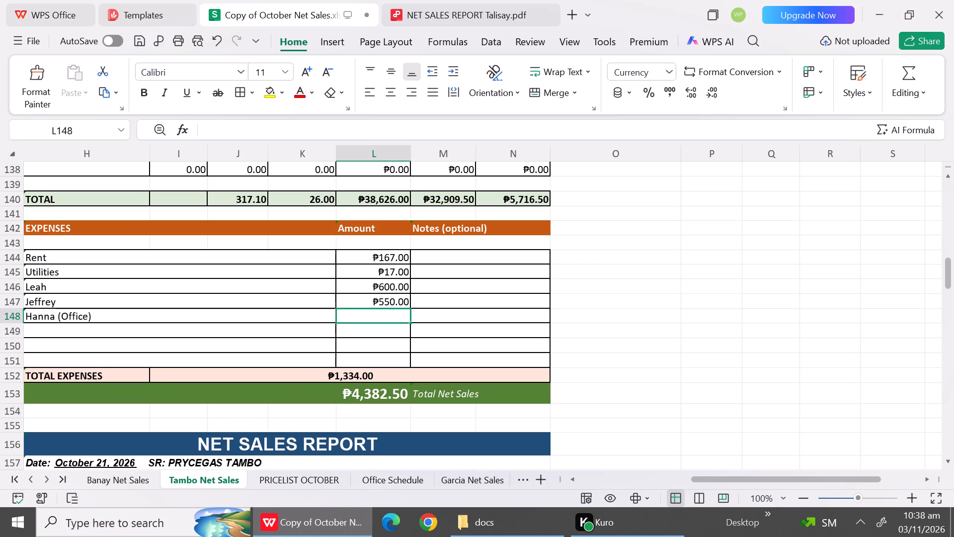
{"action": "type", "text": "850"}
{"action": "left_click", "coordinate": [259, 337]}
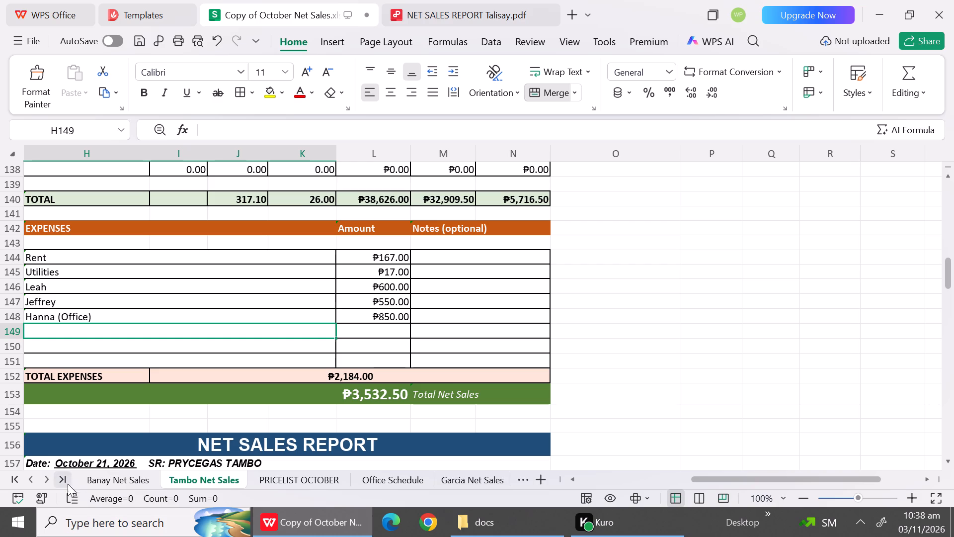
Look through the daily reports and expense entries on the Marawoy and Malvar Net Sales sheets.
{"action": "left_click", "coordinate": [28, 480]}
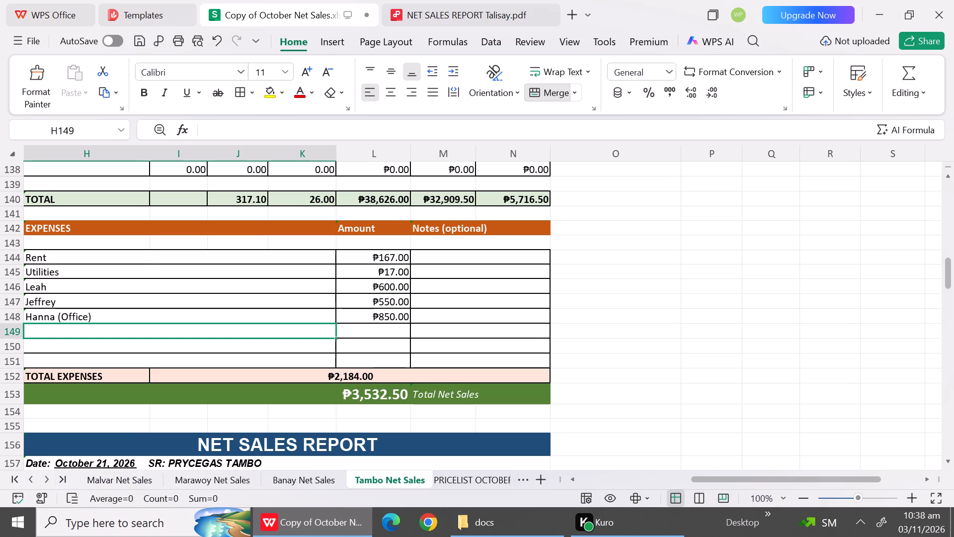
{"action": "left_click", "coordinate": [198, 477]}
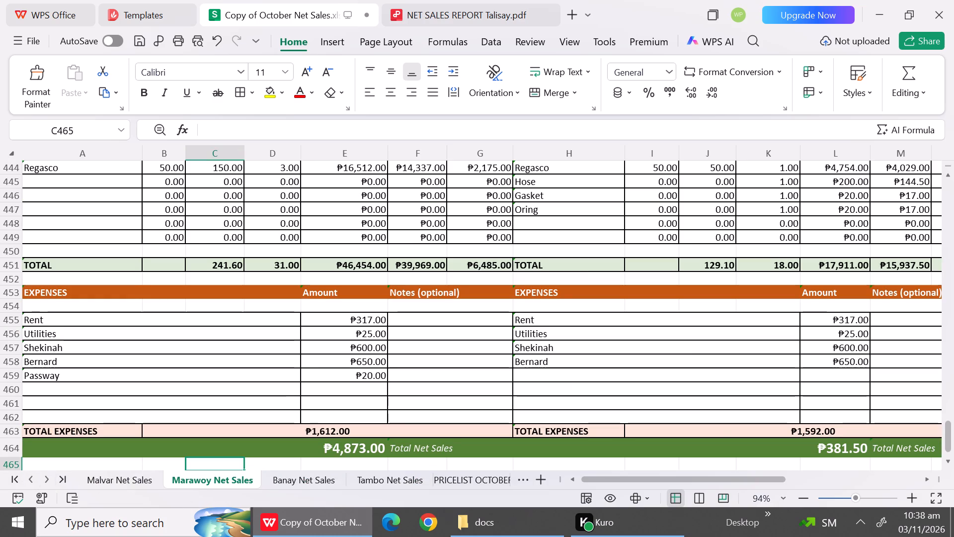
{"action": "double_click", "coordinate": [951, 298]}
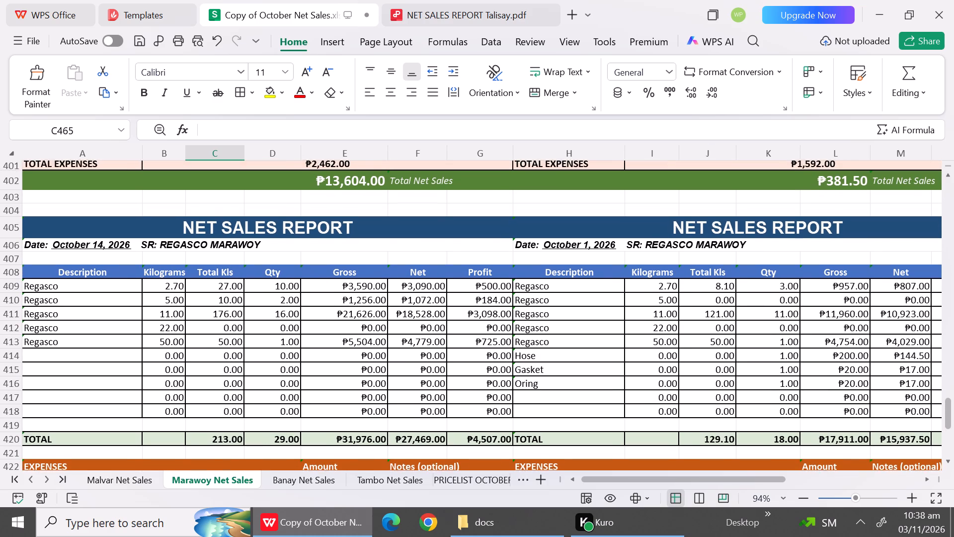
{"action": "left_click", "coordinate": [777, 483]}
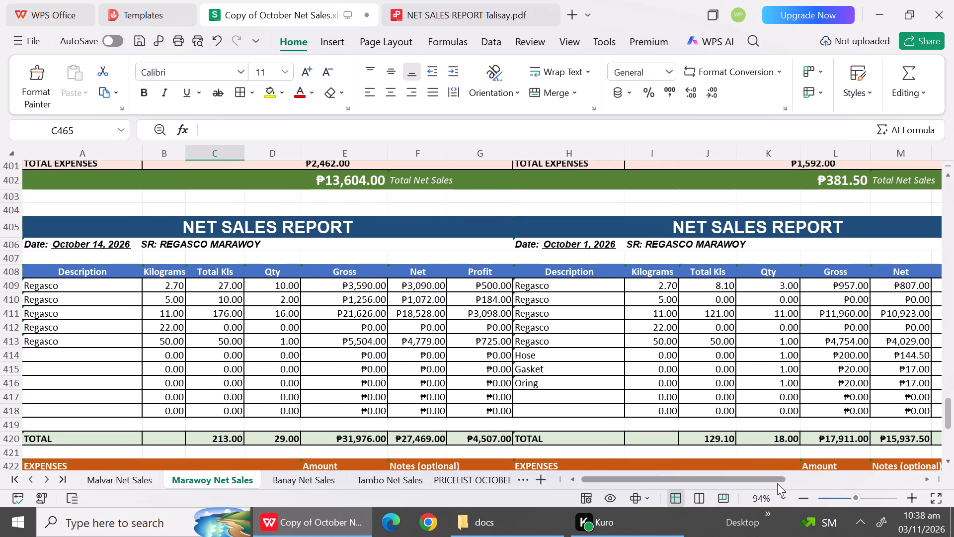
{"action": "left_click_drag", "start_coordinate": [776, 482], "coordinate": [824, 461]}
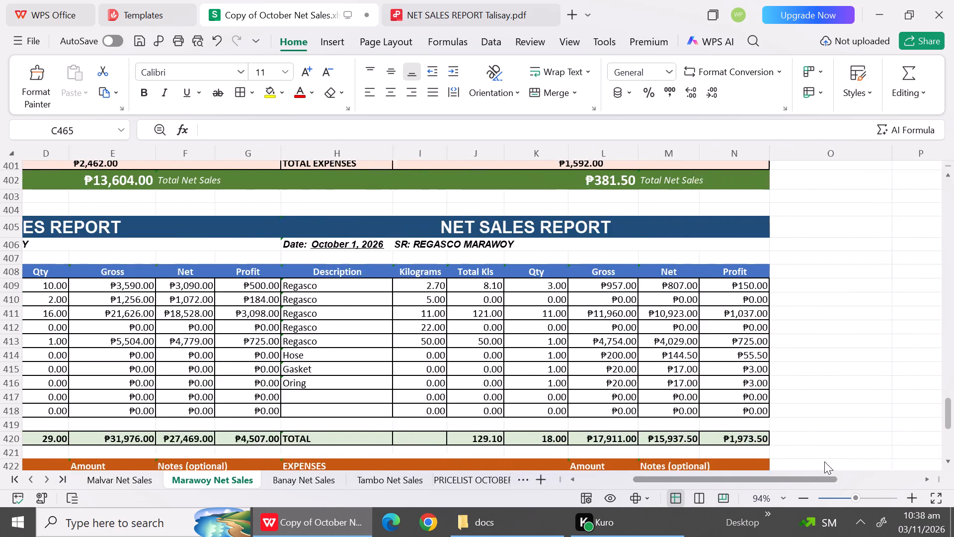
{"action": "left_click_drag", "start_coordinate": [824, 461], "coordinate": [768, 471]}
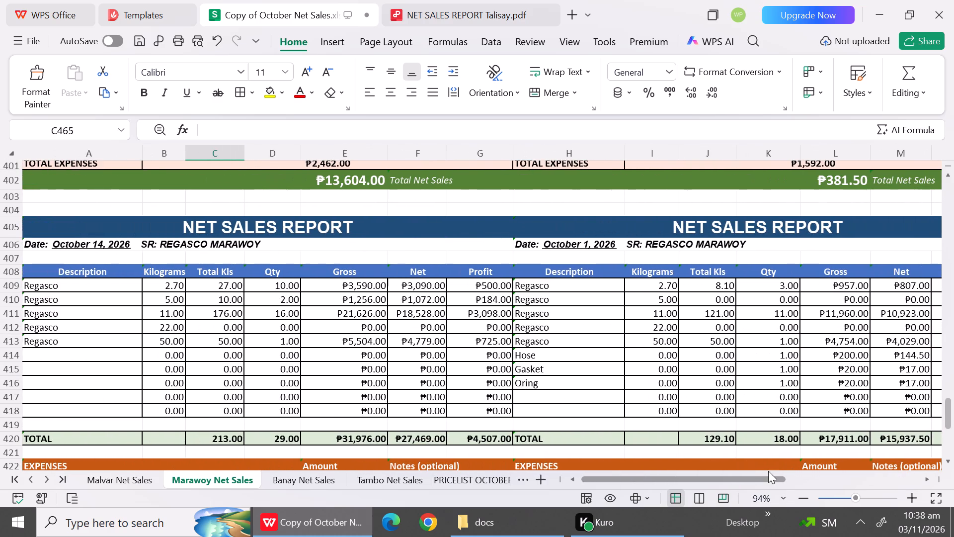
{"action": "left_click_drag", "start_coordinate": [768, 471], "coordinate": [850, 464]}
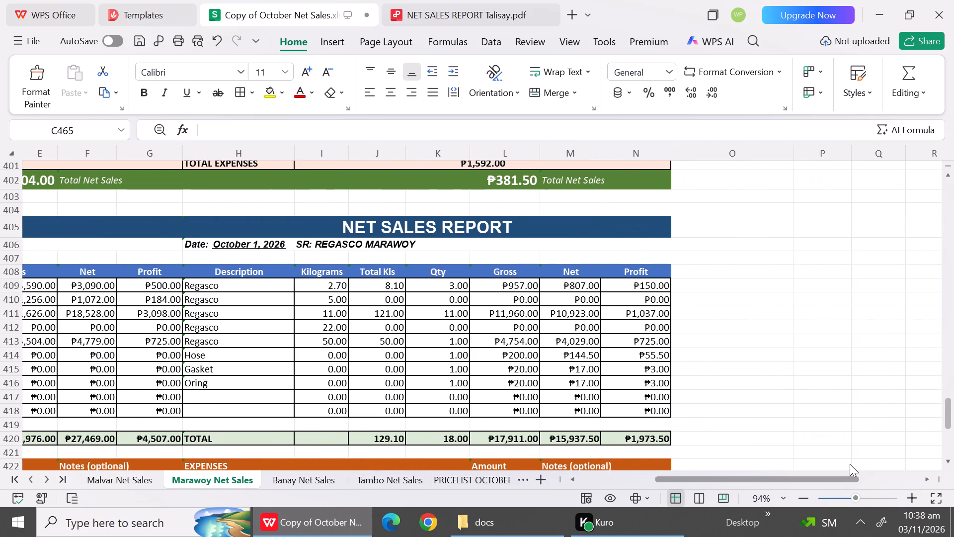
{"action": "left_click_drag", "start_coordinate": [850, 464], "coordinate": [730, 465]}
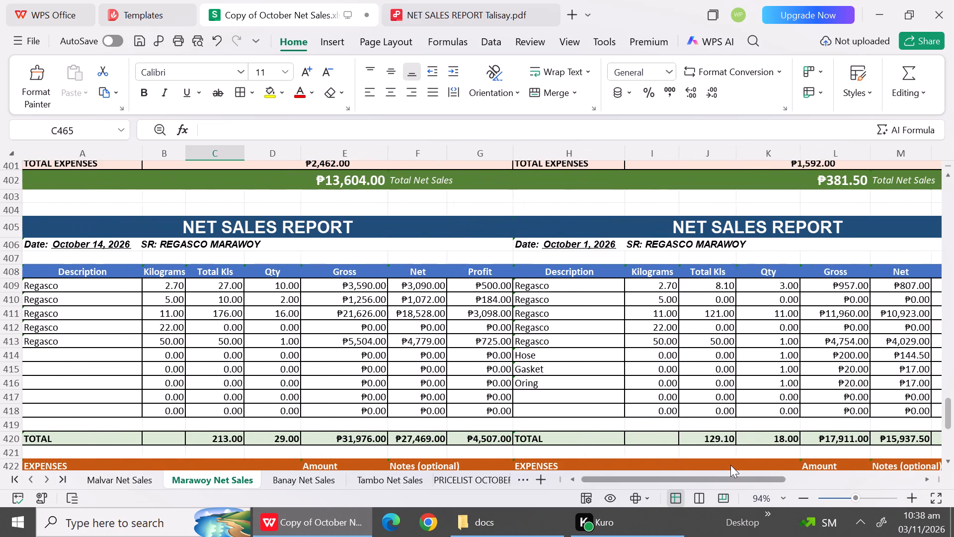
{"action": "left_click_drag", "start_coordinate": [730, 465], "coordinate": [549, 460]}
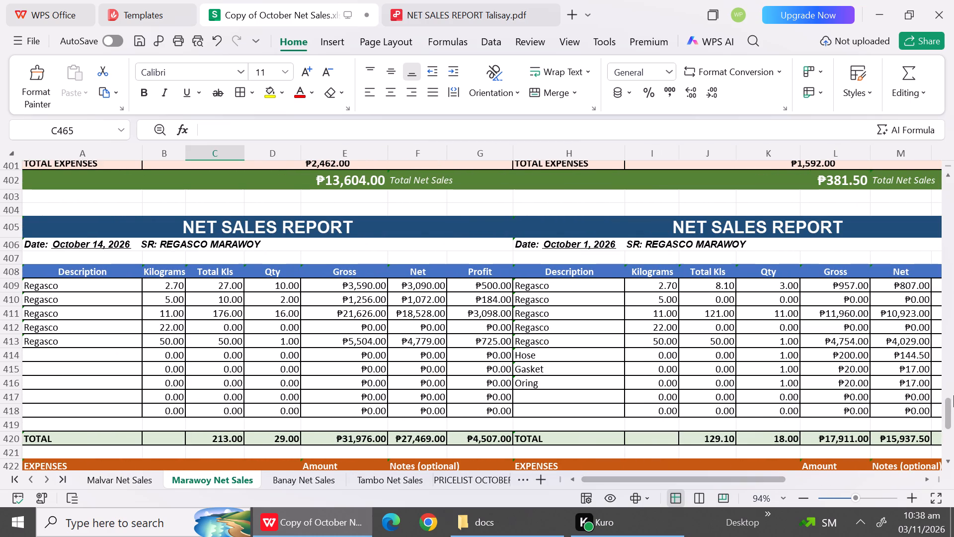
{"action": "left_click_drag", "start_coordinate": [949, 405], "coordinate": [928, 258]}
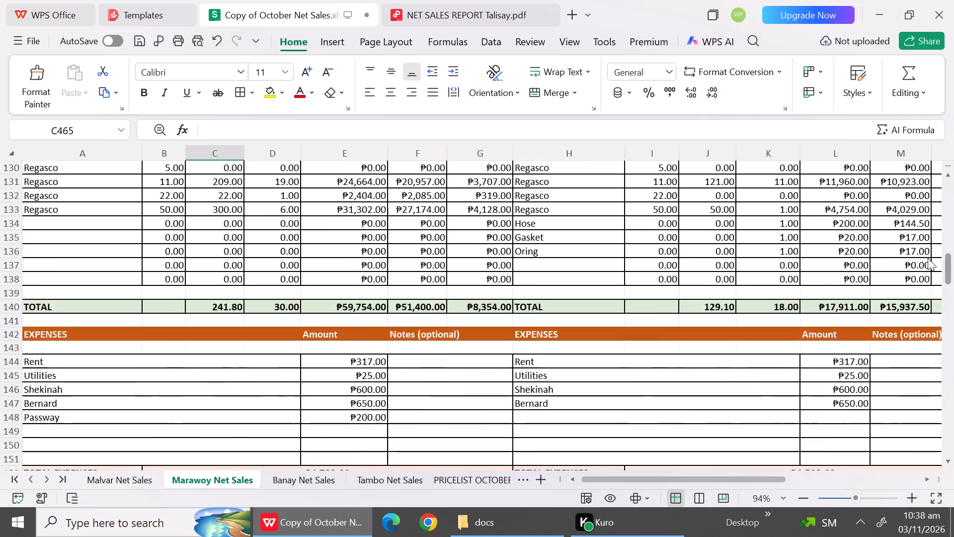
{"action": "left_click_drag", "start_coordinate": [928, 258], "coordinate": [923, 155]}
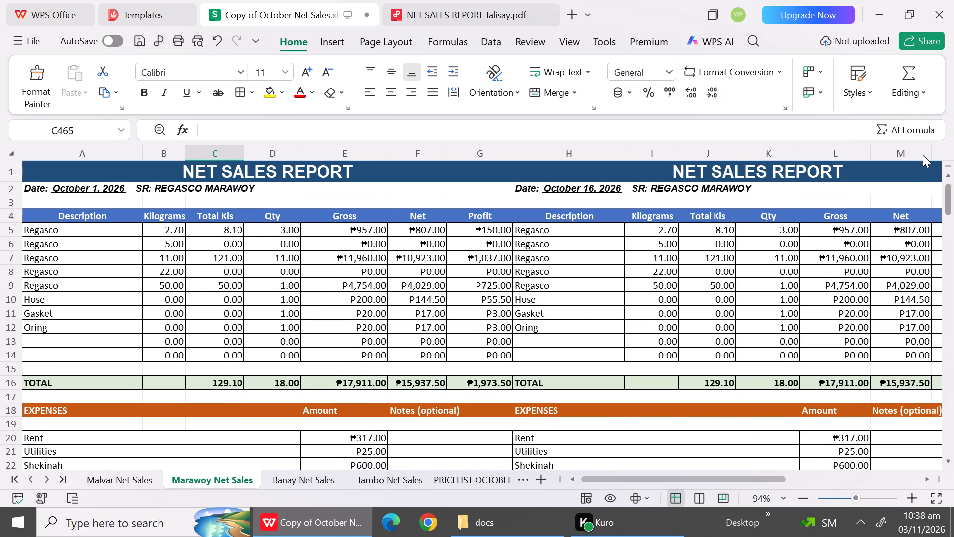
{"action": "left_click_drag", "start_coordinate": [923, 155], "coordinate": [922, 177]}
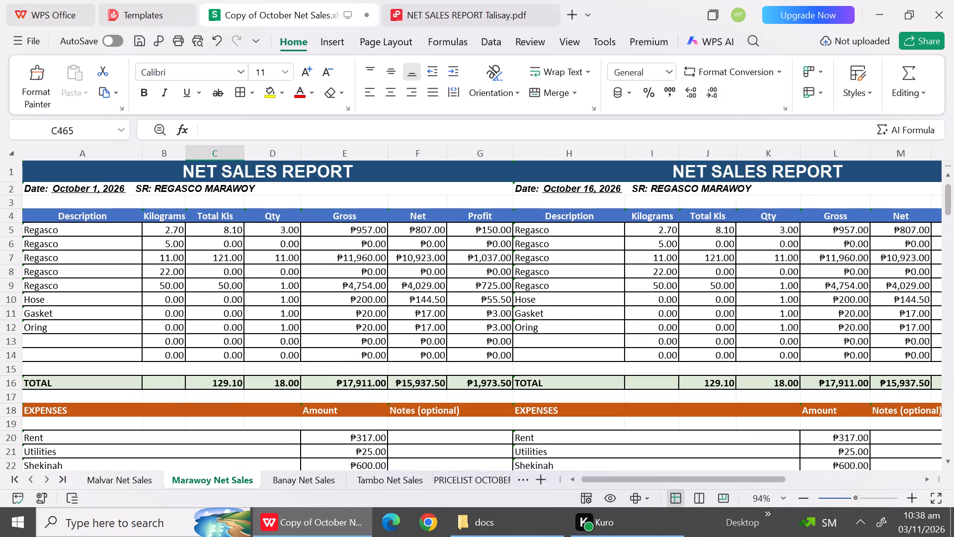
{"action": "left_click", "coordinate": [117, 473]}
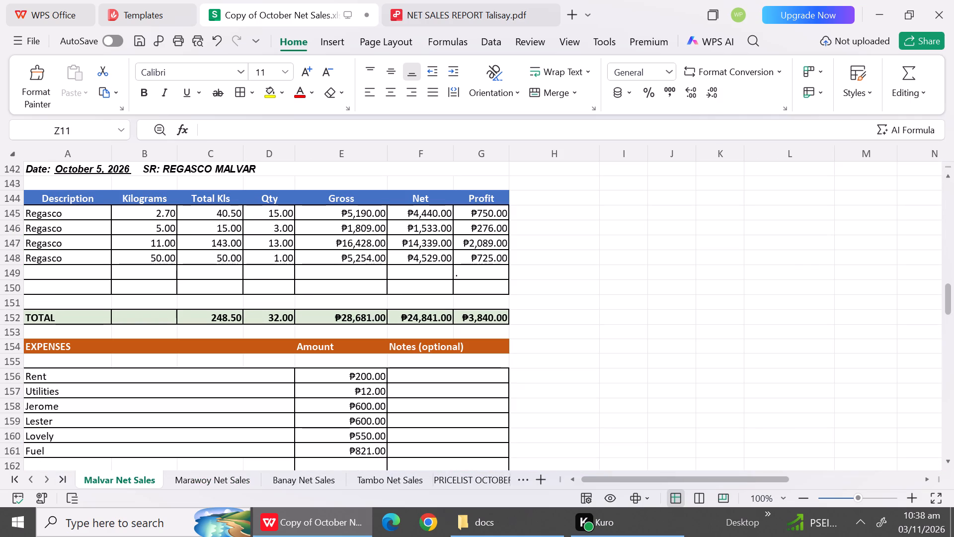
{"action": "left_click_drag", "start_coordinate": [737, 478], "coordinate": [733, 478]}
{"action": "left_click_drag", "start_coordinate": [943, 299], "coordinate": [950, 332]}
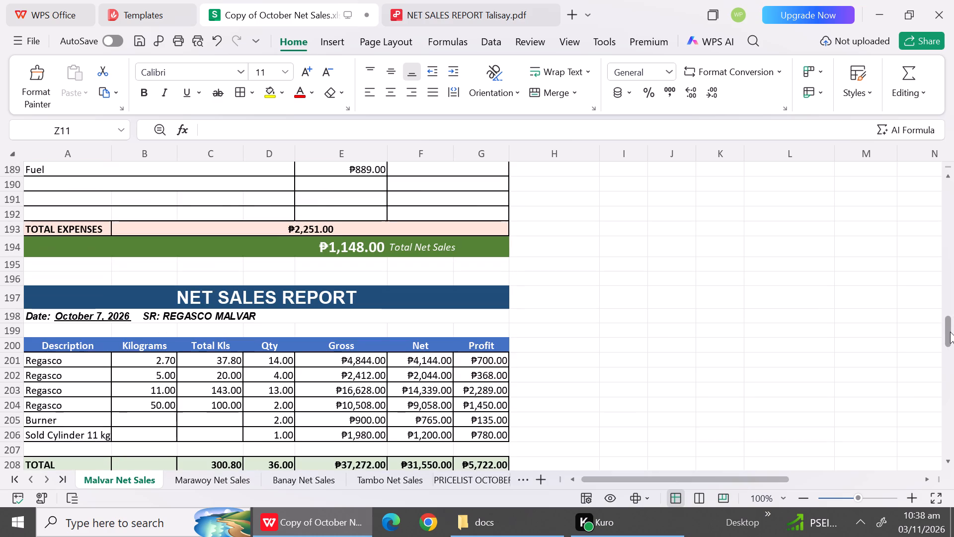
{"action": "left_click_drag", "start_coordinate": [950, 332], "coordinate": [947, 386]}
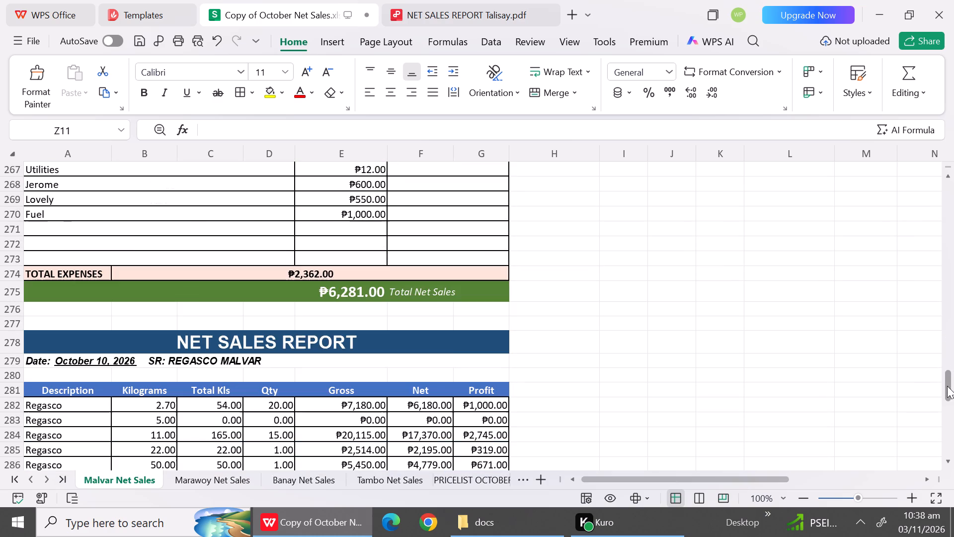
{"action": "left_click_drag", "start_coordinate": [947, 386], "coordinate": [946, 482]}
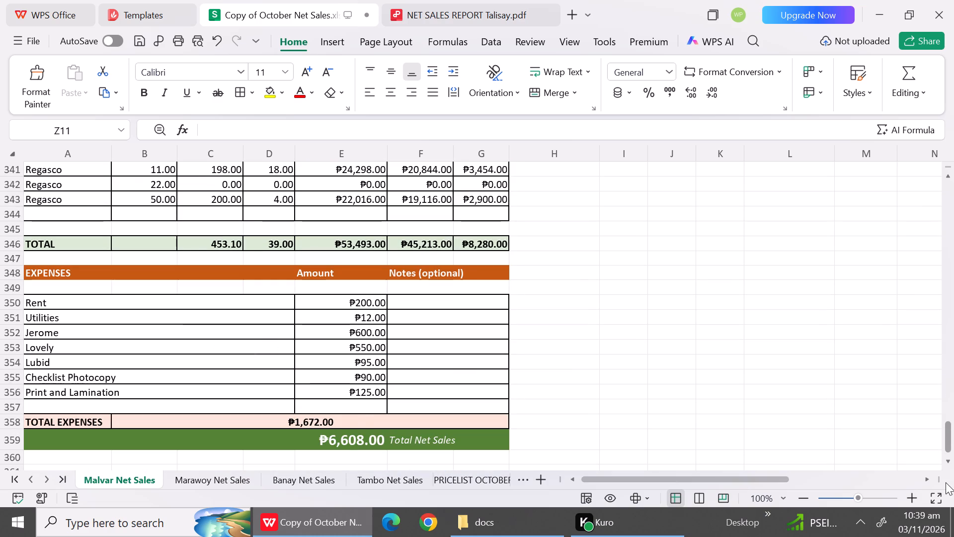
{"action": "left_click_drag", "start_coordinate": [946, 482], "coordinate": [953, 157]}
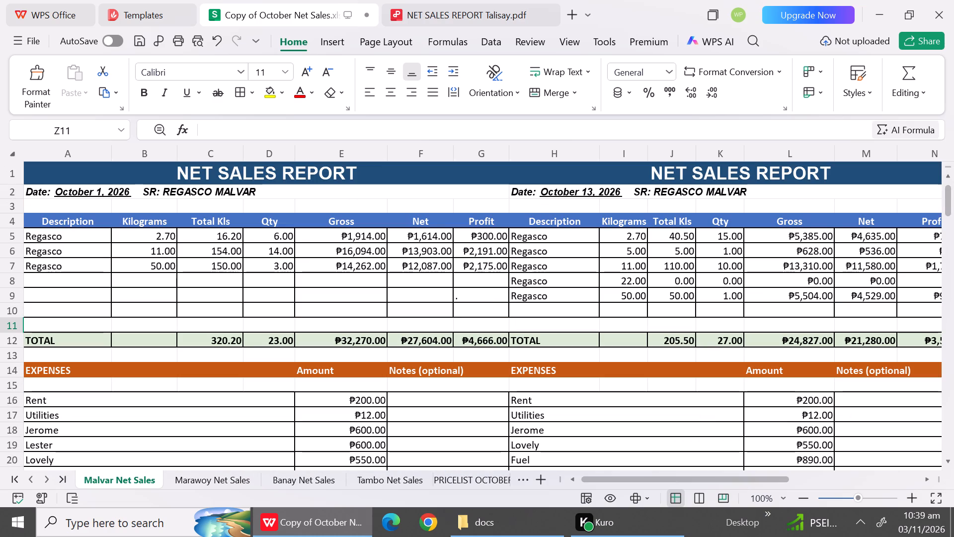
Add a Cath (Office) expense of 850 below Hanna (Office) in the October 20 Tambo report.
{"action": "left_click", "coordinate": [382, 481]}
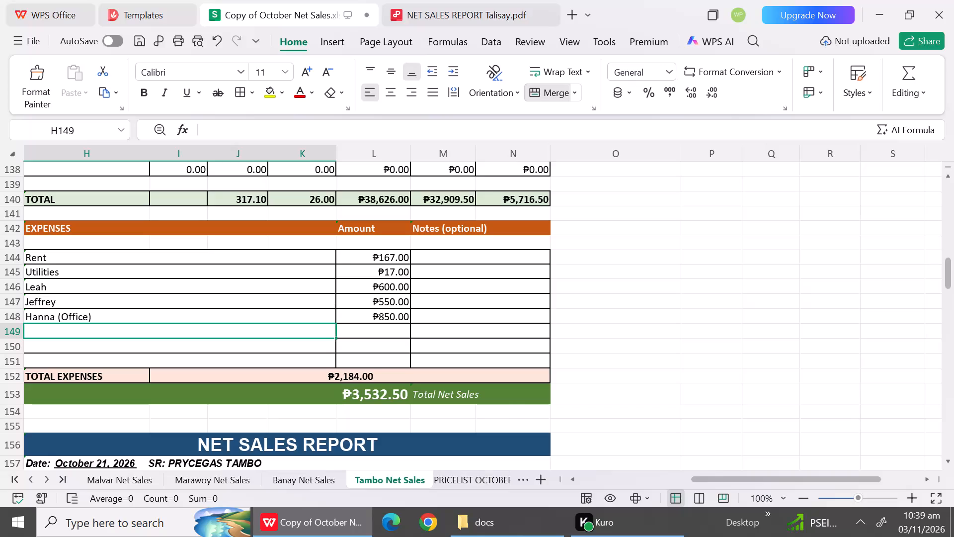
{"action": "type", "text": "Ca"}
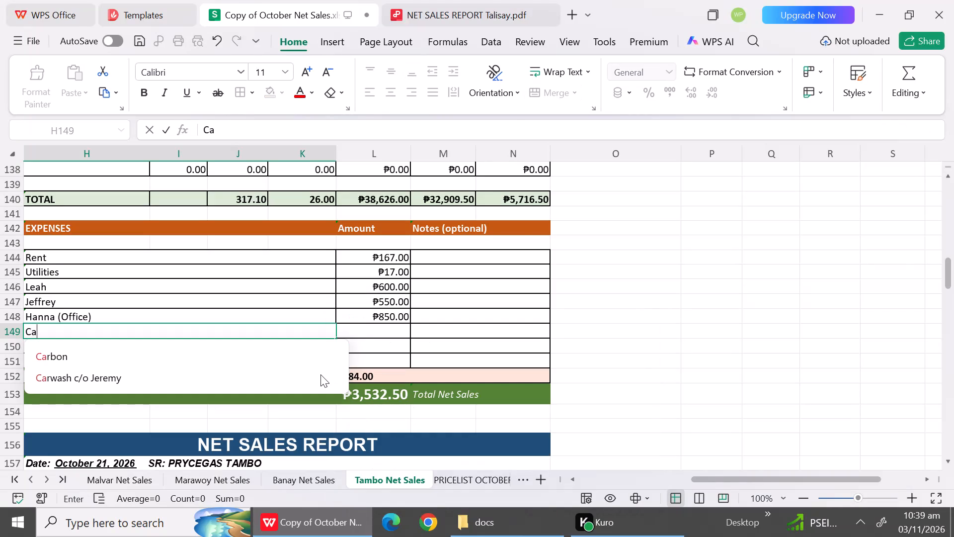
{"action": "type", "text": "th ("}
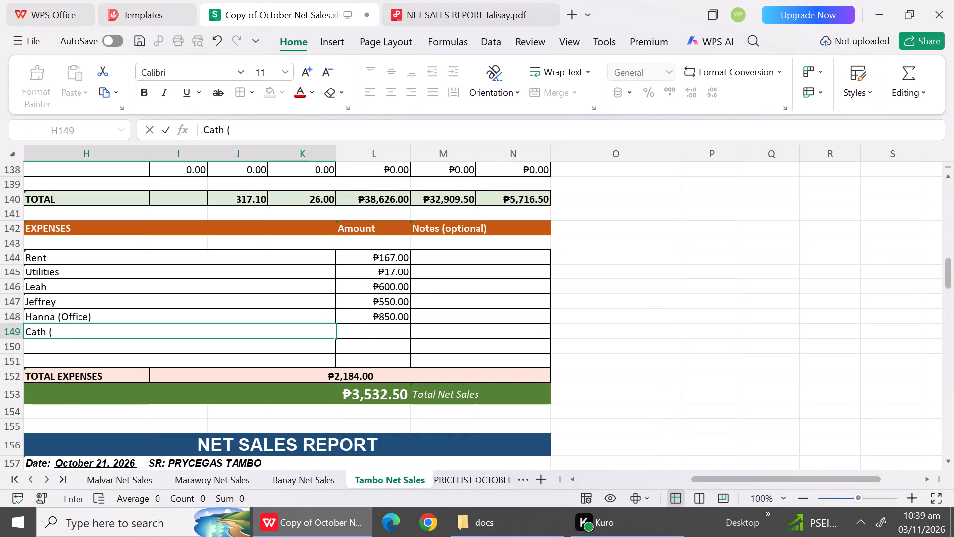
{"action": "type", "text": "Officc"}
{"action": "key", "text": "BackSpace"}
{"action": "type", "text": "e)"}
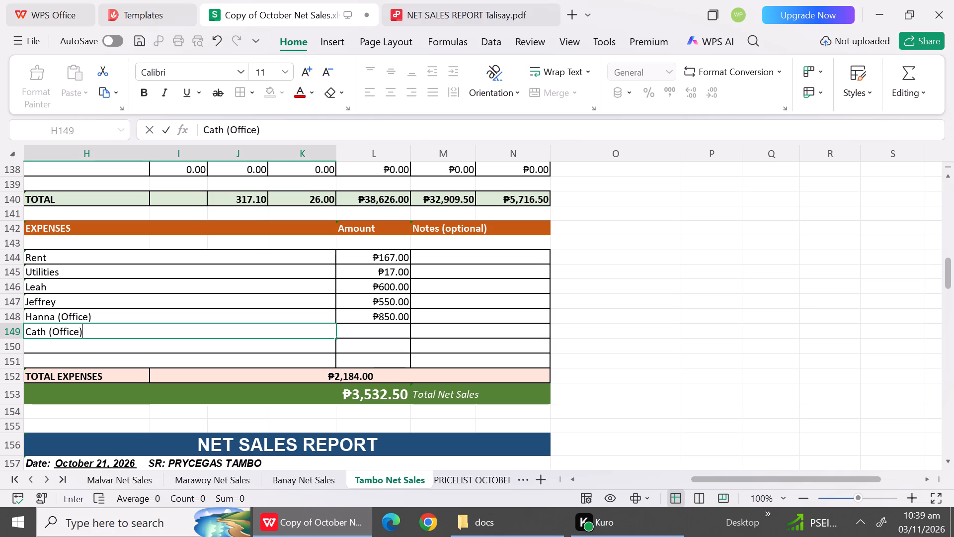
{"action": "left_click", "coordinate": [392, 330]}
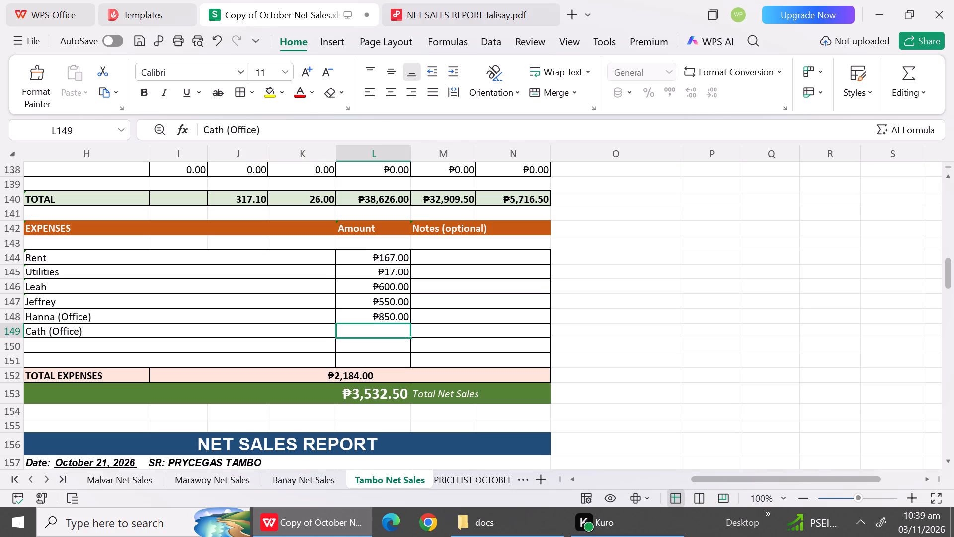
{"action": "type", "text": "850"}
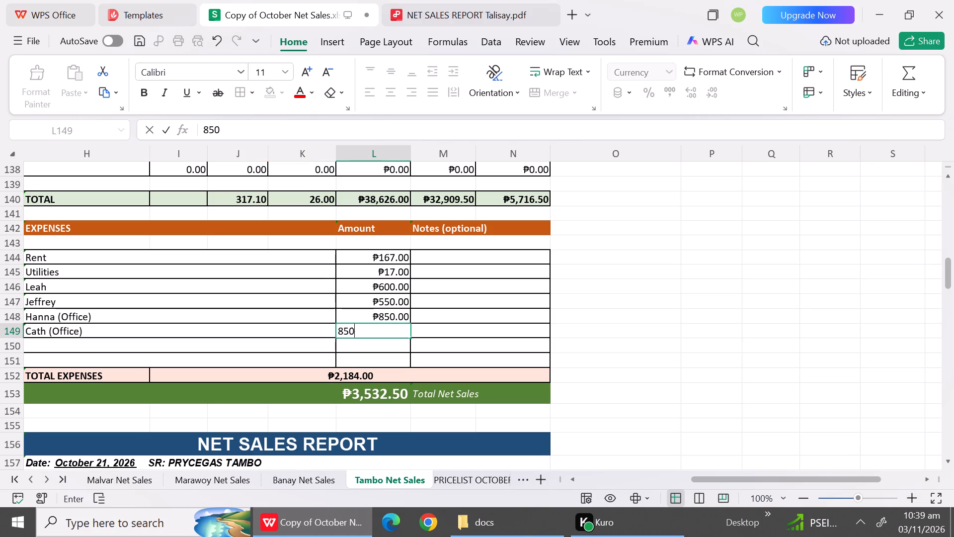
{"action": "left_click", "coordinate": [476, 351]}
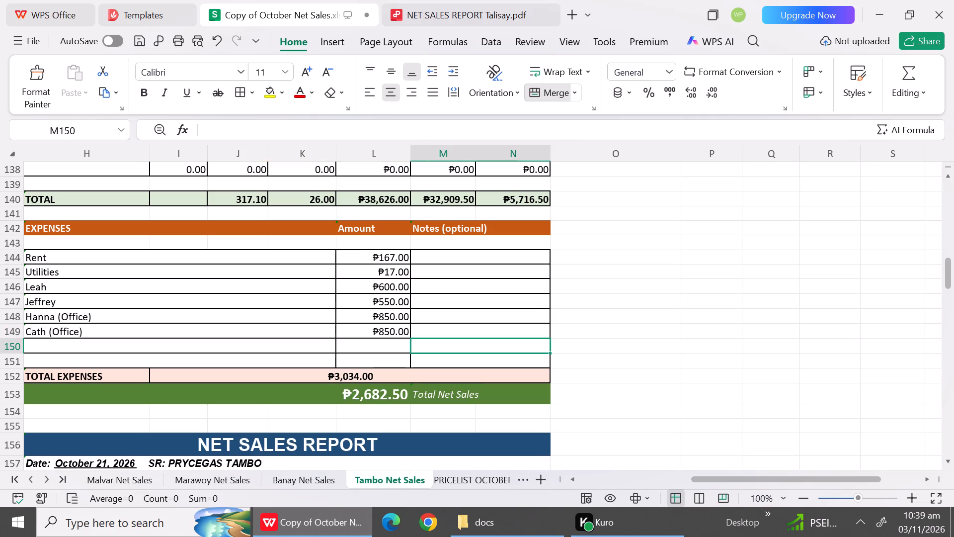
Check the Office Schedule sheet again for who is assigned on October 20, 2026, against the Tambo office pay entries.
{"action": "triple_click", "coordinate": [945, 462]}
{"action": "triple_click", "coordinate": [945, 462]}
{"action": "double_click", "coordinate": [945, 462]}
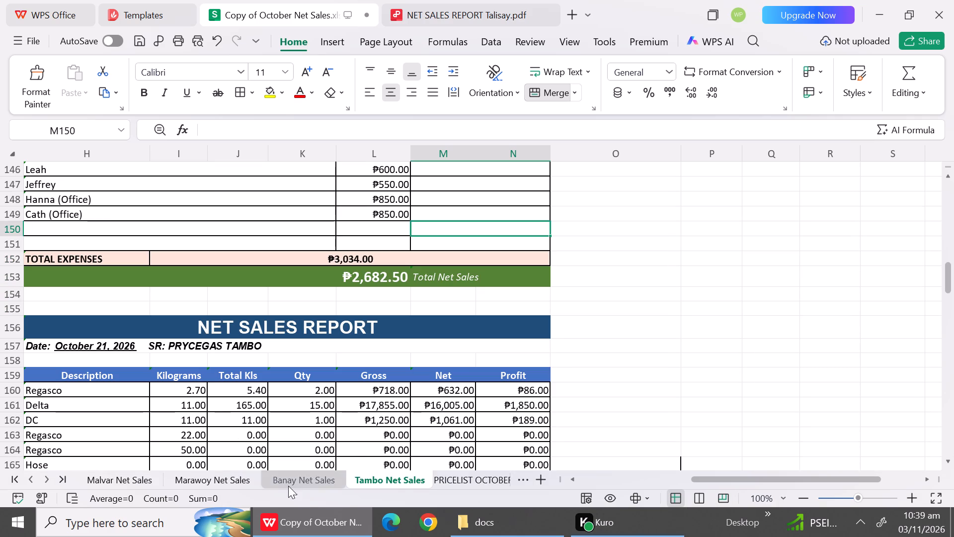
{"action": "left_click", "coordinate": [61, 481]}
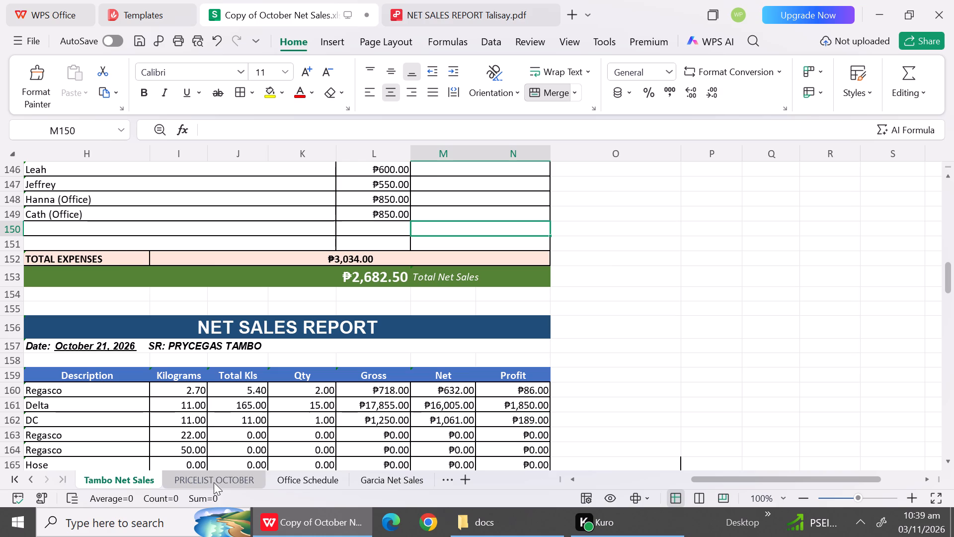
{"action": "left_click", "coordinate": [299, 475]}
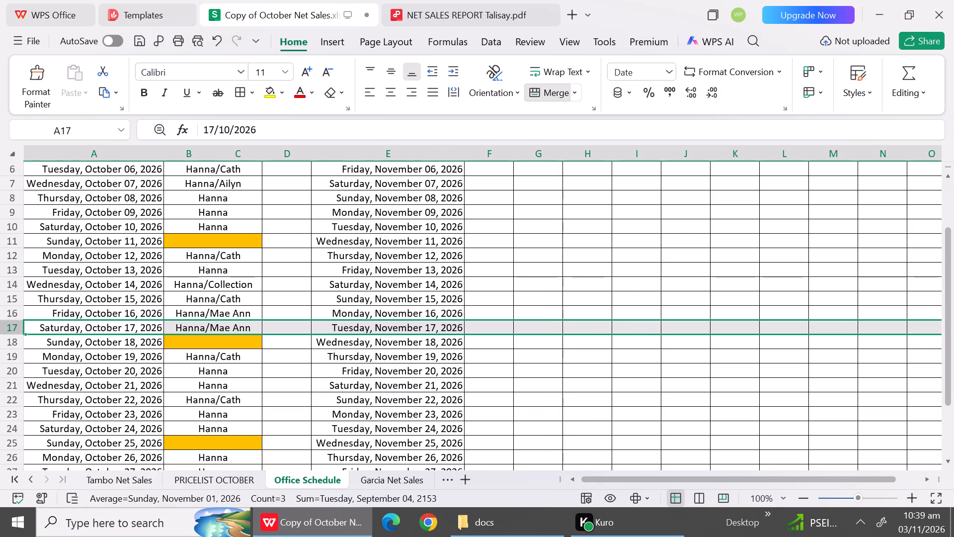
{"action": "left_click", "coordinate": [119, 483]}
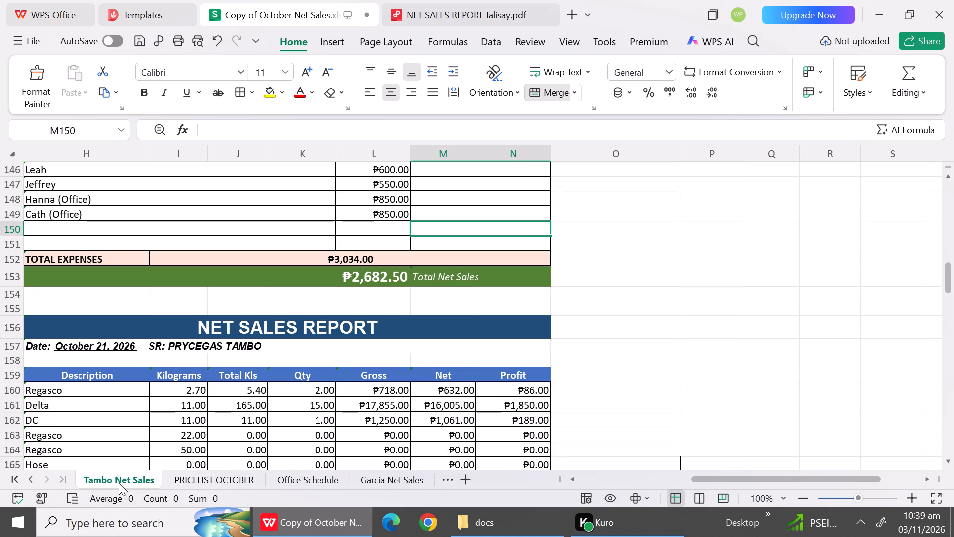
{"action": "left_click", "coordinate": [312, 479]}
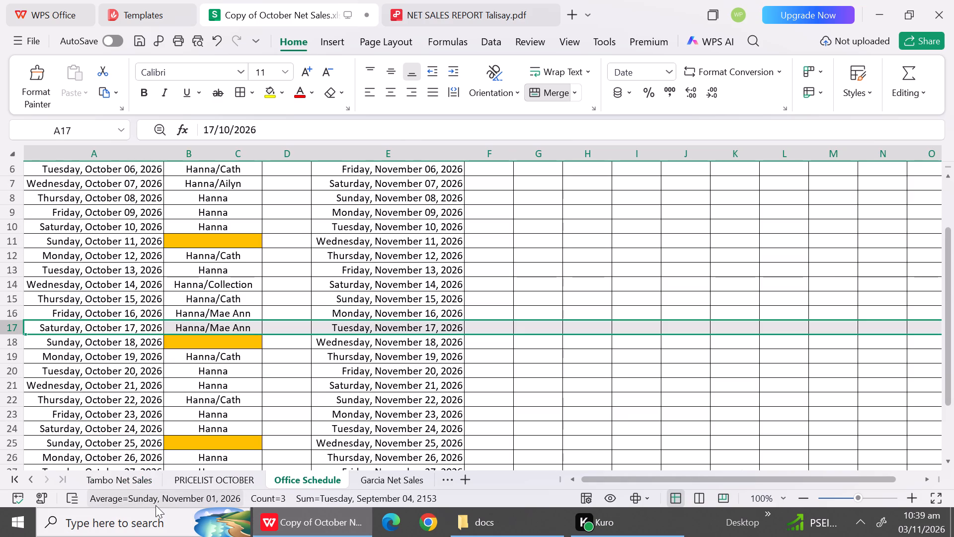
{"action": "left_click", "coordinate": [130, 478]}
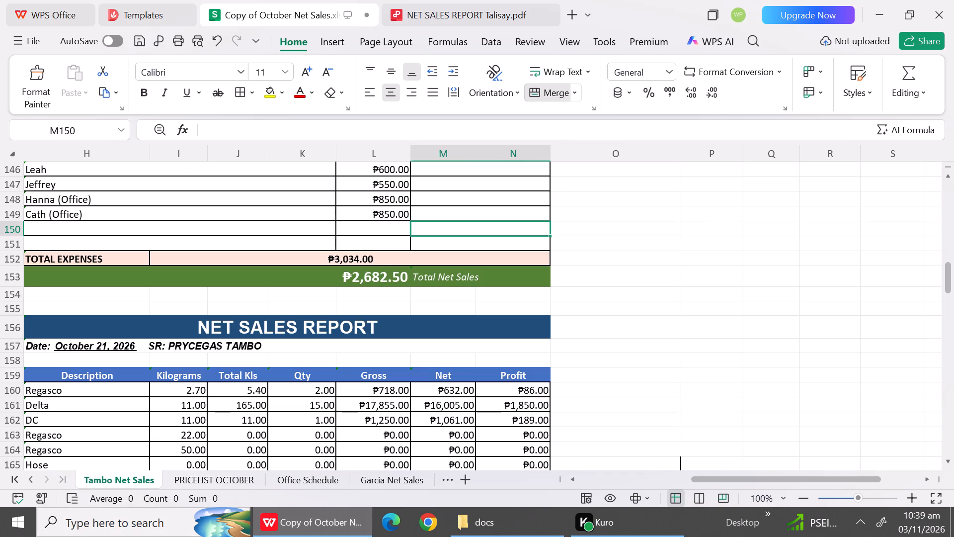
Clear the Cath (Office) expense name and its amount from the October 20 Tambo report.
{"action": "left_click", "coordinate": [97, 219]}
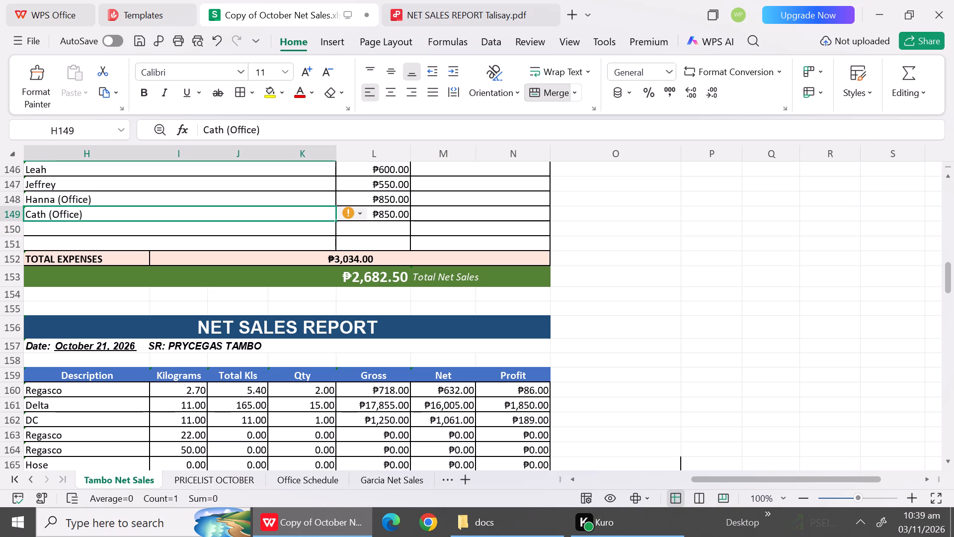
{"action": "key", "text": "BackSpace"}
{"action": "left_click", "coordinate": [630, 269]}
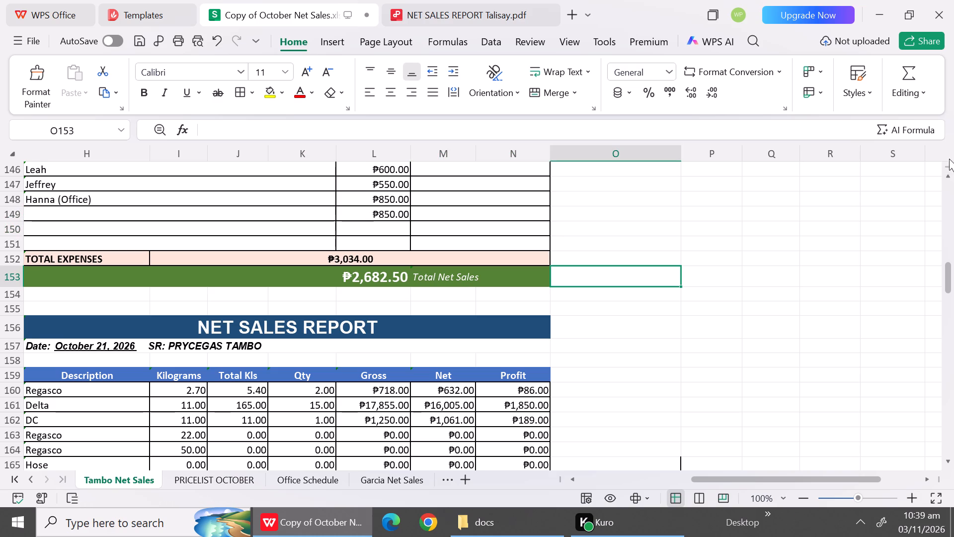
{"action": "left_click", "coordinate": [406, 221]}
{"action": "key", "text": "BackSpace"}
{"action": "left_click", "coordinate": [751, 282]}
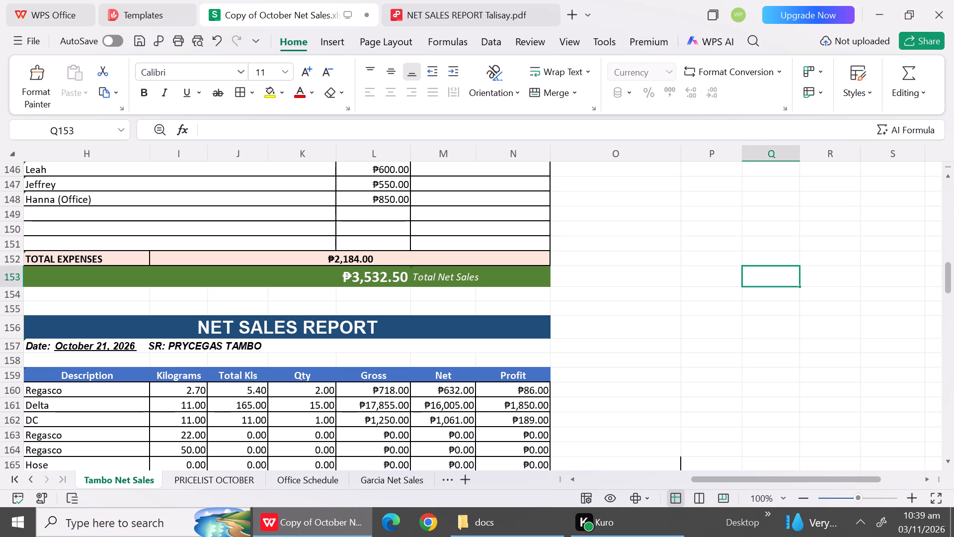
Review the office pay entries in the October 18 and 19 Tambo reports against the Office Schedule sheet.
{"action": "left_click", "coordinate": [952, 195]}
{"action": "left_click", "coordinate": [952, 195]}
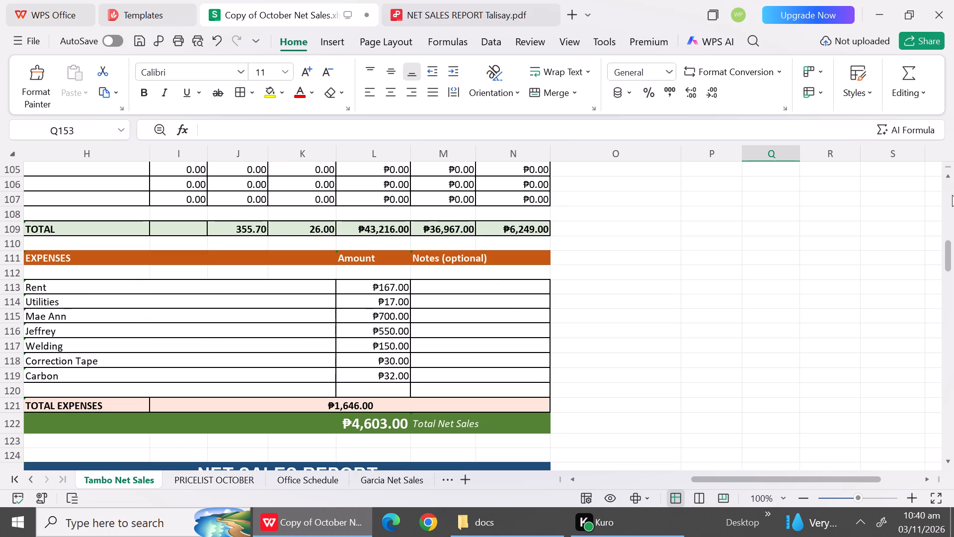
{"action": "left_click", "coordinate": [952, 195]}
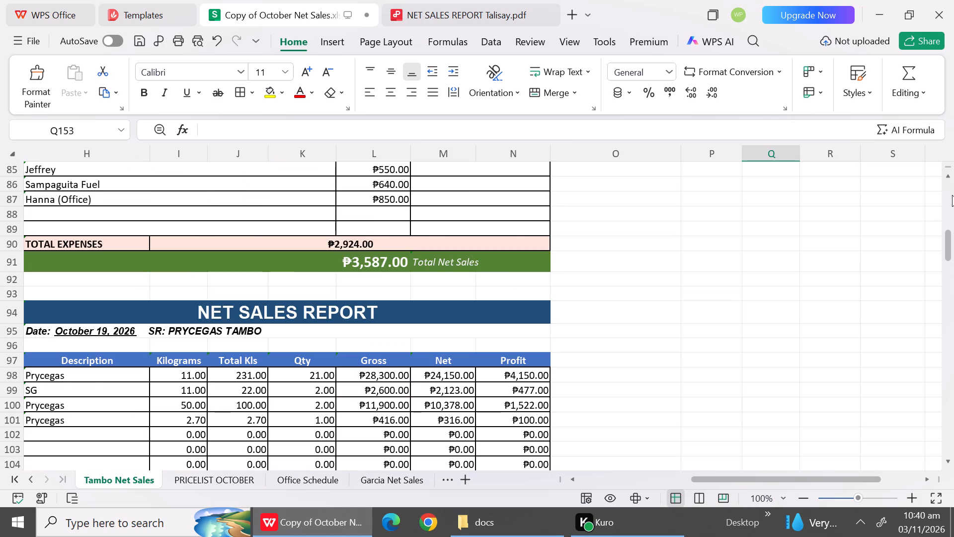
{"action": "left_click", "coordinate": [952, 195]}
{"action": "left_click", "coordinate": [948, 327]}
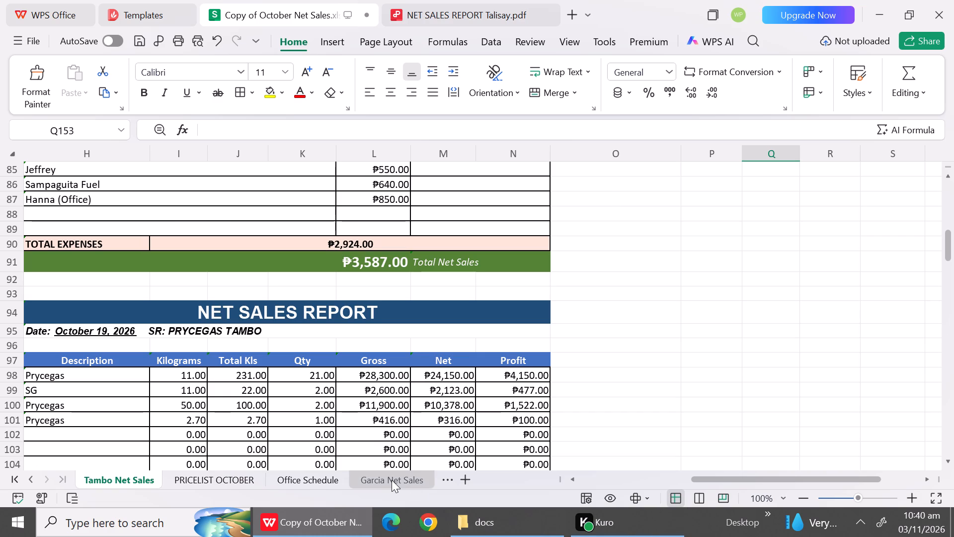
{"action": "left_click", "coordinate": [318, 485]}
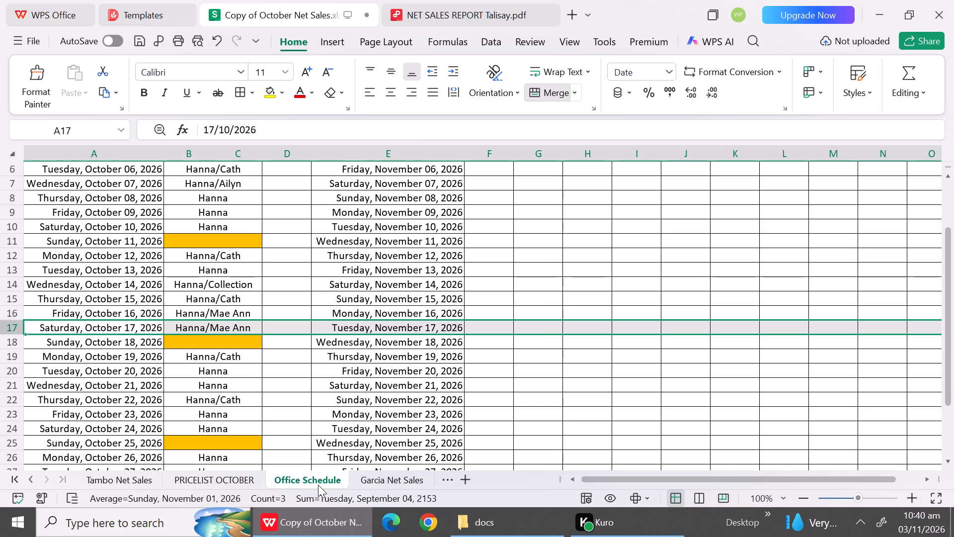
{"action": "left_click", "coordinate": [244, 484]}
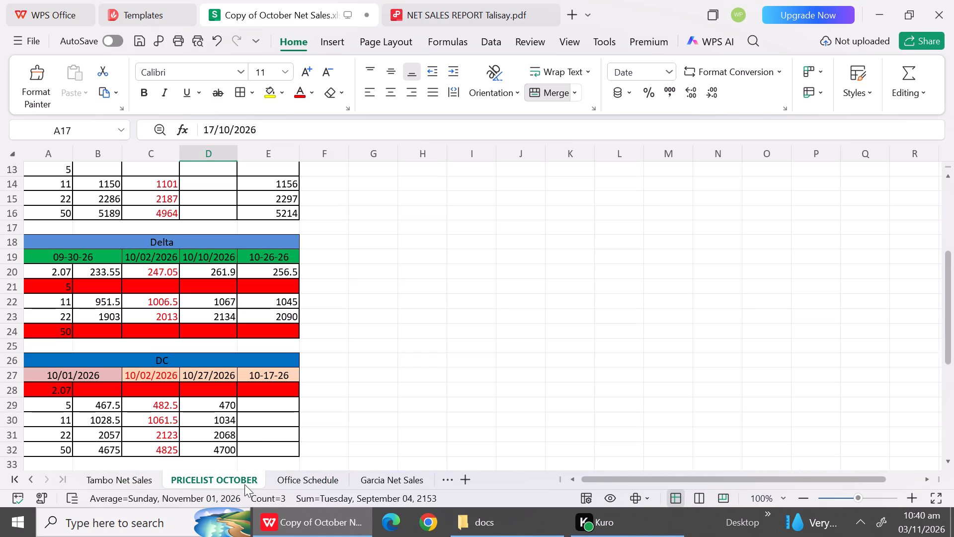
{"action": "left_click", "coordinate": [138, 477]}
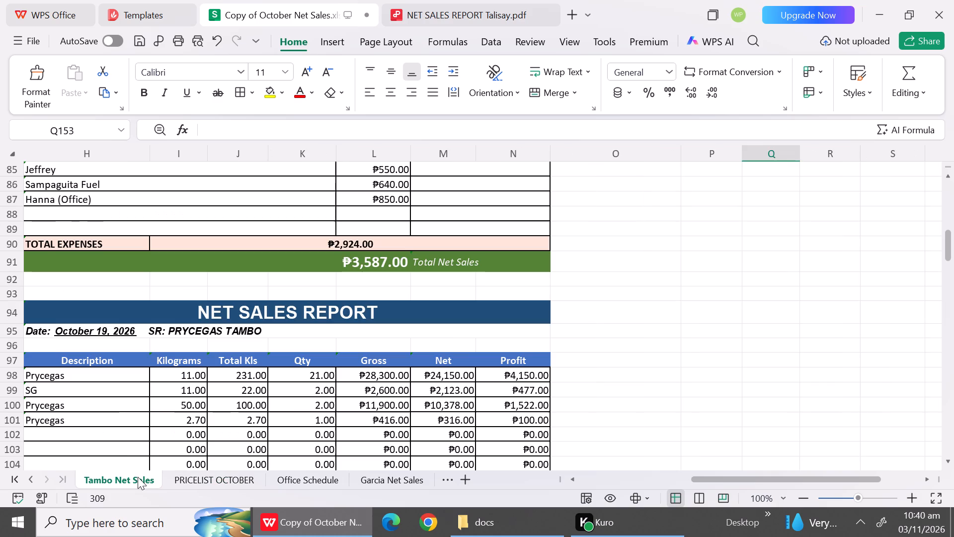
{"action": "left_click", "coordinate": [950, 178]}
{"action": "triple_click", "coordinate": [950, 178]}
{"action": "triple_click", "coordinate": [950, 178]}
{"action": "triple_click", "coordinate": [950, 178]}
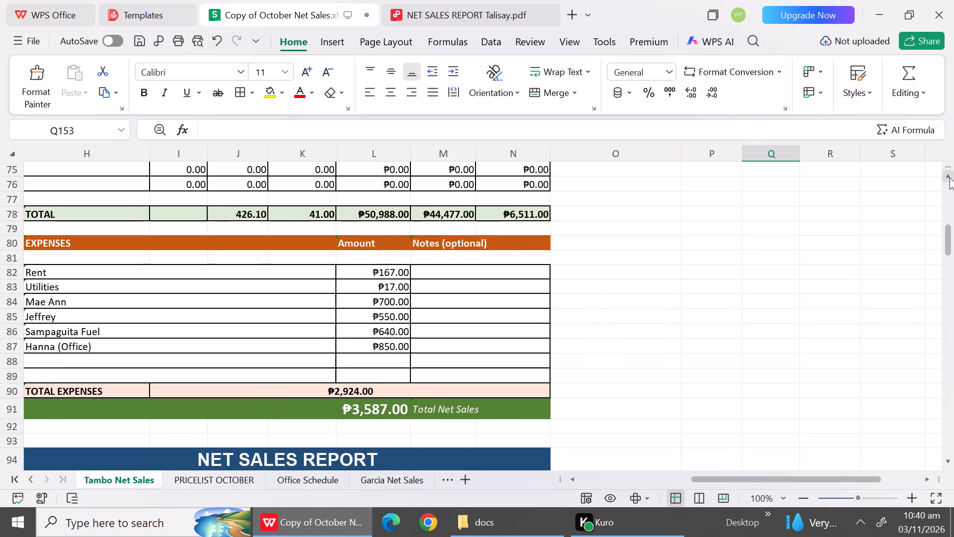
{"action": "triple_click", "coordinate": [950, 178]}
{"action": "triple_click", "coordinate": [950, 178]}
{"action": "triple_click", "coordinate": [950, 178]}
{"action": "triple_click", "coordinate": [950, 178]}
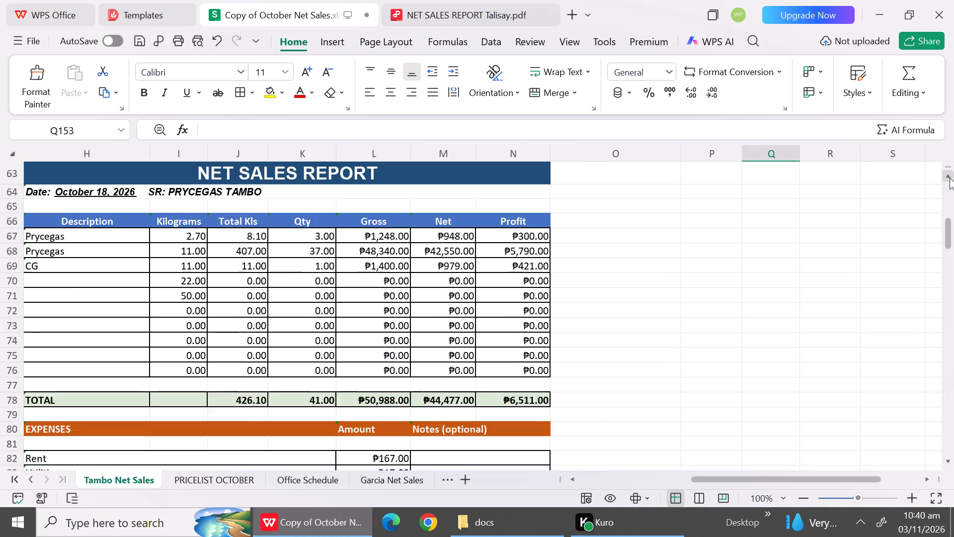
{"action": "left_click_drag", "start_coordinate": [950, 178], "coordinate": [948, 316]}
{"action": "left_click", "coordinate": [948, 316]}
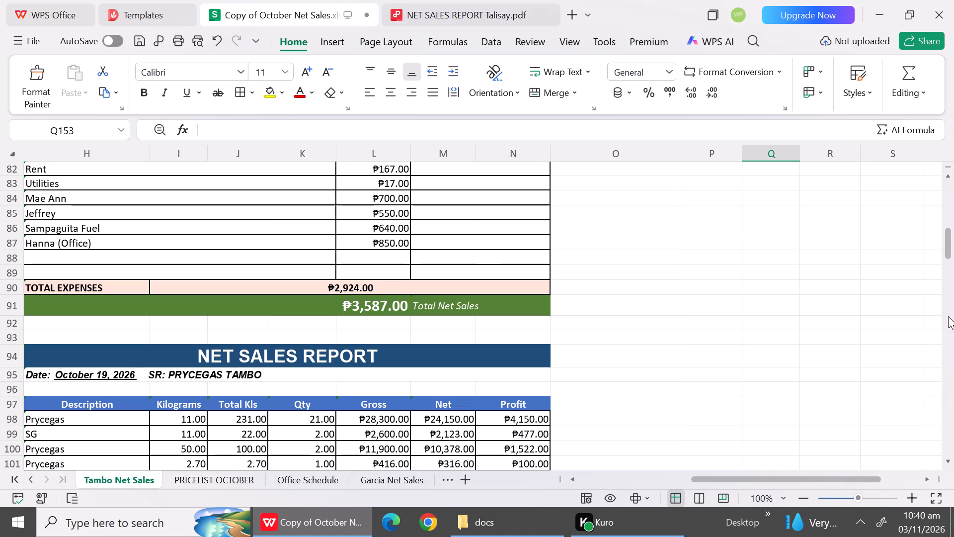
Clear the Hanna (Office) expense name and its amount from the October 18 Tambo report.
{"action": "left_click", "coordinate": [193, 250]}
{"action": "key", "text": "BackSpace"}
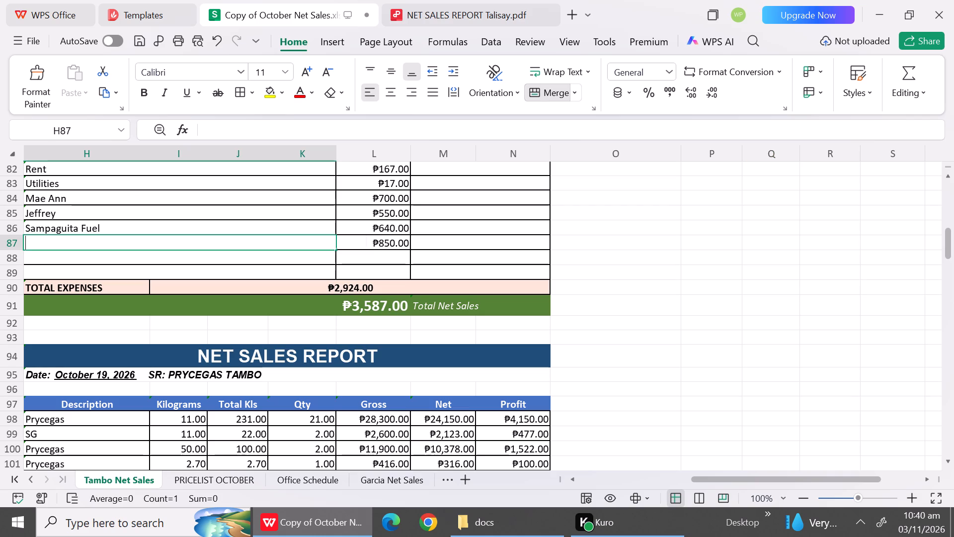
{"action": "left_click", "coordinate": [402, 246]}
{"action": "key", "text": "BackSpace"}
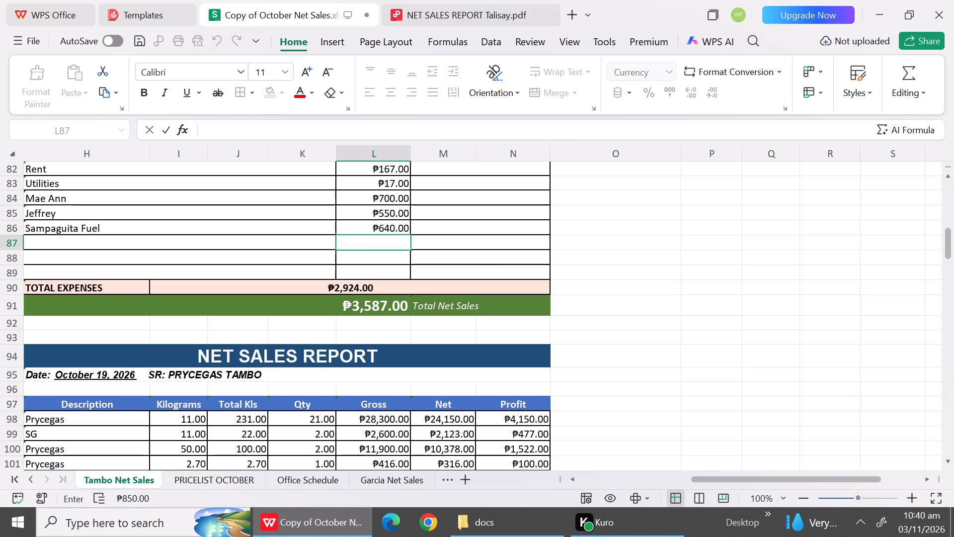
{"action": "left_click", "coordinate": [771, 265]}
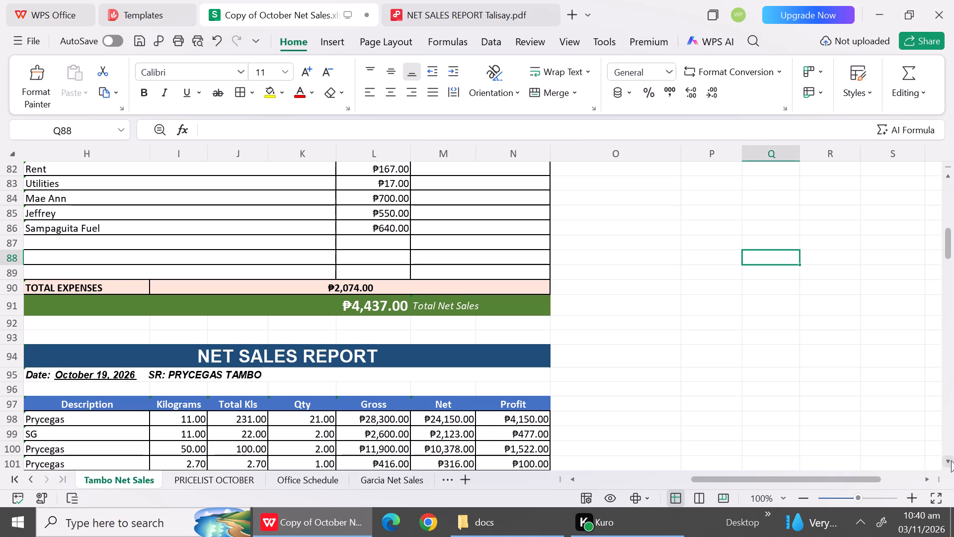
Add a Hanna (Office) expense of 850 below Carbon in the October 19 Tambo report.
{"action": "triple_click", "coordinate": [951, 460]}
{"action": "triple_click", "coordinate": [951, 460]}
{"action": "triple_click", "coordinate": [951, 460]}
{"action": "triple_click", "coordinate": [951, 460]}
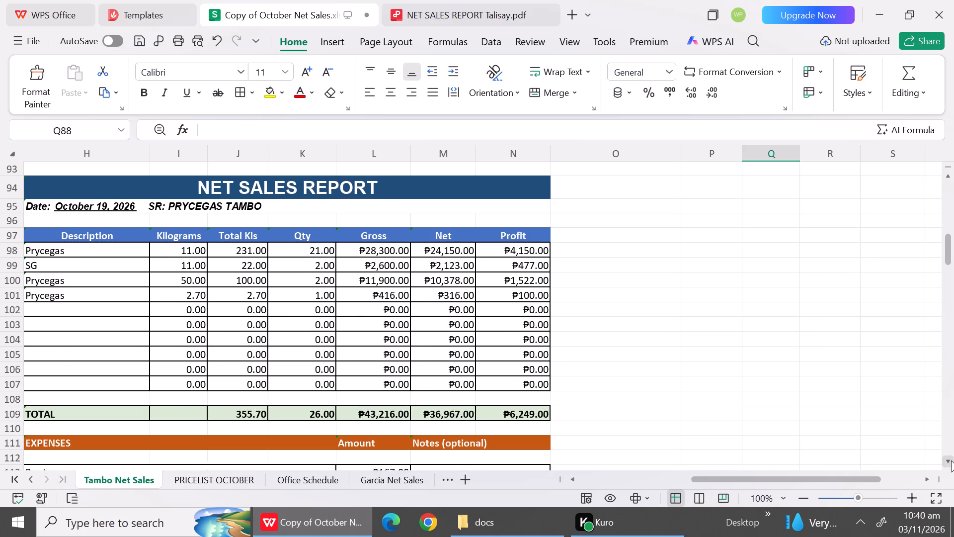
{"action": "triple_click", "coordinate": [951, 460]}
{"action": "triple_click", "coordinate": [951, 460]}
{"action": "triple_click", "coordinate": [951, 460]}
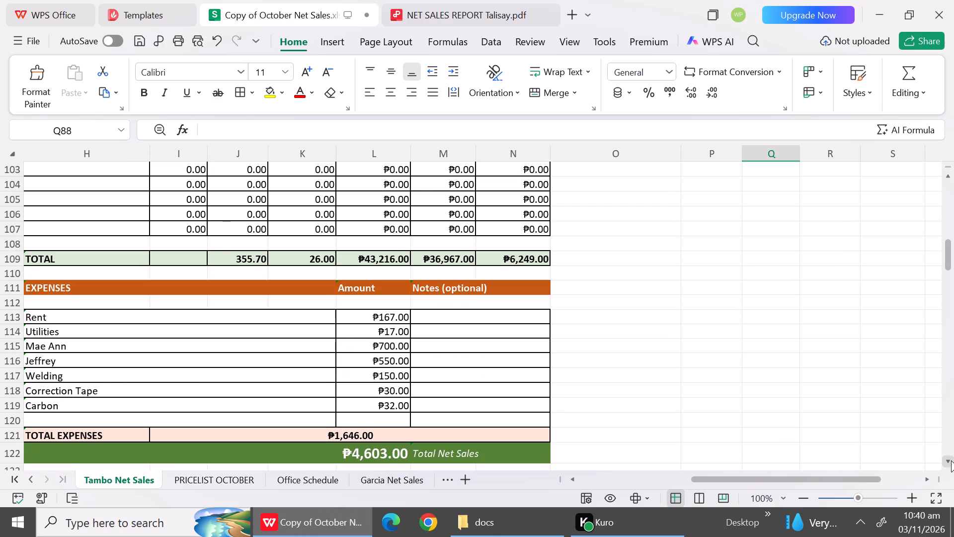
{"action": "left_click", "coordinate": [951, 460]}
{"action": "left_click", "coordinate": [114, 402]}
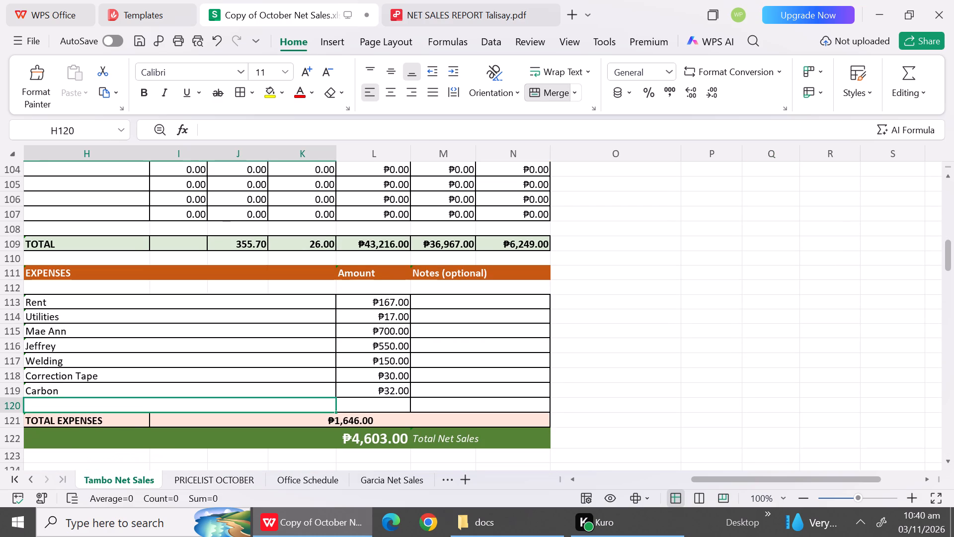
{"action": "type", "text": "Hann"}
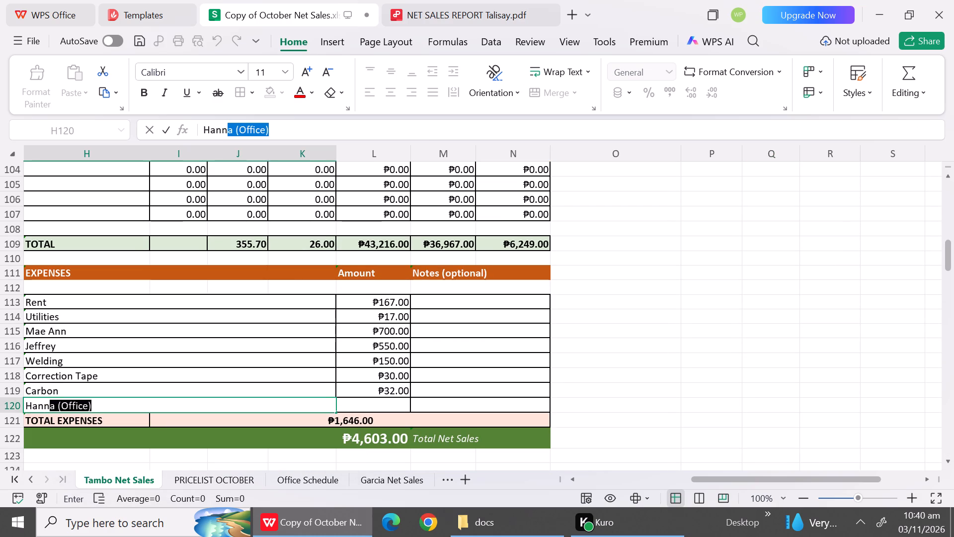
{"action": "left_click", "coordinate": [131, 410]}
{"action": "left_click", "coordinate": [354, 406]}
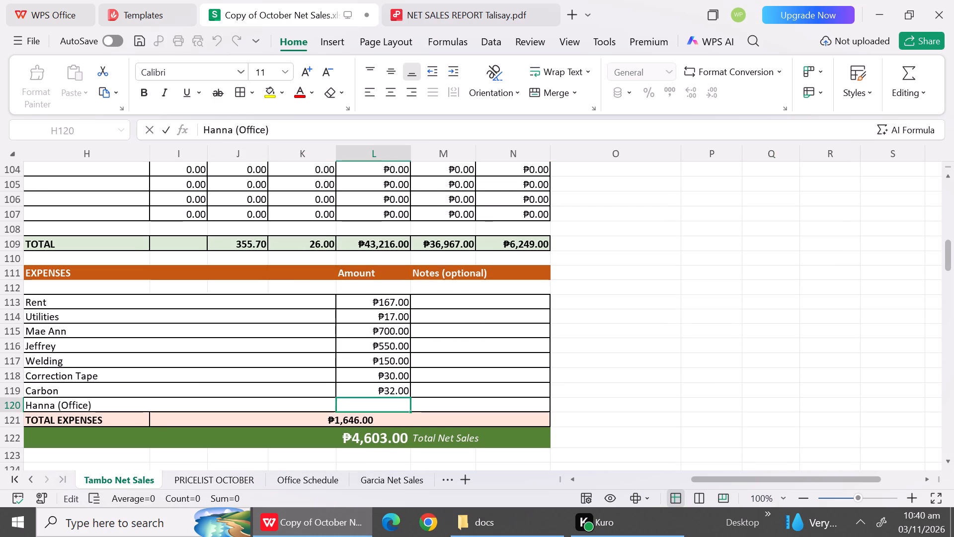
{"action": "type", "text": "850"}
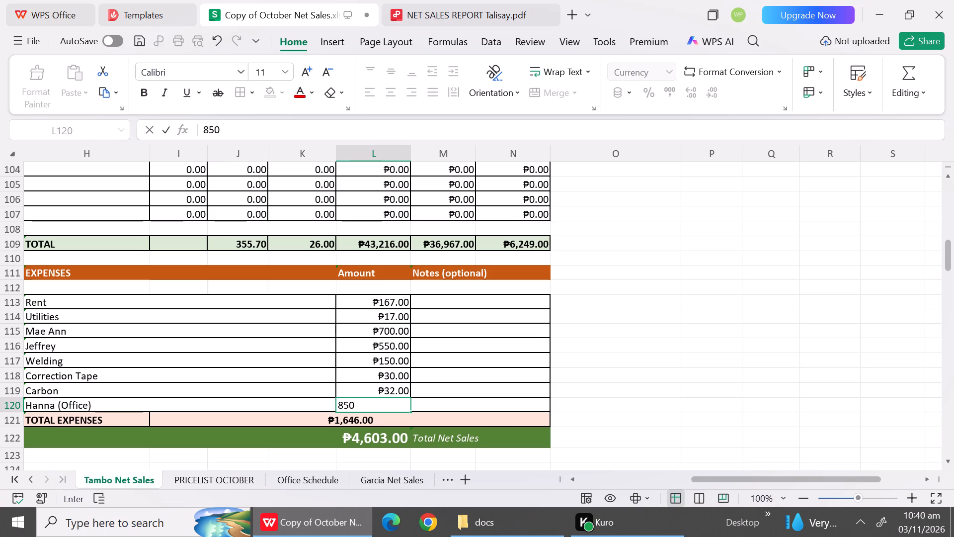
{"action": "left_click", "coordinate": [568, 411]}
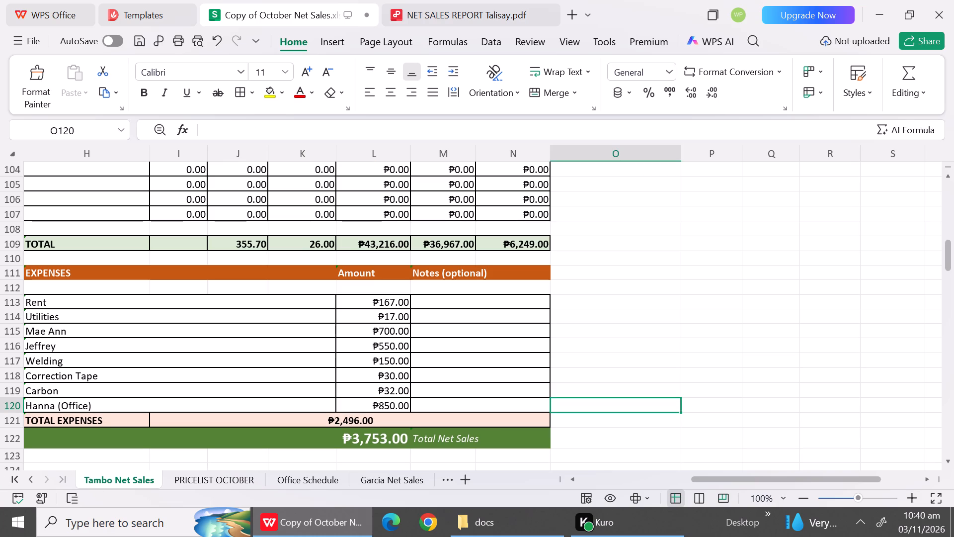
Examine the Marawoy Net Sales sheet's October 16 report and the report below it, including their expense entries.
{"action": "left_click", "coordinate": [32, 481]}
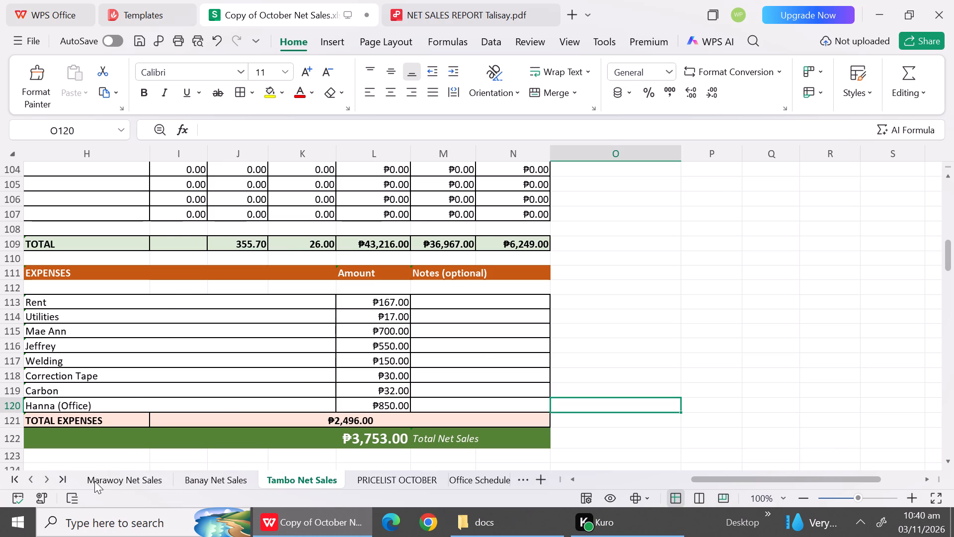
{"action": "left_click", "coordinate": [94, 481]}
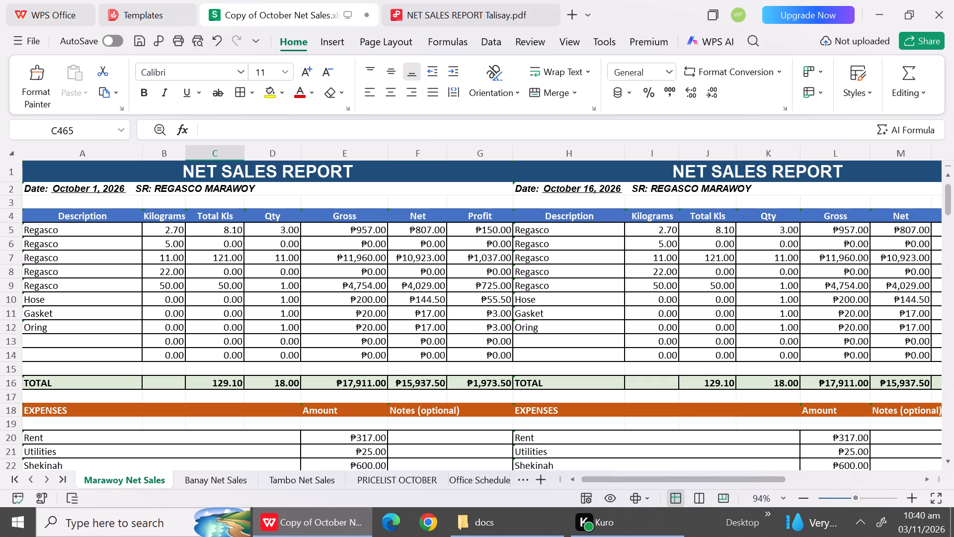
{"action": "left_click", "coordinate": [952, 440]}
{"action": "left_click", "coordinate": [903, 480]}
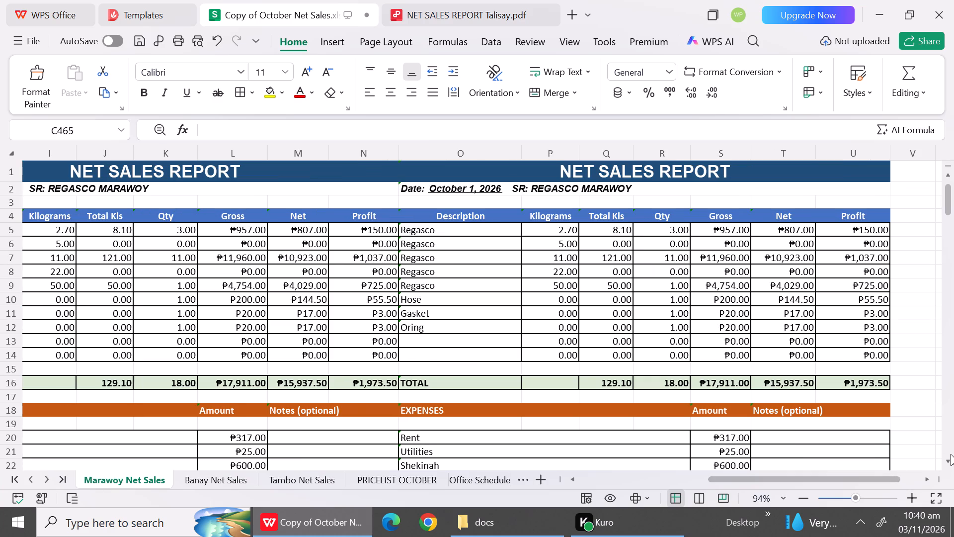
{"action": "left_click", "coordinate": [951, 454]}
{"action": "left_click_drag", "start_coordinate": [739, 478], "coordinate": [711, 484]}
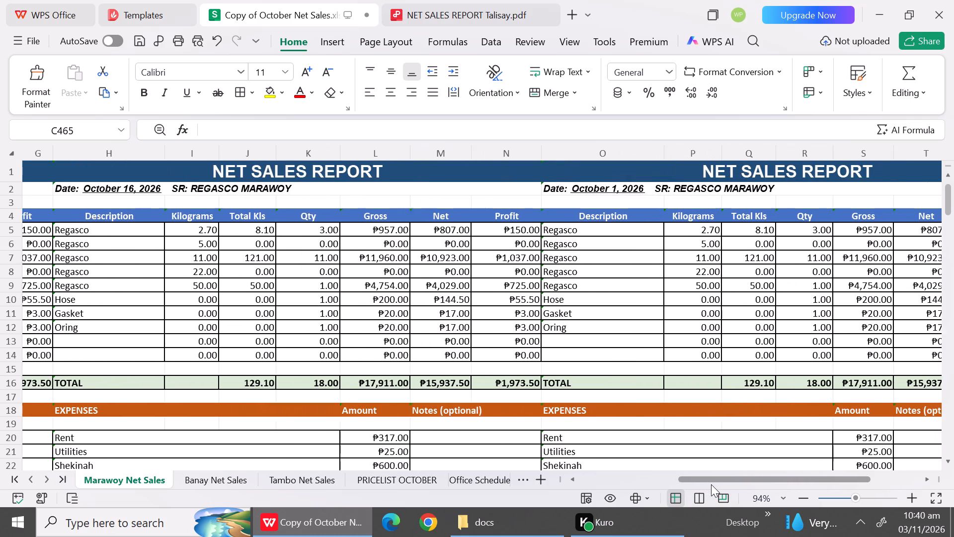
{"action": "left_click_drag", "start_coordinate": [711, 484], "coordinate": [715, 484]}
{"action": "left_click", "coordinate": [947, 449]}
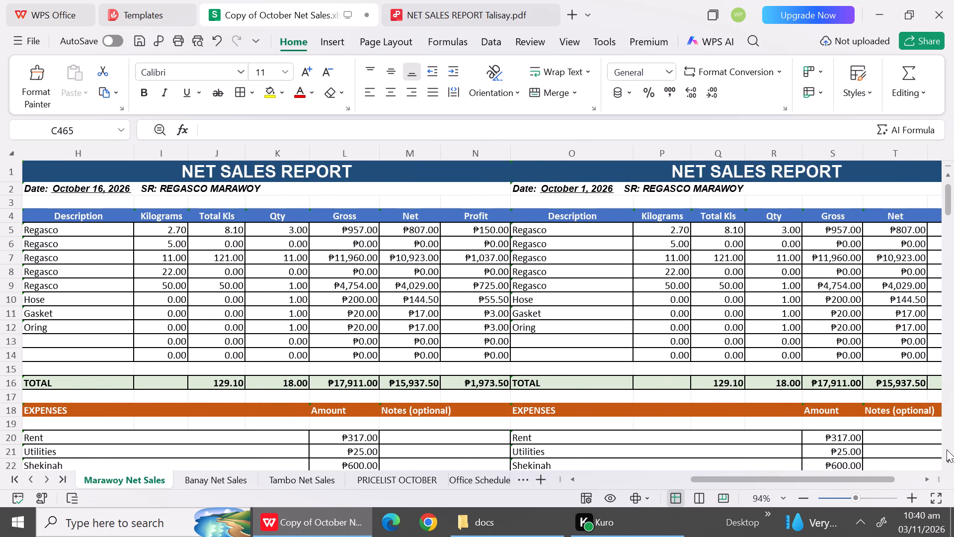
{"action": "left_click", "coordinate": [947, 449]}
{"action": "left_click", "coordinate": [946, 460]}
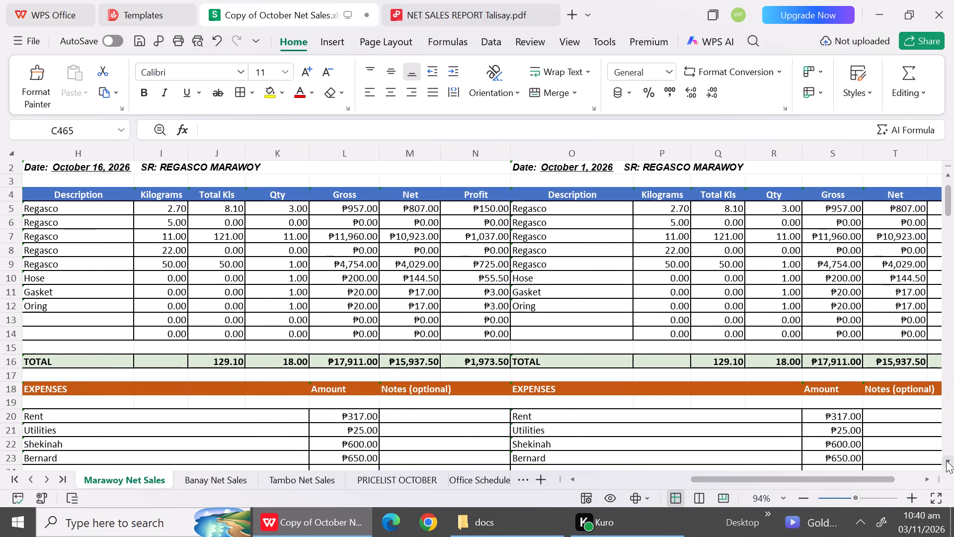
{"action": "triple_click", "coordinate": [946, 460]}
{"action": "triple_click", "coordinate": [946, 460]}
{"action": "triple_click", "coordinate": [946, 460]}
{"action": "triple_click", "coordinate": [946, 460]}
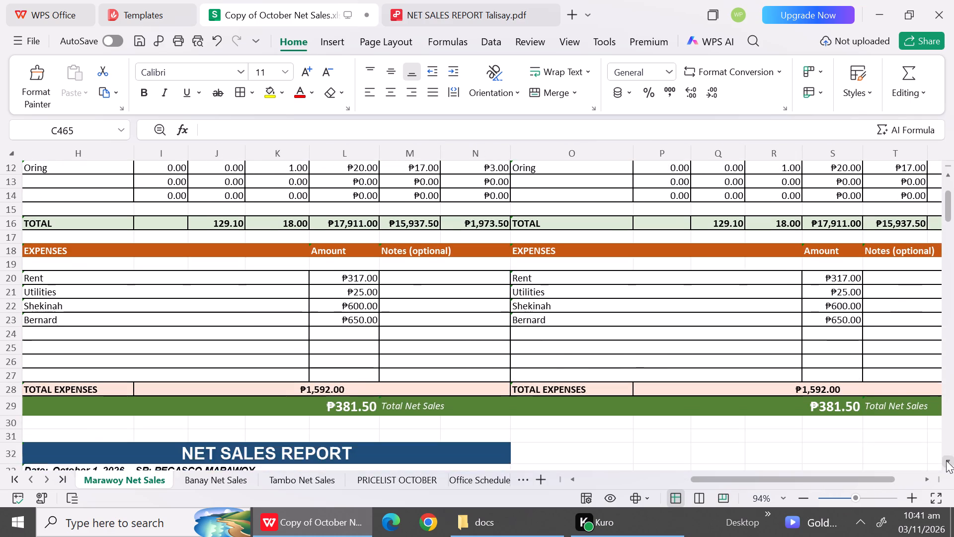
{"action": "triple_click", "coordinate": [946, 460]}
{"action": "double_click", "coordinate": [946, 460]}
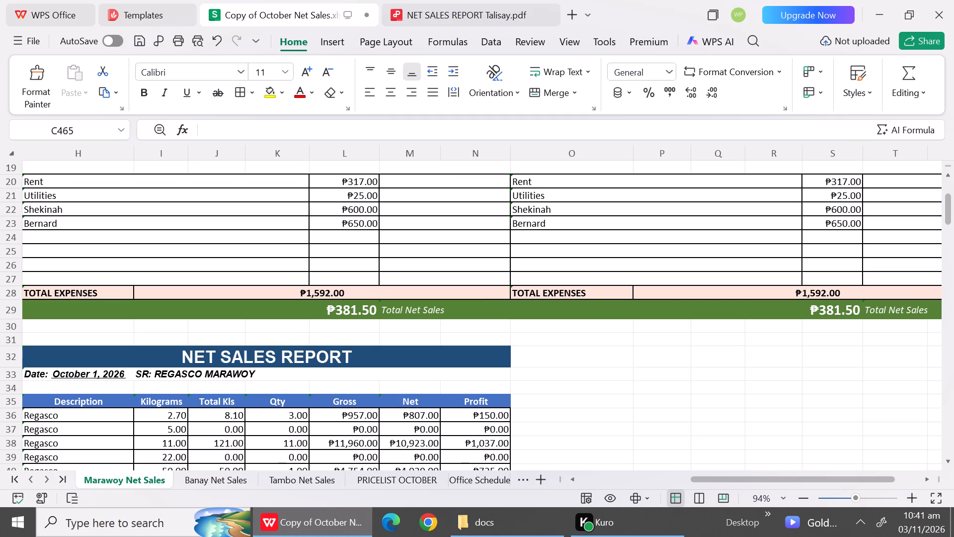
{"action": "triple_click", "coordinate": [947, 456]}
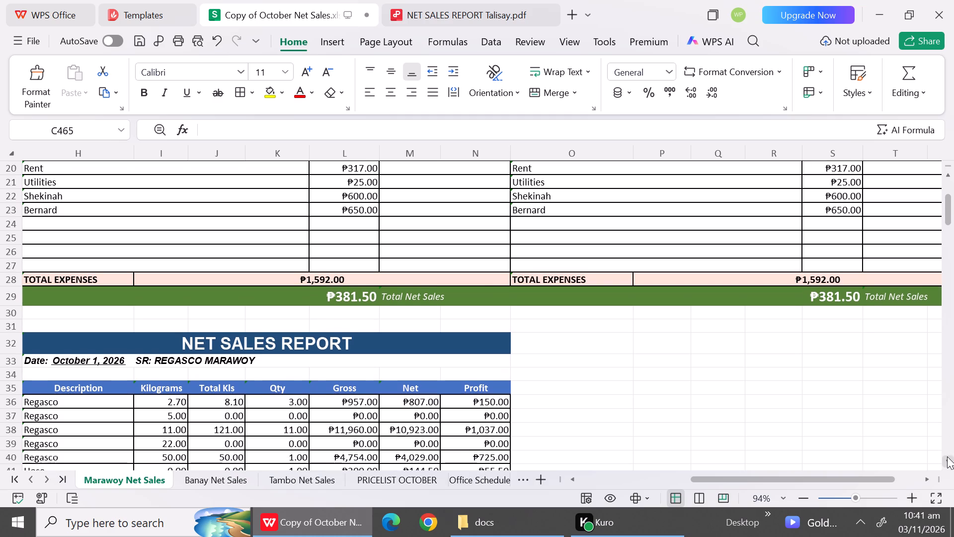
{"action": "triple_click", "coordinate": [947, 456]}
{"action": "triple_click", "coordinate": [947, 456]}
{"action": "triple_click", "coordinate": [947, 456]}
{"action": "triple_click", "coordinate": [947, 456]}
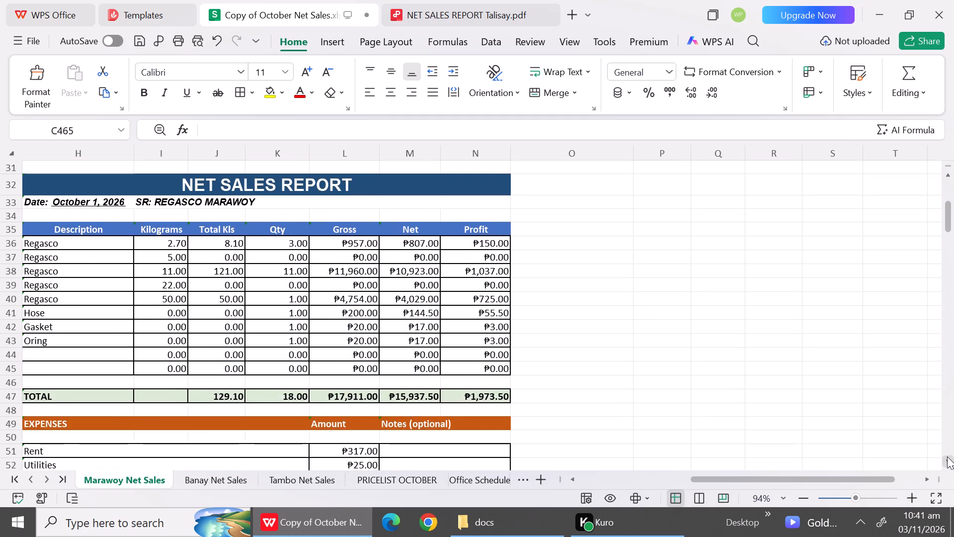
{"action": "triple_click", "coordinate": [947, 456]}
{"action": "left_click_drag", "start_coordinate": [947, 456], "coordinate": [355, 444]}
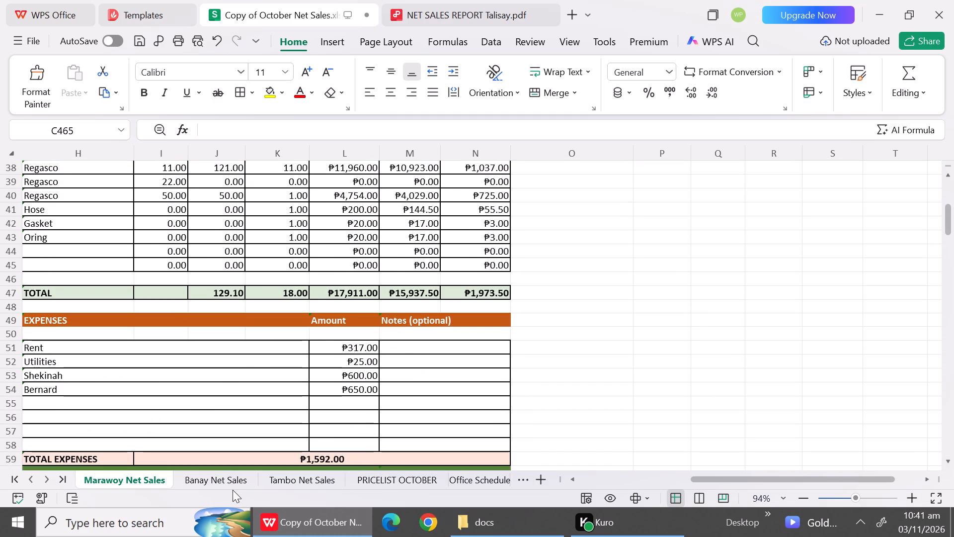
Review the Tambo sheet from the October 19 expenses down to the start of the October 20 report.
{"action": "left_click", "coordinate": [281, 479]}
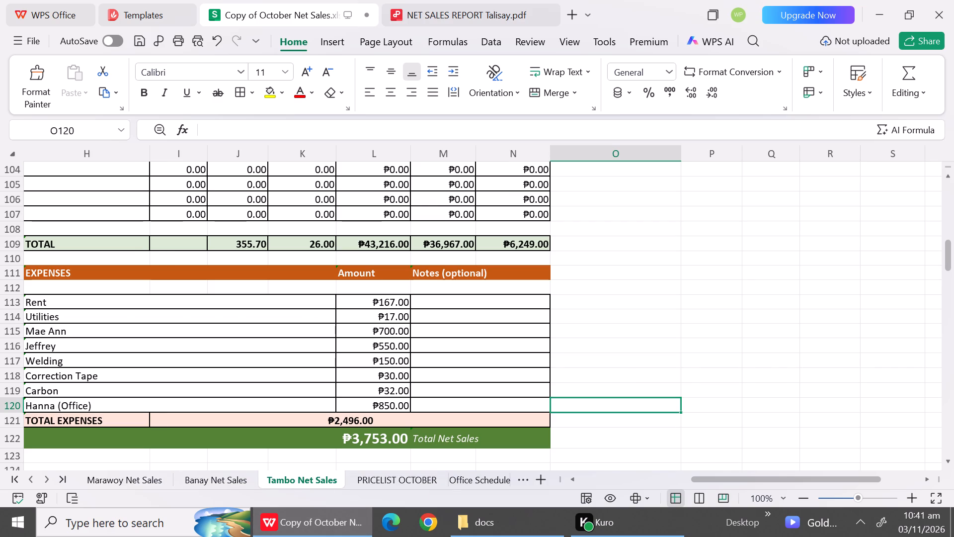
{"action": "triple_click", "coordinate": [949, 461]}
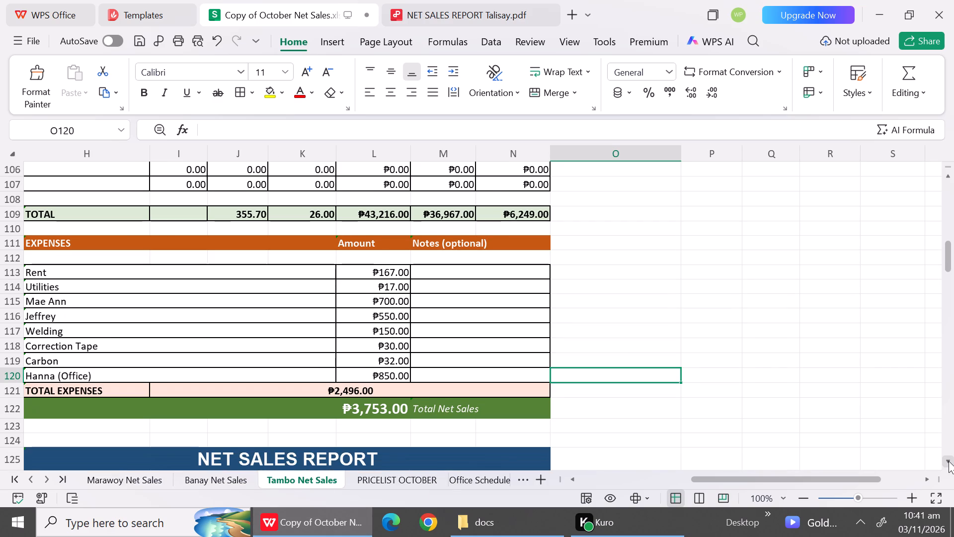
{"action": "triple_click", "coordinate": [949, 461]}
{"action": "left_click", "coordinate": [949, 461]}
{"action": "left_click", "coordinate": [949, 461]}
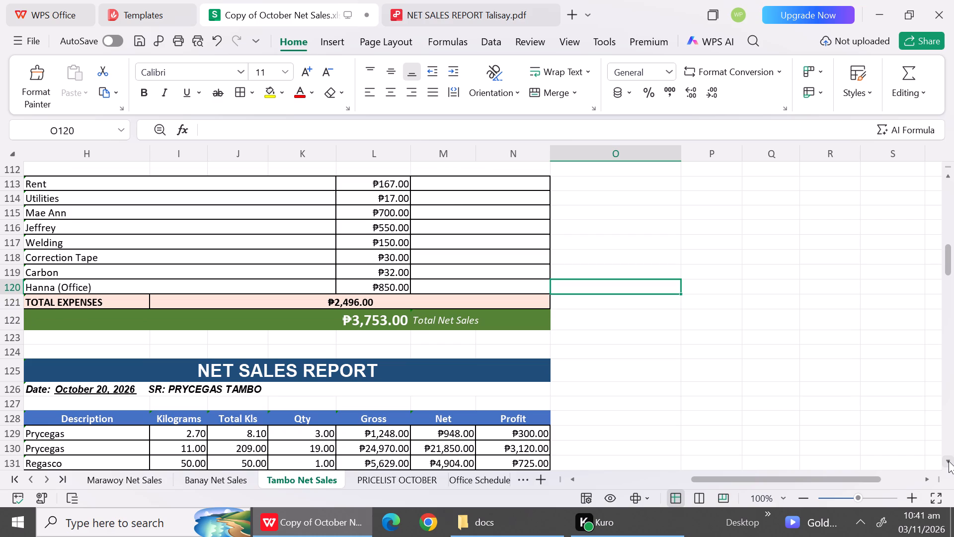
{"action": "left_click", "coordinate": [949, 461]}
{"action": "left_click", "coordinate": [949, 461]}
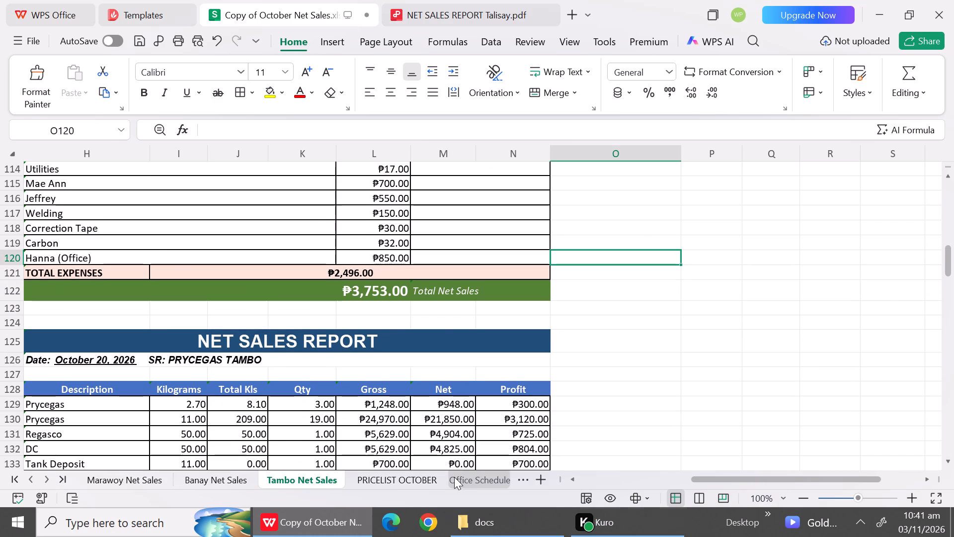
{"action": "left_click", "coordinate": [406, 476]}
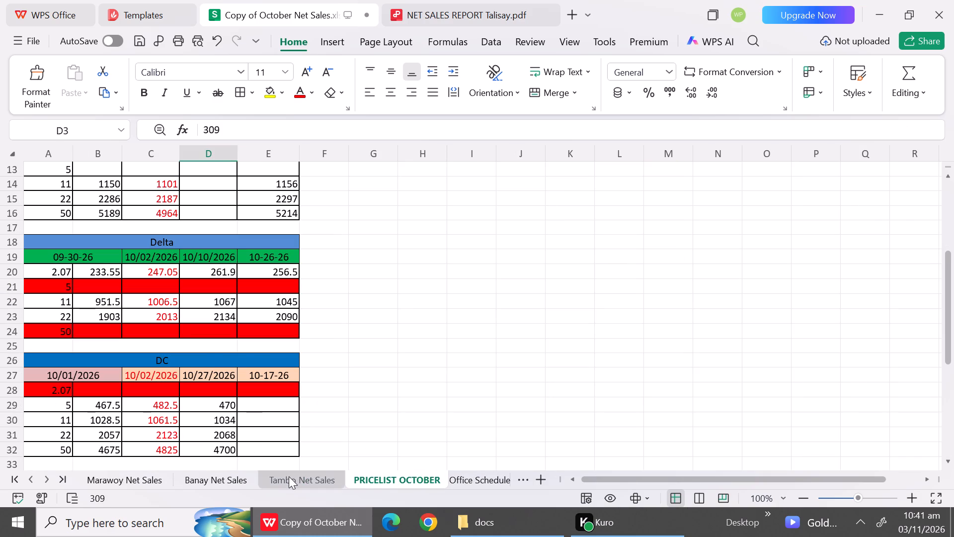
{"action": "left_click", "coordinate": [289, 476]}
In the Office Schedule sheet, add the note "not yet inserted Cath" in column D beside Monday, October 19, 2026.
{"action": "left_click", "coordinate": [460, 484]}
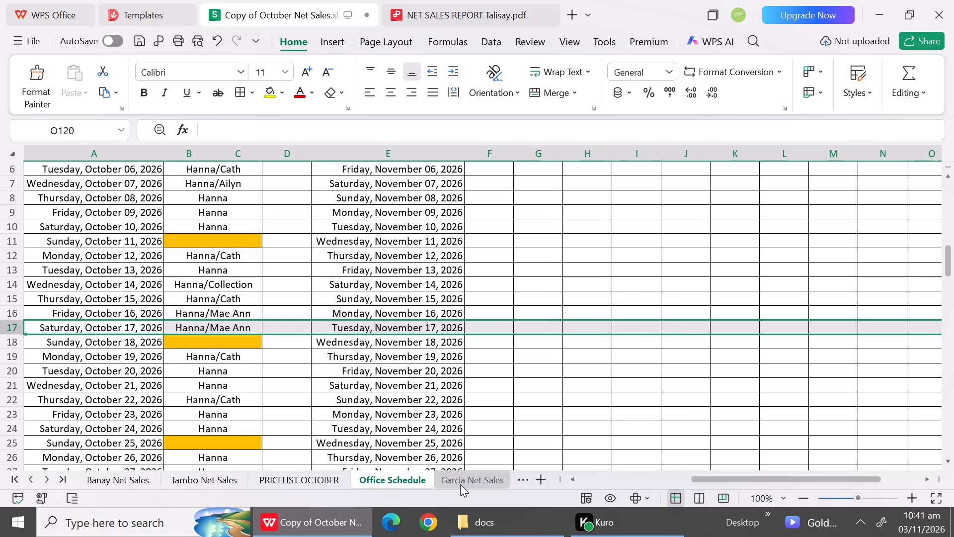
{"action": "left_click", "coordinate": [180, 359]}
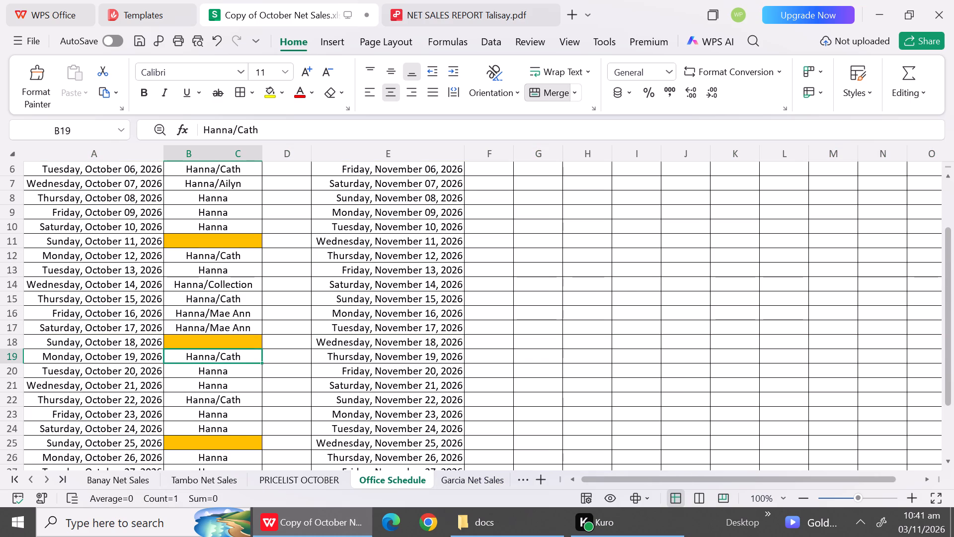
{"action": "left_click", "coordinate": [271, 354]}
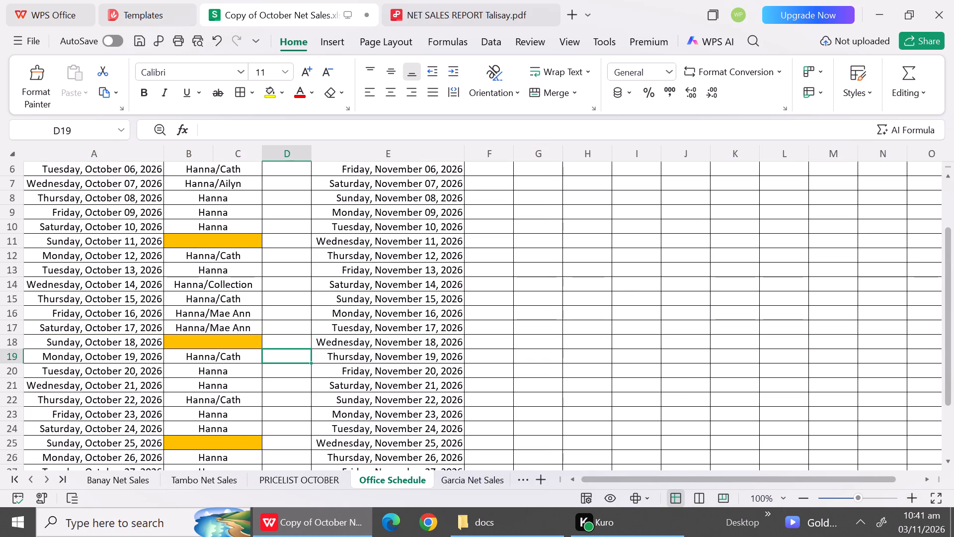
{"action": "type", "text": "not yet inse"}
{"action": "type", "text": "rted V"}
{"action": "key", "text": "BackSpace"}
{"action": "type", "text": "Ct"}
{"action": "key", "text": "BackSpace"}
{"action": "type", "text": "ath"}
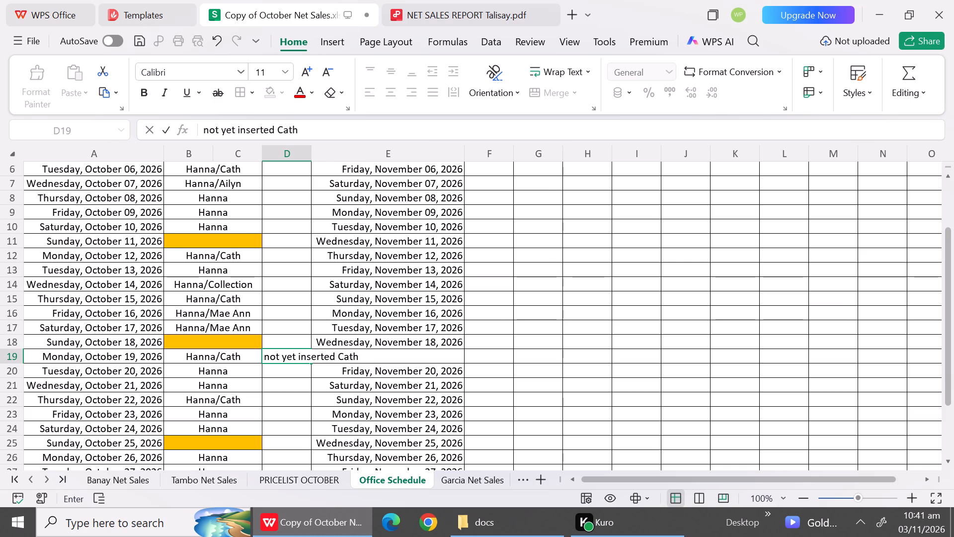
Widen column D of the Office Schedule so the whole October 19 note fits.
{"action": "left_click", "coordinate": [310, 153]}
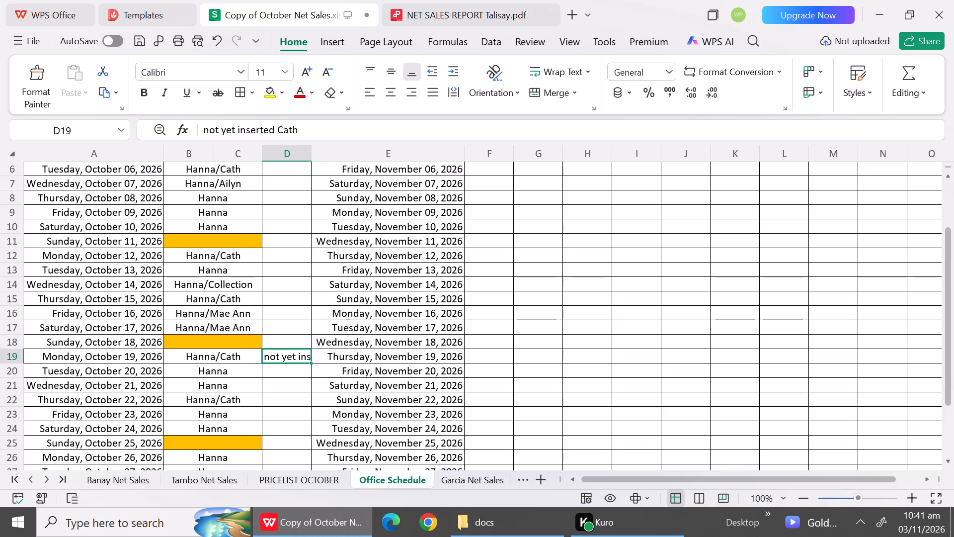
{"action": "left_click_drag", "start_coordinate": [310, 153], "coordinate": [371, 160]}
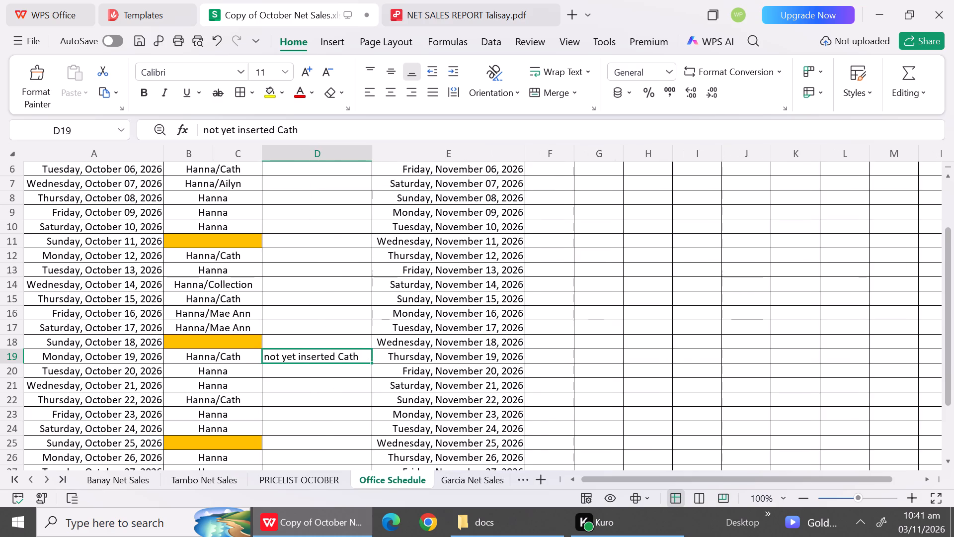
{"action": "left_click", "coordinate": [350, 403]}
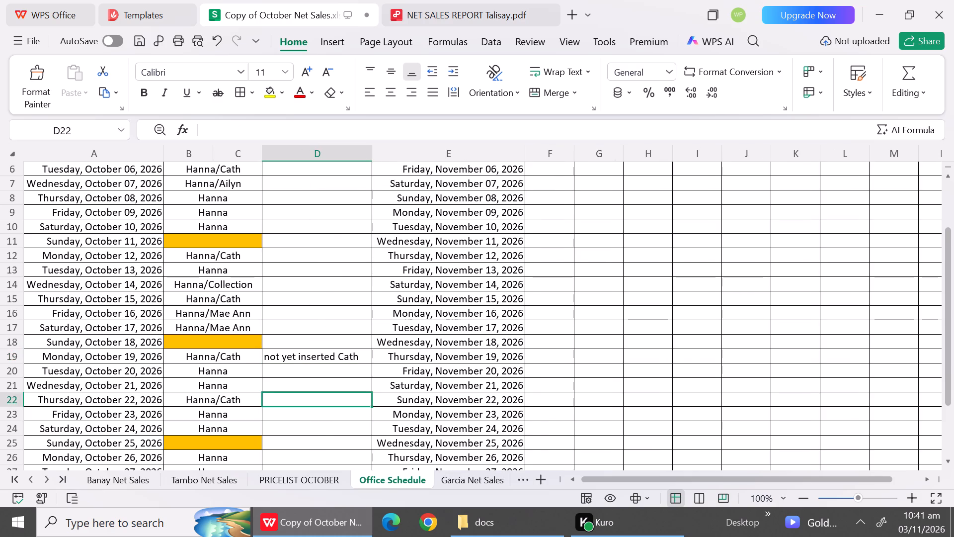
Review the October 20 report in the Tambo Net Sales sheet, from its sales items down to its expenses.
{"action": "left_click", "coordinate": [218, 477]}
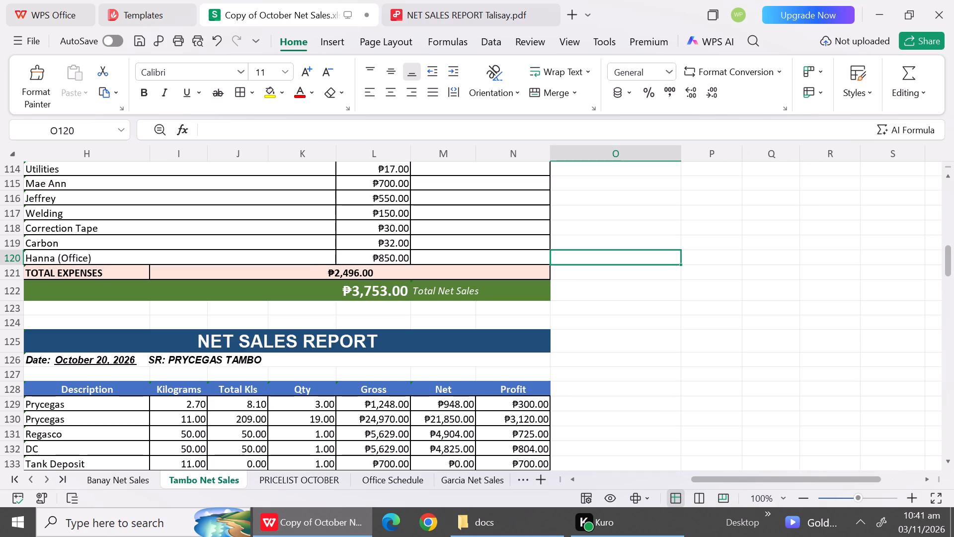
{"action": "triple_click", "coordinate": [946, 461]}
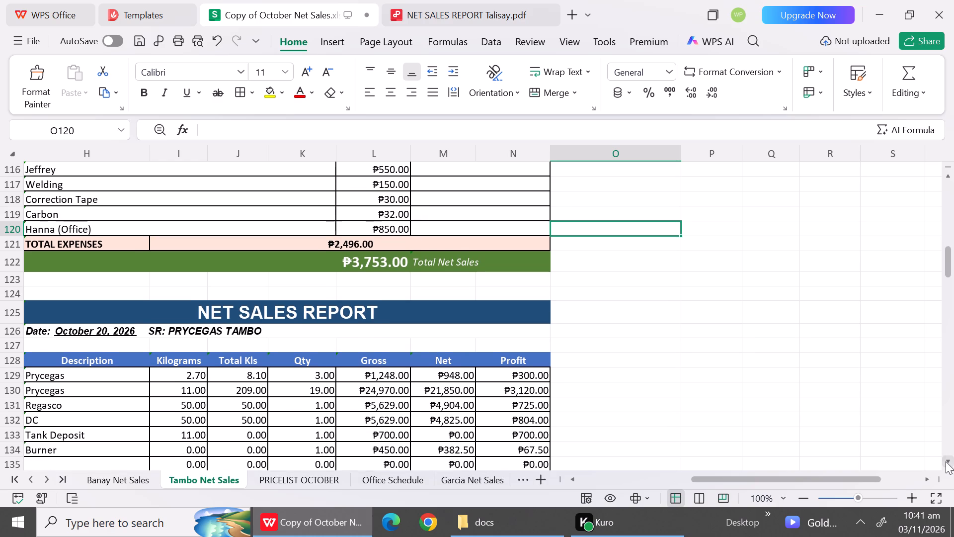
{"action": "triple_click", "coordinate": [946, 461]}
{"action": "left_click", "coordinate": [946, 461]}
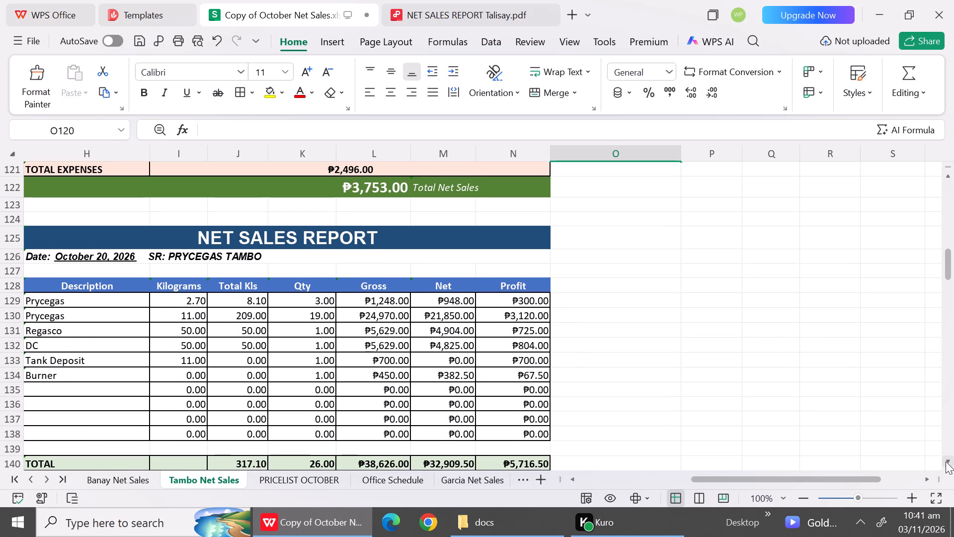
{"action": "double_click", "coordinate": [946, 461]}
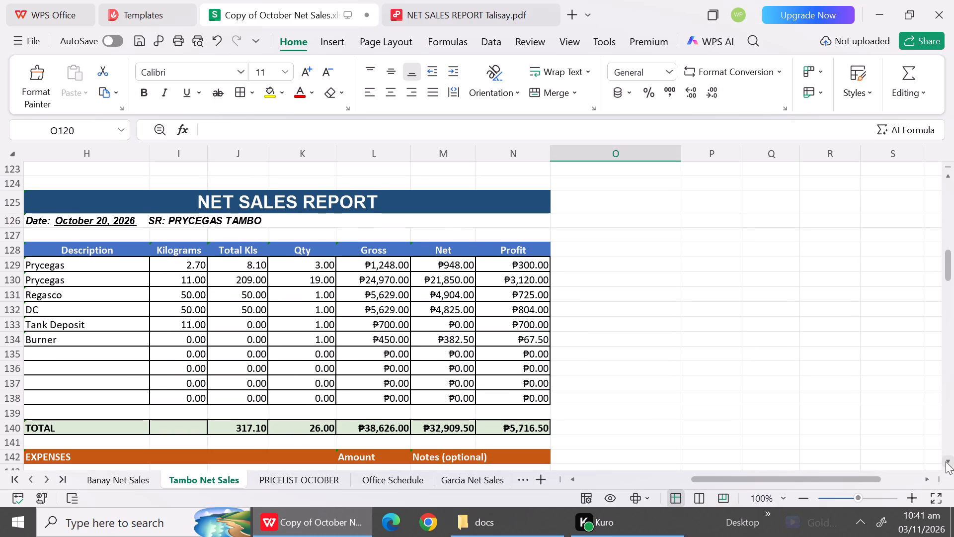
{"action": "left_click", "coordinate": [946, 461]}
{"action": "left_click", "coordinate": [946, 461]}
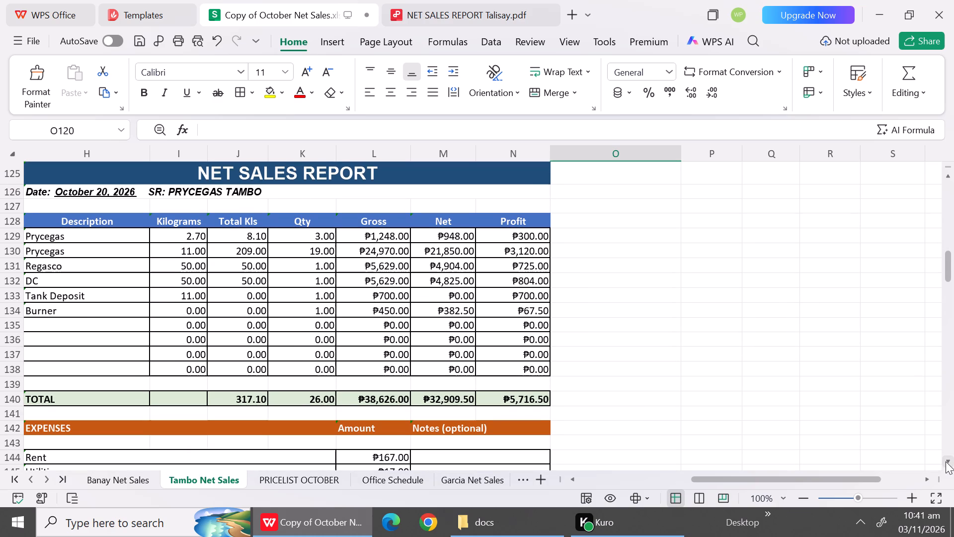
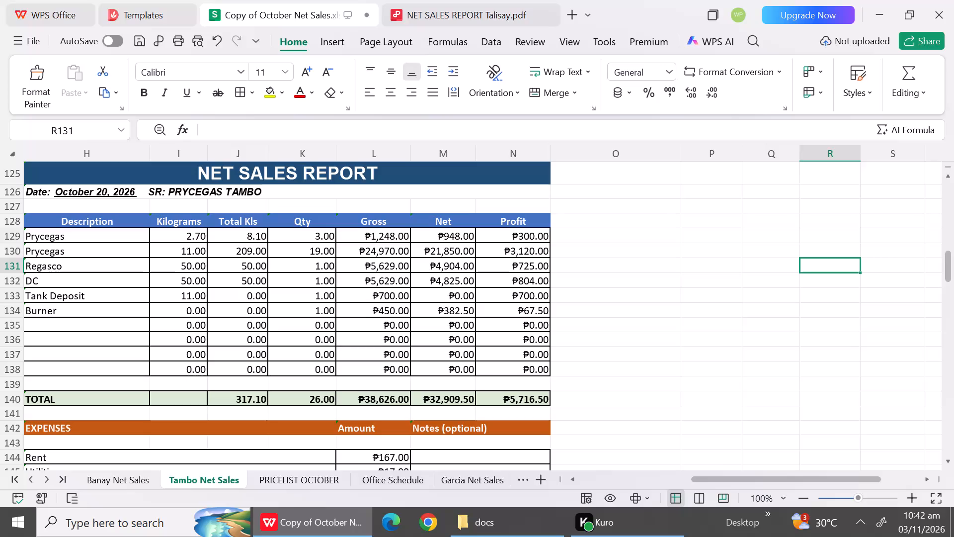
Check the October 20 report's sales items and office pay against the Office Schedule entry for October 20.
{"action": "left_click", "coordinate": [67, 298]}
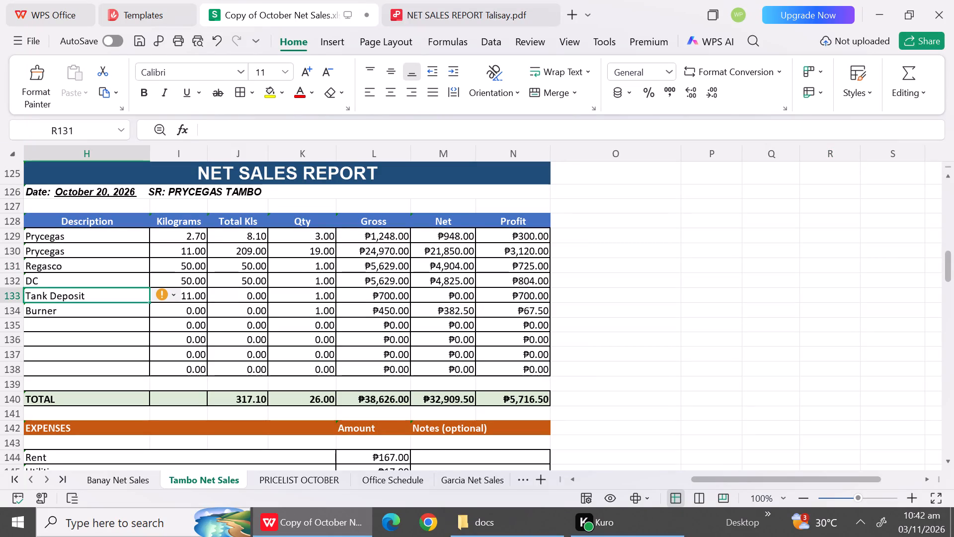
{"action": "triple_click", "coordinate": [948, 463]}
{"action": "left_click", "coordinate": [948, 463]}
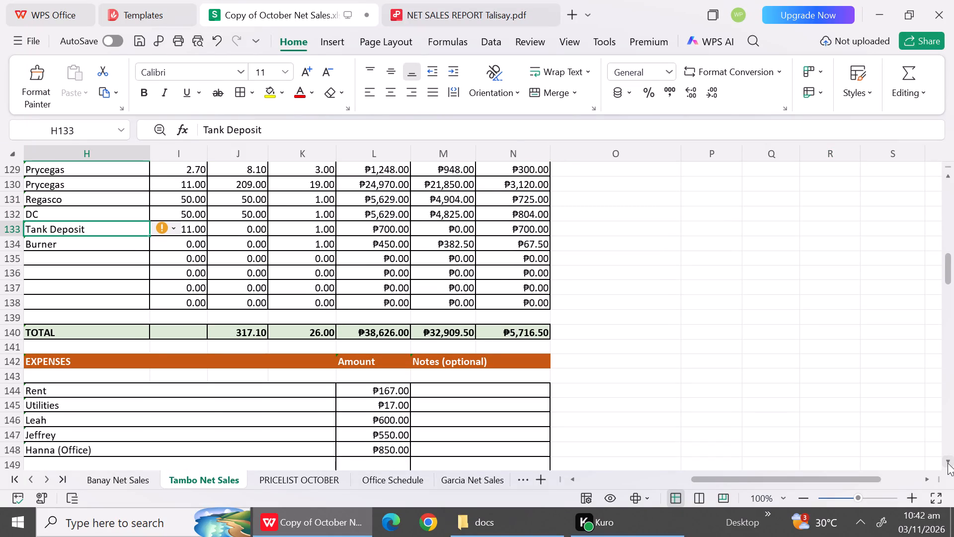
{"action": "left_click", "coordinate": [948, 463]}
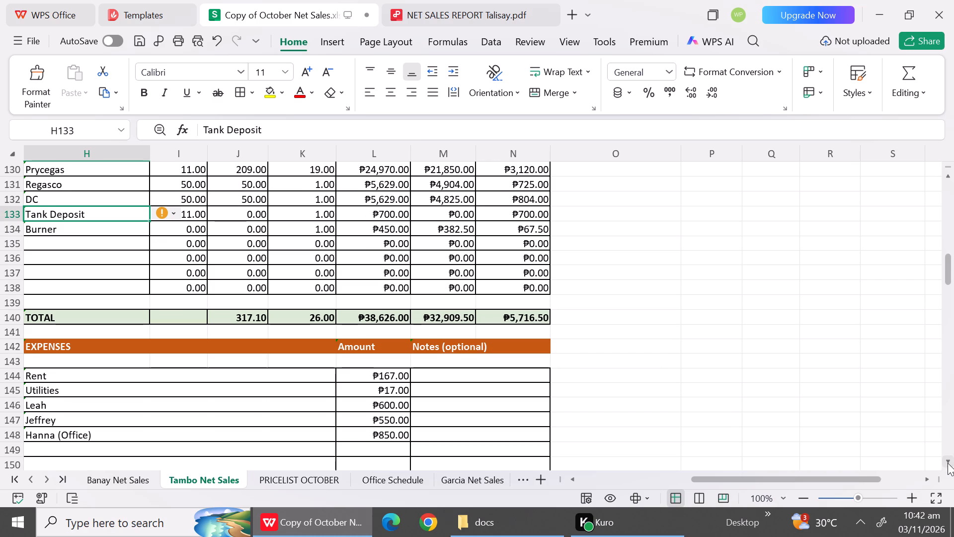
{"action": "left_click", "coordinate": [398, 482]}
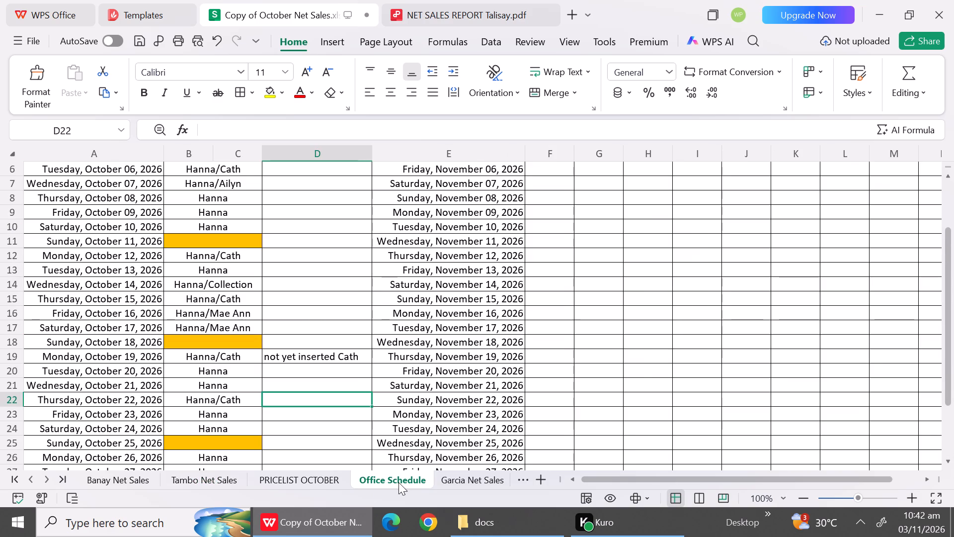
{"action": "left_click", "coordinate": [298, 488]}
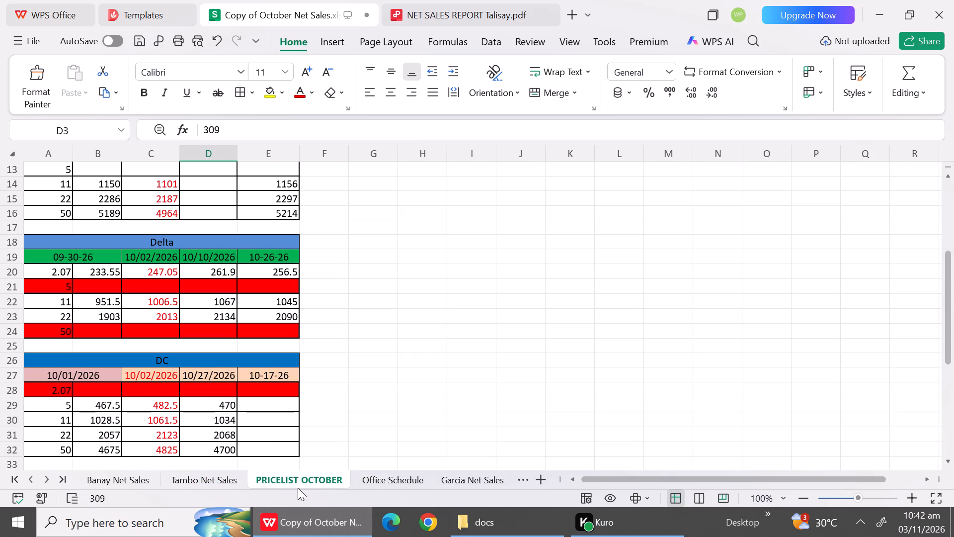
{"action": "left_click", "coordinate": [199, 485]}
In the first sales row of the October 21 Tambo report, enter Correction Tape, 11 kilograms, quantity 28 and gross 36000.
{"action": "triple_click", "coordinate": [948, 467]}
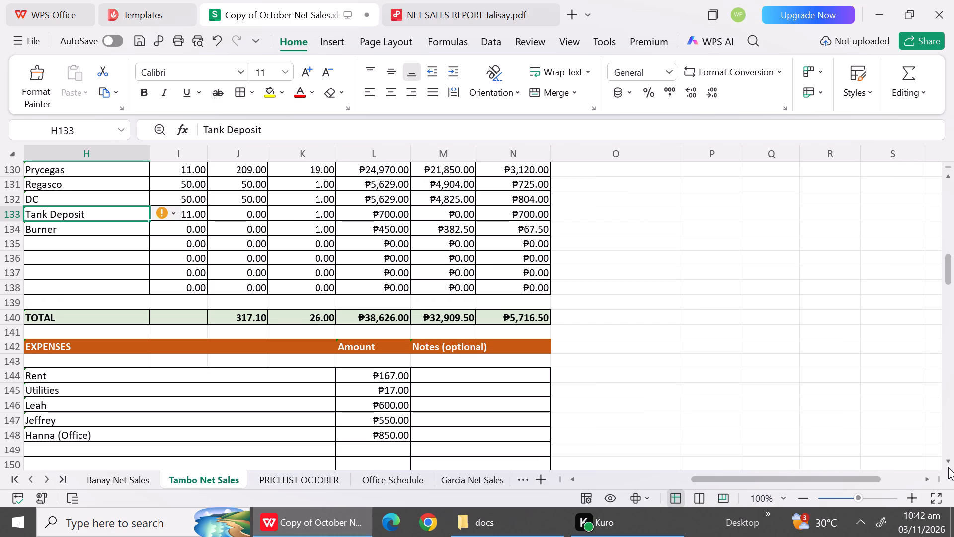
{"action": "left_click", "coordinate": [947, 465]}
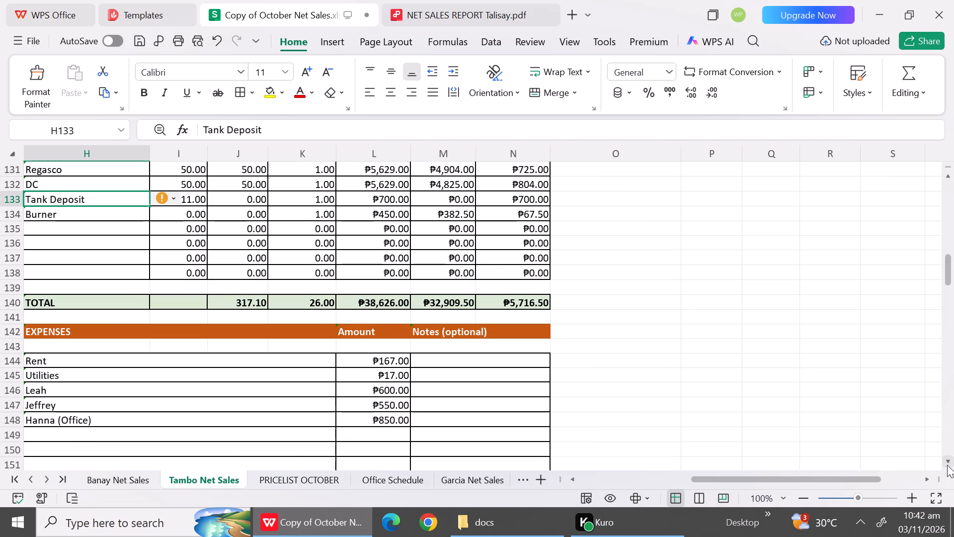
{"action": "triple_click", "coordinate": [947, 465]}
{"action": "triple_click", "coordinate": [947, 465]}
{"action": "triple_click", "coordinate": [947, 465]}
{"action": "triple_click", "coordinate": [947, 465]}
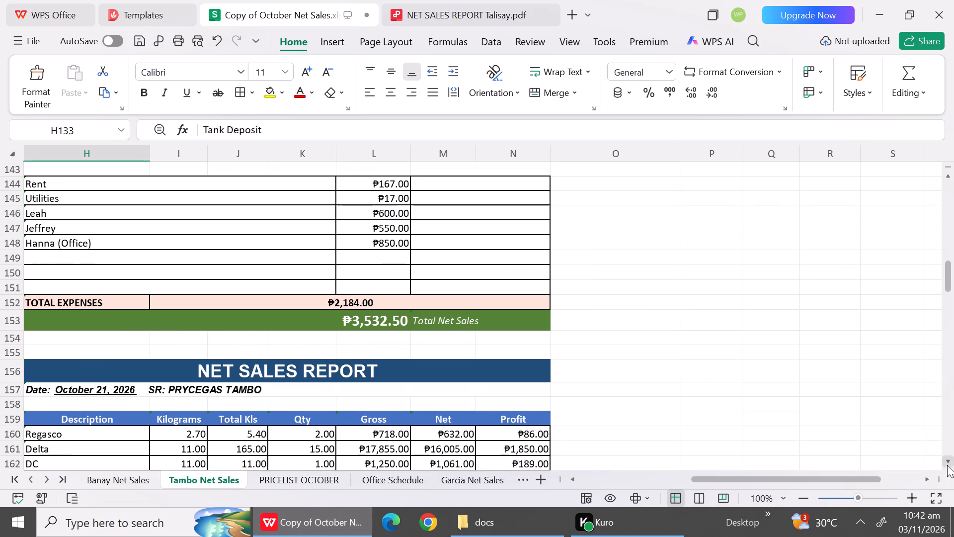
{"action": "triple_click", "coordinate": [947, 465]}
{"action": "left_click", "coordinate": [947, 465]}
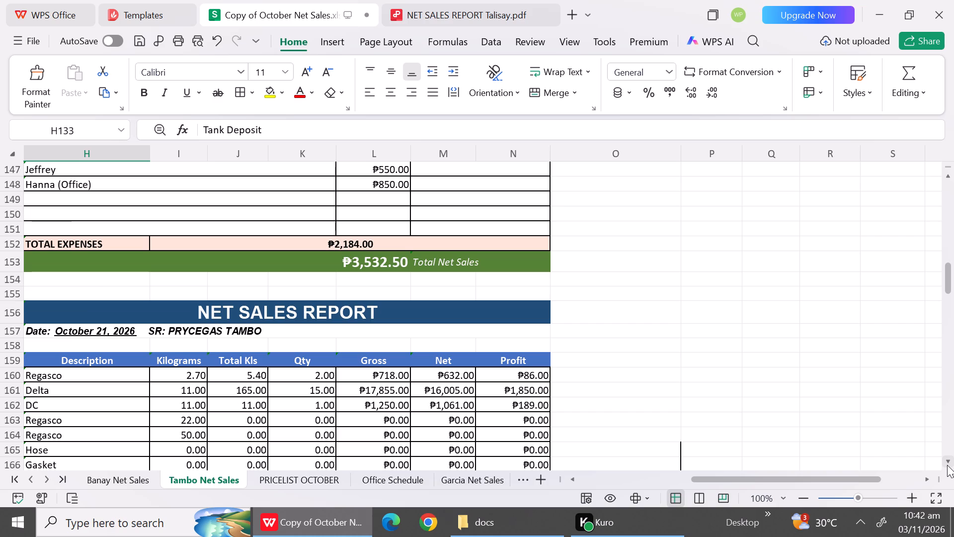
{"action": "left_click", "coordinate": [947, 465]}
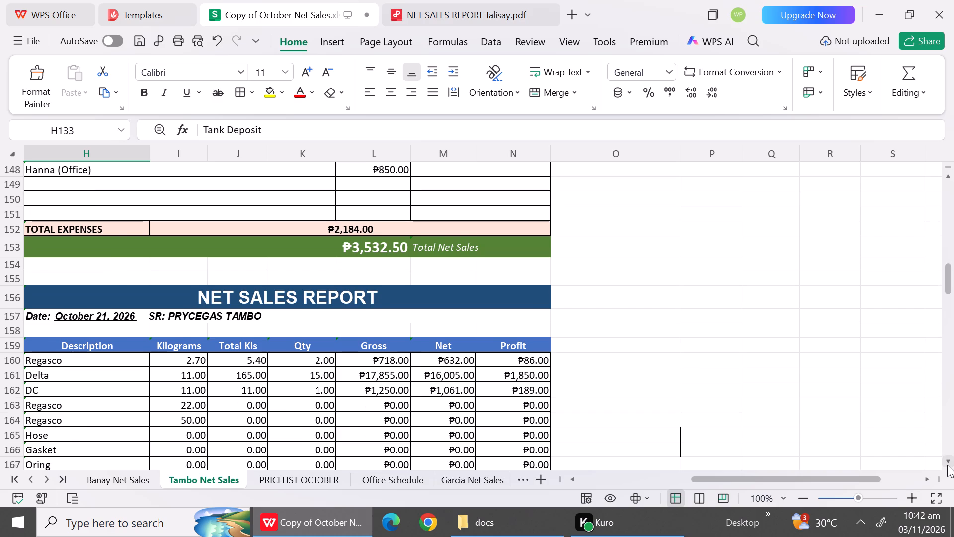
{"action": "triple_click", "coordinate": [947, 465]}
{"action": "left_click", "coordinate": [947, 465]}
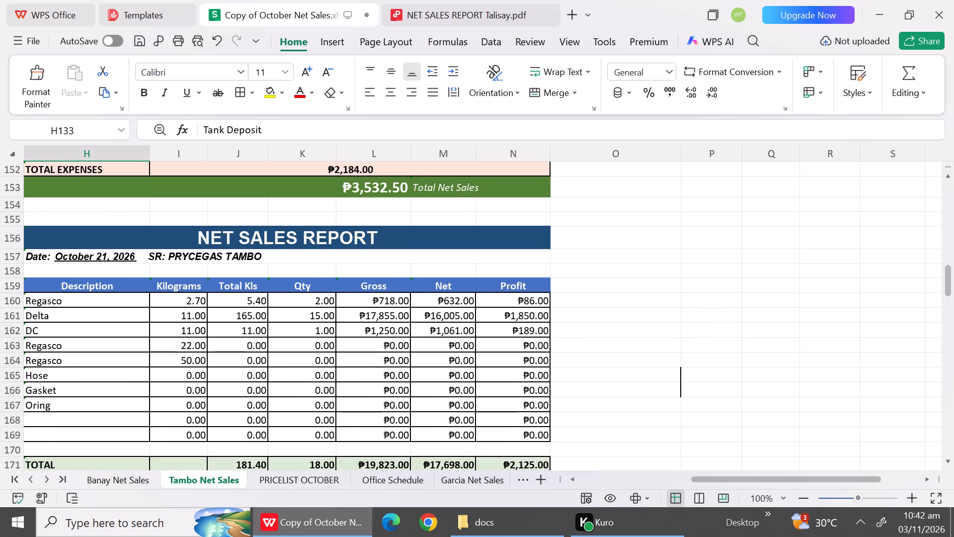
{"action": "left_click", "coordinate": [81, 302]}
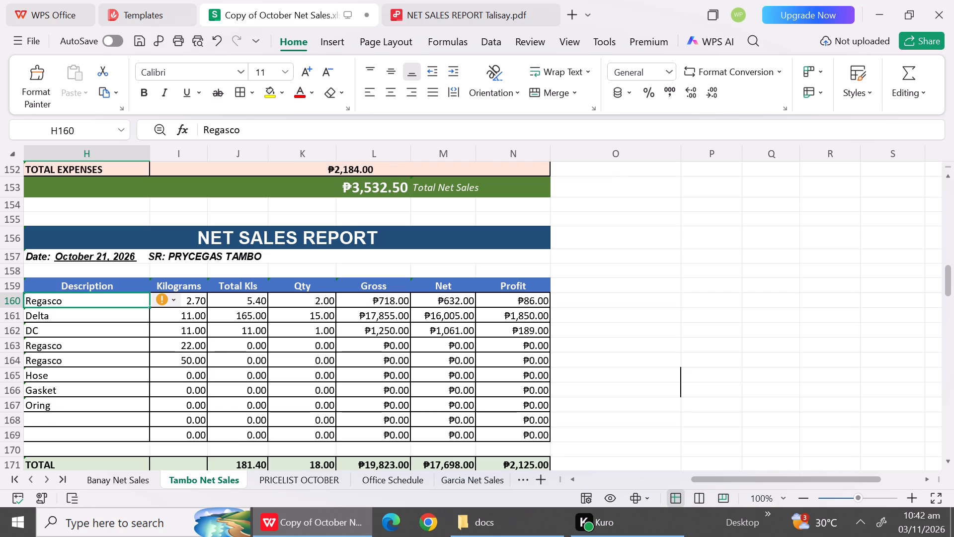
{"action": "key", "text": "shift+p"}
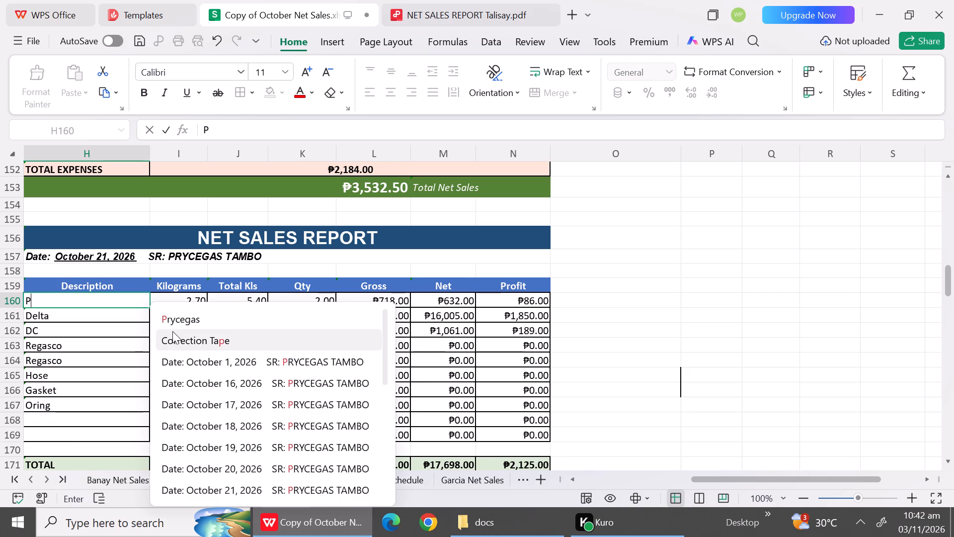
{"action": "left_click", "coordinate": [172, 331]}
{"action": "left_click", "coordinate": [185, 305]}
{"action": "type", "text": "11"}
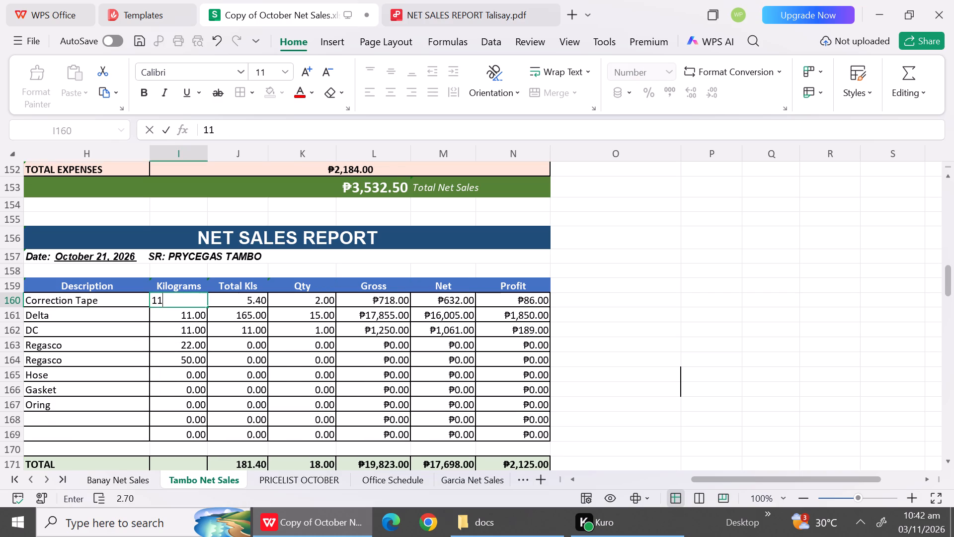
{"action": "left_click", "coordinate": [298, 294]}
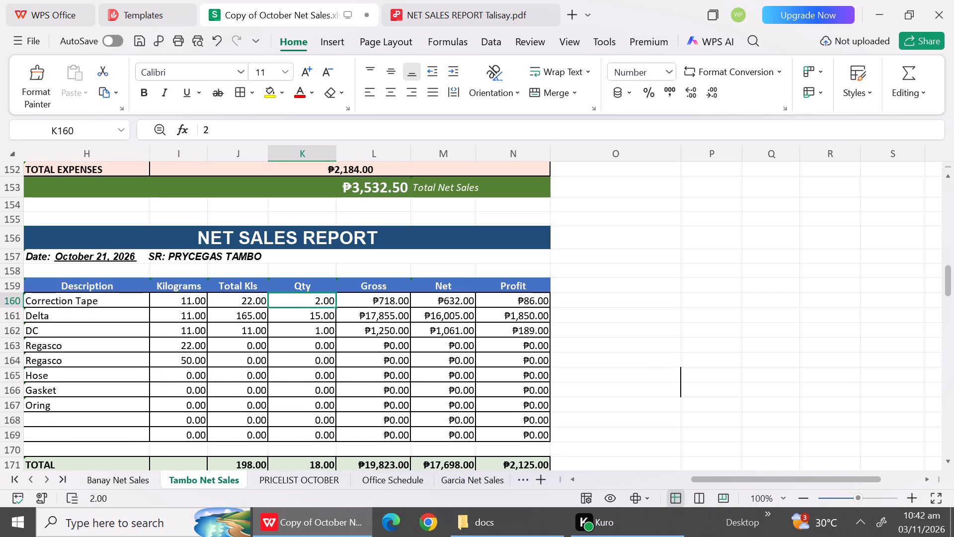
{"action": "type", "text": "28"}
{"action": "left_click", "coordinate": [400, 301]}
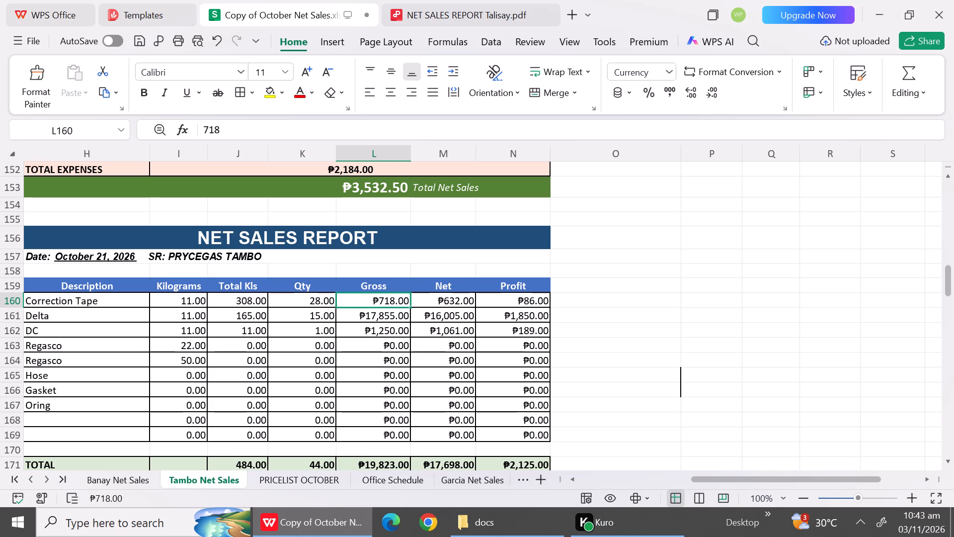
{"action": "type", "text": "36000"}
{"action": "left_click", "coordinate": [402, 347]}
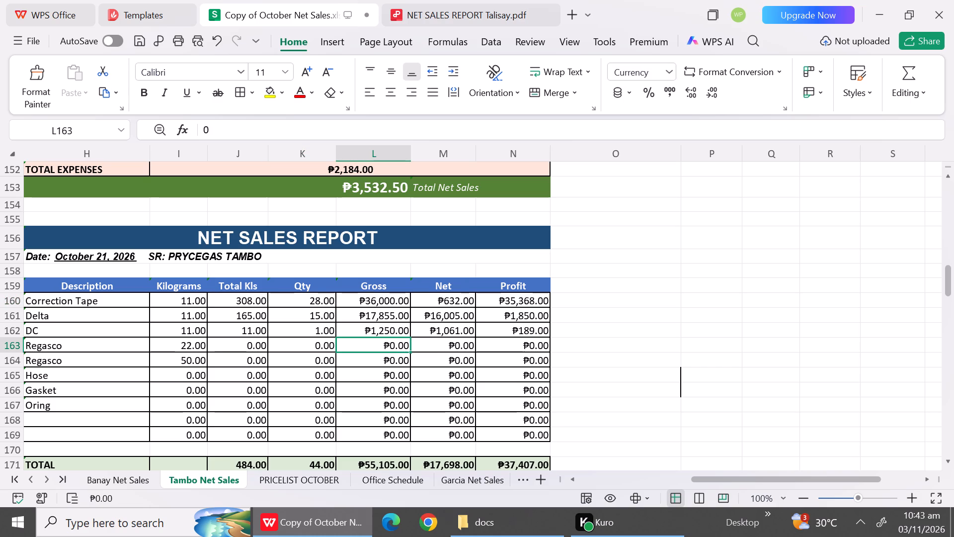
Consult the Prycegas prices in the PRICELIST OCTOBER sheet and set the first October 21 row's net to 32200.
{"action": "left_click", "coordinate": [446, 298]}
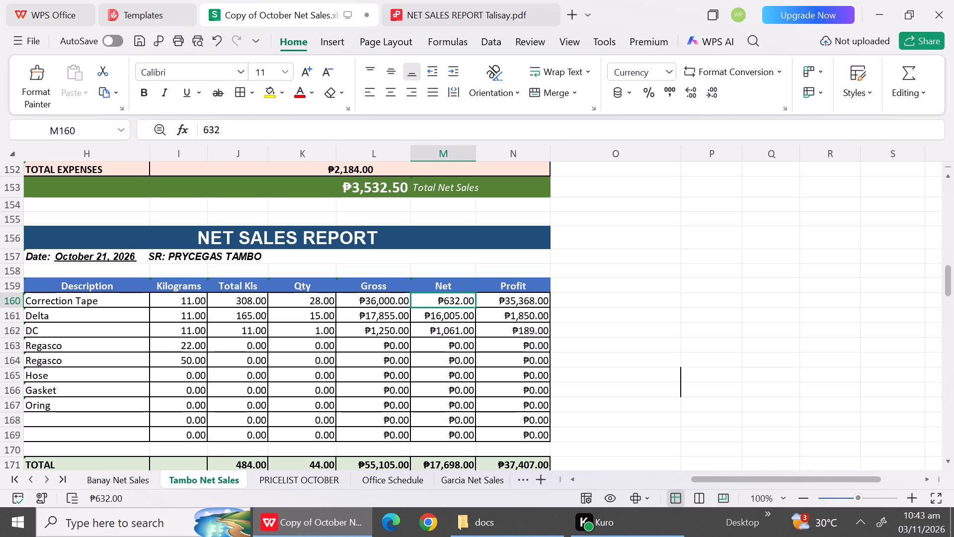
{"action": "left_click", "coordinate": [323, 481]}
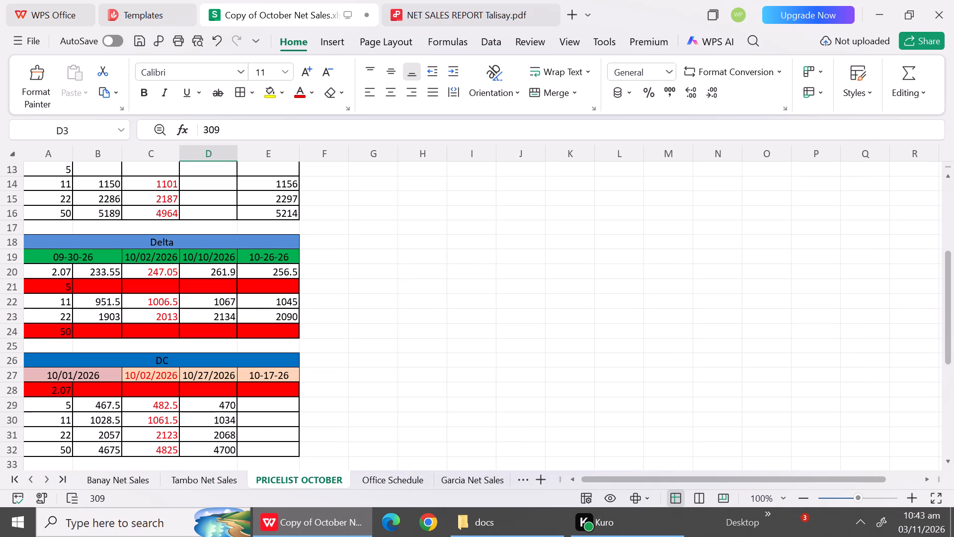
{"action": "double_click", "coordinate": [948, 211]}
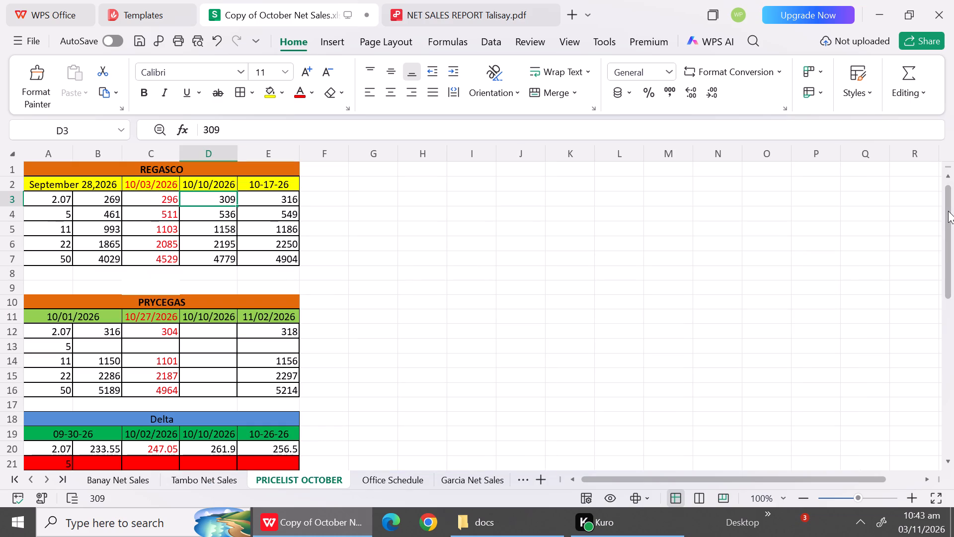
{"action": "left_click", "coordinate": [234, 480]}
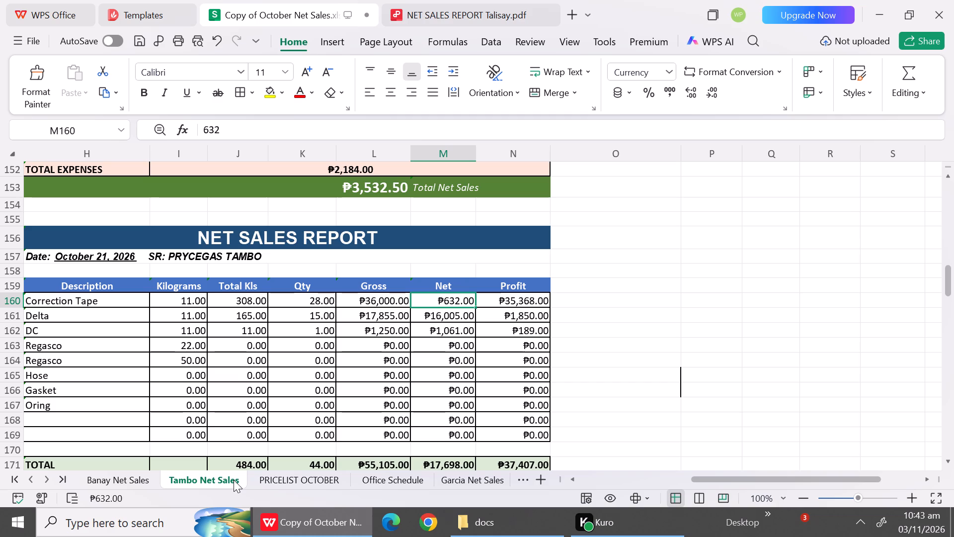
{"action": "left_click", "coordinate": [454, 300]}
{"action": "type", "text": "32"}
{"action": "type", "text": "200"}
{"action": "left_click", "coordinate": [436, 374]}
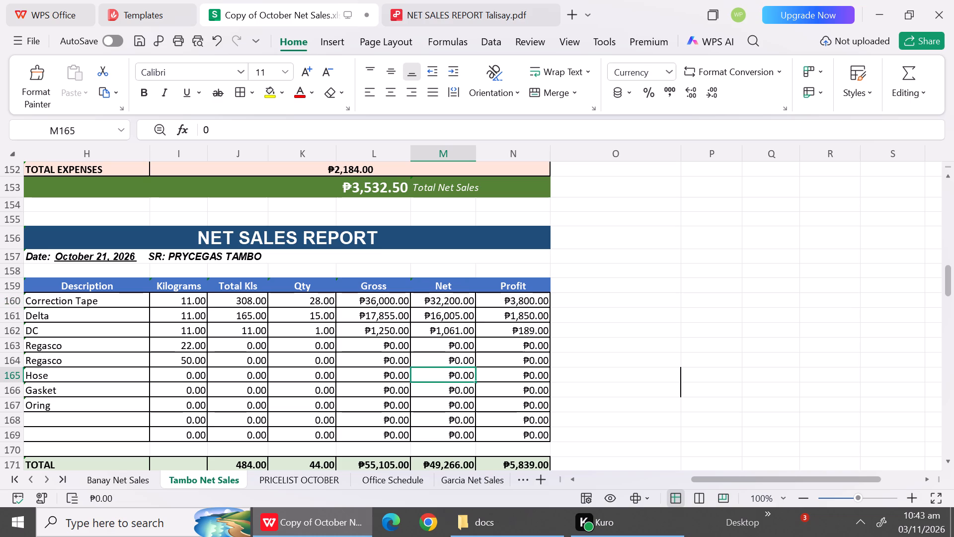
Change the description of the first October 21 sales row to Prycegas.
{"action": "left_click", "coordinate": [108, 305]}
{"action": "key", "text": "shift+p"}
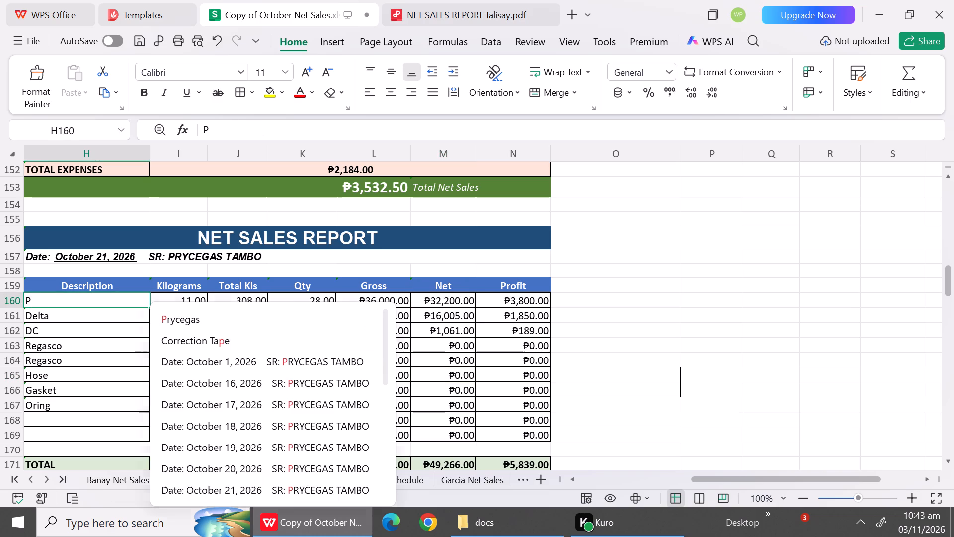
{"action": "left_click", "coordinate": [166, 322]}
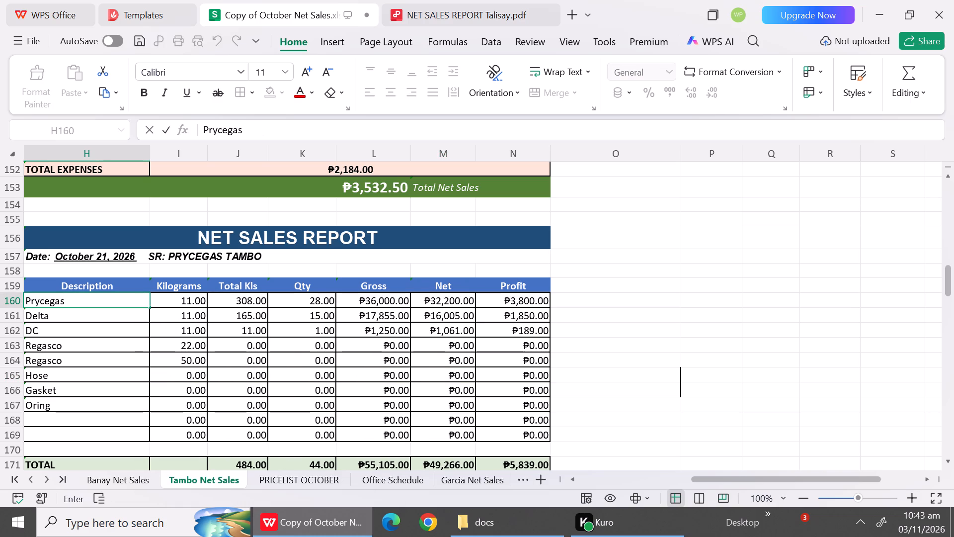
Set the second October 21 sales row to DC with quantity 3 and gross 4200.
{"action": "left_click", "coordinate": [78, 311]}
{"action": "type", "text": "DC"}
{"action": "left_click", "coordinate": [307, 314]}
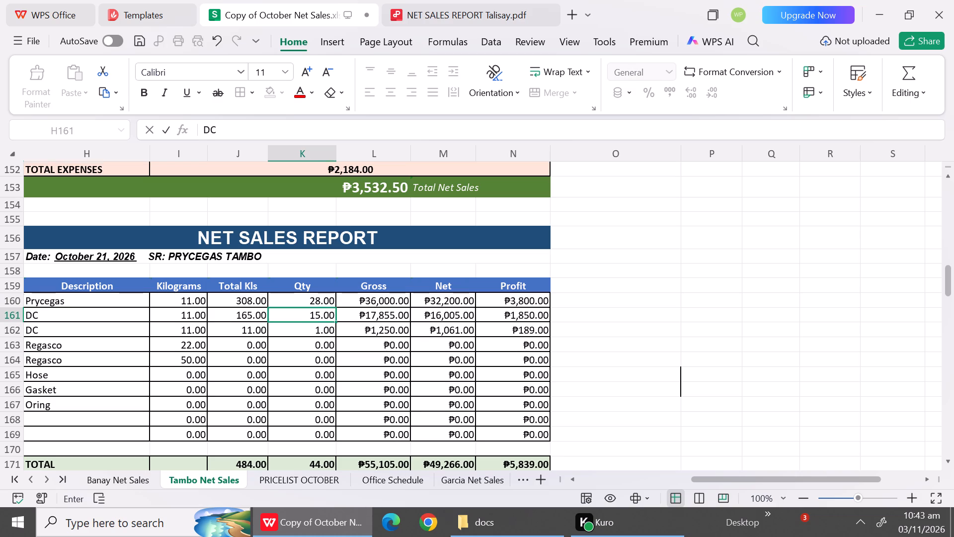
{"action": "key", "text": "3"}
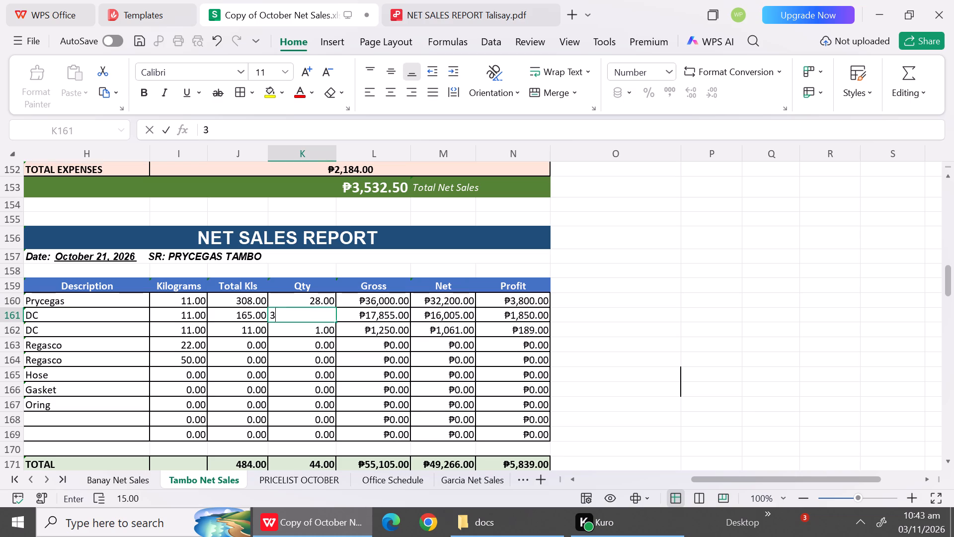
{"action": "left_click", "coordinate": [404, 320]}
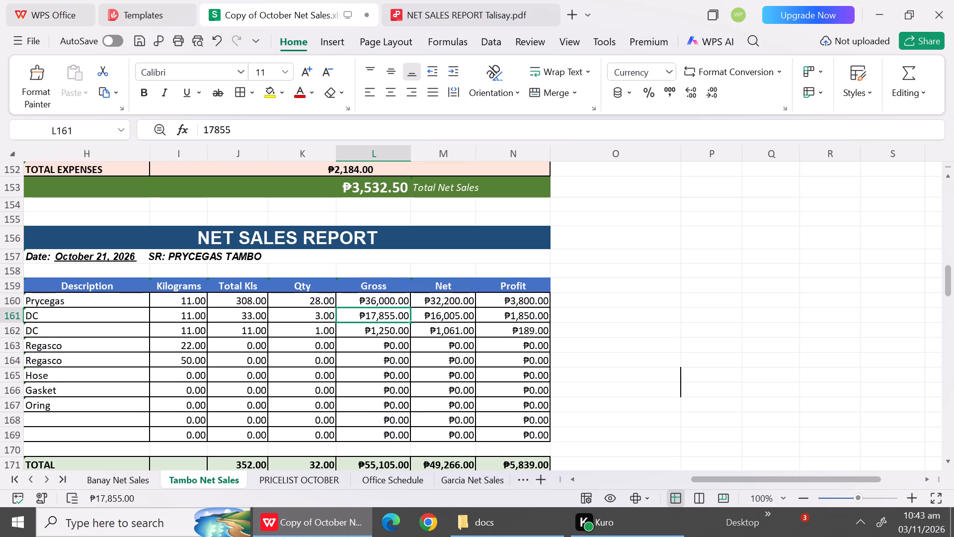
{"action": "key", "text": "4"}
{"action": "type", "text": "200"}
{"action": "left_click", "coordinate": [367, 390]}
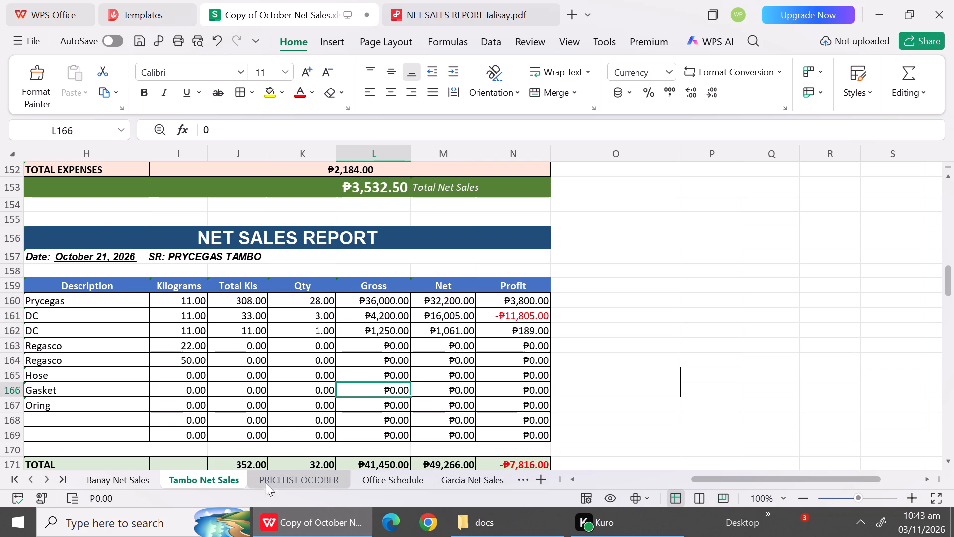
Consult the DC prices in the PRICELIST OCTOBER sheet and set the second October 21 Tambo row's net to 3184.5.
{"action": "left_click", "coordinate": [280, 476]}
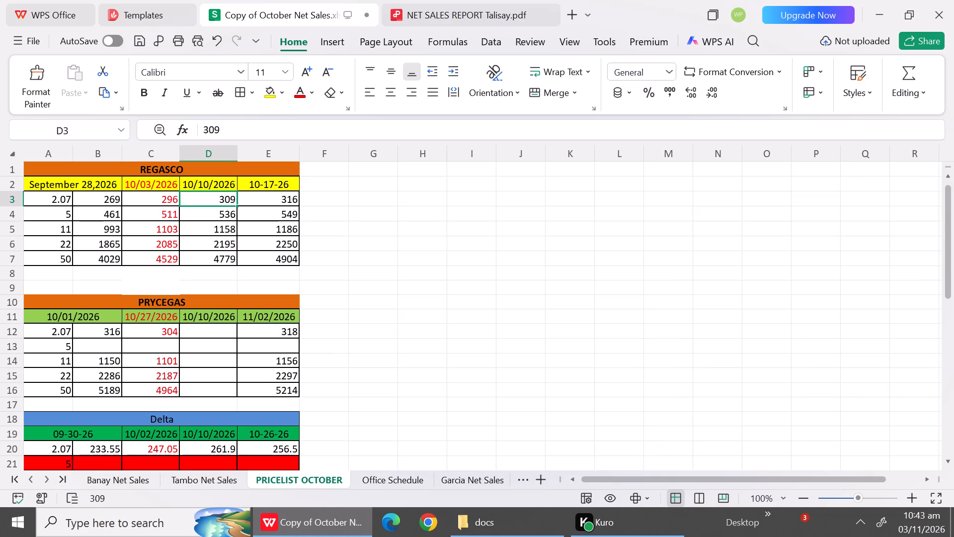
{"action": "left_click", "coordinate": [945, 439]}
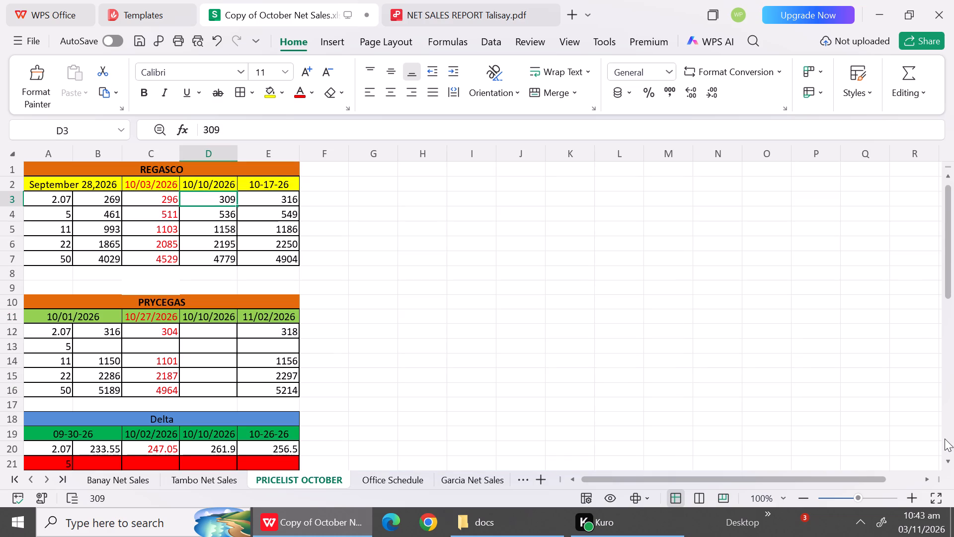
{"action": "left_click", "coordinate": [947, 439]}
{"action": "left_click", "coordinate": [947, 447]}
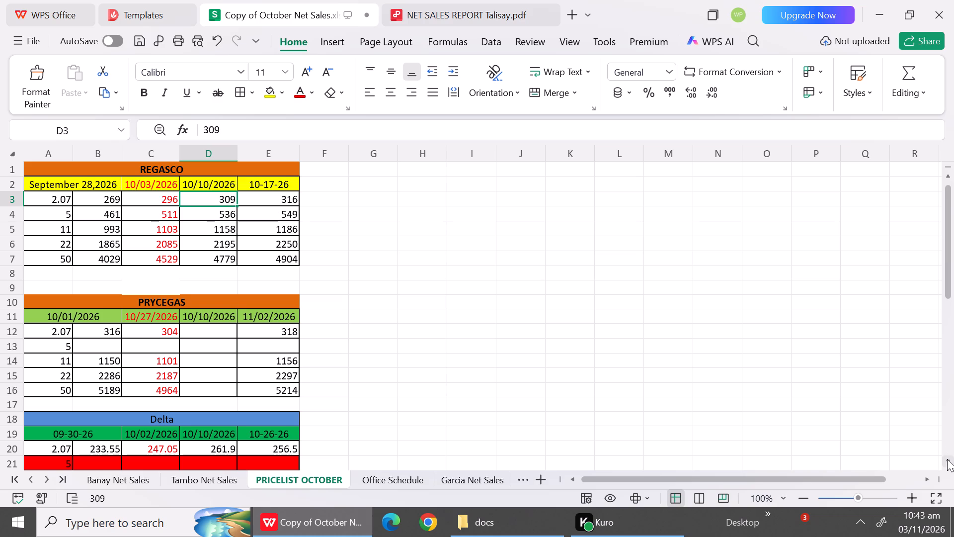
{"action": "triple_click", "coordinate": [947, 459]}
{"action": "left_click", "coordinate": [947, 459]}
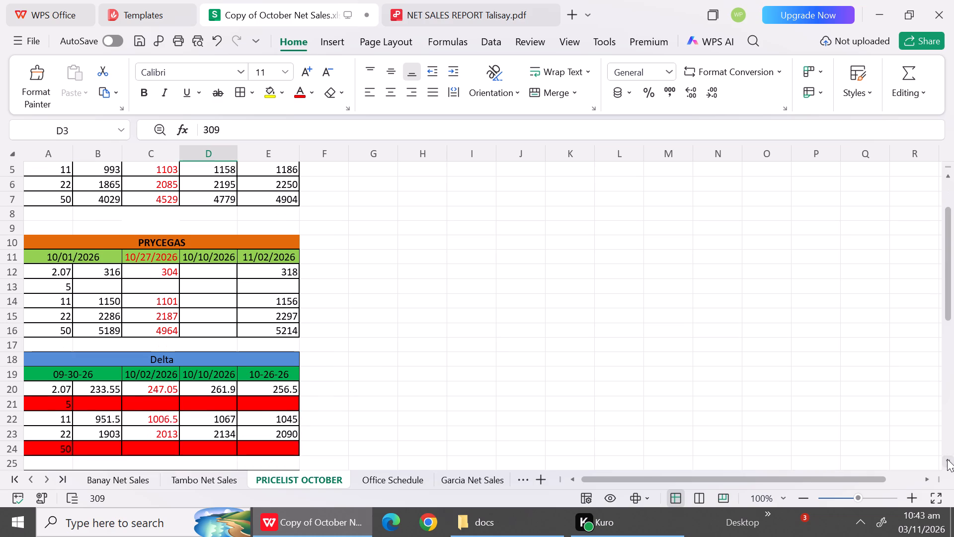
{"action": "triple_click", "coordinate": [947, 459]}
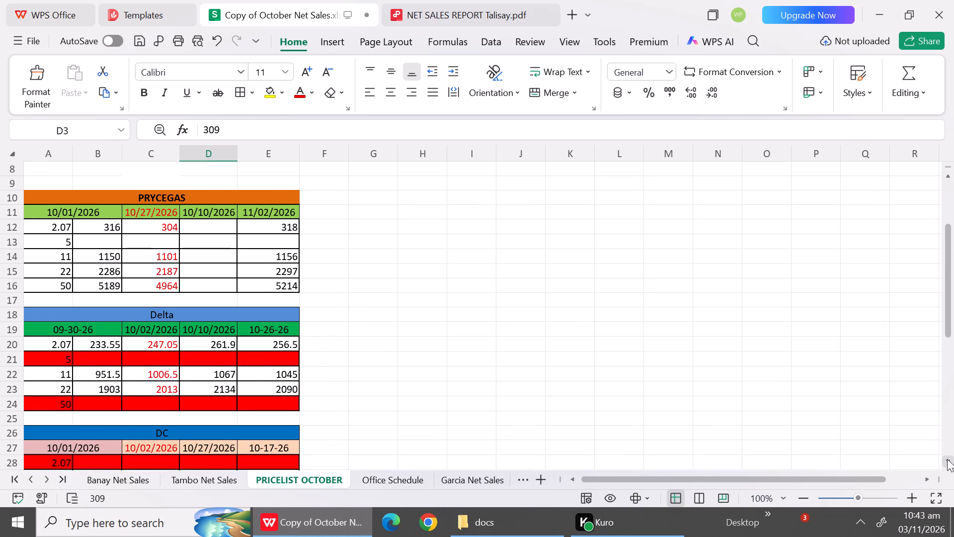
{"action": "triple_click", "coordinate": [947, 459]}
{"action": "left_click", "coordinate": [947, 459]}
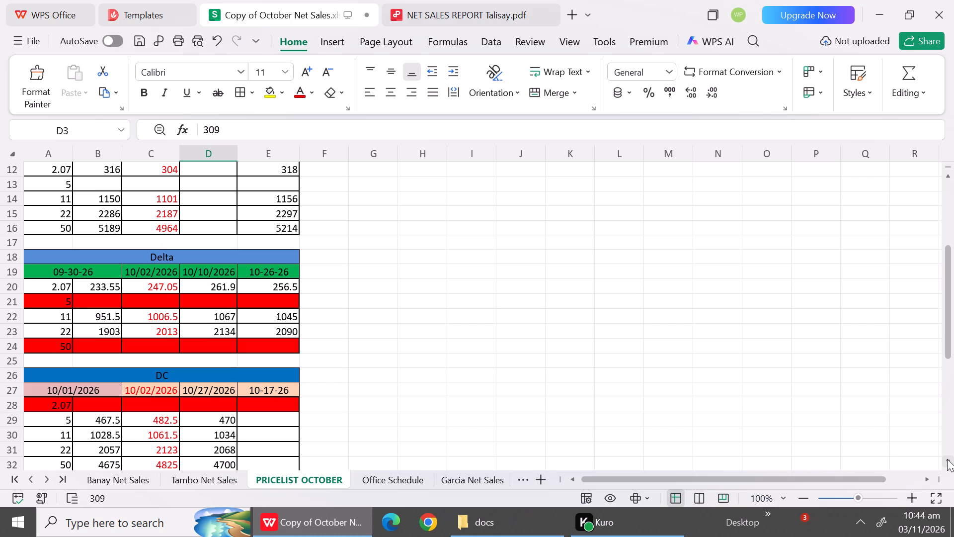
{"action": "left_click", "coordinate": [190, 484]}
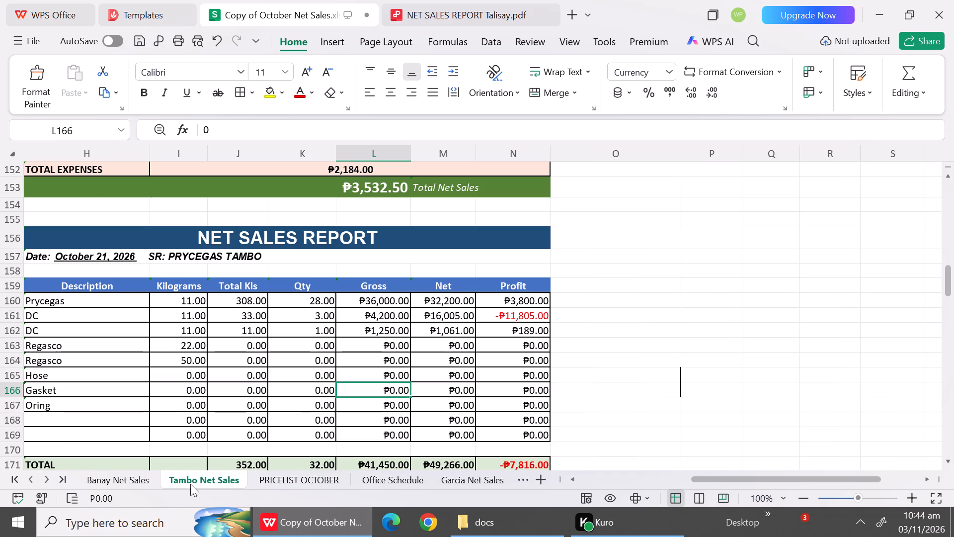
{"action": "left_click", "coordinate": [444, 316]}
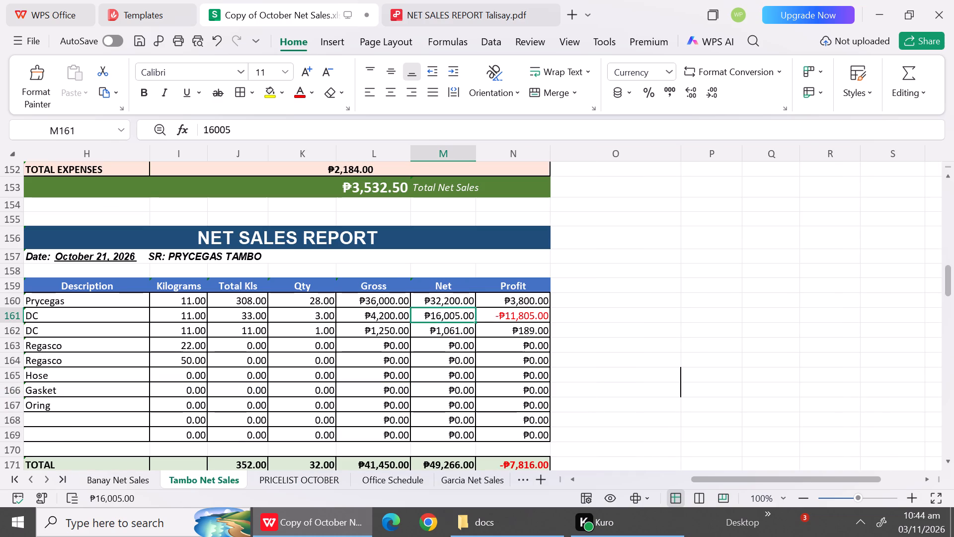
{"action": "type", "text": "31"}
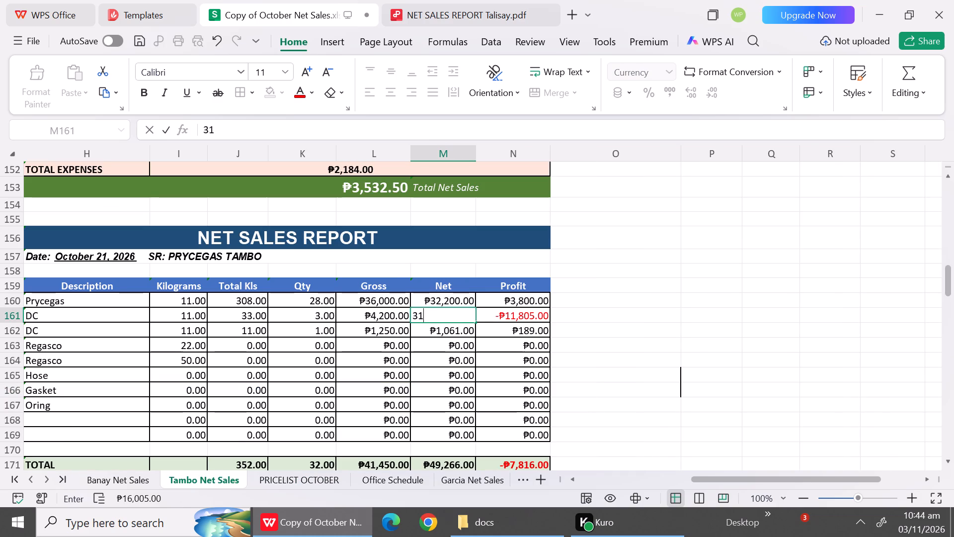
{"action": "type", "text": "84.5"}
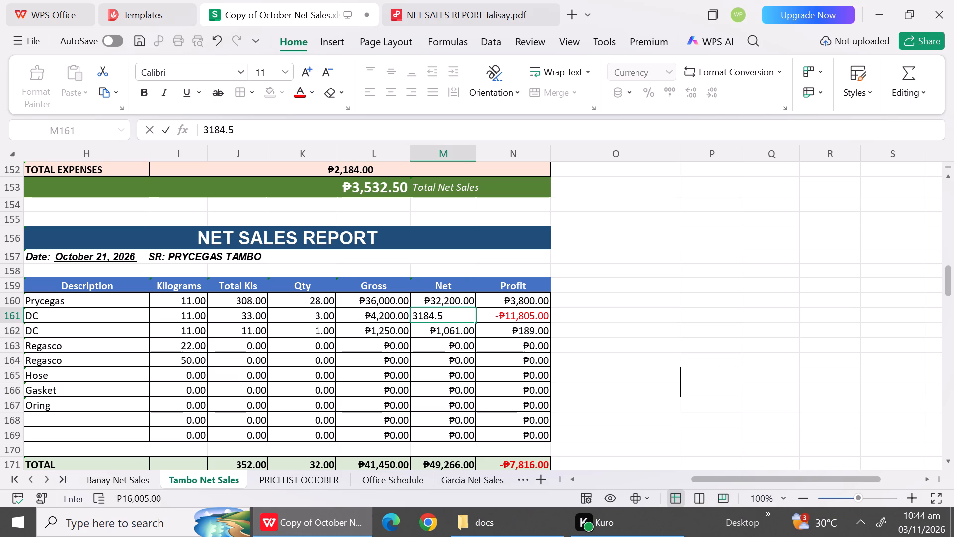
{"action": "left_click", "coordinate": [419, 401]}
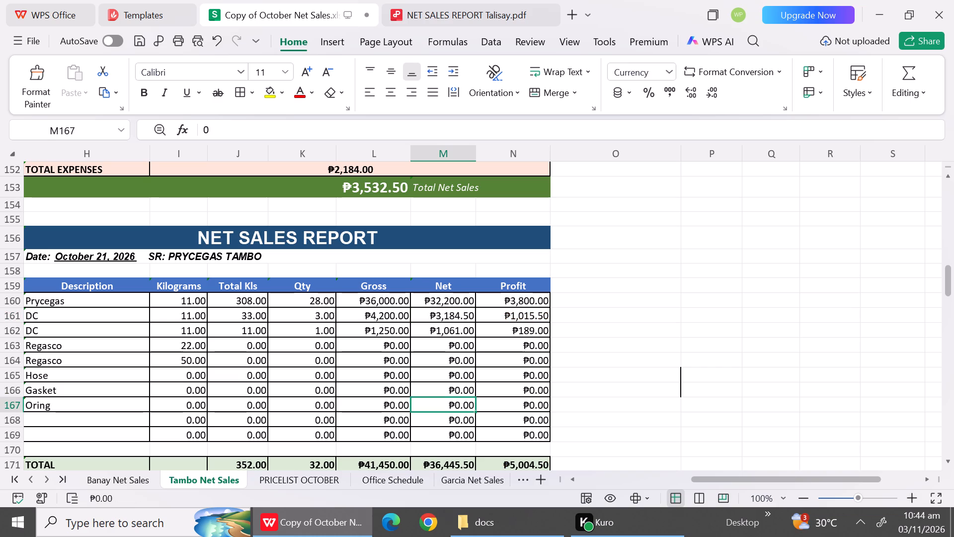
Change the third October 21 row's description to CG and, after consulting the CT/CG prices, set its net to 979.
{"action": "left_click", "coordinate": [85, 333]}
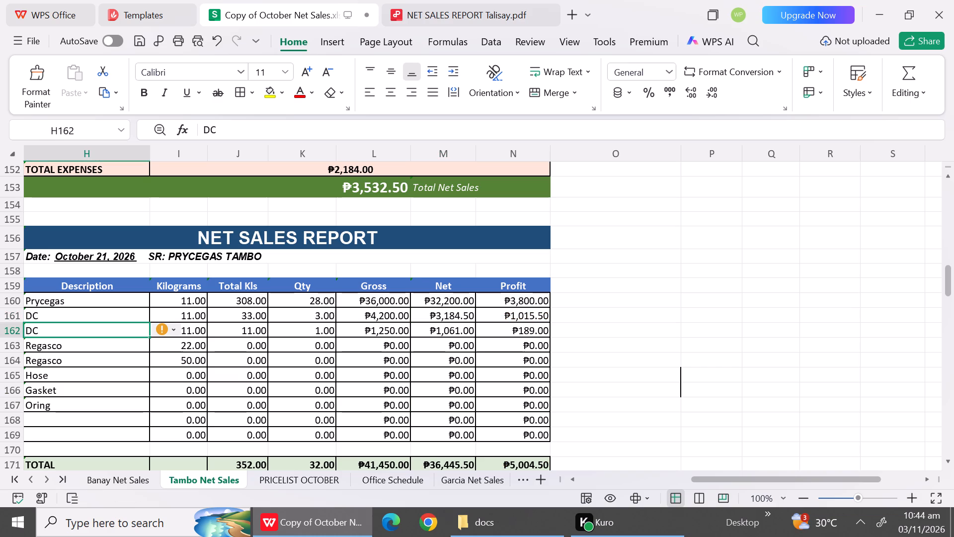
{"action": "type", "text": "CG"}
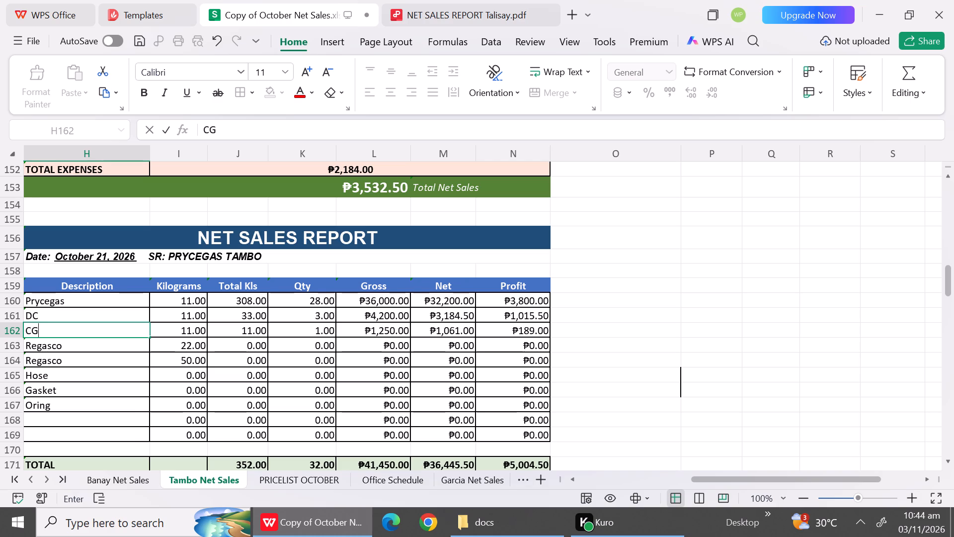
{"action": "left_click", "coordinate": [295, 487]}
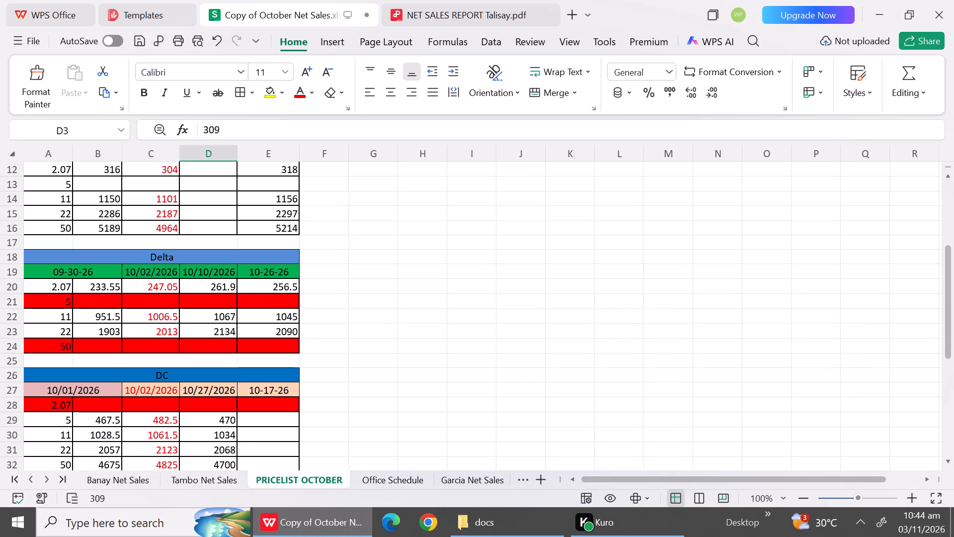
{"action": "left_click", "coordinate": [949, 424]}
{"action": "left_click", "coordinate": [949, 424]}
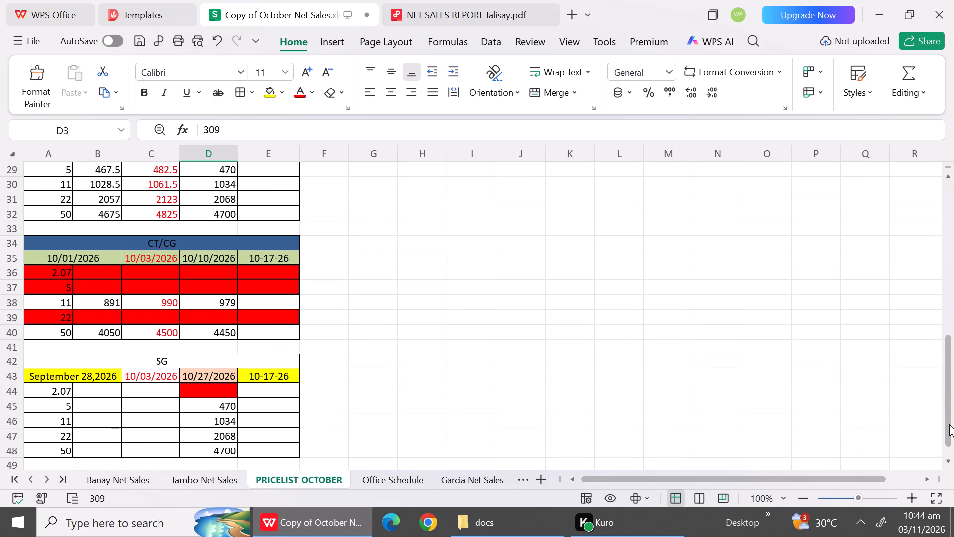
{"action": "left_click", "coordinate": [949, 424]}
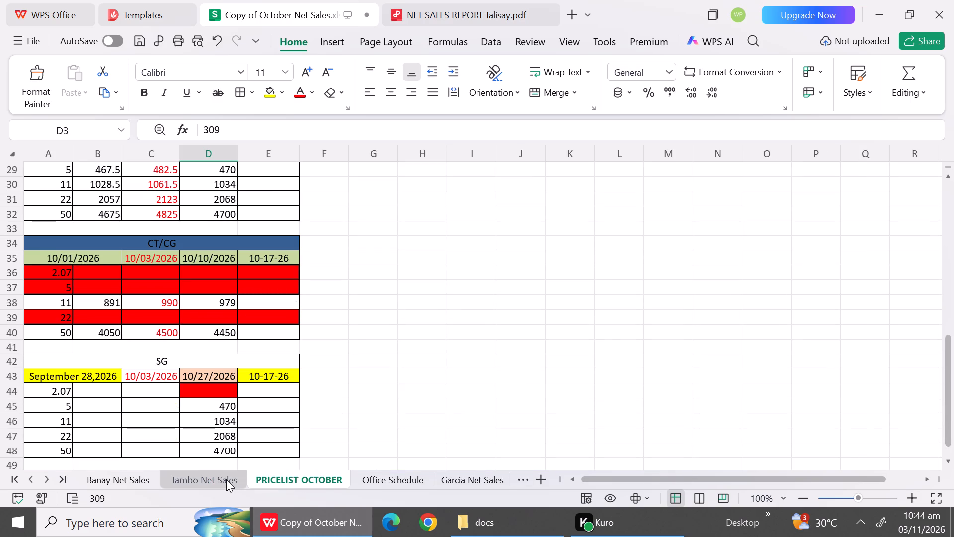
{"action": "left_click", "coordinate": [184, 487]}
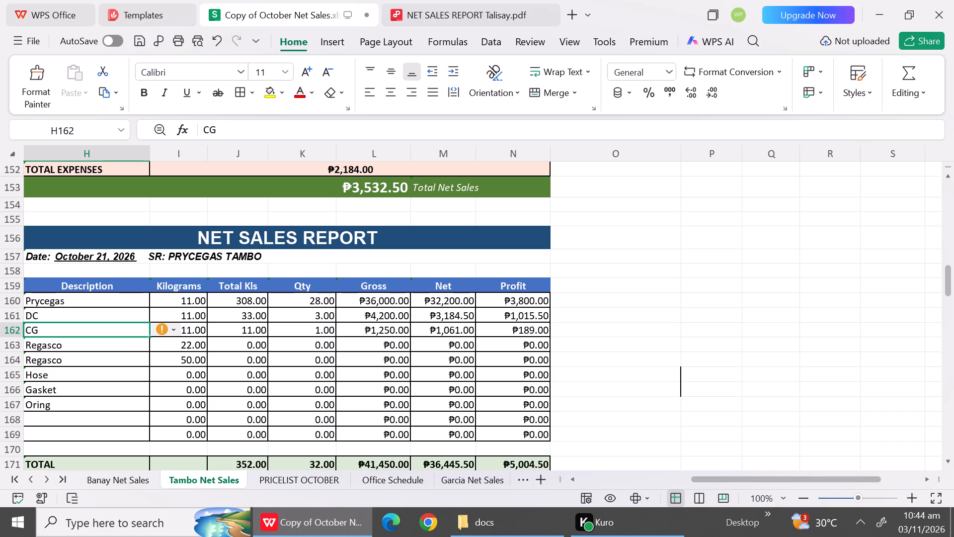
{"action": "left_click", "coordinate": [457, 332]}
{"action": "key", "text": "9"}
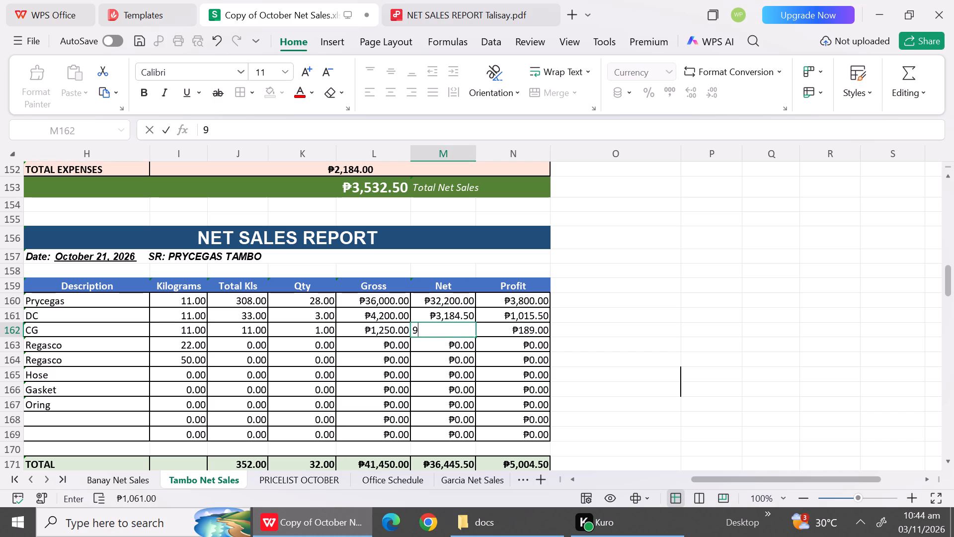
{"action": "type", "text": "79"}
{"action": "left_click", "coordinate": [457, 350]}
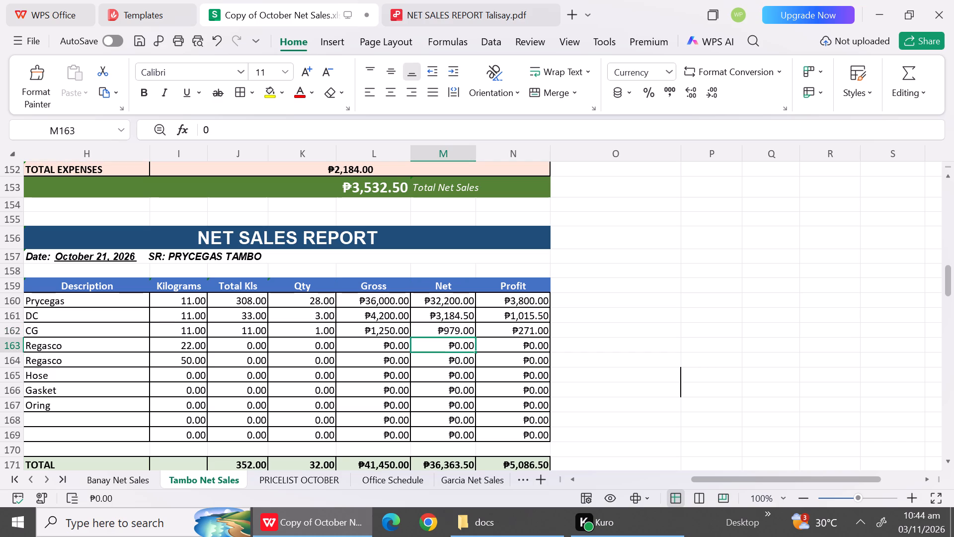
Set the fourth October 21 sales row to DC, 50 kilograms, quantity 1 and gross 5629.
{"action": "left_click", "coordinate": [56, 351]}
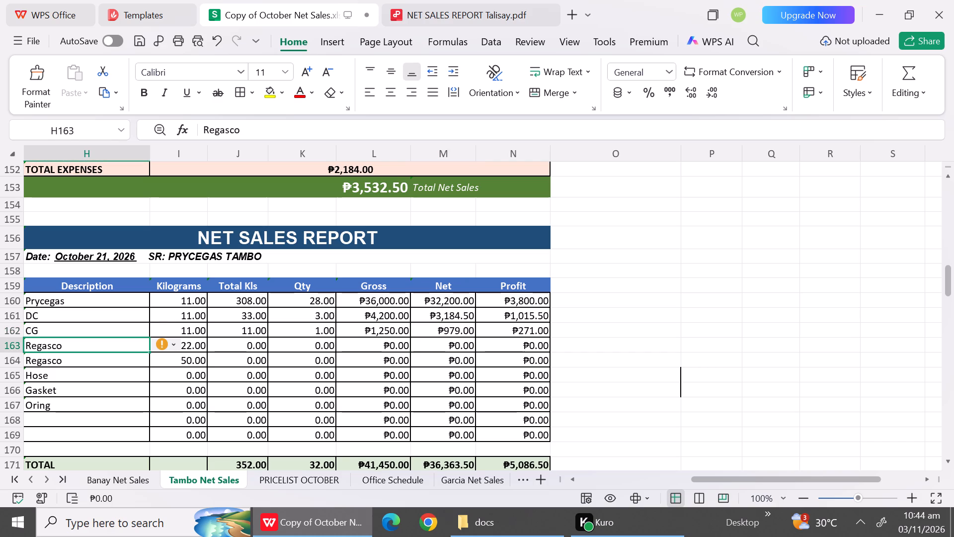
{"action": "key", "text": "shift+d"}
{"action": "key", "text": "shift+c"}
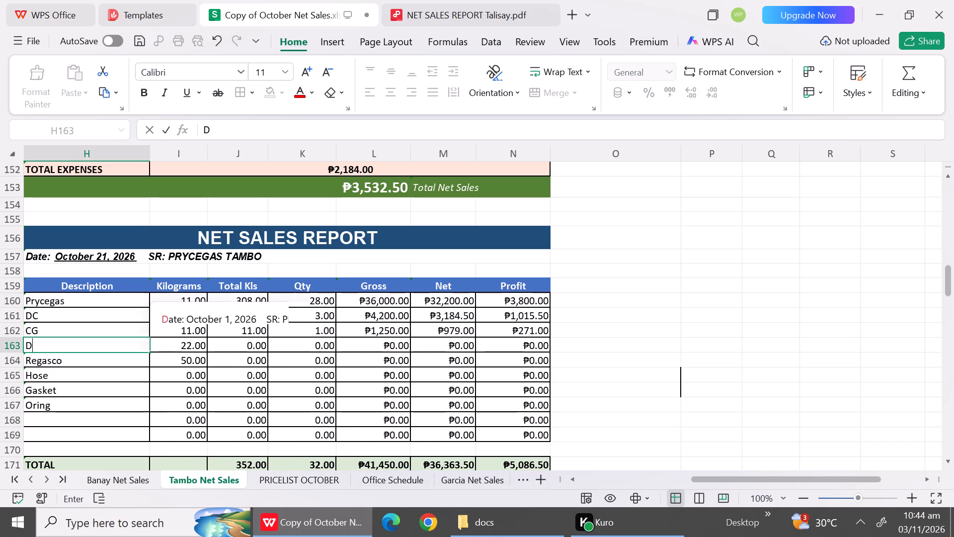
{"action": "left_click", "coordinate": [182, 348]}
{"action": "type", "text": "50"}
{"action": "left_click", "coordinate": [326, 346]}
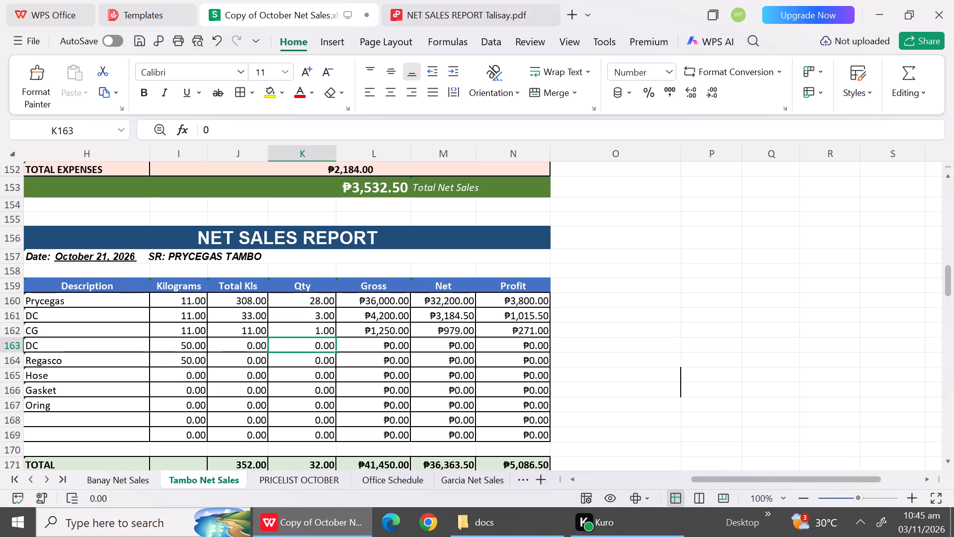
{"action": "key", "text": "1"}
{"action": "left_click", "coordinate": [326, 389]}
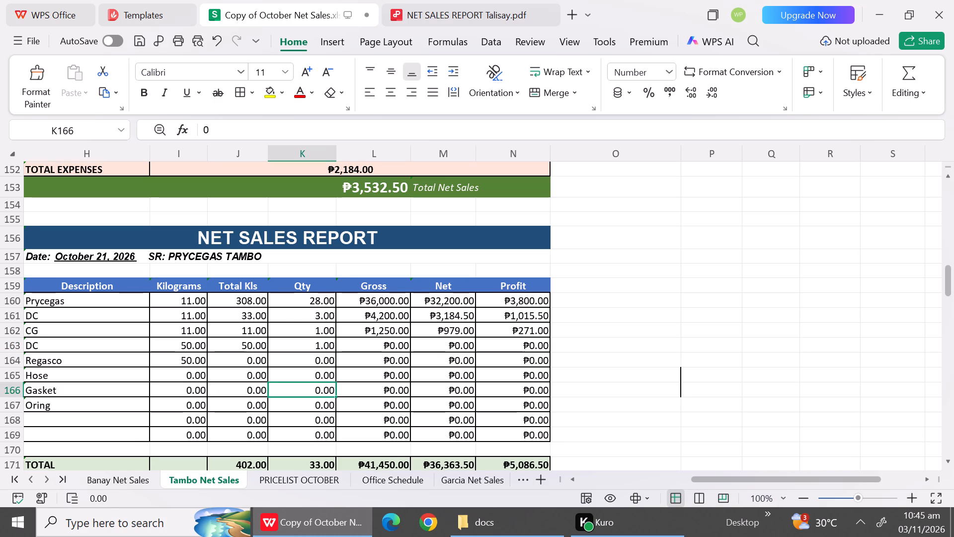
{"action": "left_click", "coordinate": [387, 344]}
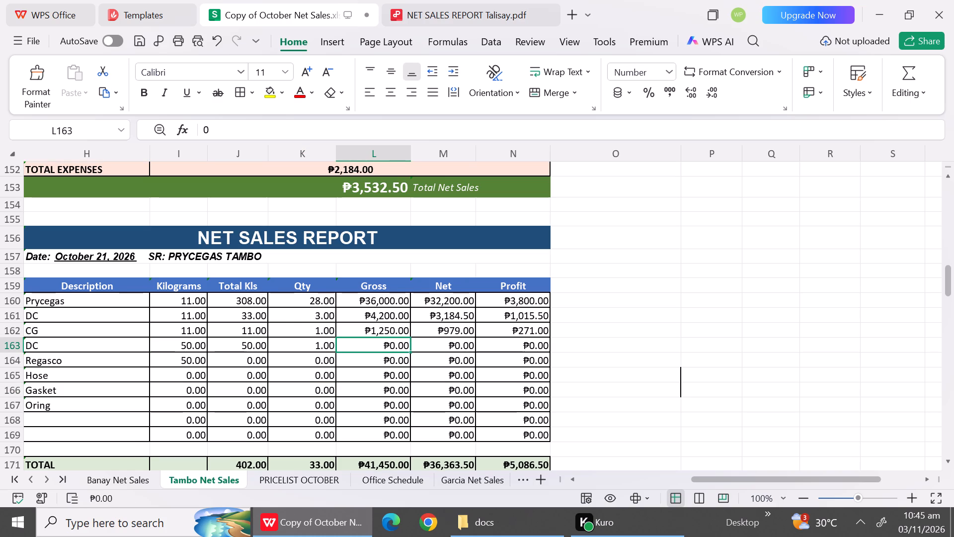
{"action": "type", "text": "5629"}
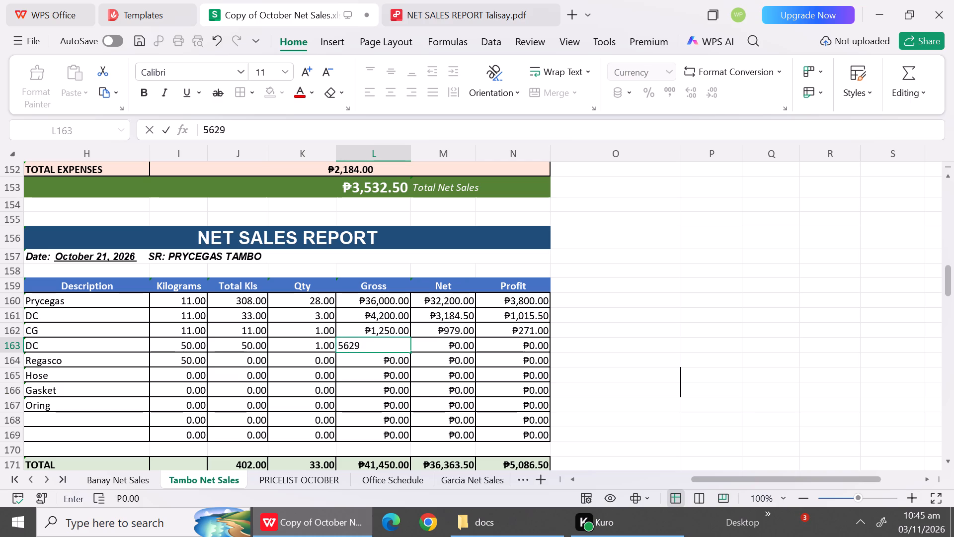
Consult the DC 50 kg price in the PRICELIST OCTOBER sheet and set the fourth October 21 row's net to 4825.
{"action": "left_click", "coordinate": [438, 347]}
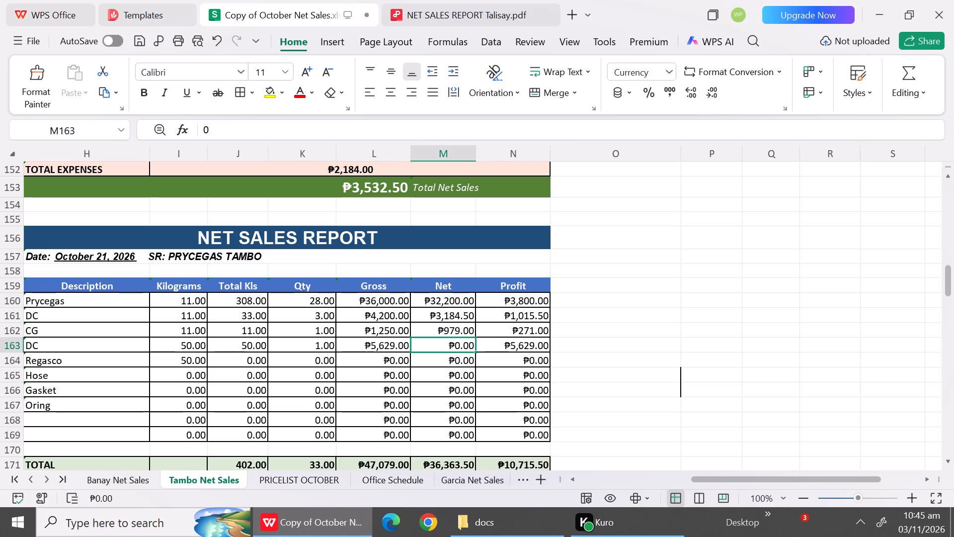
{"action": "left_click", "coordinate": [267, 484]}
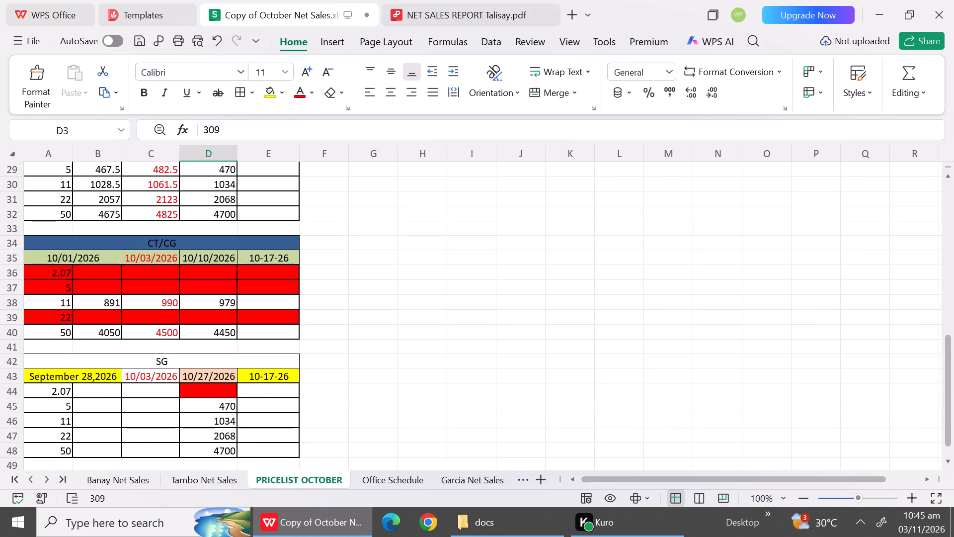
{"action": "triple_click", "coordinate": [949, 176]}
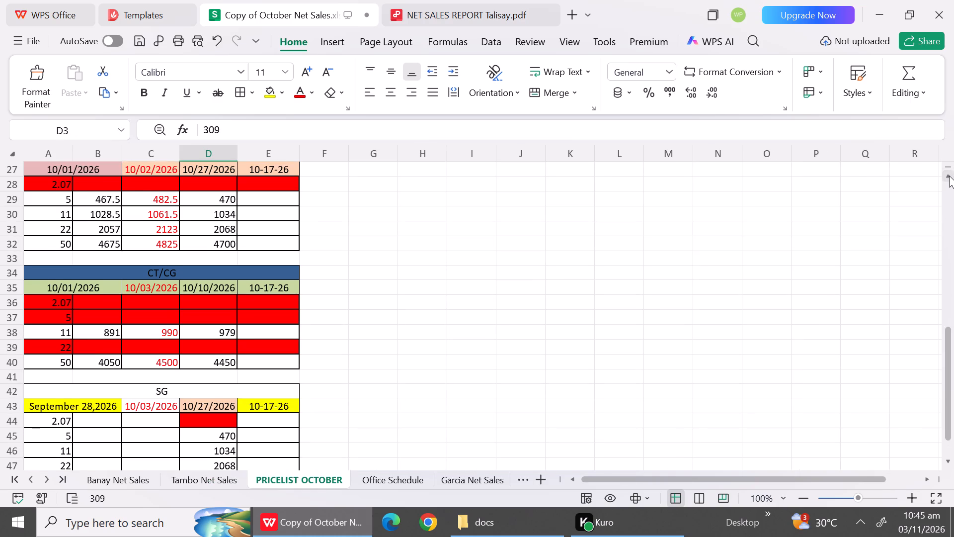
{"action": "left_click", "coordinate": [949, 176]}
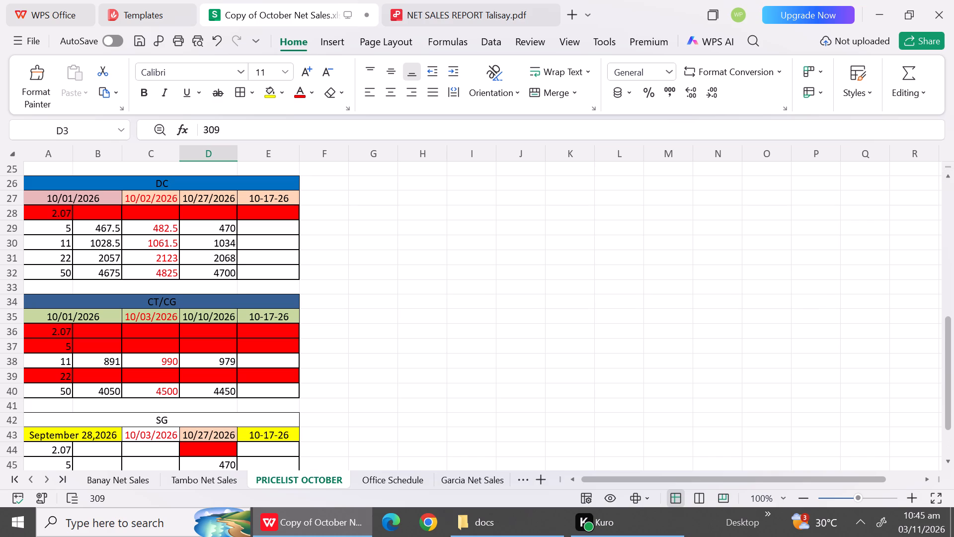
{"action": "left_click", "coordinate": [223, 481]}
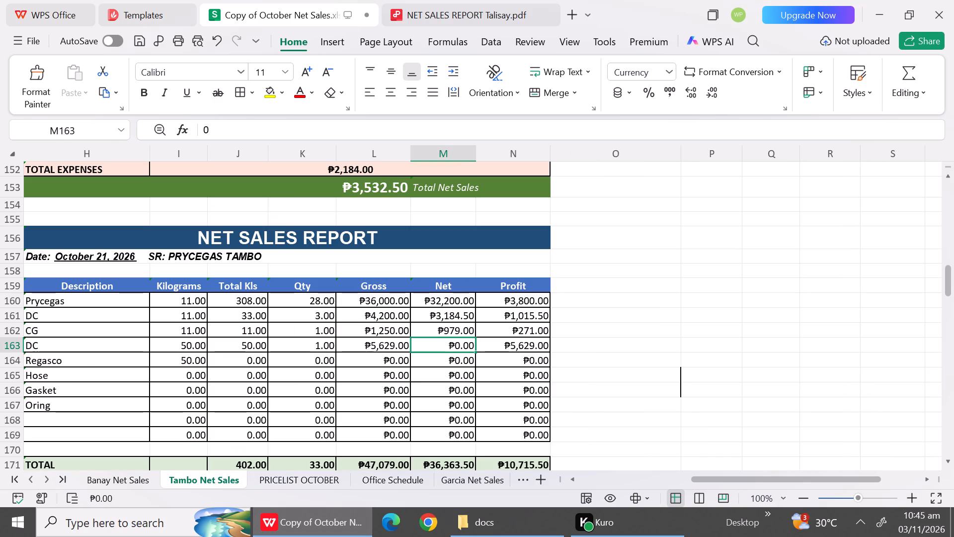
{"action": "key", "text": "4"}
{"action": "type", "text": "825"}
{"action": "left_click", "coordinate": [452, 385]}
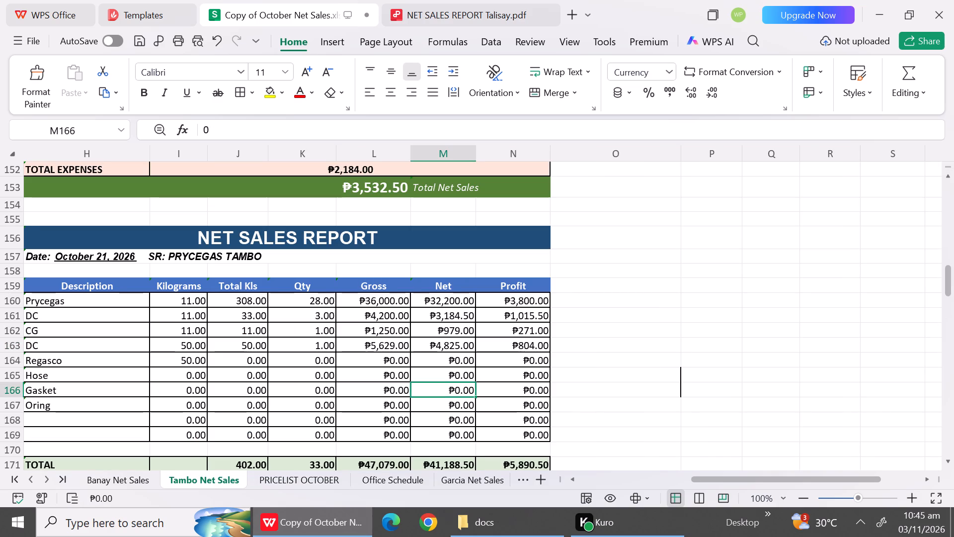
Clear the unused Regasco, Hose, Gasket and Oring descriptions from the October 21 Tambo sales rows.
{"action": "left_click", "coordinate": [100, 360]}
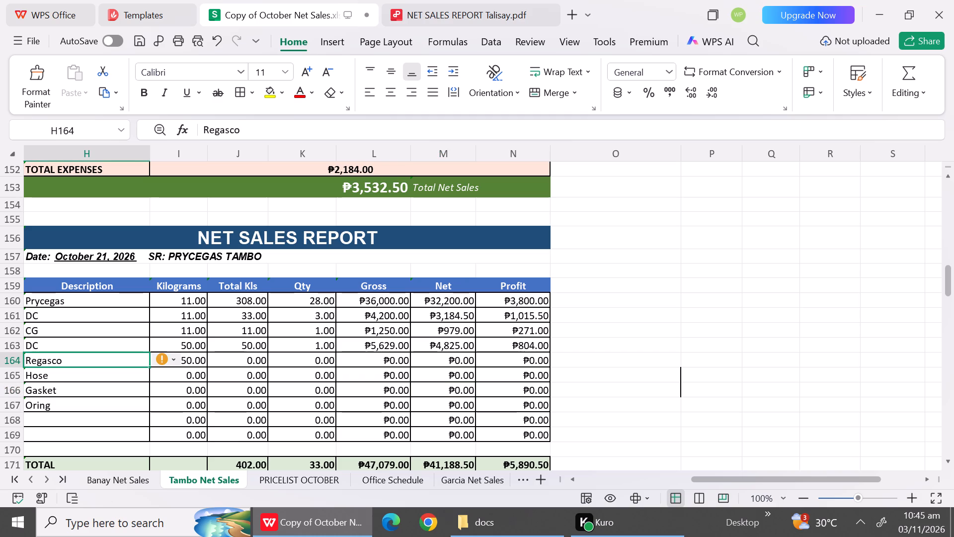
{"action": "key", "text": "BackSpace"}
{"action": "key", "text": "Down"}
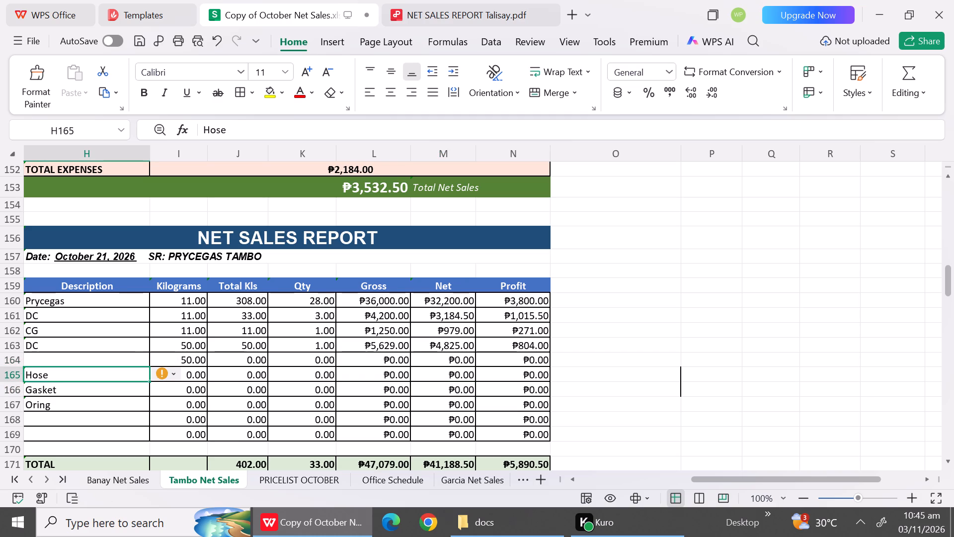
{"action": "key", "text": "BackSpace"}
{"action": "key", "text": "Down"}
{"action": "key", "text": "Up"}
{"action": "key", "text": "BackSpace"}
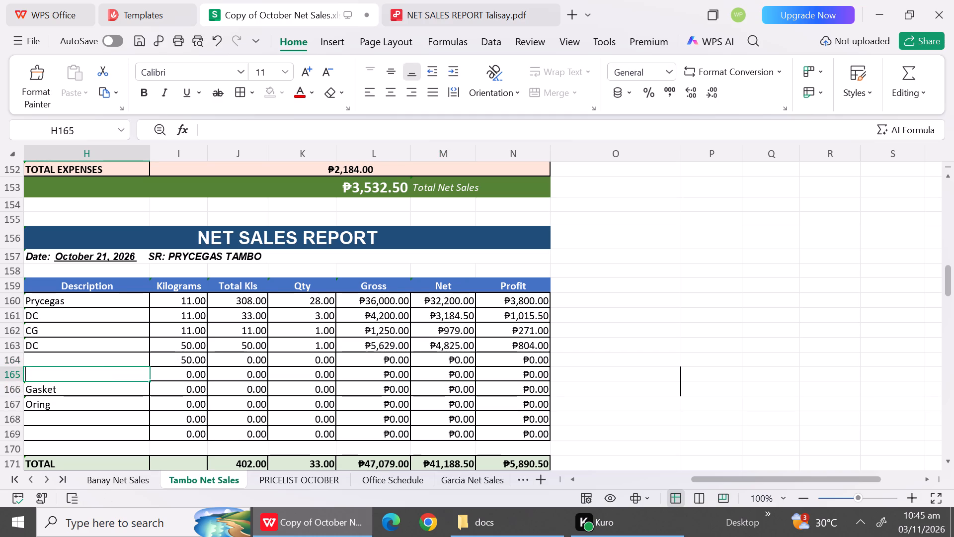
{"action": "key", "text": "Down"}
{"action": "key", "text": "Up"}
{"action": "key", "text": "Down"}
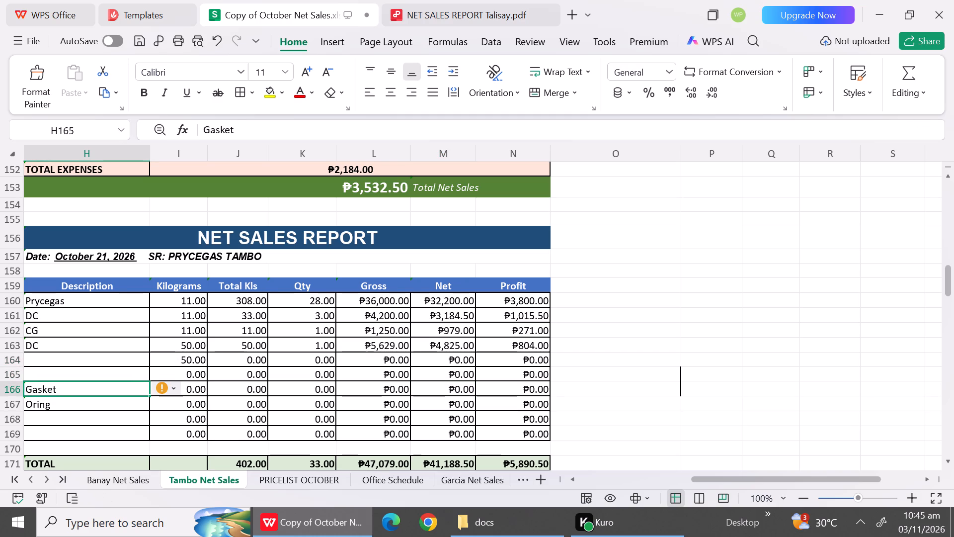
{"action": "key", "text": "BackSpace"}
{"action": "key", "text": "Down"}
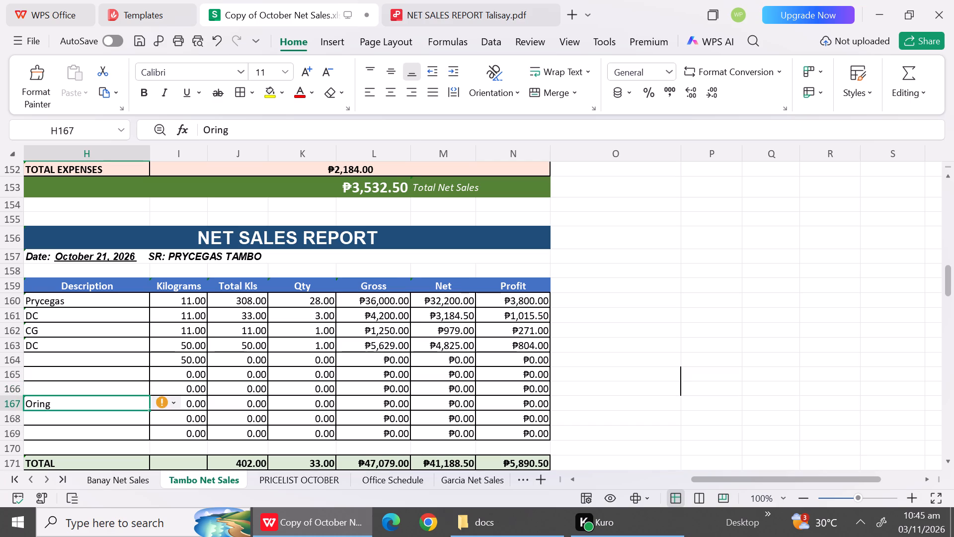
{"action": "key", "text": "BackSpace"}
{"action": "left_click", "coordinate": [701, 342]}
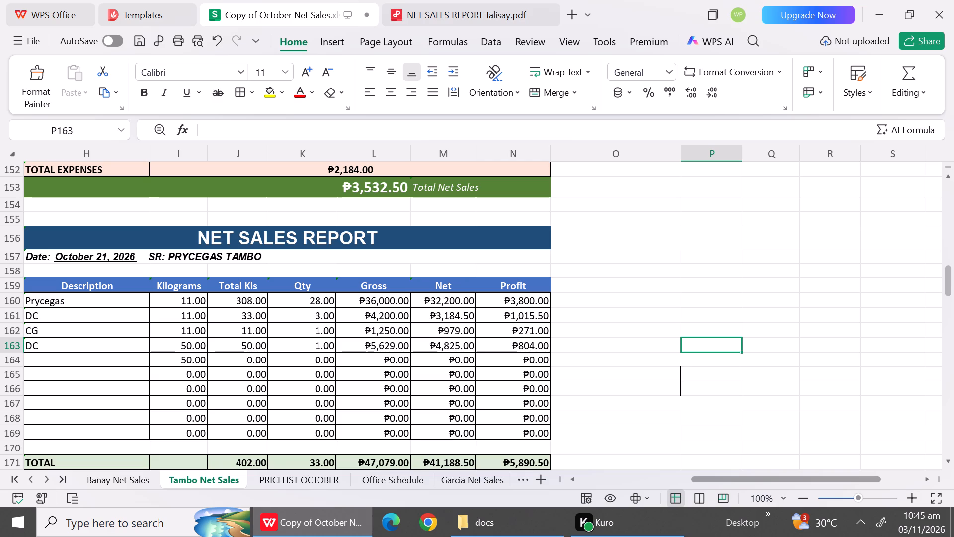
Set the gross of the October 21 CG row to 1400.
{"action": "left_click", "coordinate": [387, 304]}
{"action": "left_click", "coordinate": [386, 317]}
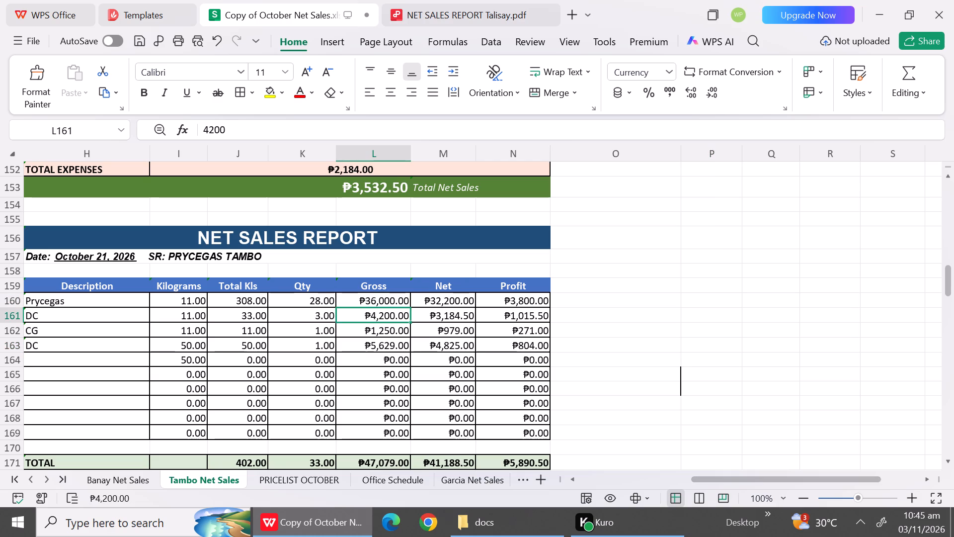
{"action": "left_click", "coordinate": [378, 334]}
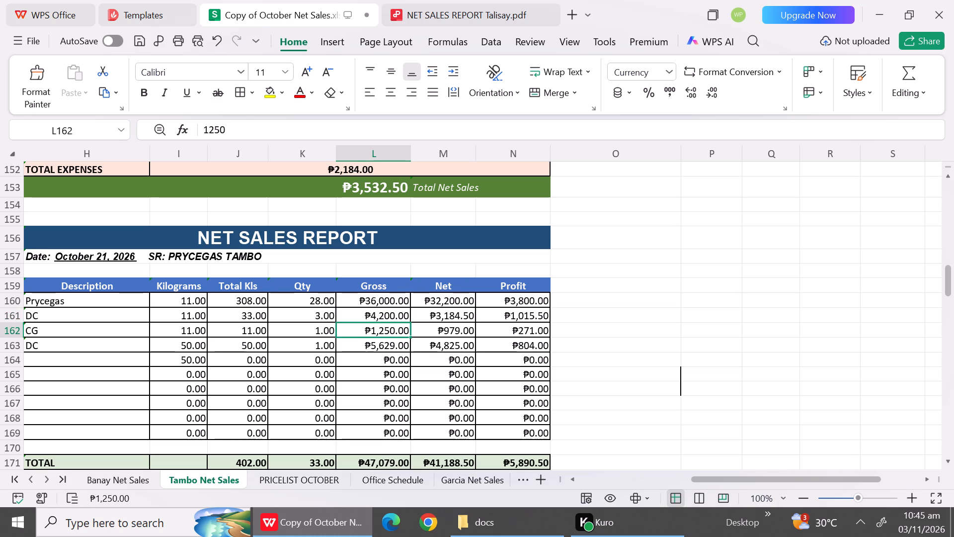
{"action": "type", "text": "14"}
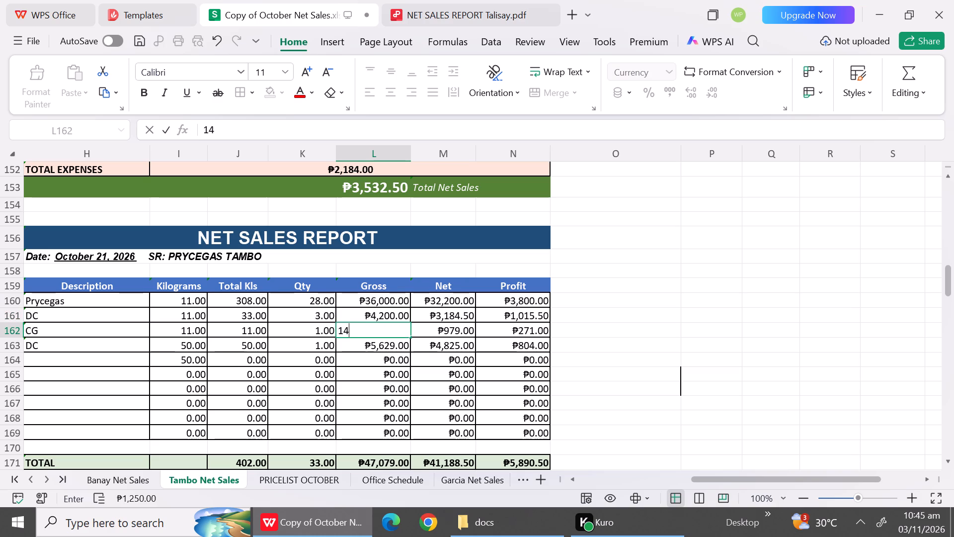
{"action": "type", "text": "00"}
{"action": "left_click", "coordinate": [379, 369]}
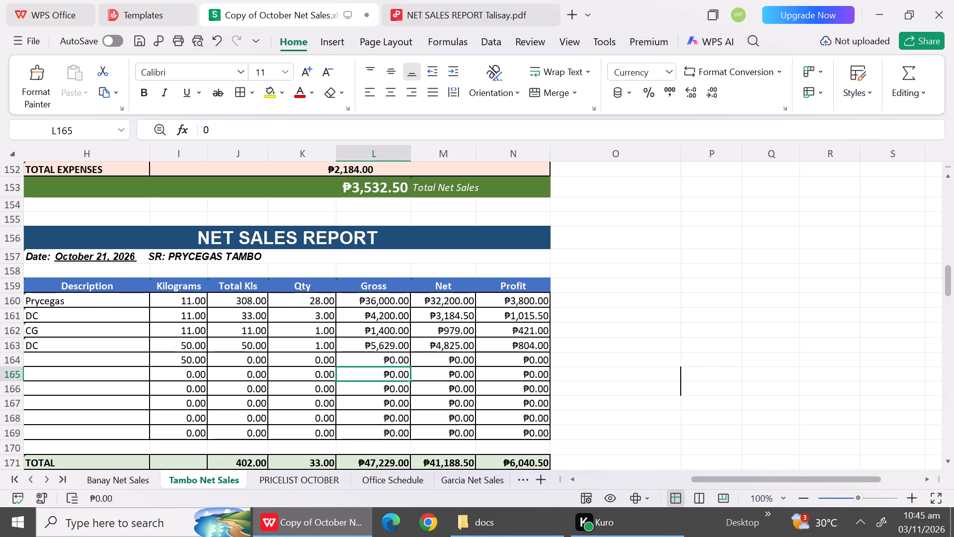
In the October 21 expenses, set the Rent amount to 167 and the Utilities amount to 17.
{"action": "triple_click", "coordinate": [949, 463]}
{"action": "triple_click", "coordinate": [949, 463]}
{"action": "triple_click", "coordinate": [949, 463]}
{"action": "left_click", "coordinate": [949, 463]}
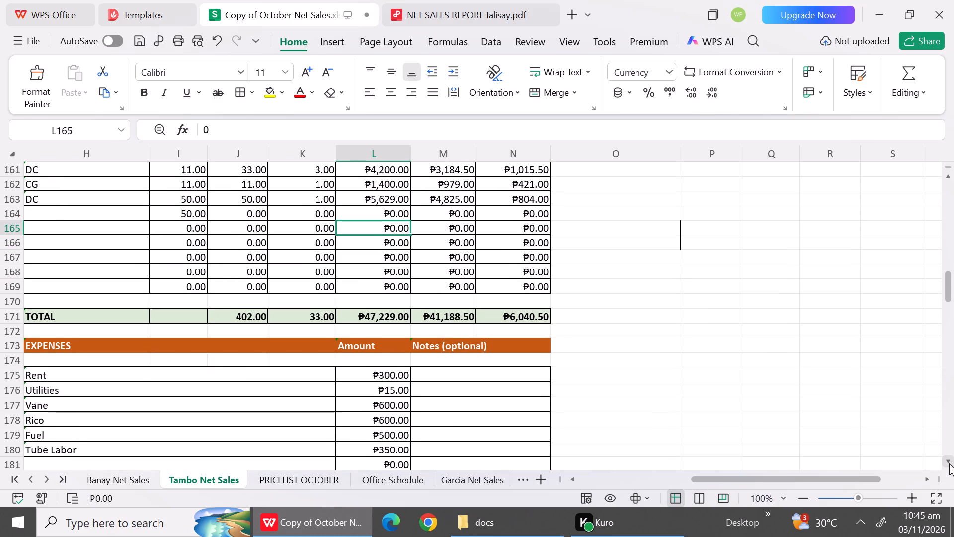
{"action": "left_click", "coordinate": [384, 365]}
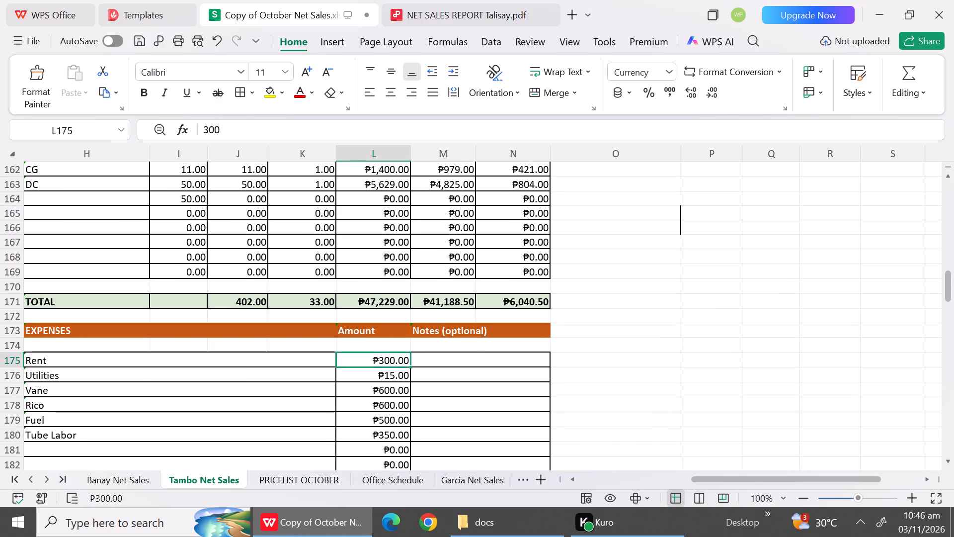
{"action": "type", "text": "167"}
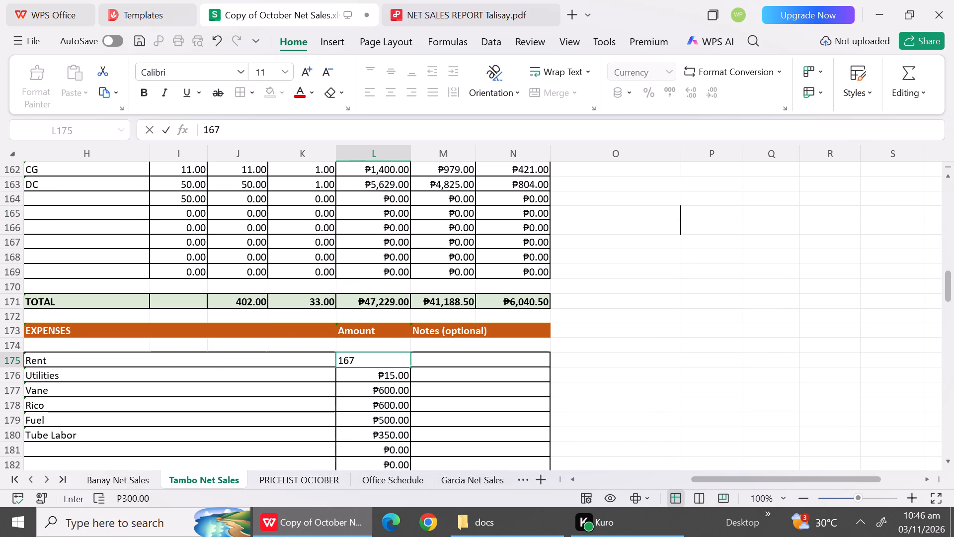
{"action": "left_click", "coordinate": [392, 380]}
{"action": "type", "text": "17"}
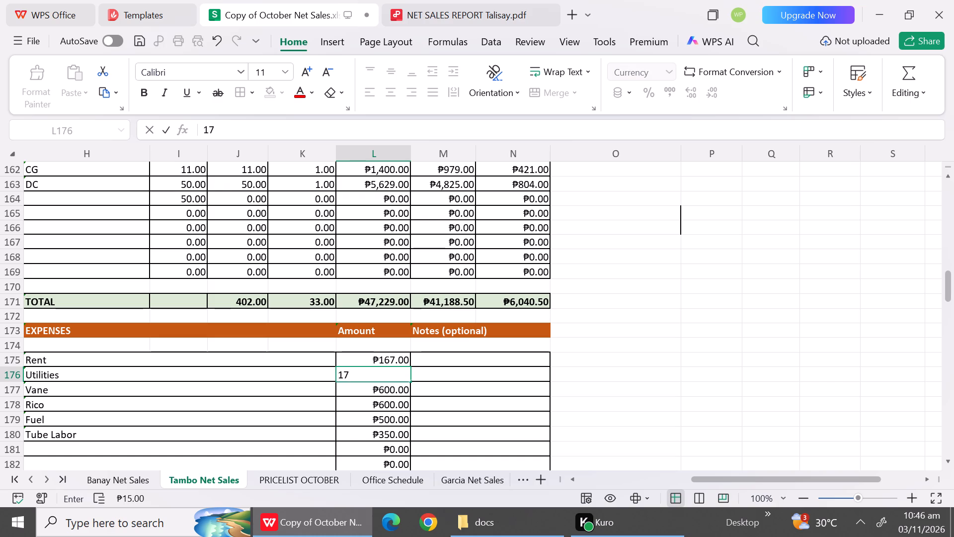
Change the Vane label in the October 21 expenses to Leah.
{"action": "left_click", "coordinate": [313, 396]}
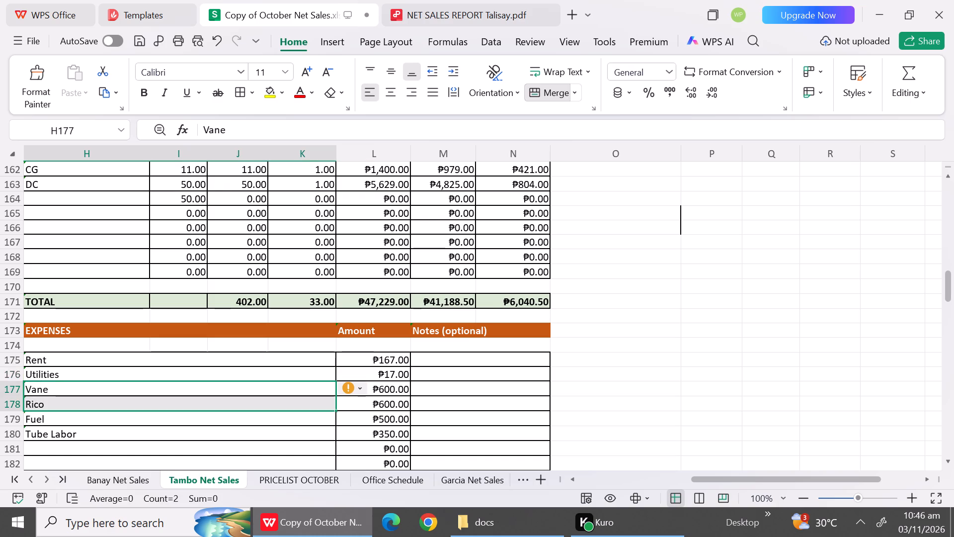
{"action": "left_click", "coordinate": [307, 391]}
{"action": "key", "text": "shift+l"}
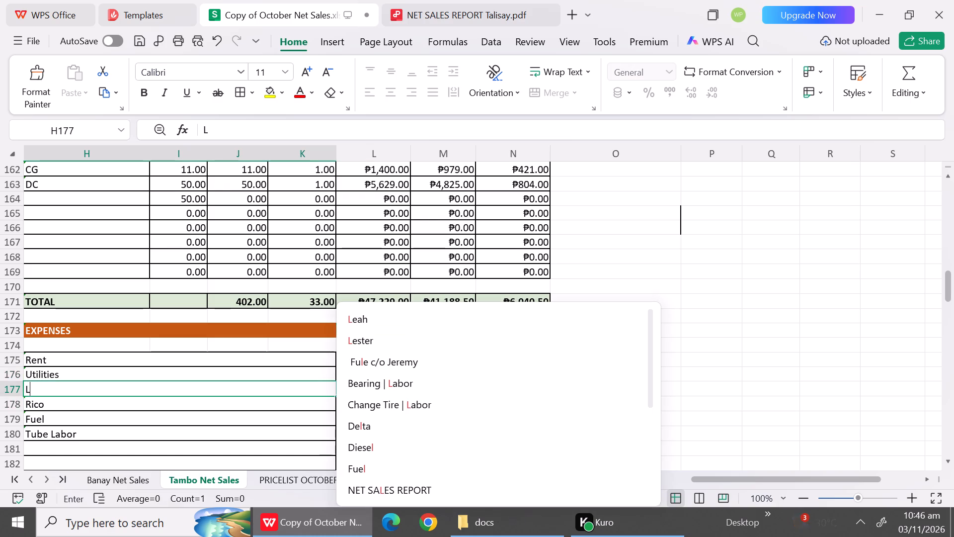
{"action": "left_click", "coordinate": [382, 320]}
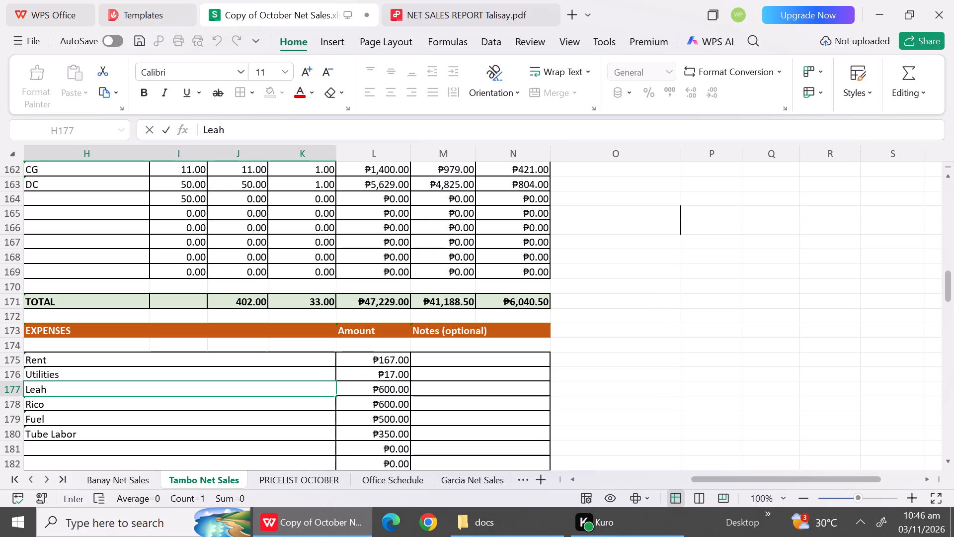
Change the Rico label in the October 21 expenses to Weng and set its amount to 0.
{"action": "left_click", "coordinate": [186, 406]}
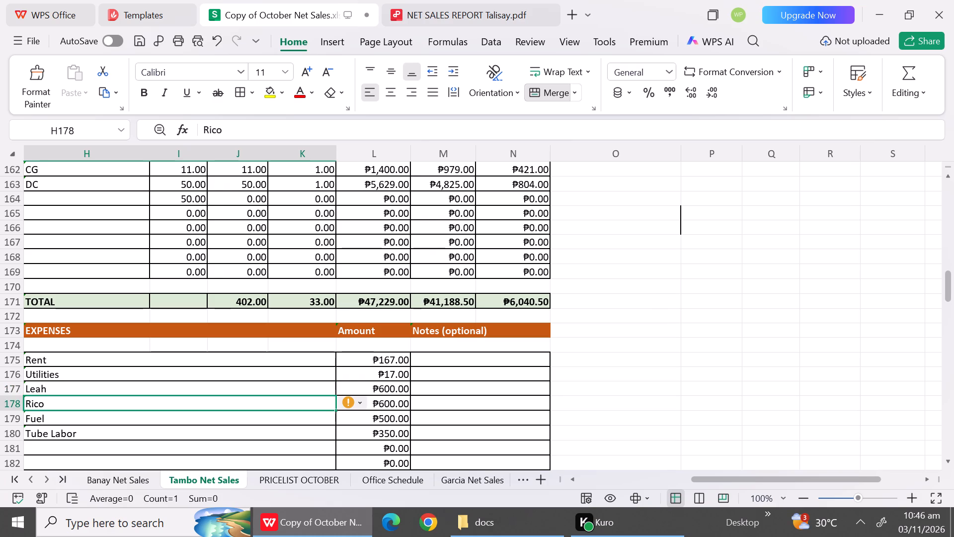
{"action": "key", "text": "BackSpace"}
{"action": "type", "text": "We"}
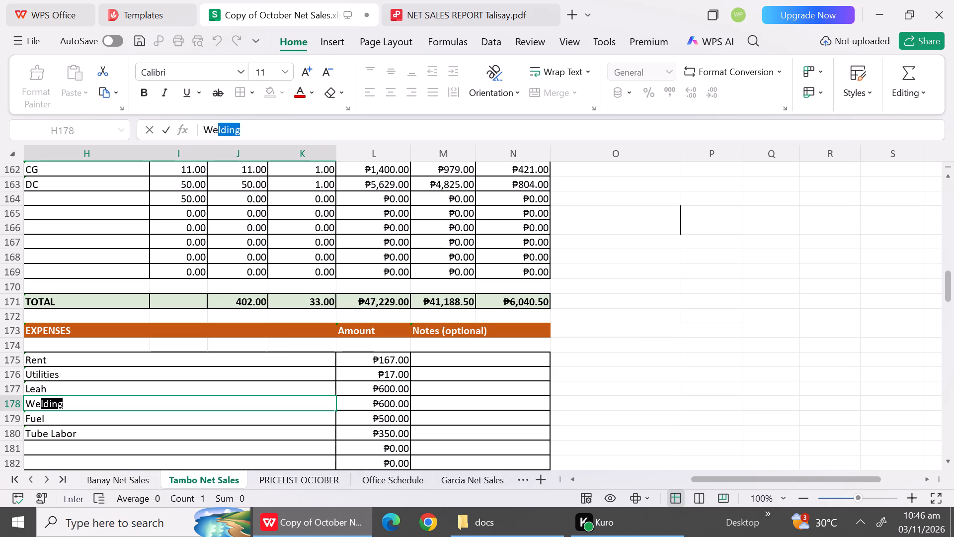
{"action": "type", "text": "ng"}
{"action": "left_click", "coordinate": [362, 444]}
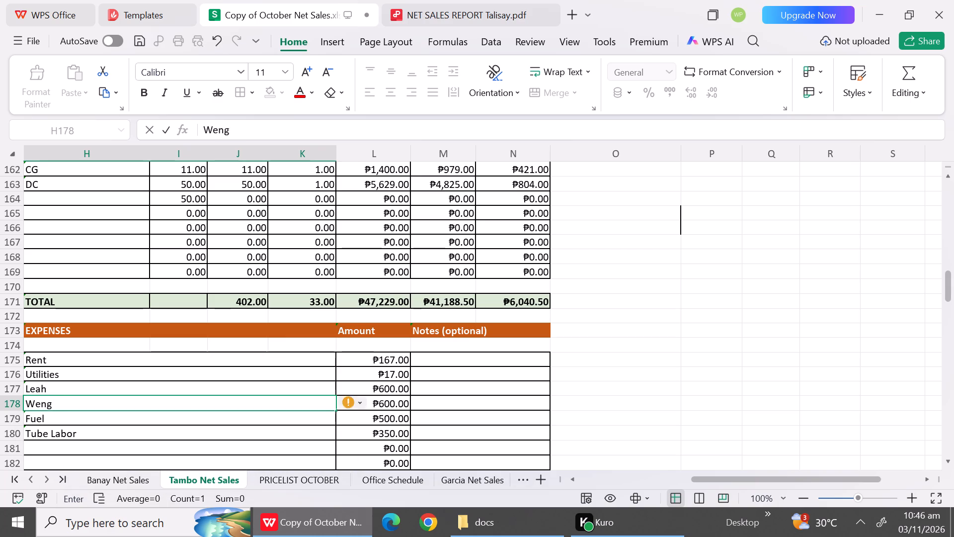
{"action": "left_click", "coordinate": [363, 404]}
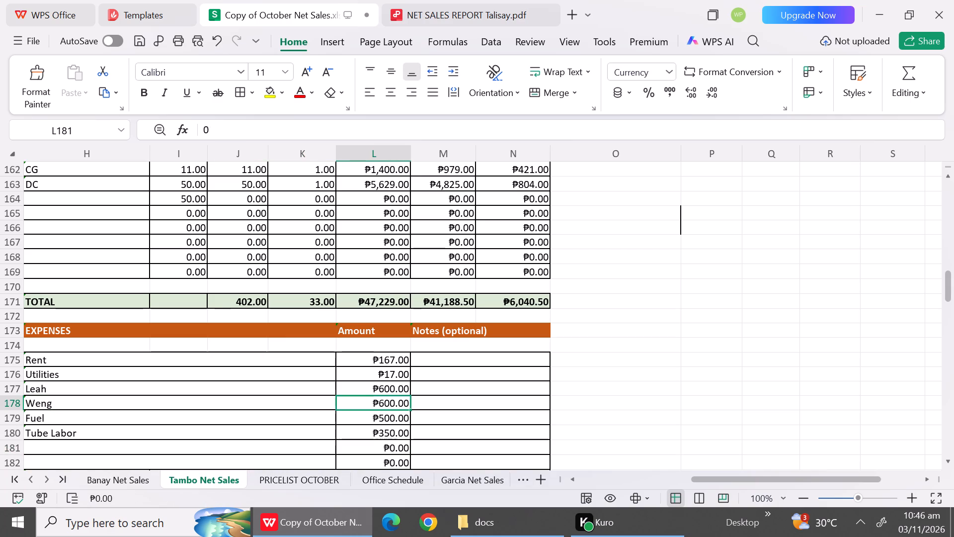
{"action": "key", "text": "BackSpace"}
{"action": "key", "text": "0"}
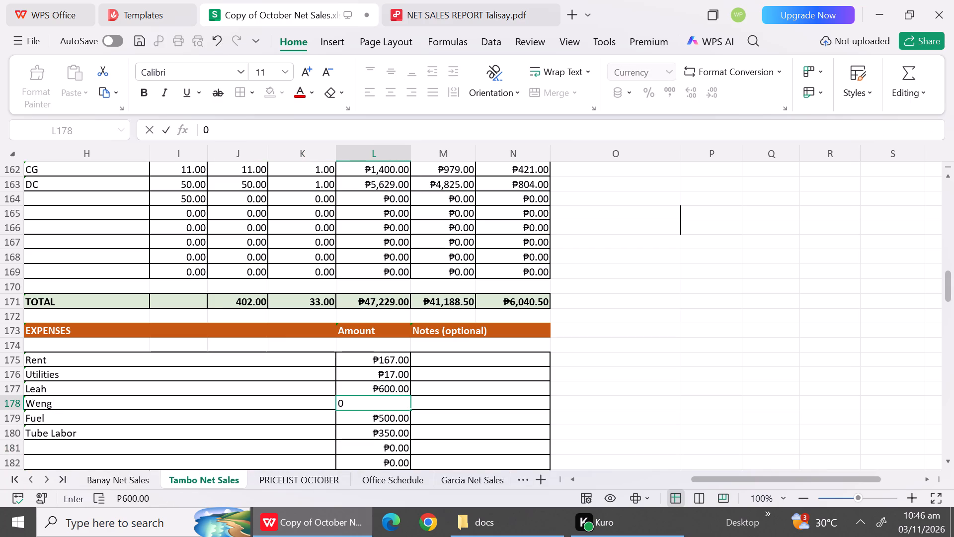
{"action": "left_click", "coordinate": [453, 412]}
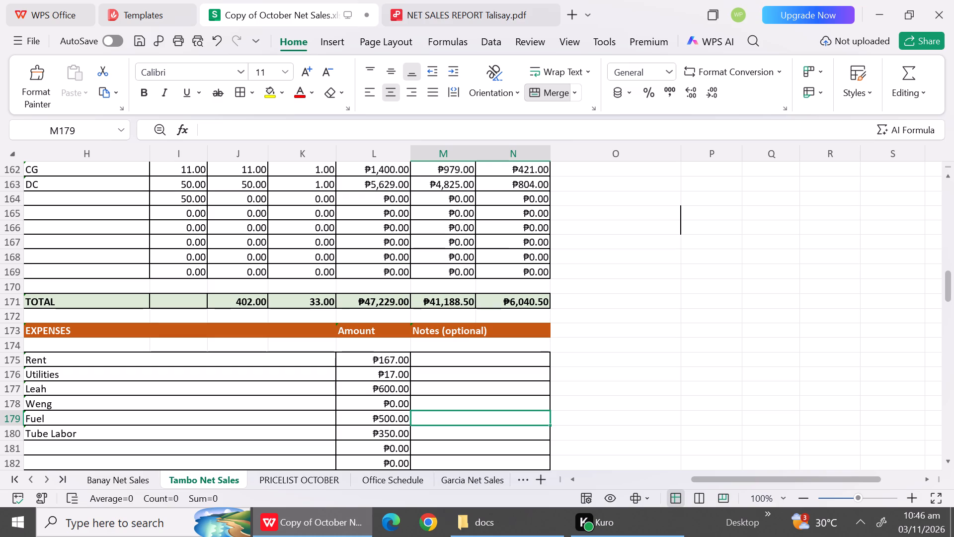
Rename the Fuel expense in the October 21 report as Bajaj Fuel and set its amount to 300.
{"action": "left_click", "coordinate": [161, 420]}
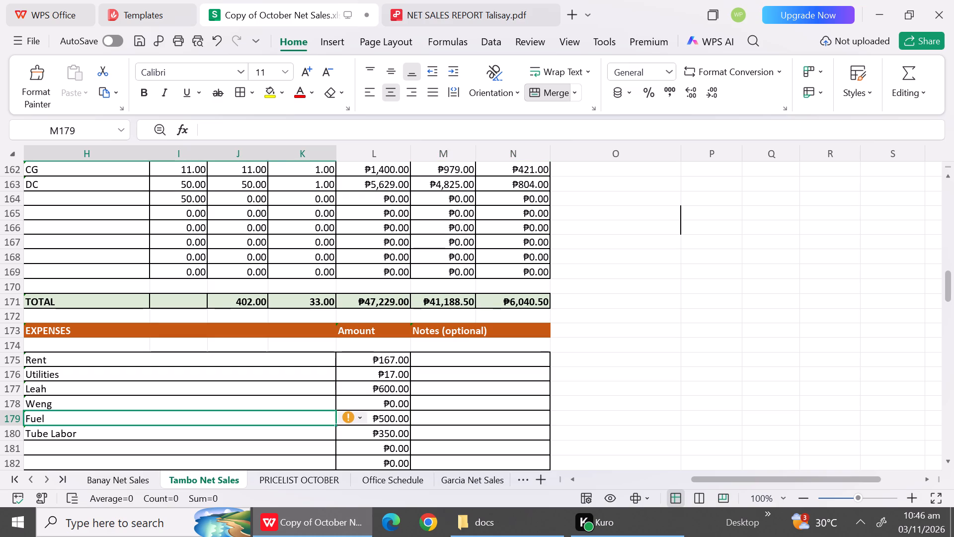
{"action": "type", "text": "Bja"}
{"action": "key", "text": "BackSpace"}
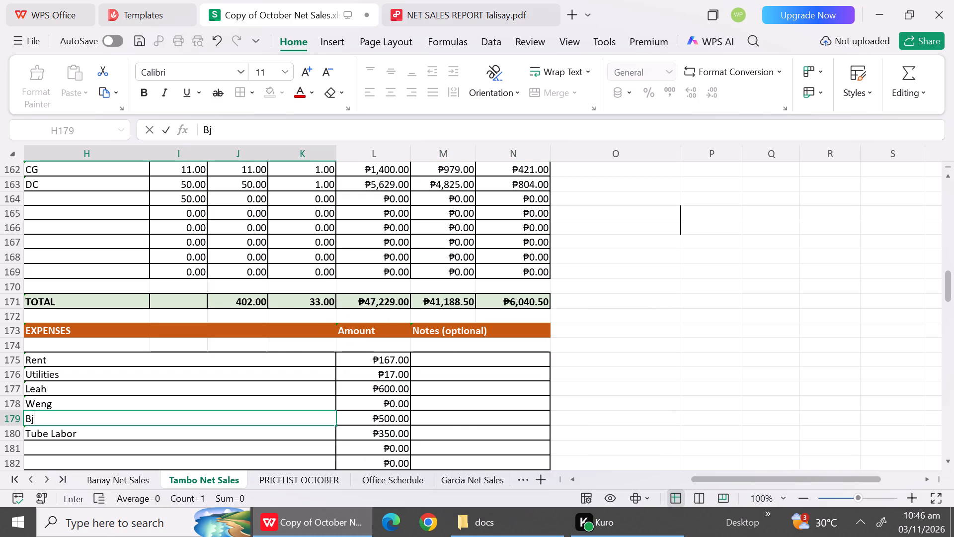
{"action": "key", "text": "BackSpace"}
{"action": "type", "text": "ajaj"}
{"action": "key", "text": "space"}
{"action": "type", "text": "Fuek"}
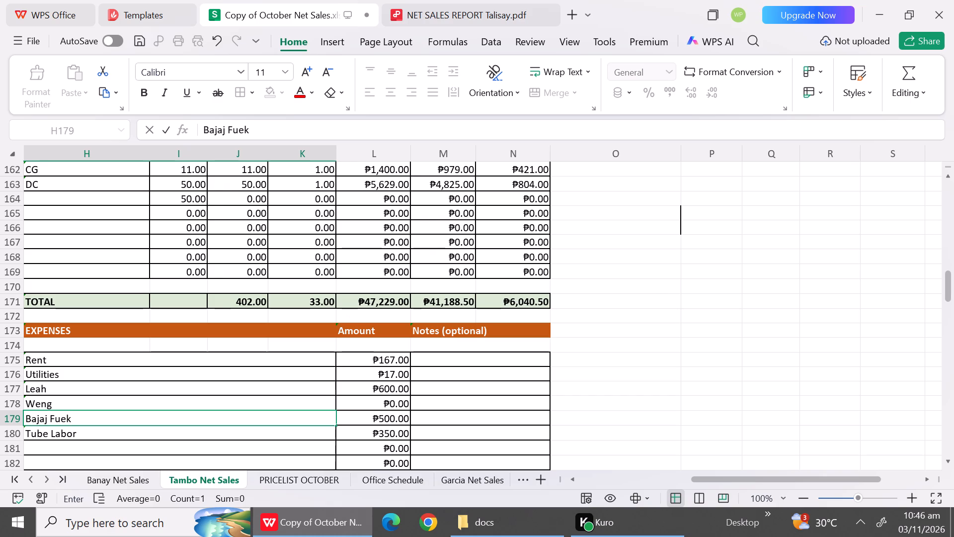
{"action": "key", "text": "BackSpace"}
{"action": "key", "text": "l"}
{"action": "left_click", "coordinate": [370, 420]}
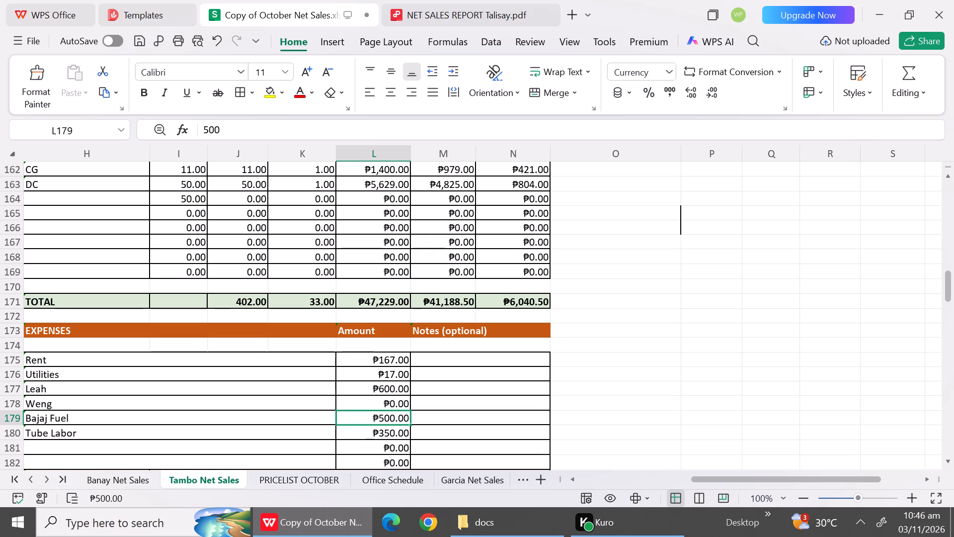
{"action": "type", "text": "300"}
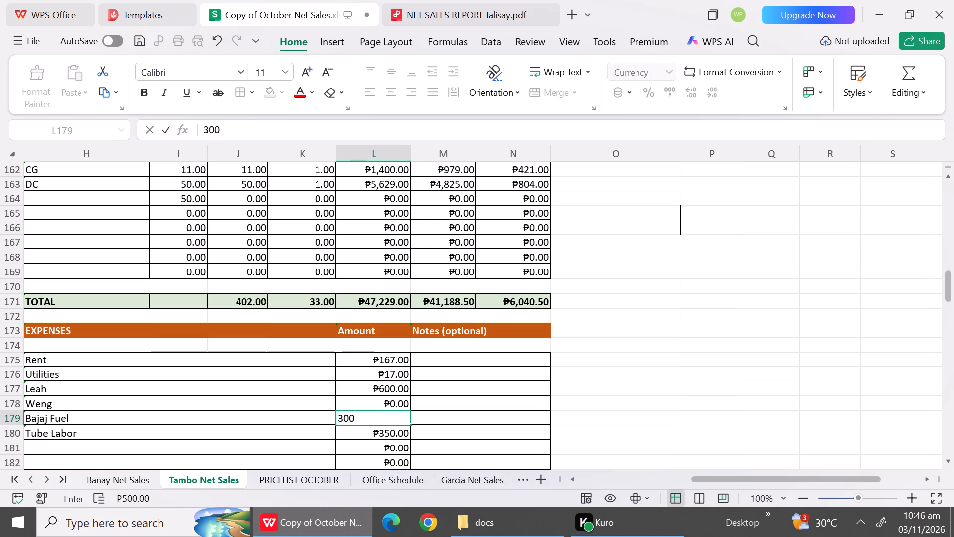
Add the note "Salary C/O Sir Nep" to the Weng row of the October 21 expenses.
{"action": "left_click", "coordinate": [450, 403]}
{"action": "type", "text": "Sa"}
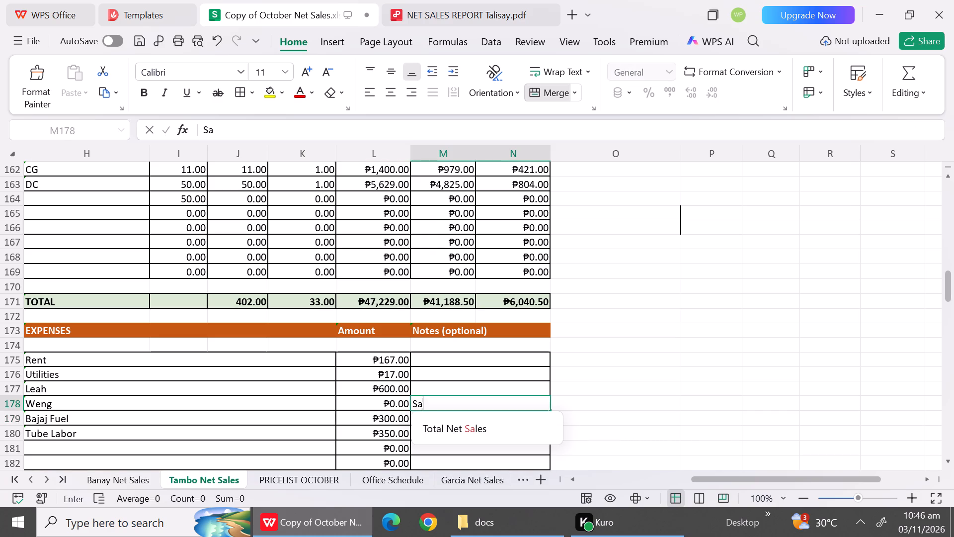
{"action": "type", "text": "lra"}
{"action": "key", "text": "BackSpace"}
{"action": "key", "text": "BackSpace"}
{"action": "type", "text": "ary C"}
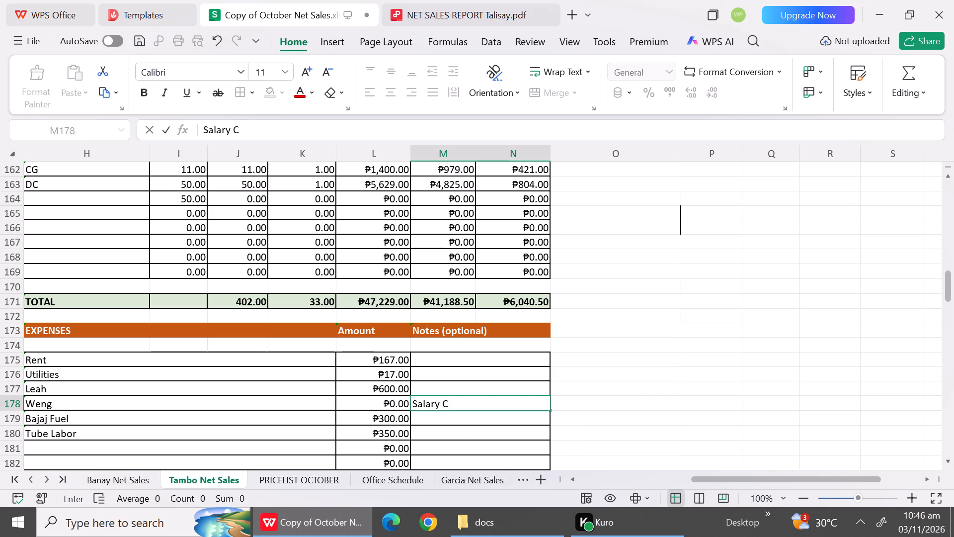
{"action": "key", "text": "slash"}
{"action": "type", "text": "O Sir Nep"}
{"action": "left_click", "coordinate": [210, 447]}
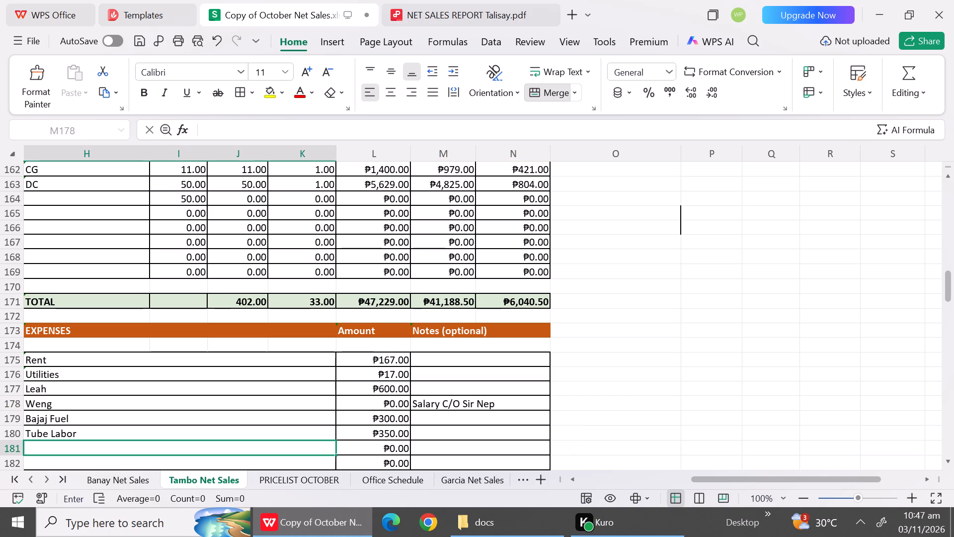
Replace the Tube Labor expense in the October 21 report with DSR Xerox and set its amount to 97.
{"action": "left_click", "coordinate": [182, 427]}
{"action": "type", "text": "DS"}
{"action": "key", "text": "shift+r"}
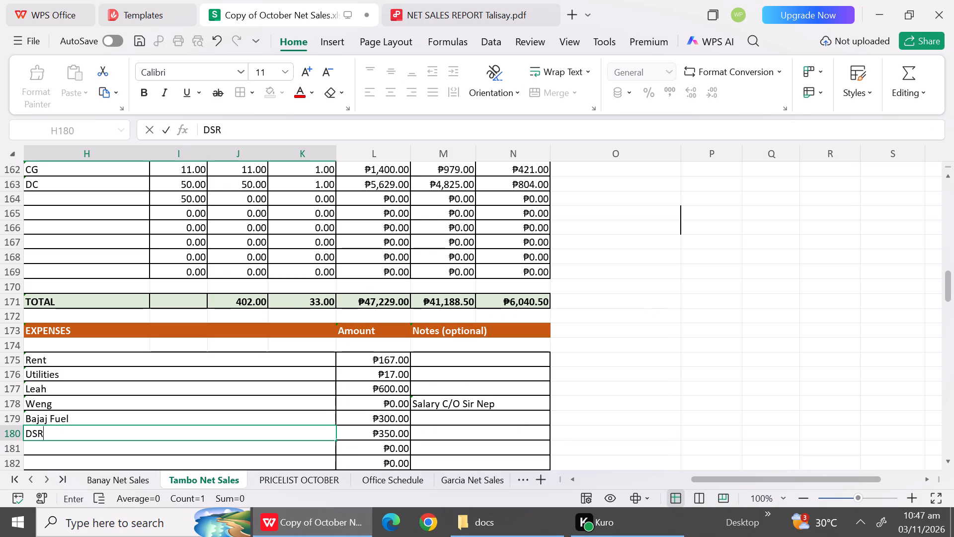
{"action": "key", "text": "space"}
{"action": "type", "text": "Xerox"}
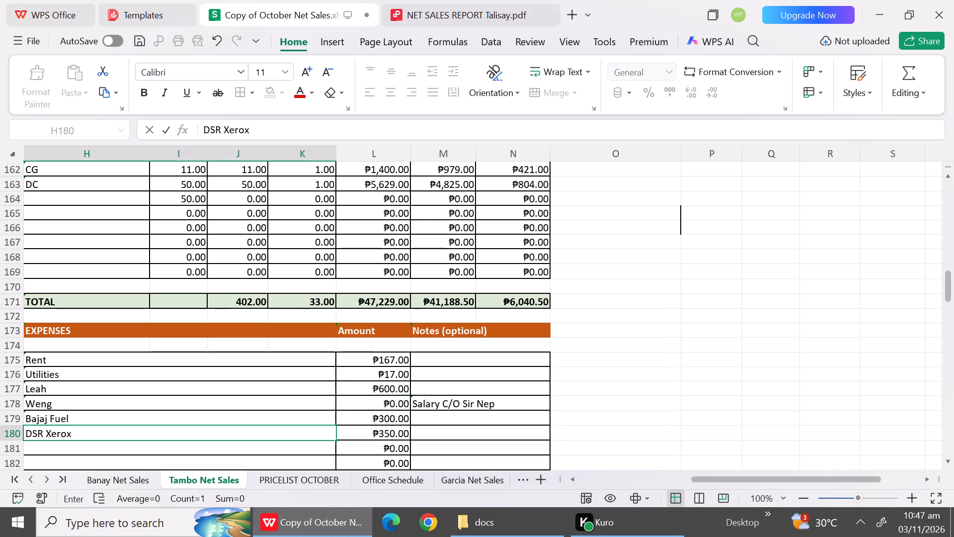
{"action": "key", "text": "space"}
{"action": "left_click", "coordinate": [388, 443]}
{"action": "left_click", "coordinate": [385, 433]}
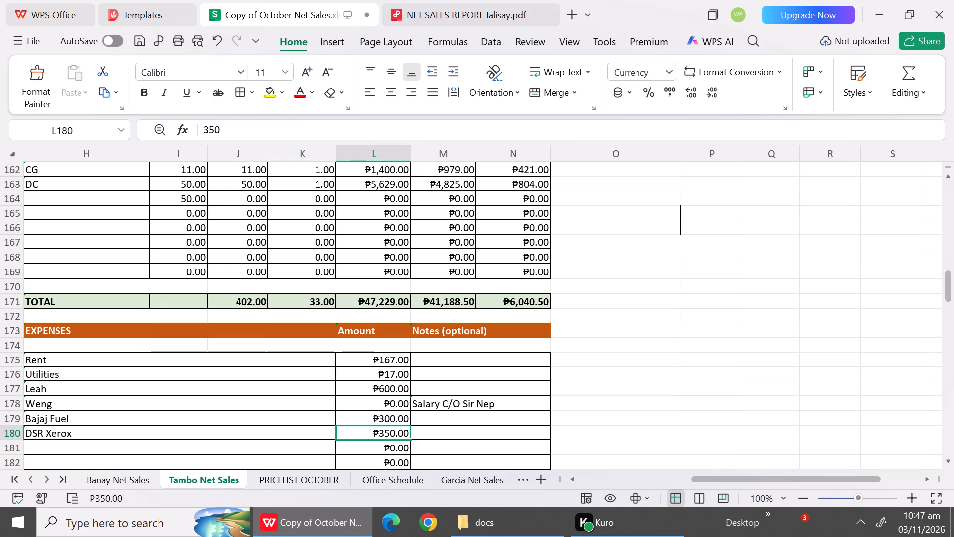
{"action": "type", "text": "97"}
{"action": "left_click", "coordinate": [341, 429]}
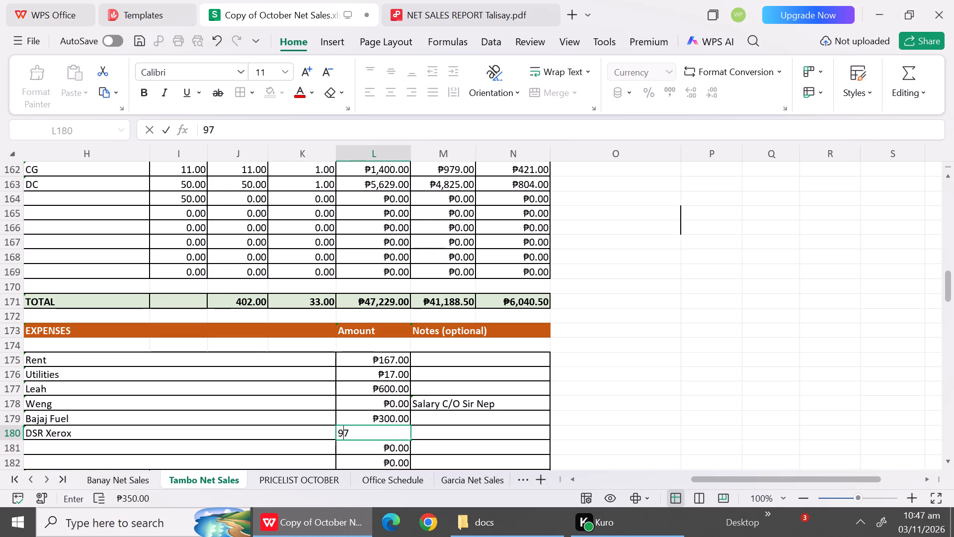
{"action": "left_click", "coordinate": [638, 422]}
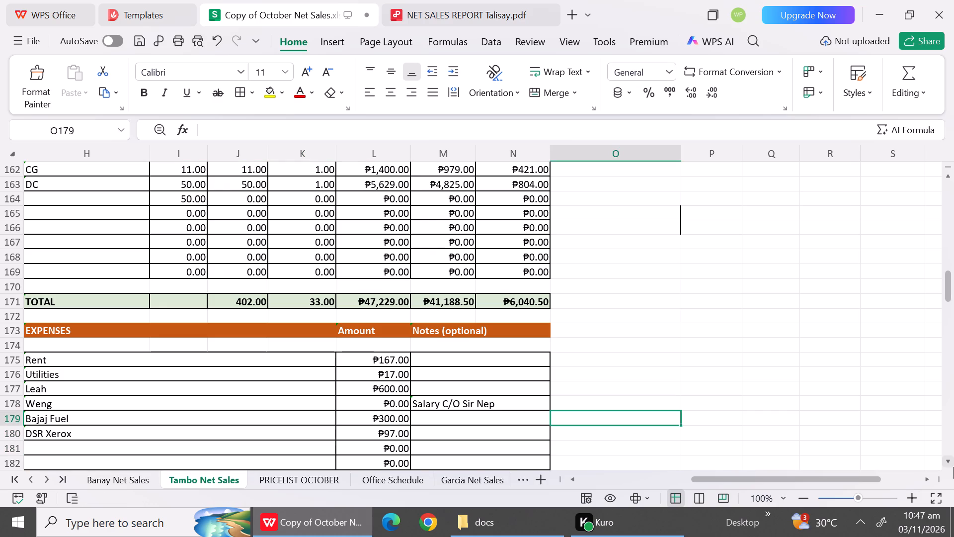
Check the Office Schedule sheet for October 21 duty, and add a Hanna (Office) expense of 850 to that day's Tambo report.
{"action": "triple_click", "coordinate": [950, 463]}
{"action": "double_click", "coordinate": [950, 463]}
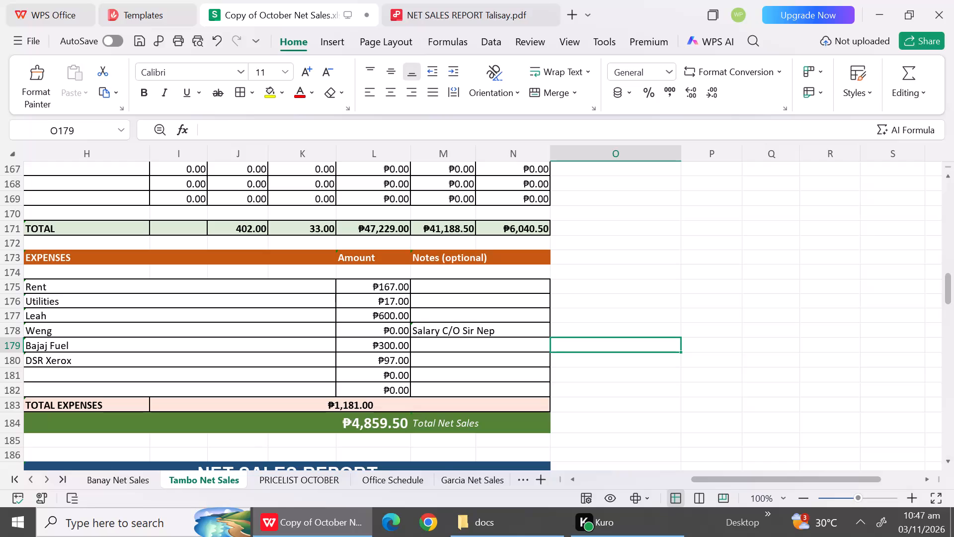
{"action": "left_click", "coordinate": [374, 477]}
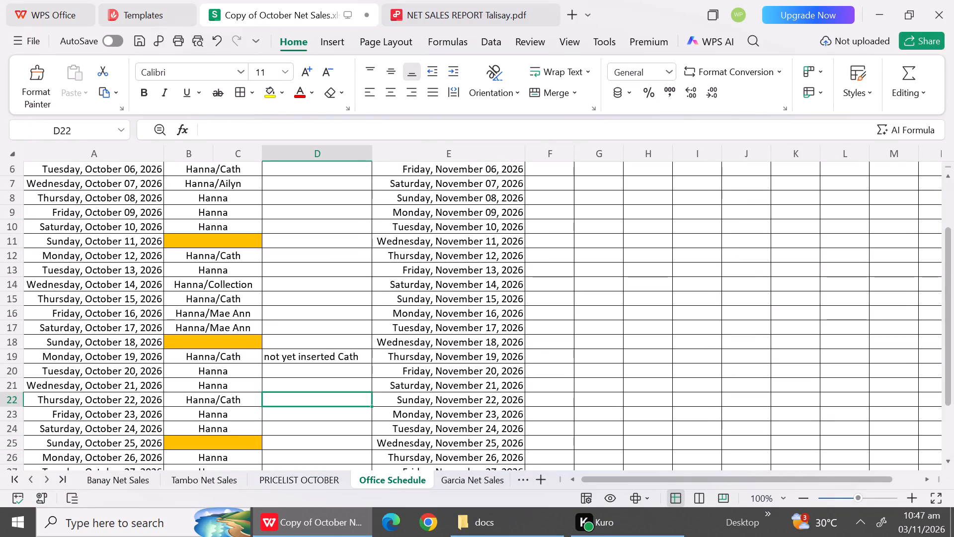
{"action": "left_click", "coordinate": [202, 482]}
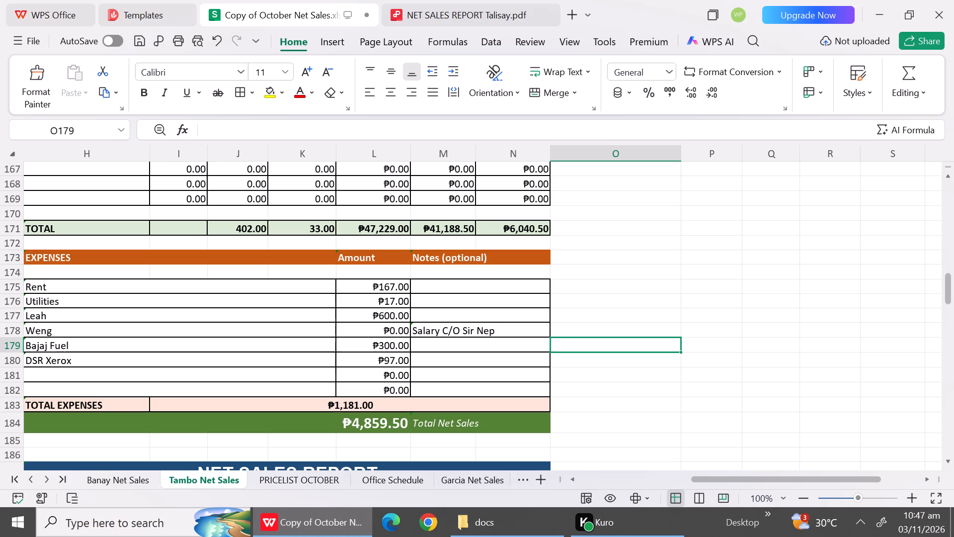
{"action": "left_click", "coordinate": [99, 374]}
{"action": "type", "text": "Hanna"}
{"action": "left_click", "coordinate": [100, 375]}
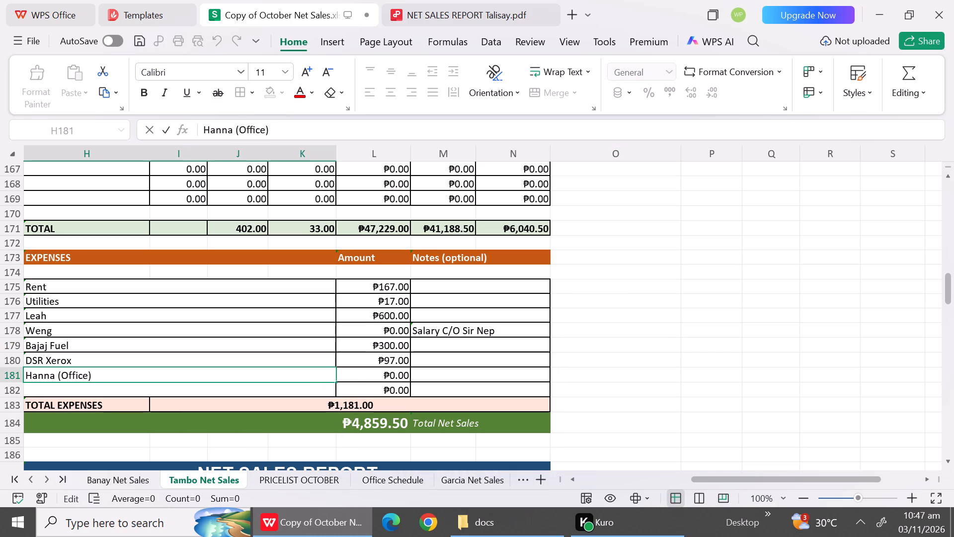
{"action": "left_click", "coordinate": [400, 371]}
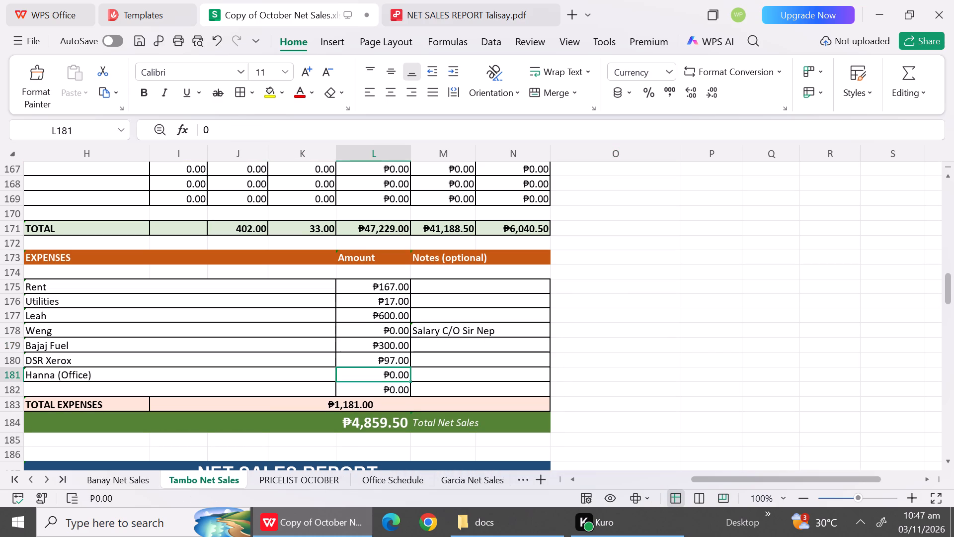
{"action": "key", "text": "8"}
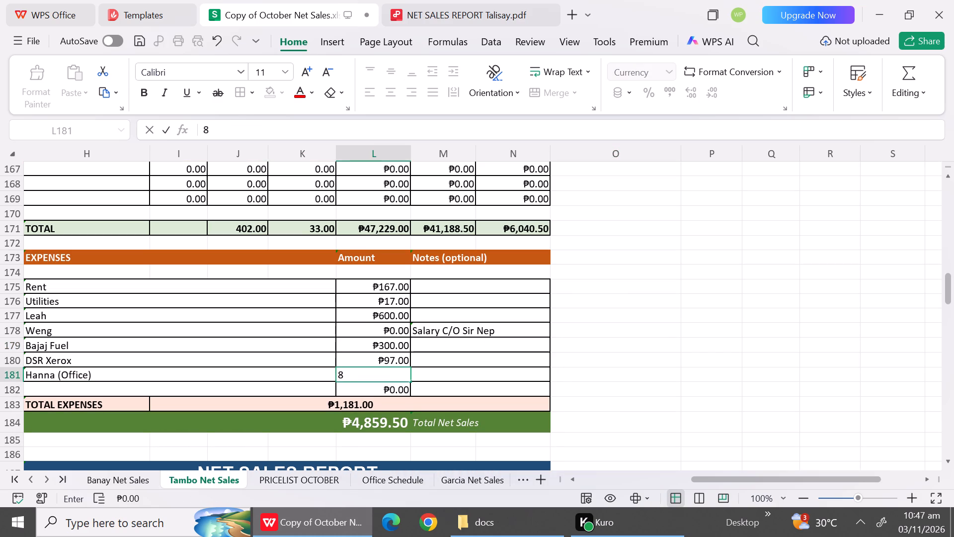
{"action": "type", "text": "50"}
{"action": "left_click", "coordinate": [595, 378]}
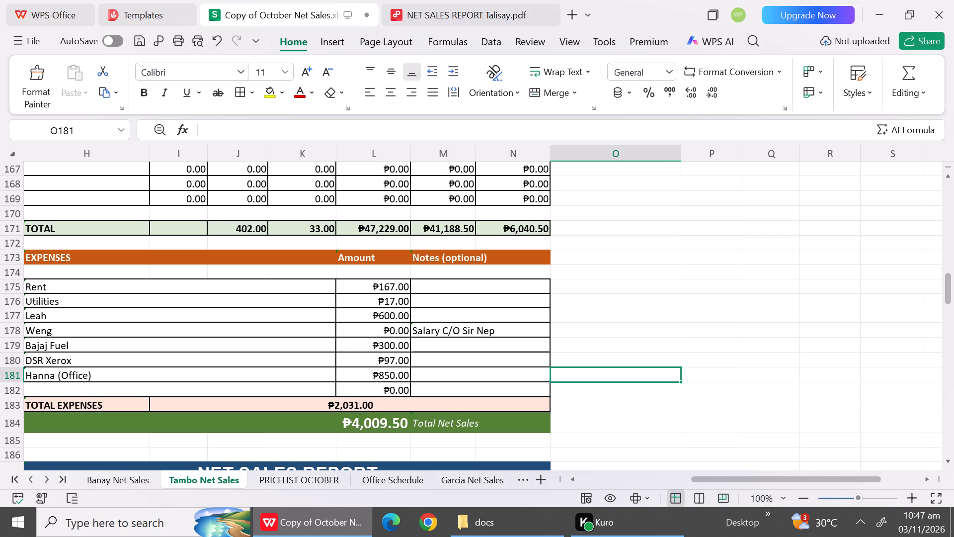
Go on to the October 22, 2026 net sales report in the Tambo sheet and review its rows.
{"action": "double_click", "coordinate": [950, 459]}
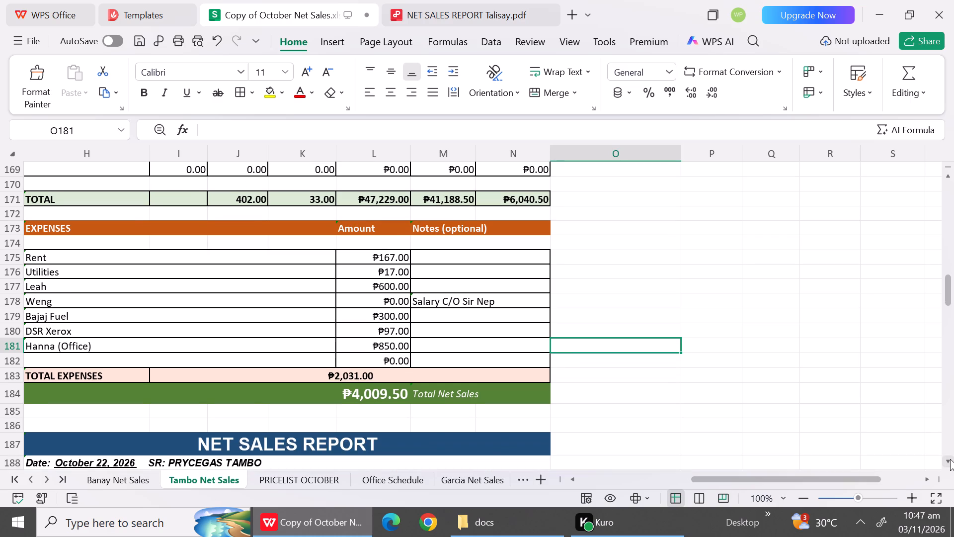
{"action": "triple_click", "coordinate": [950, 459]}
{"action": "double_click", "coordinate": [950, 459]}
{"action": "double_click", "coordinate": [950, 459]}
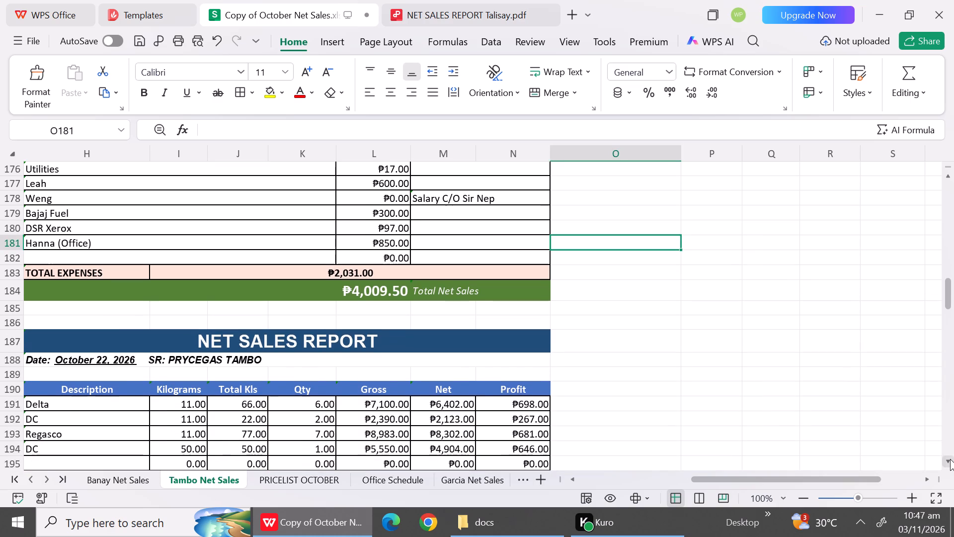
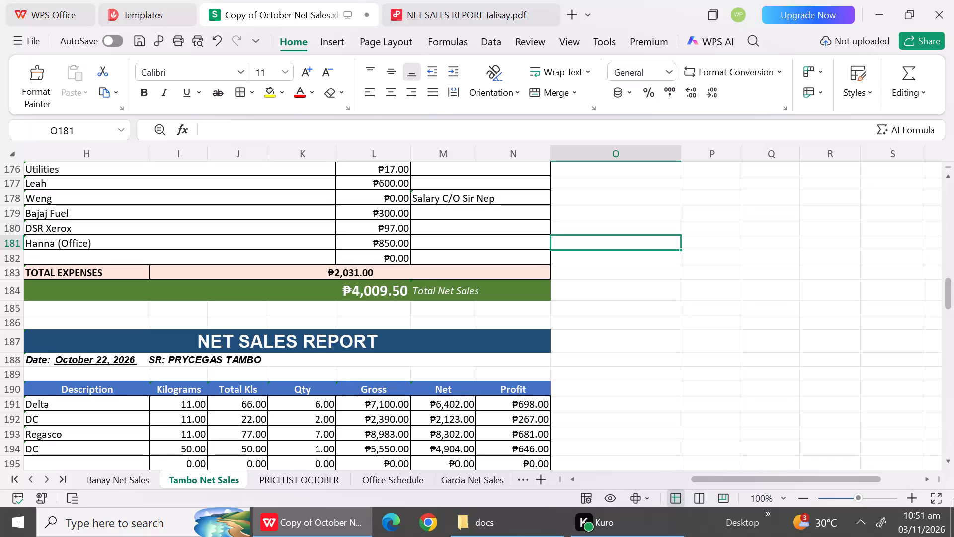
Replace the first product description in the October 22 Tambo report with Prycegas.
{"action": "left_click", "coordinate": [951, 463]}
{"action": "triple_click", "coordinate": [951, 463]}
{"action": "triple_click", "coordinate": [951, 463]}
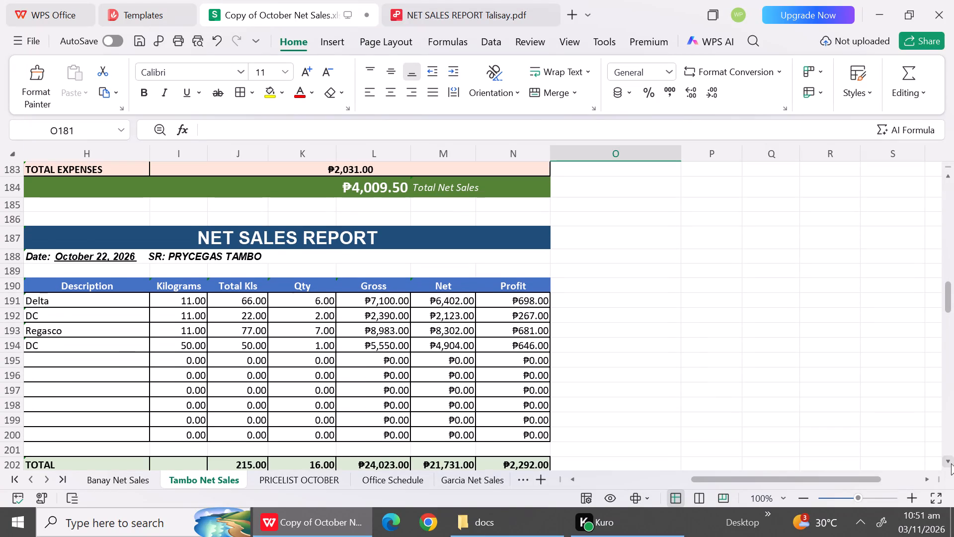
{"action": "left_click", "coordinate": [119, 293]}
{"action": "key", "text": "shift+p"}
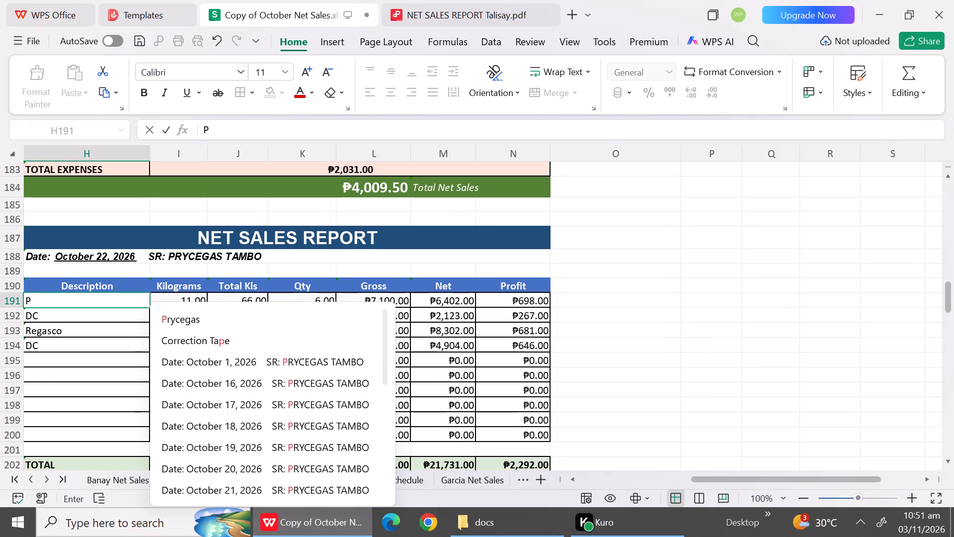
{"action": "left_click", "coordinate": [172, 323]}
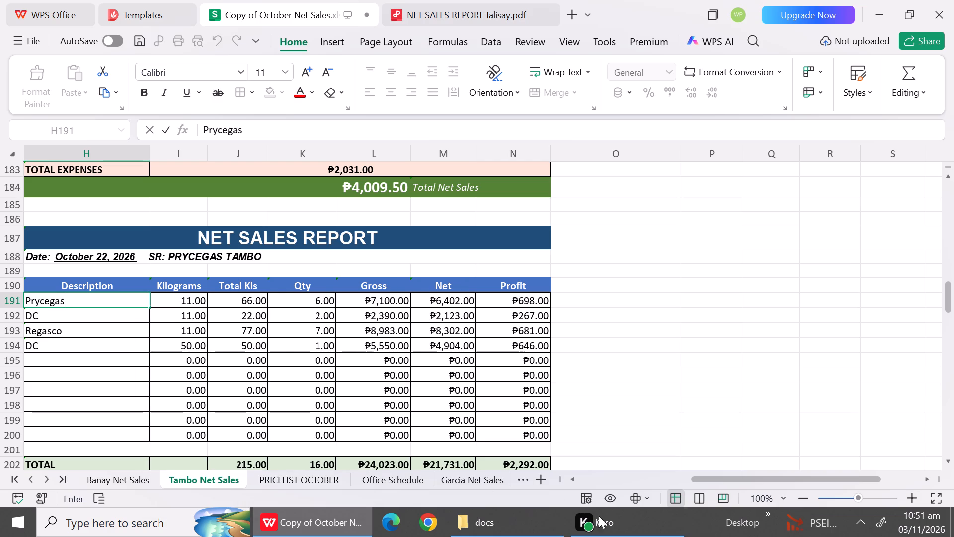
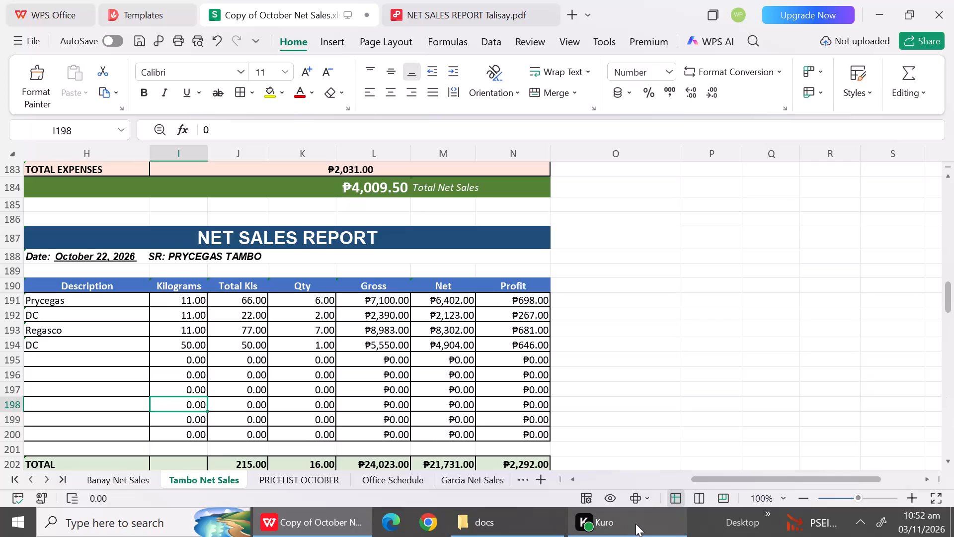
Set the 11 kg Prycegas row's quantity to 43 and gross to 55100 in the October 22 Tambo report.
{"action": "left_click", "coordinate": [953, 461]}
{"action": "left_click", "coordinate": [953, 461]}
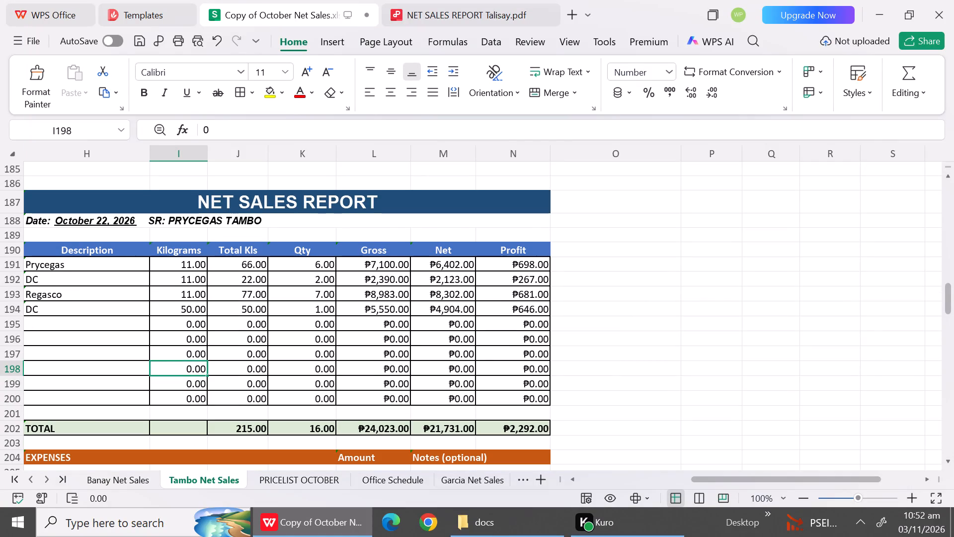
{"action": "left_click", "coordinate": [97, 267]}
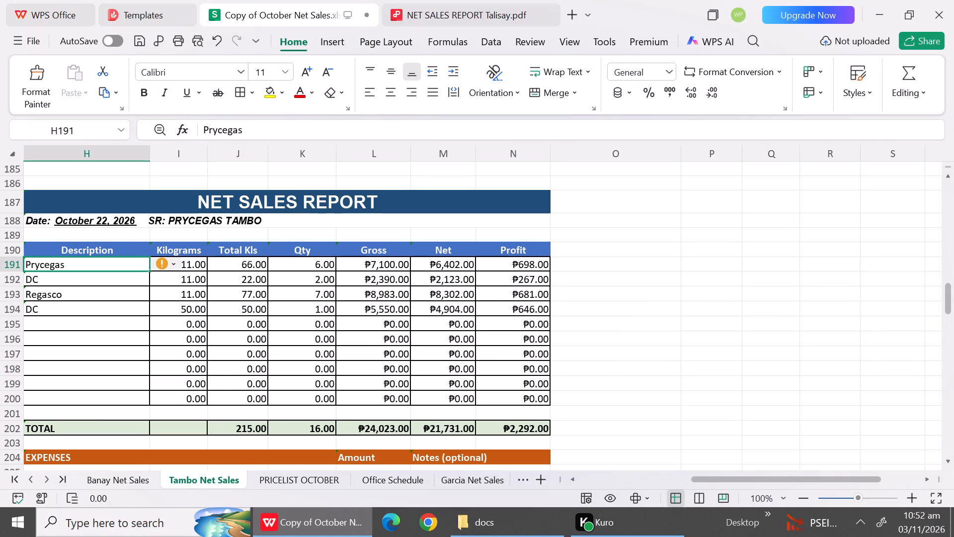
{"action": "left_click", "coordinate": [308, 269]}
{"action": "type", "text": "43"}
{"action": "left_click", "coordinate": [312, 325]}
{"action": "left_click", "coordinate": [386, 264]}
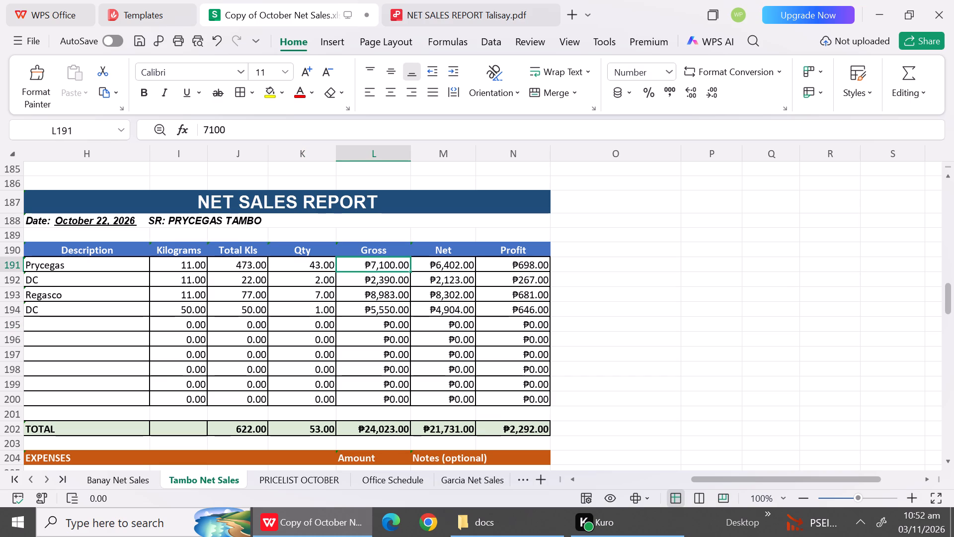
{"action": "type", "text": "55"}
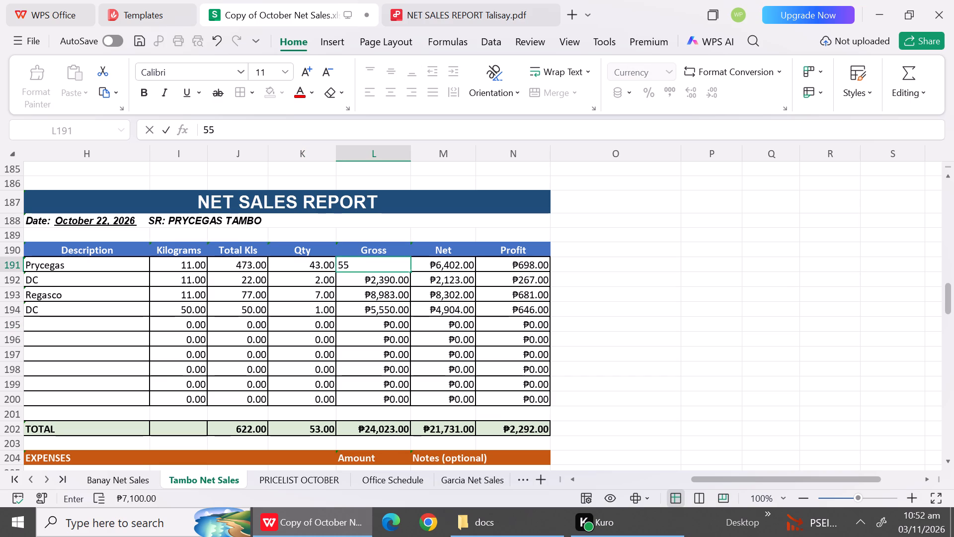
{"action": "type", "text": "100"}
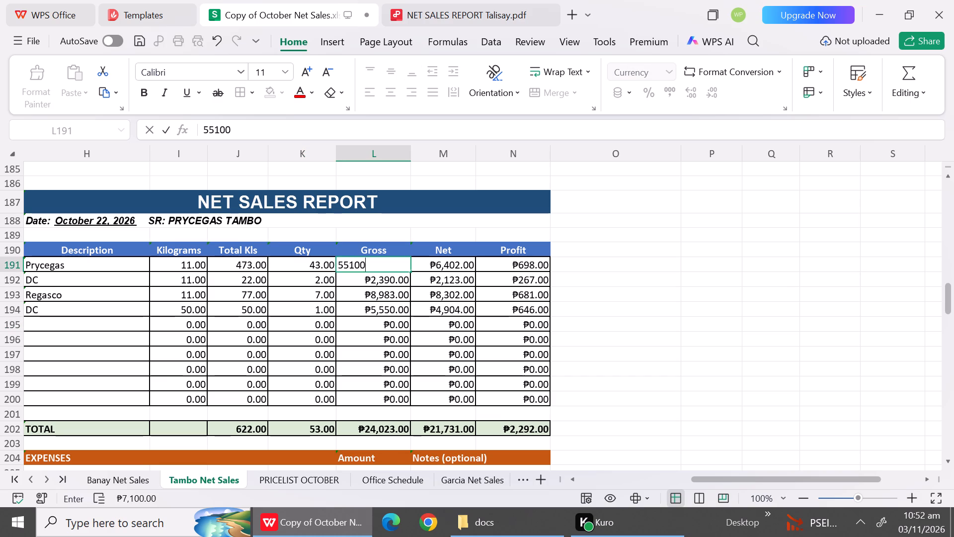
{"action": "left_click", "coordinate": [385, 310]}
Check the Prycegas prices in the October pricelist and set the Prycegas row's net to 49450 in the October 22 Tambo report.
{"action": "left_click", "coordinate": [454, 264]}
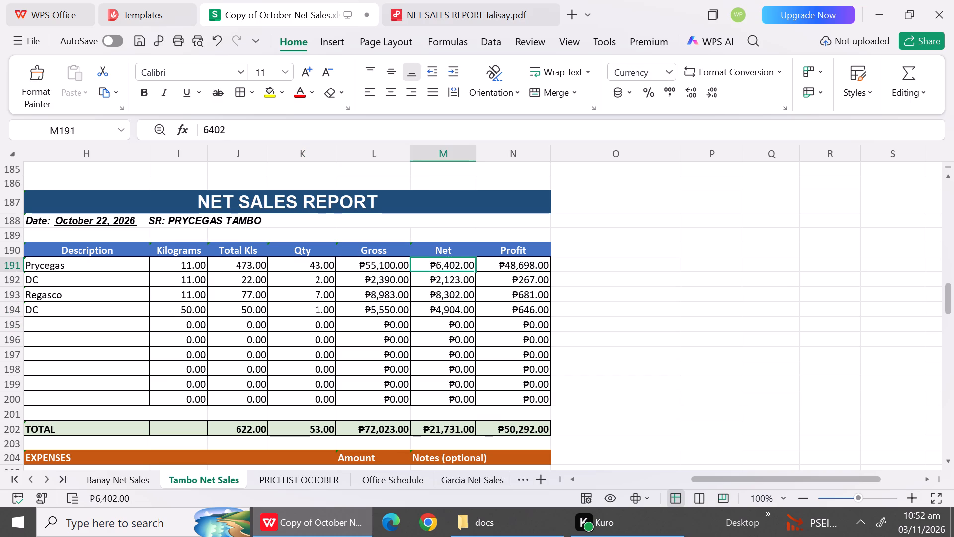
{"action": "left_click", "coordinate": [313, 485]}
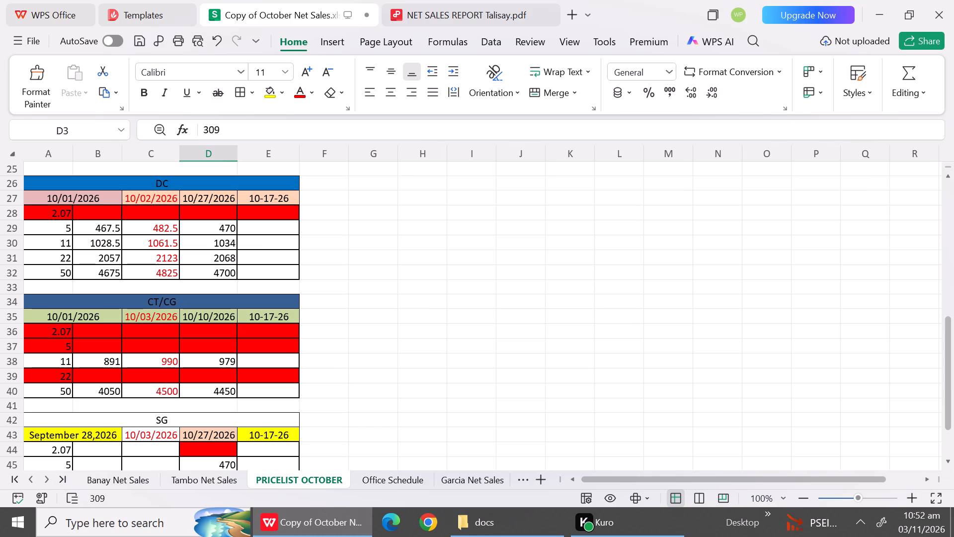
{"action": "triple_click", "coordinate": [950, 226]}
{"action": "left_click", "coordinate": [950, 226]}
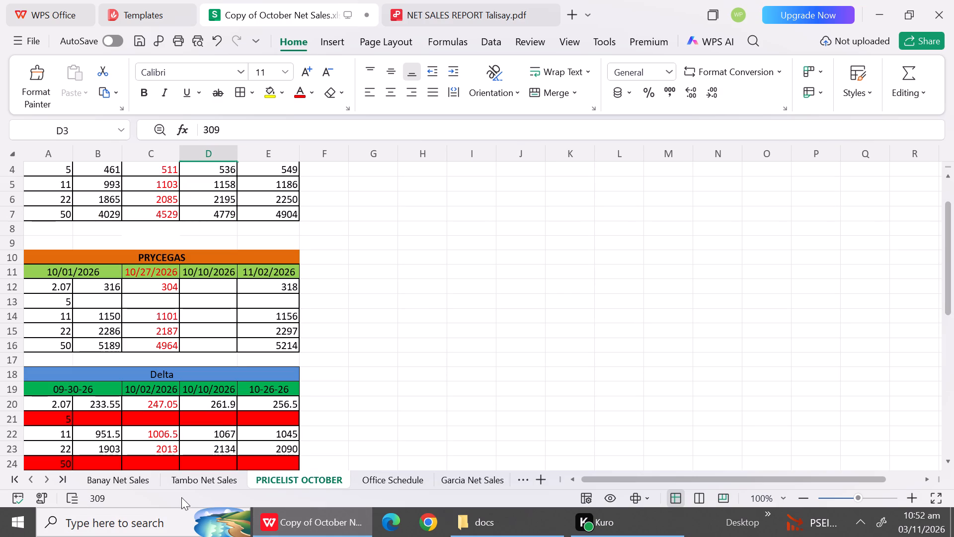
{"action": "left_click", "coordinate": [191, 489]}
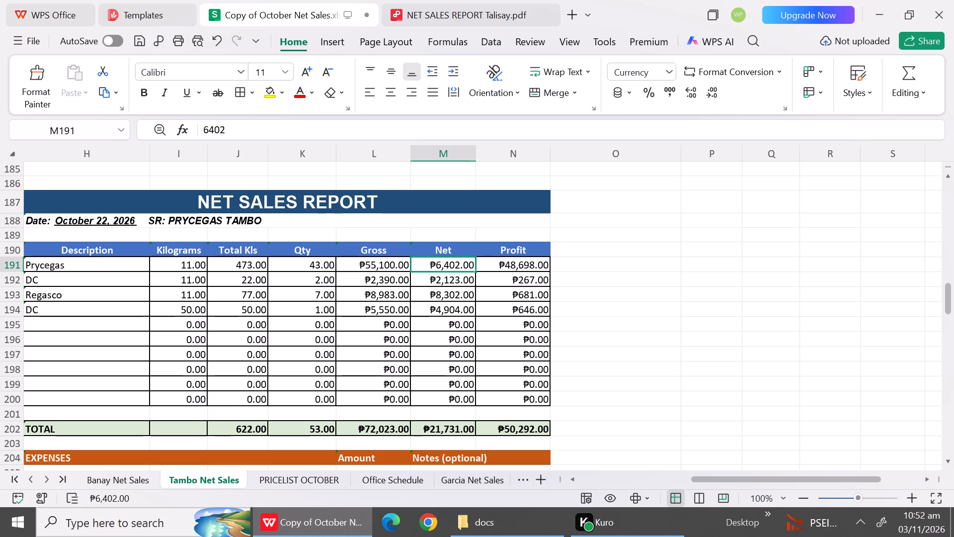
{"action": "type", "text": "49"}
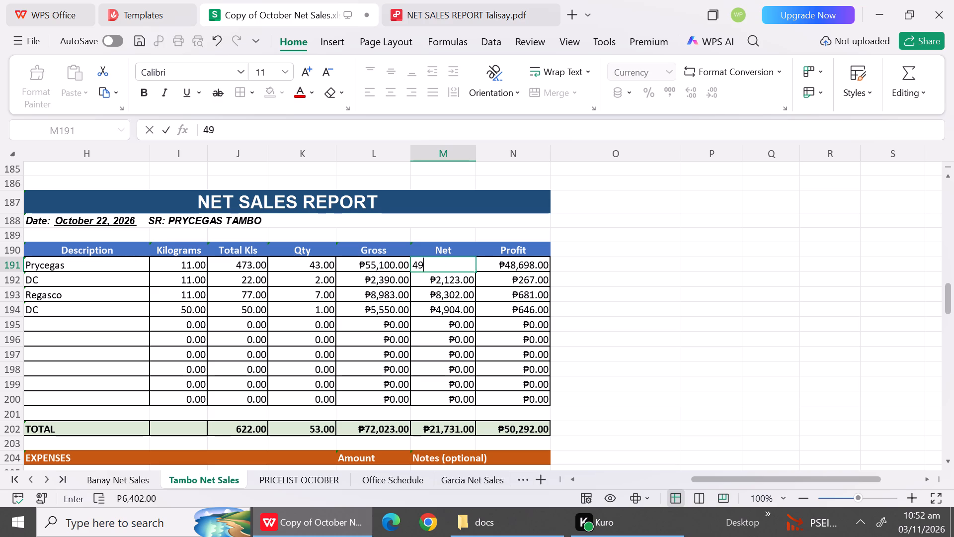
{"action": "type", "text": "450"}
{"action": "left_click", "coordinate": [426, 344]}
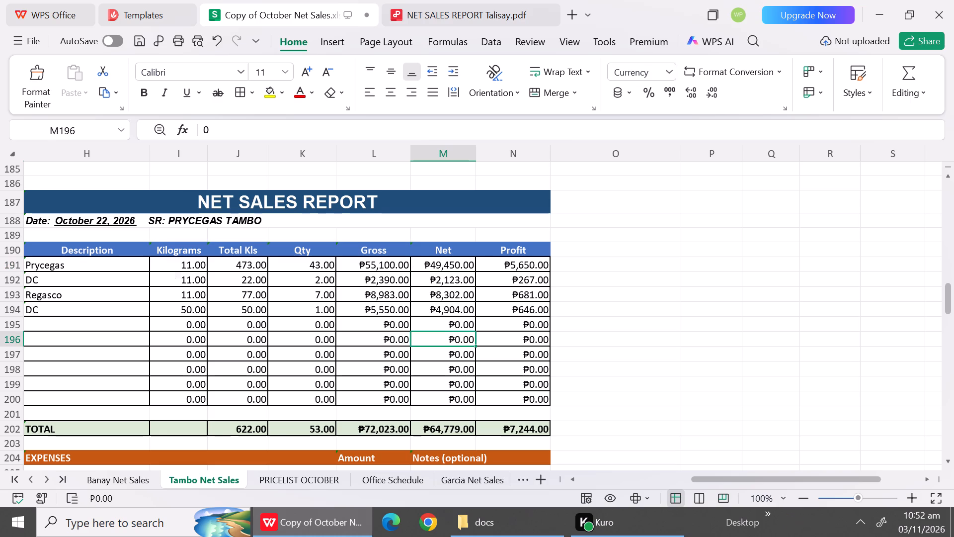
Change the second October 22 product row to Regasco with quantity 1 and gross 1389.
{"action": "left_click", "coordinate": [135, 285]}
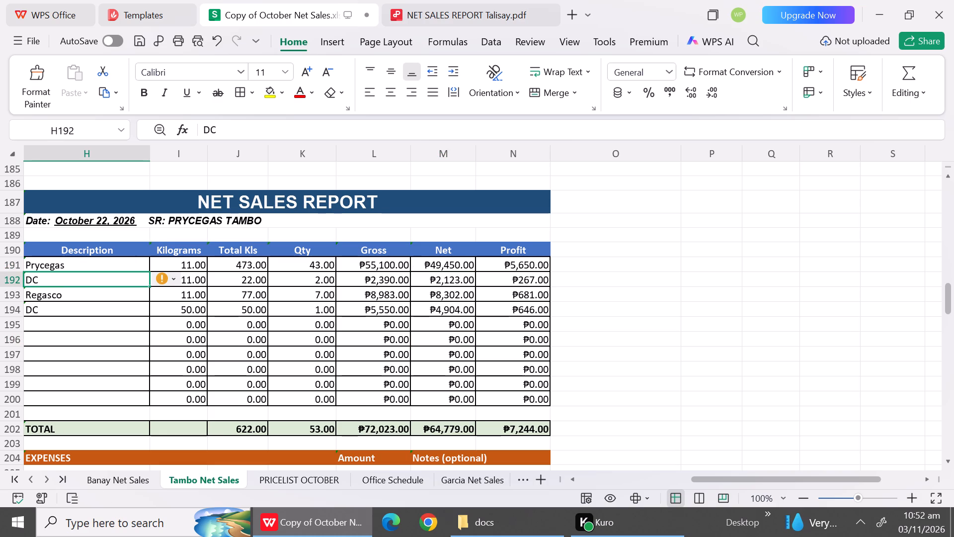
{"action": "type", "text": "Re"}
{"action": "left_click", "coordinate": [134, 309]}
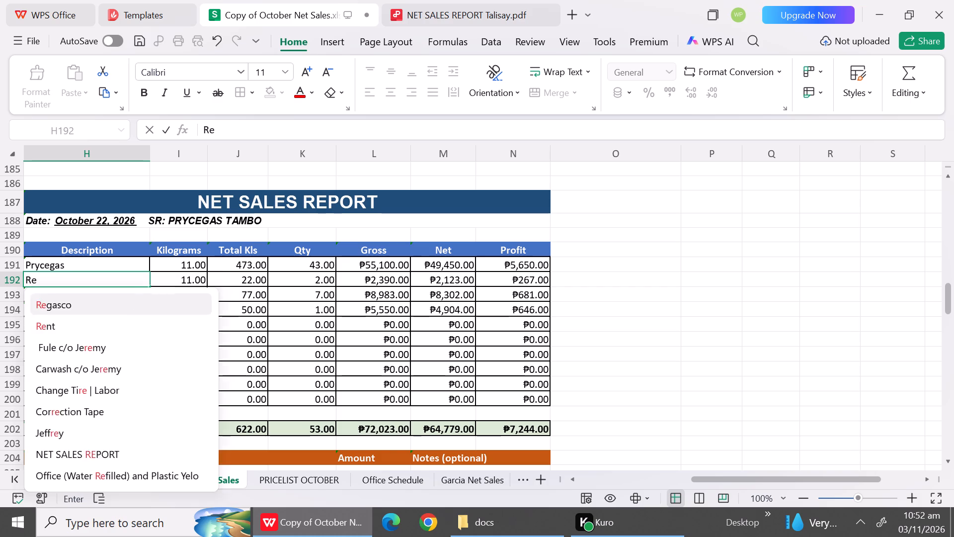
{"action": "left_click", "coordinate": [314, 284]}
{"action": "key", "text": "1"}
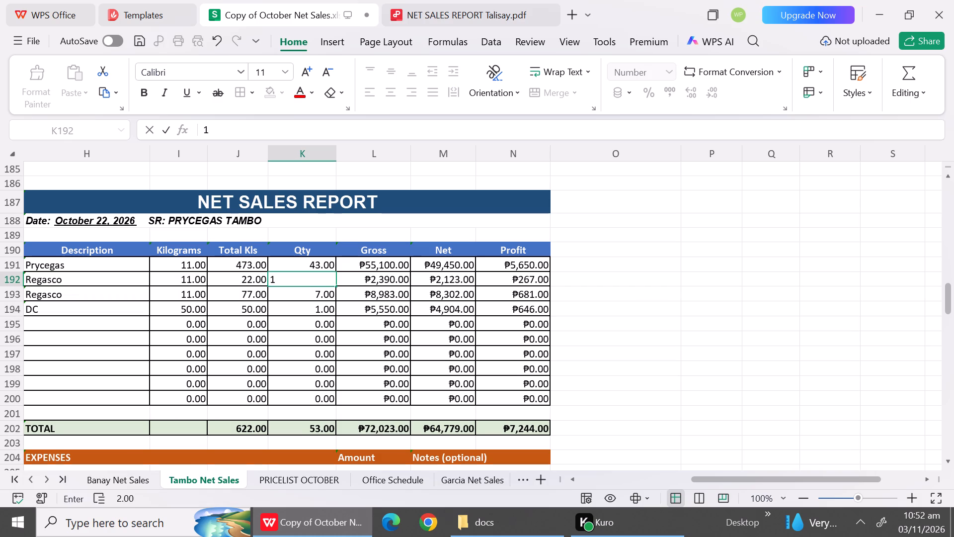
{"action": "left_click", "coordinate": [361, 310]}
{"action": "left_click", "coordinate": [370, 277]}
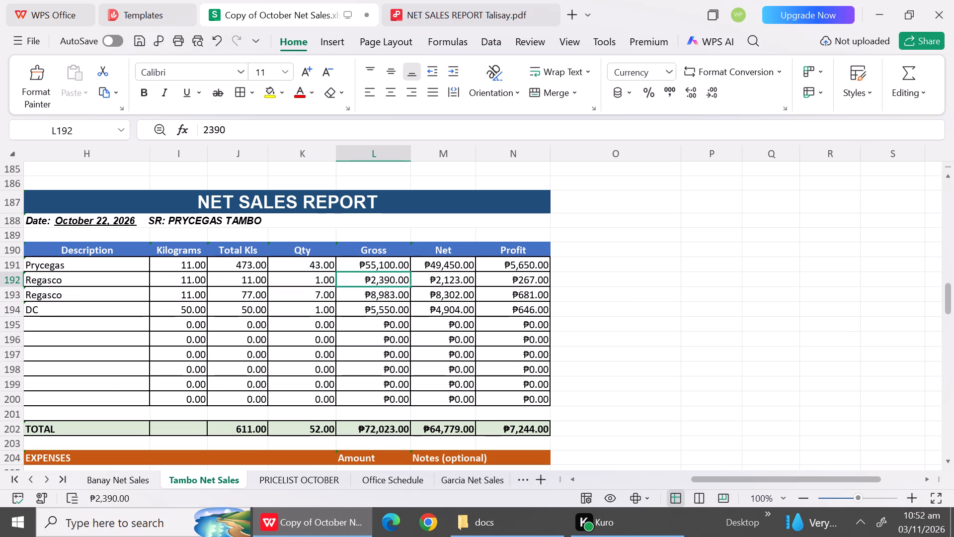
{"action": "key", "text": "1"}
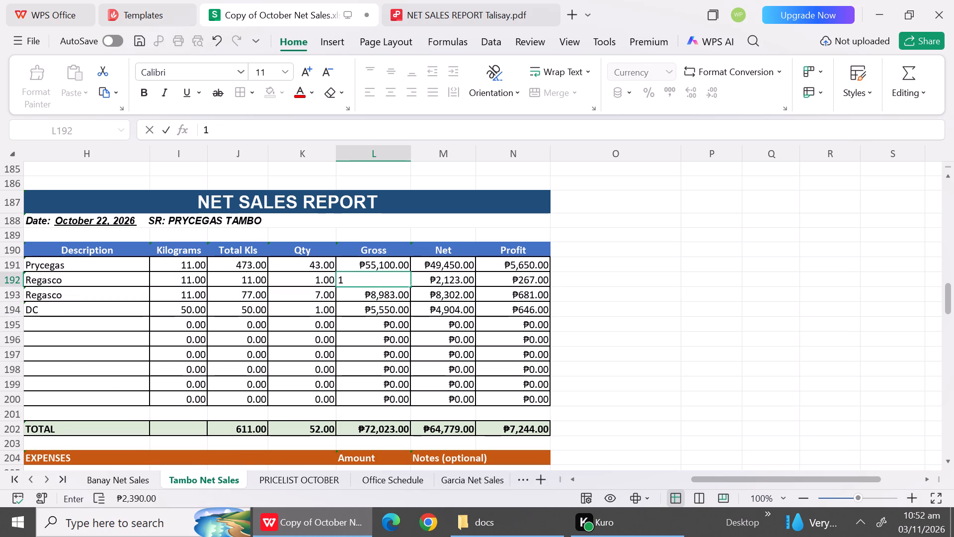
{"action": "type", "text": "389"}
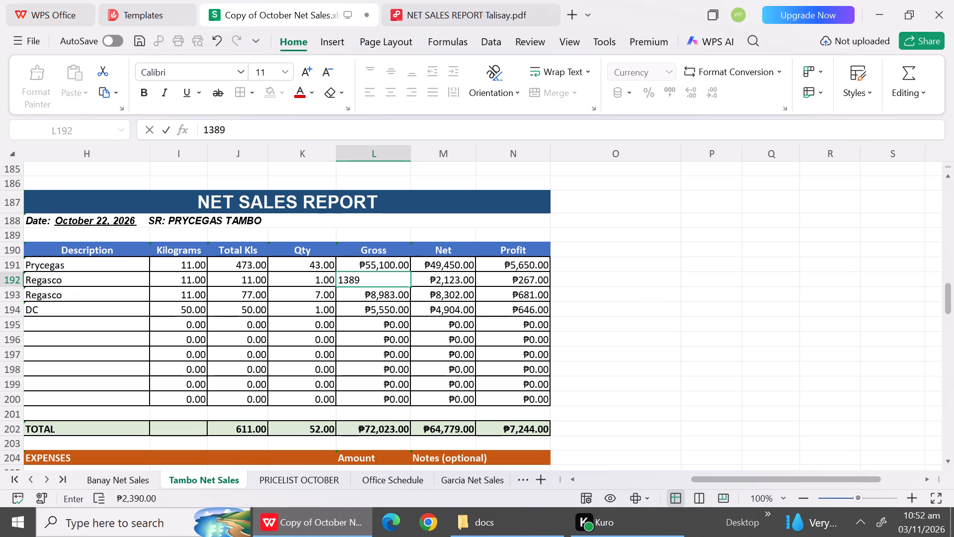
Look up the 11 kg Regasco price in the October pricelist and set the second row's net to 1186.
{"action": "left_click", "coordinate": [305, 482]}
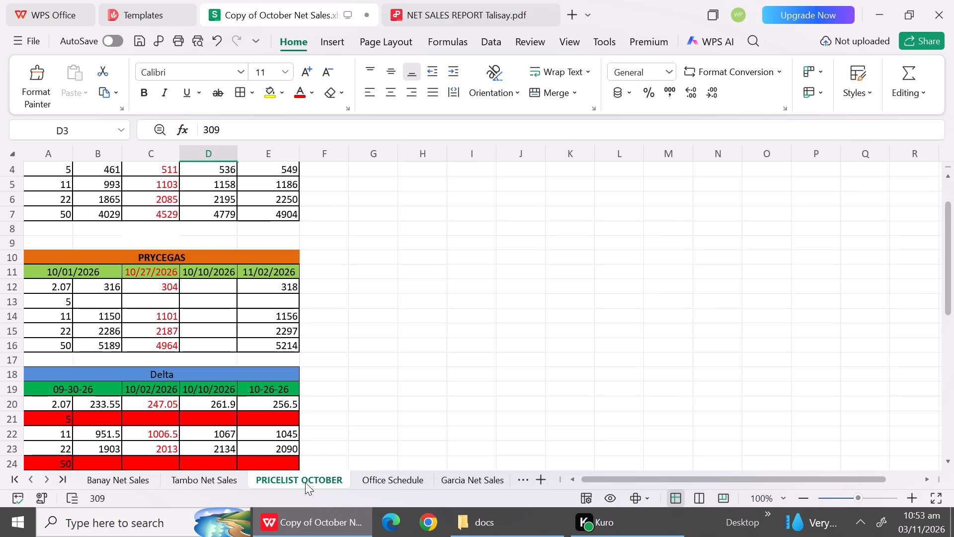
{"action": "double_click", "coordinate": [948, 191]}
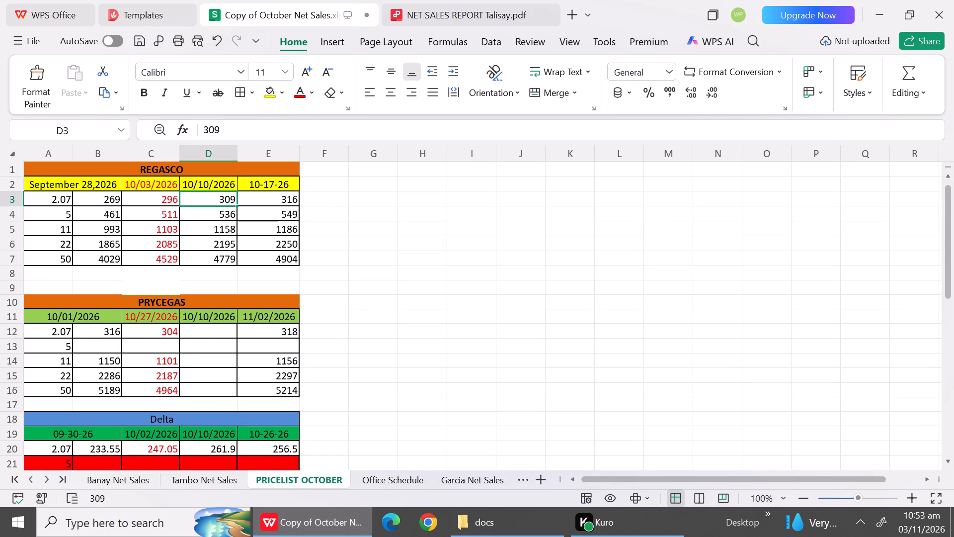
{"action": "left_click", "coordinate": [187, 475]}
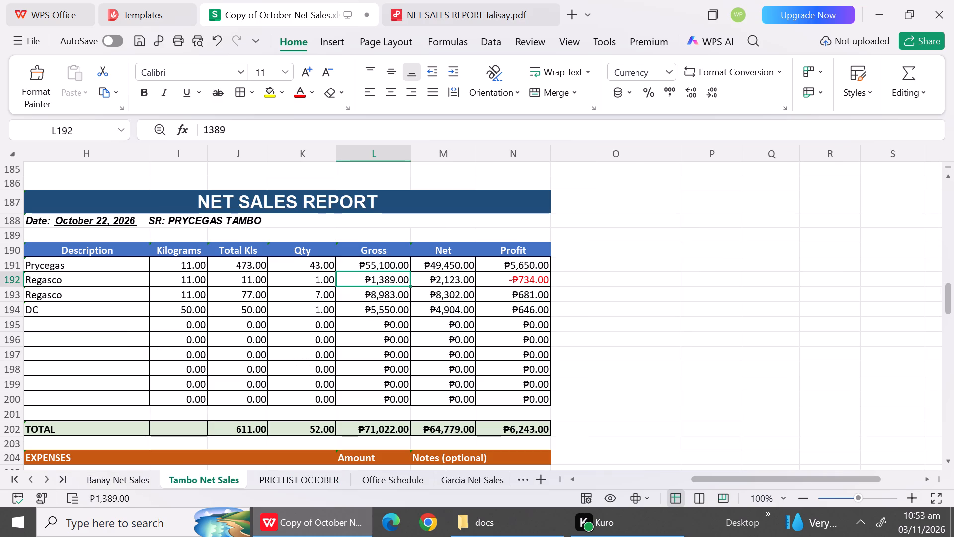
{"action": "left_click", "coordinate": [455, 282]}
{"action": "type", "text": "1186"}
{"action": "left_click", "coordinate": [455, 309]}
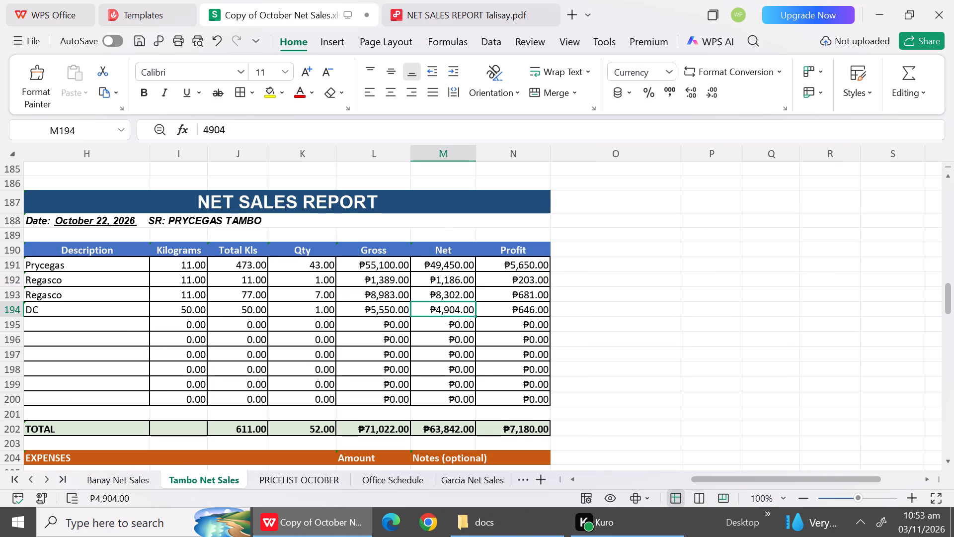
Change the third October 22 product row to CG with quantity 3 and gross 4200.
{"action": "left_click", "coordinate": [115, 298]}
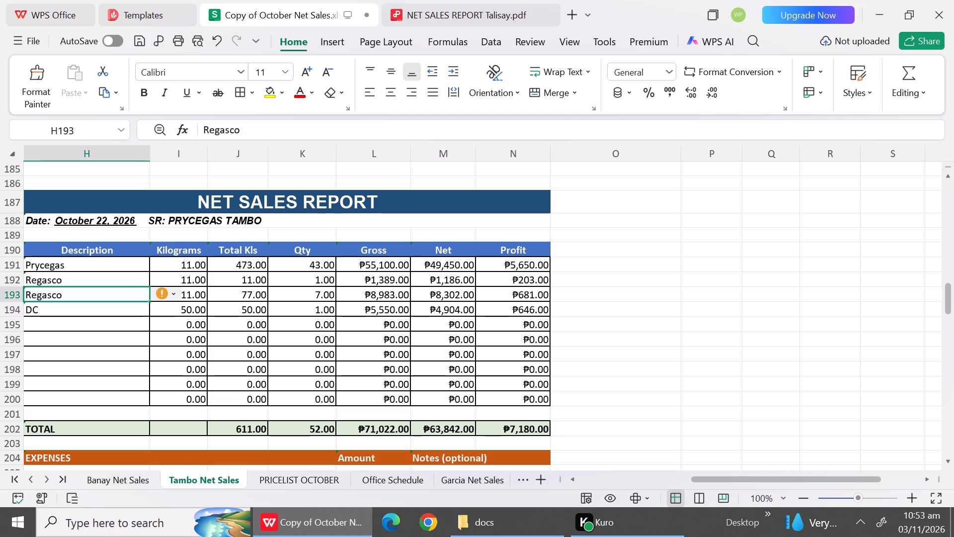
{"action": "key", "text": "shift+c"}
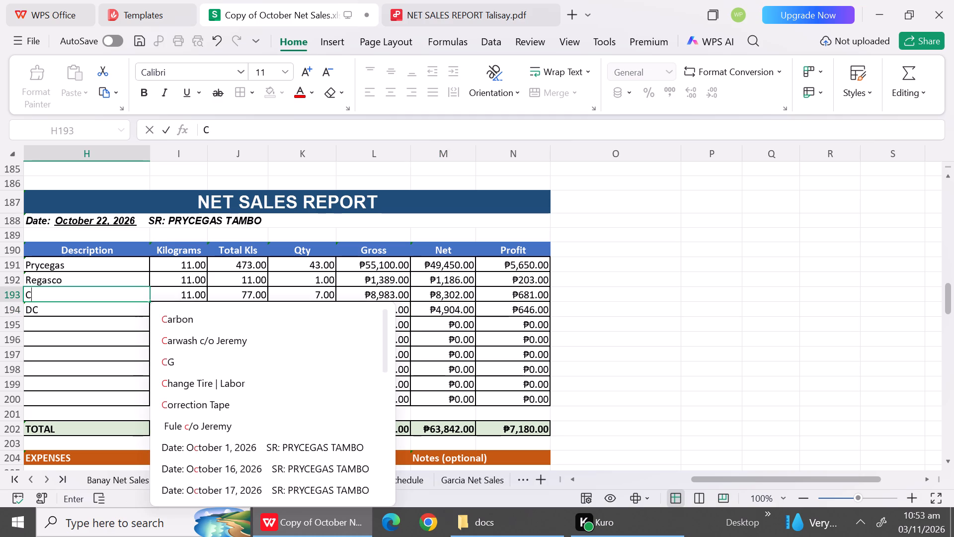
{"action": "key", "text": "shift+g"}
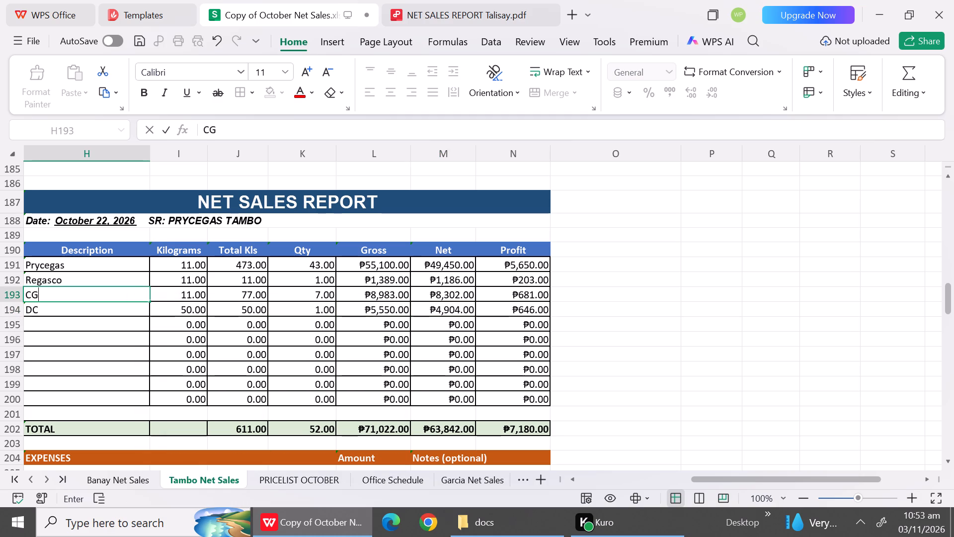
{"action": "left_click", "coordinate": [314, 296]}
{"action": "key", "text": "3"}
{"action": "left_click", "coordinate": [397, 295]}
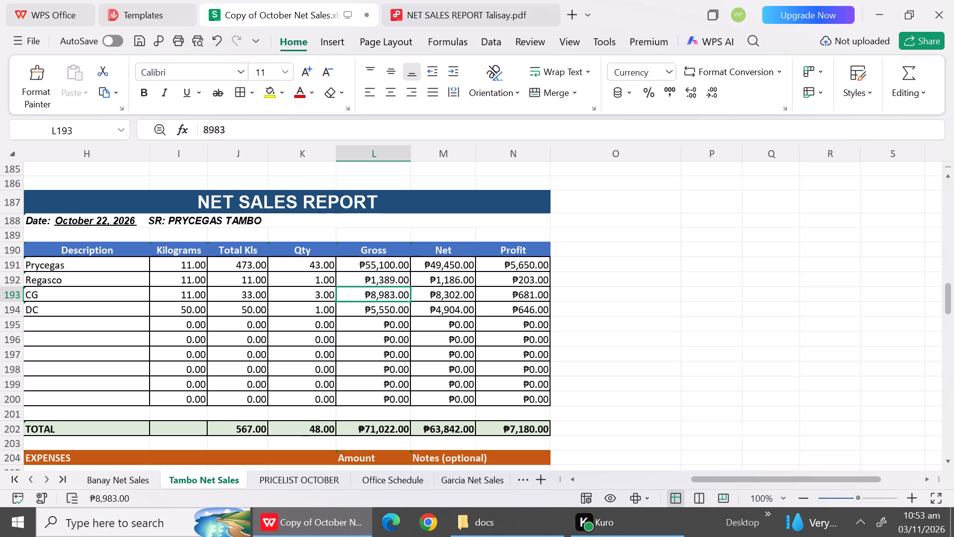
{"action": "type", "text": "4200"}
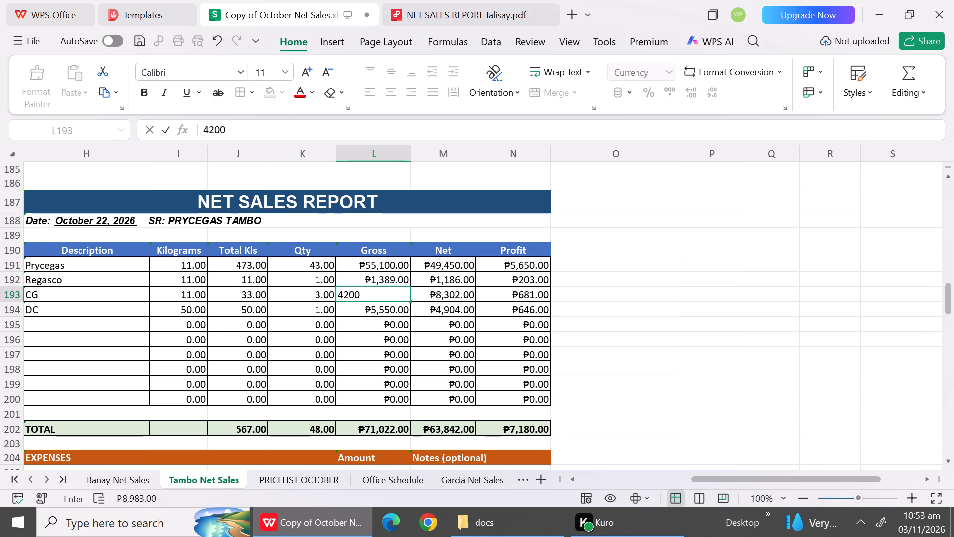
{"action": "left_click", "coordinate": [380, 348]}
Look up the 11 kg CT/CG price in the October pricelist and set the CG row's net to 2937.
{"action": "left_click", "coordinate": [308, 482]}
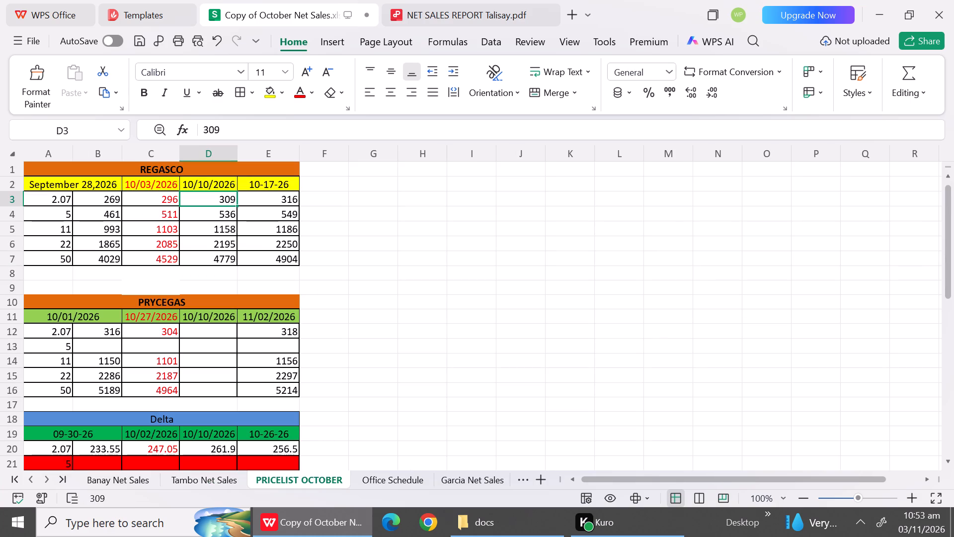
{"action": "left_click", "coordinate": [944, 438]}
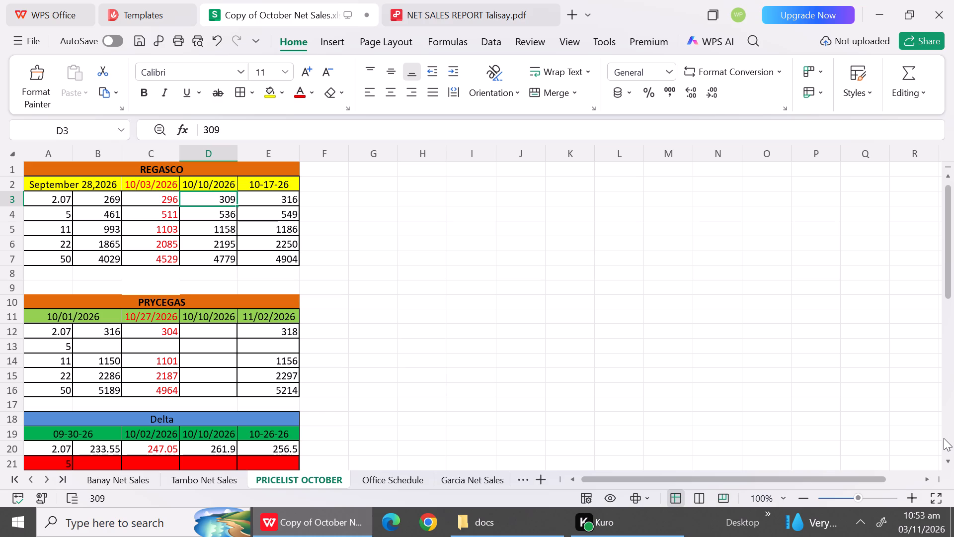
{"action": "left_click", "coordinate": [947, 439]}
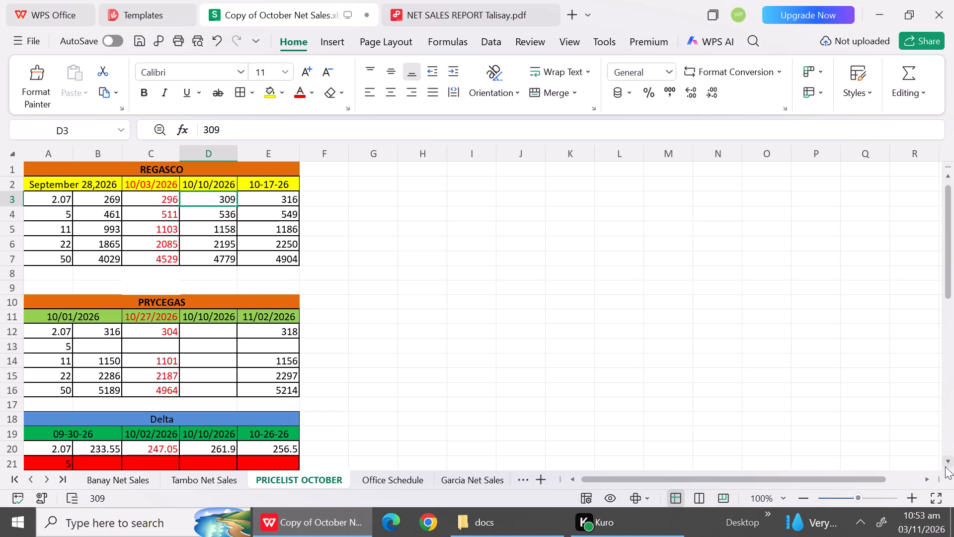
{"action": "triple_click", "coordinate": [948, 461]}
{"action": "triple_click", "coordinate": [948, 461]}
{"action": "triple_click", "coordinate": [948, 461]}
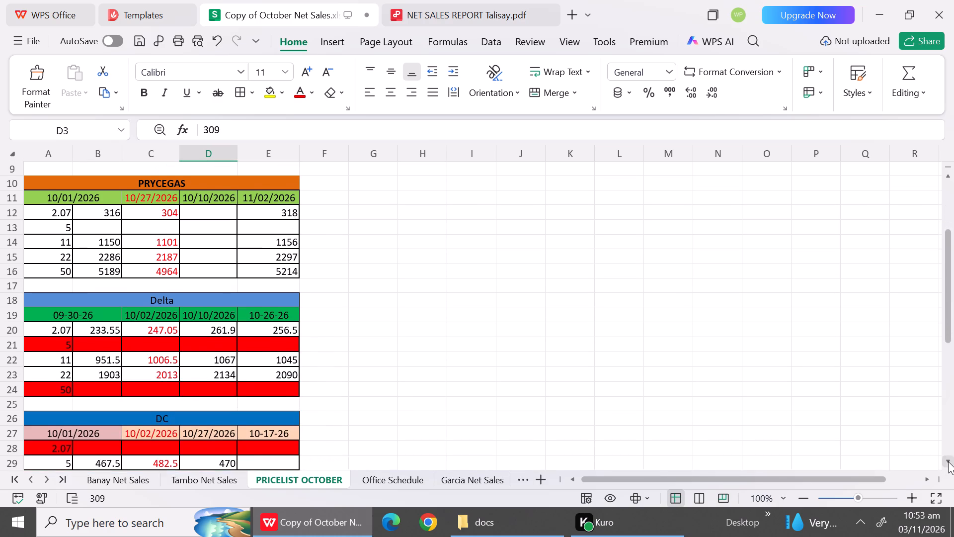
{"action": "triple_click", "coordinate": [948, 461]}
{"action": "triple_click", "coordinate": [948, 461]}
{"action": "triple_click", "coordinate": [948, 461]}
{"action": "double_click", "coordinate": [948, 461]}
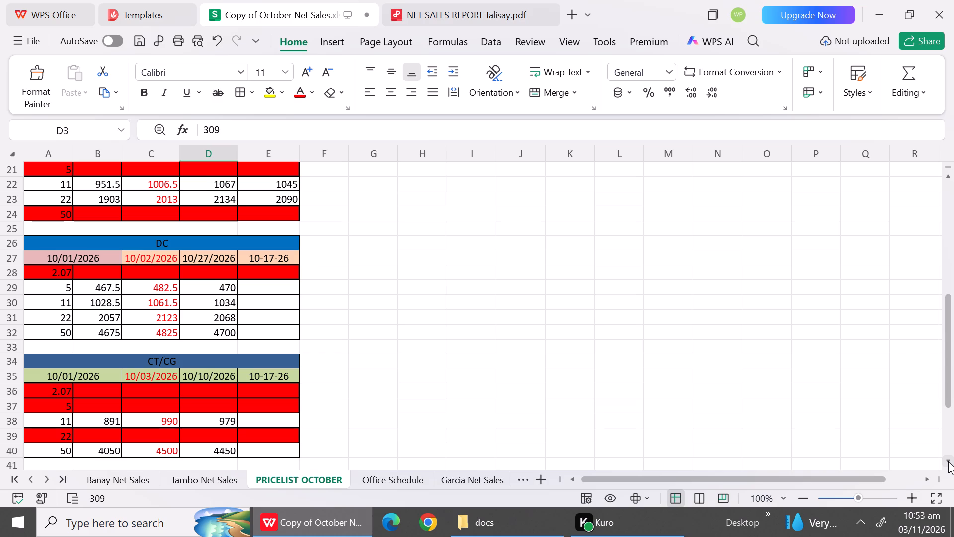
{"action": "left_click", "coordinate": [230, 484]}
{"action": "left_click", "coordinate": [444, 294]}
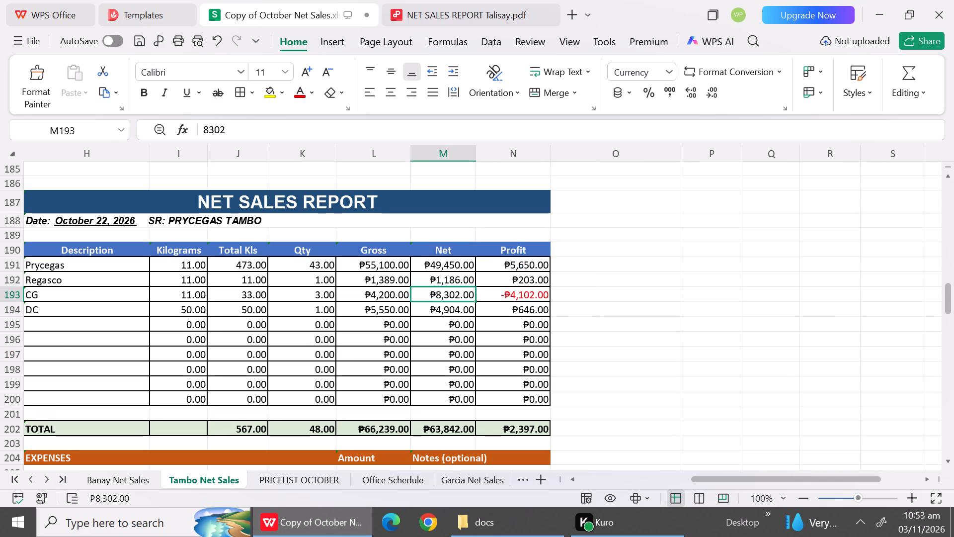
{"action": "type", "text": "2937"}
{"action": "left_click", "coordinate": [439, 365]}
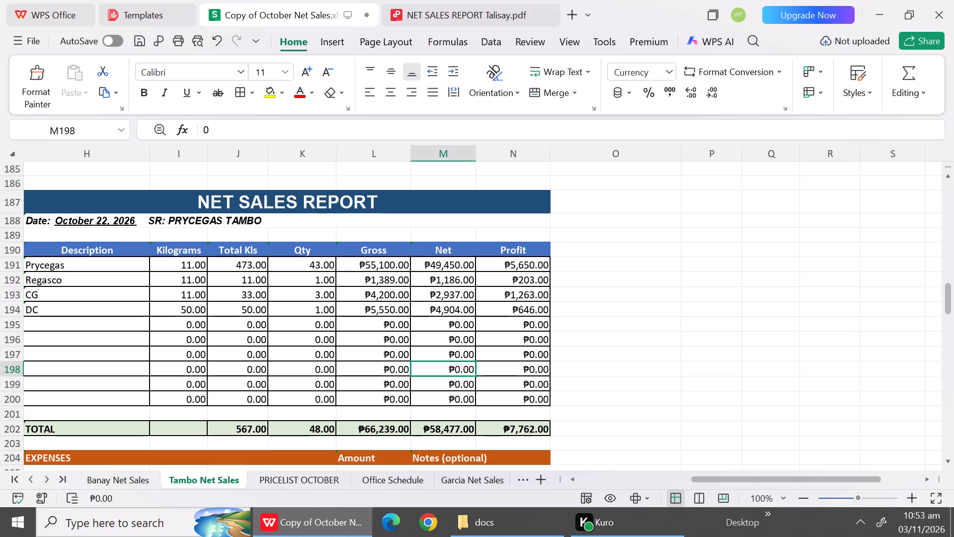
Change the fourth October 22 product row to Prycegas with 22 kilograms and gross 2605.
{"action": "left_click", "coordinate": [77, 313]}
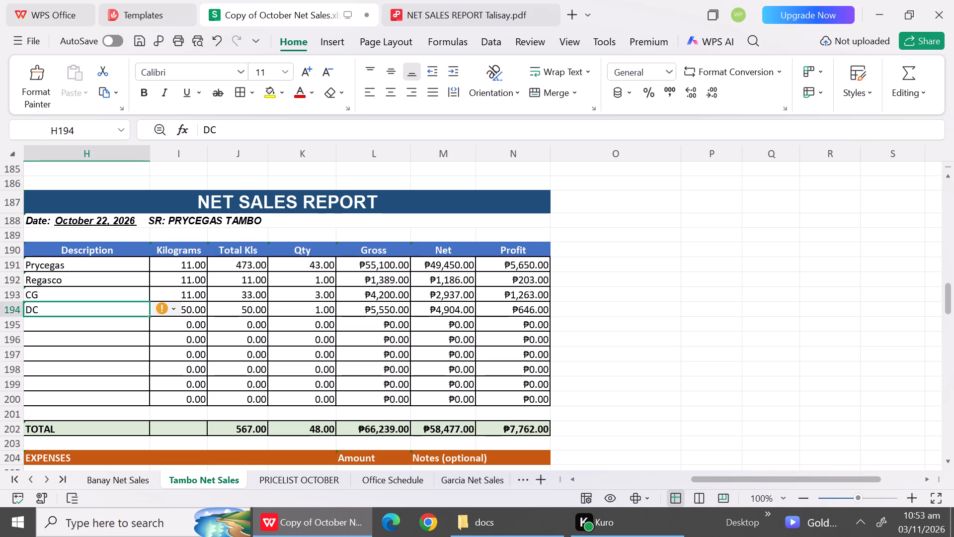
{"action": "key", "text": "shift+p"}
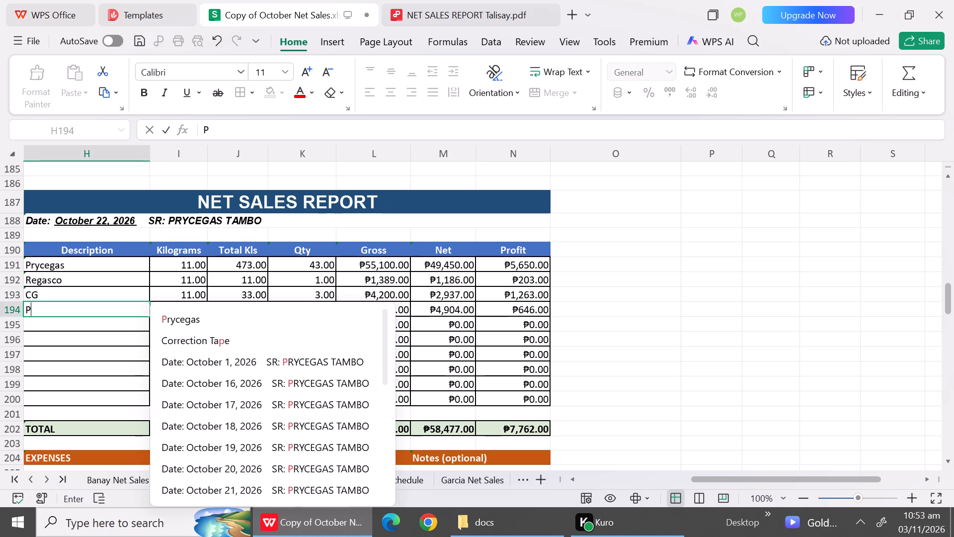
{"action": "left_click", "coordinate": [187, 312]}
{"action": "left_click", "coordinate": [187, 312]}
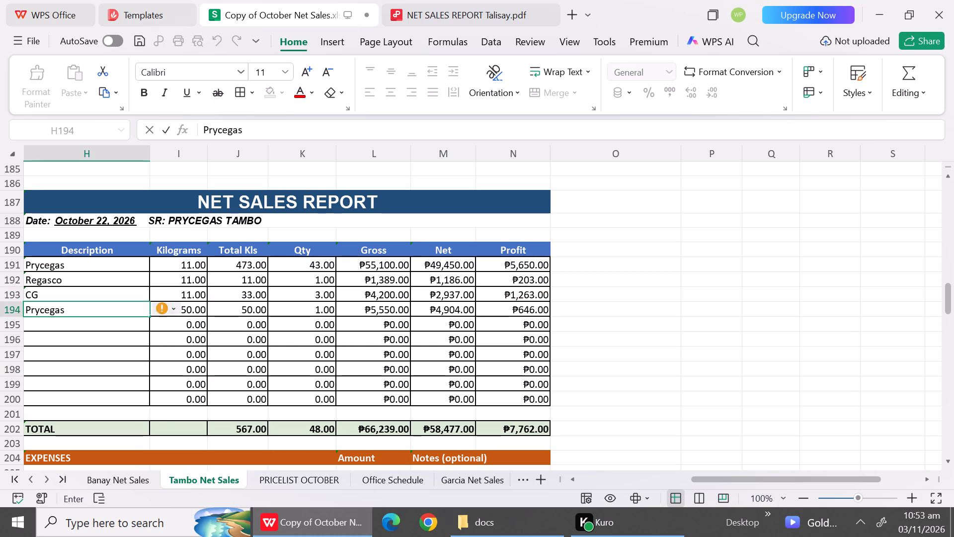
{"action": "type", "text": "22"}
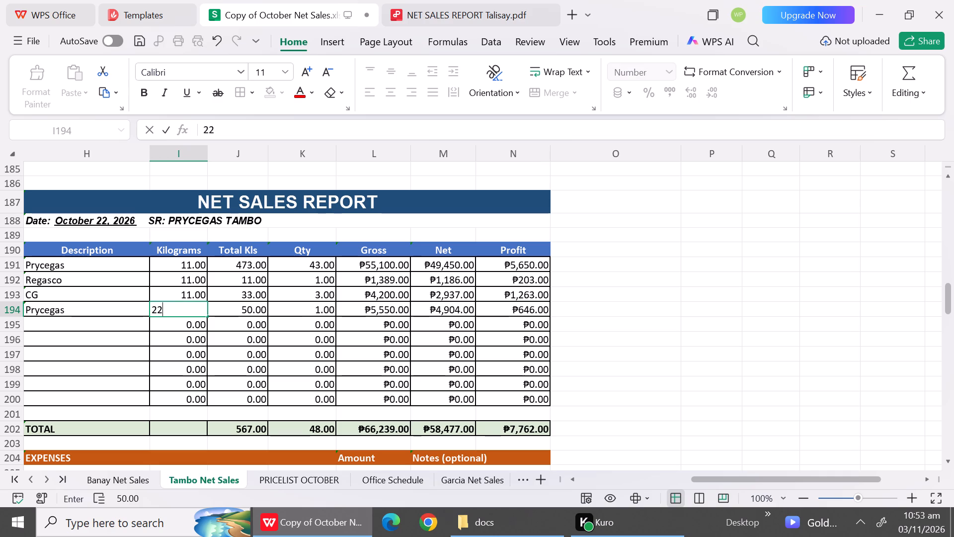
{"action": "left_click", "coordinate": [294, 325]}
{"action": "left_click", "coordinate": [380, 311]}
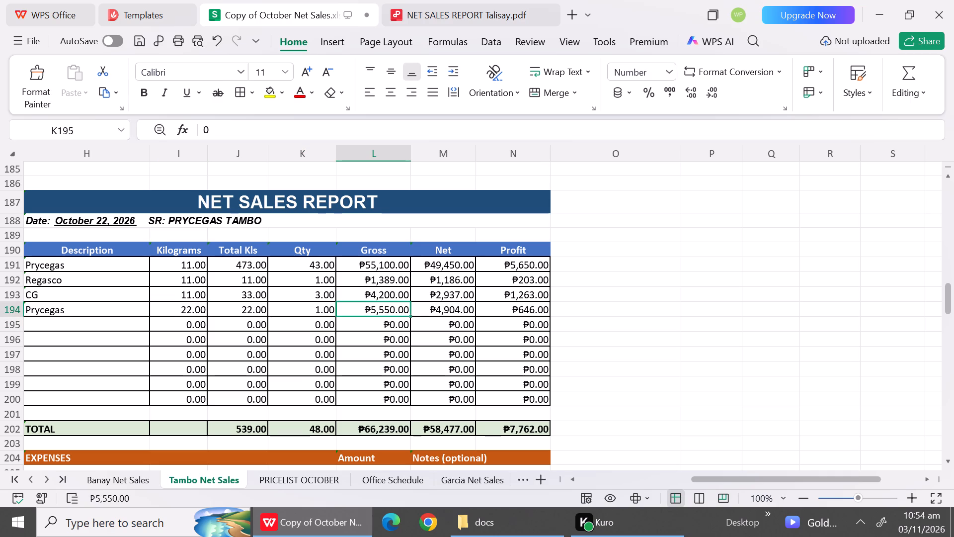
{"action": "key", "text": "2"}
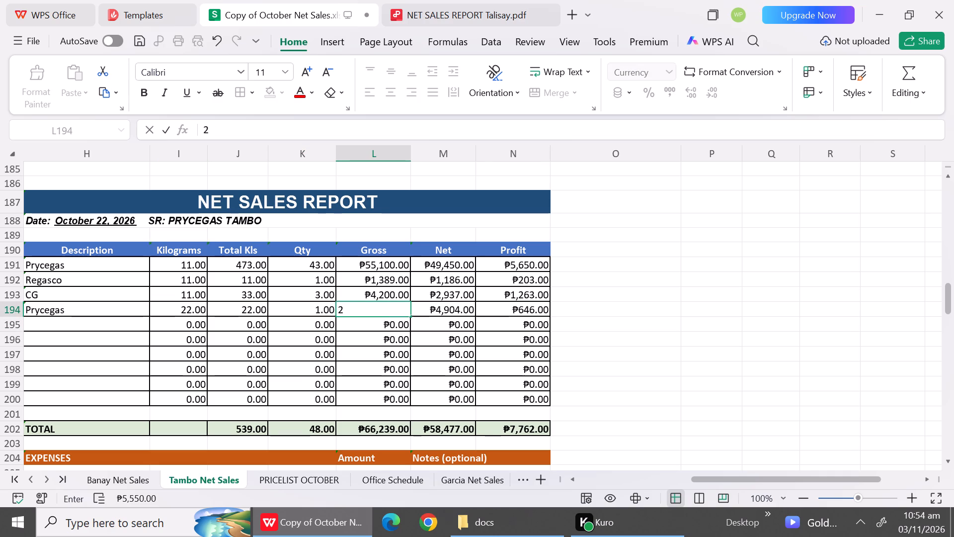
{"action": "type", "text": "605"}
{"action": "left_click", "coordinate": [570, 344]}
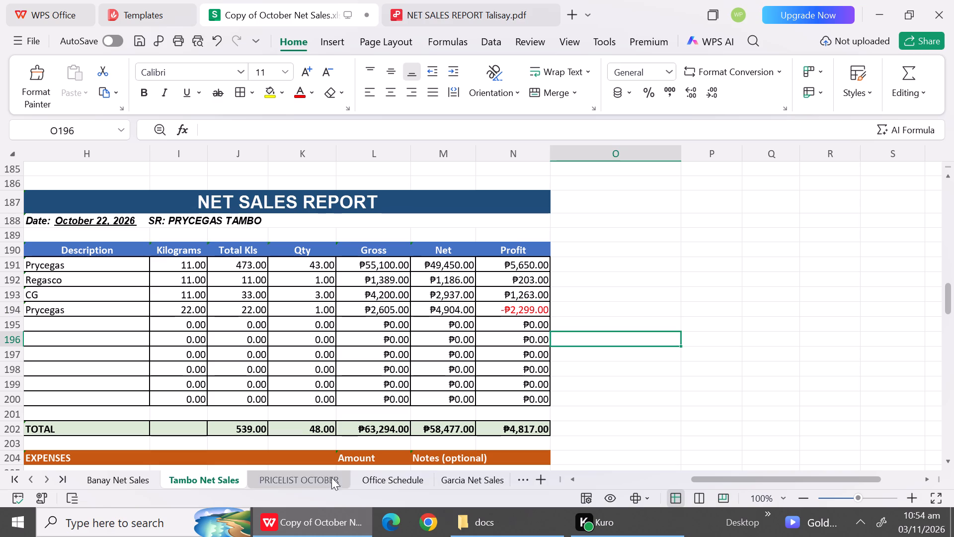
Look up the 22 kg Prycegas price in the October pricelist and set the fourth row's net to 2286.
{"action": "left_click", "coordinate": [317, 478]}
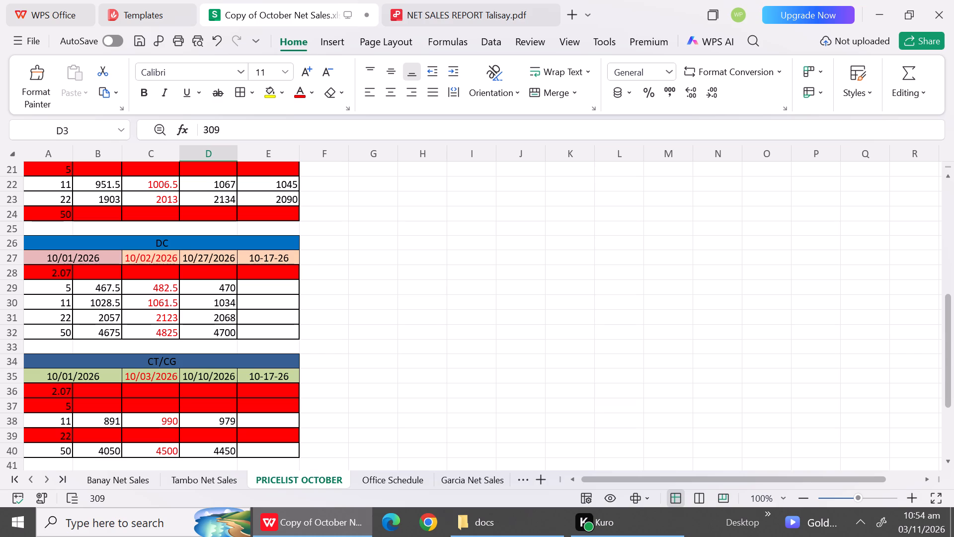
{"action": "double_click", "coordinate": [947, 231]}
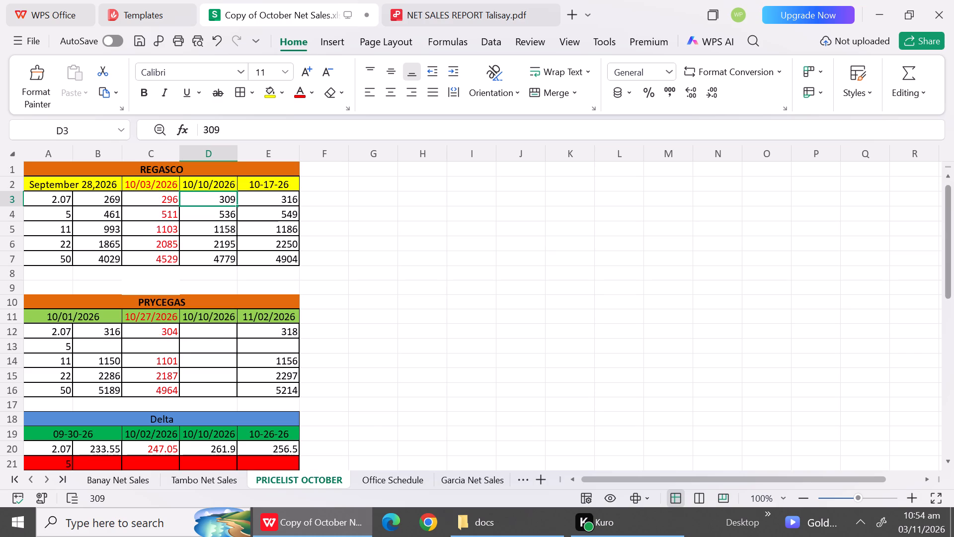
{"action": "left_click", "coordinate": [189, 480]}
{"action": "left_click", "coordinate": [448, 311]}
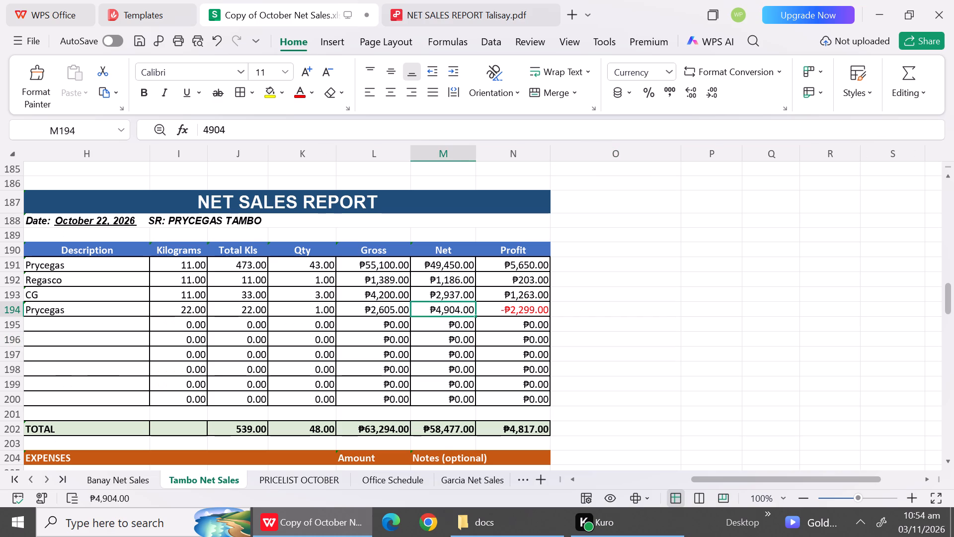
{"action": "type", "text": "22"}
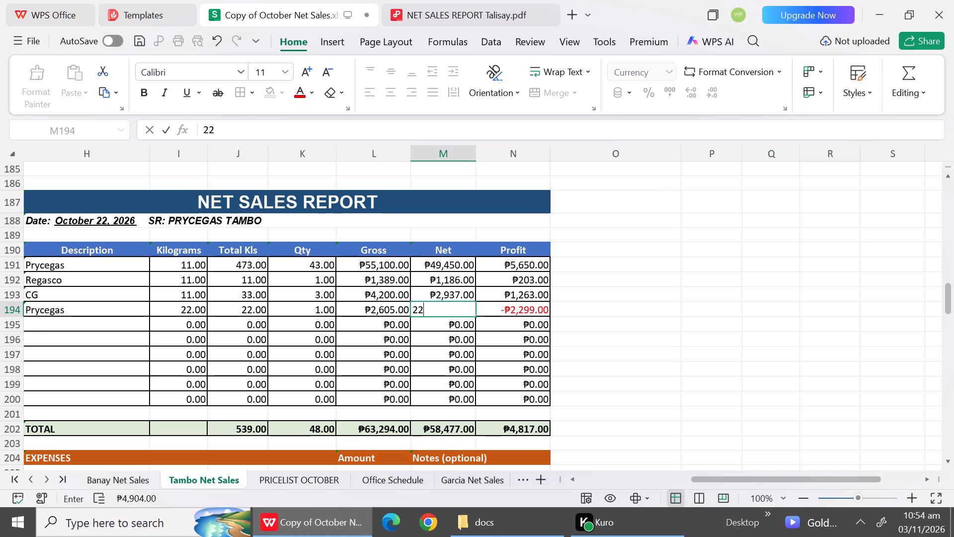
{"action": "key", "text": "8"}
{"action": "key", "text": "6"}
{"action": "left_click", "coordinate": [449, 382]}
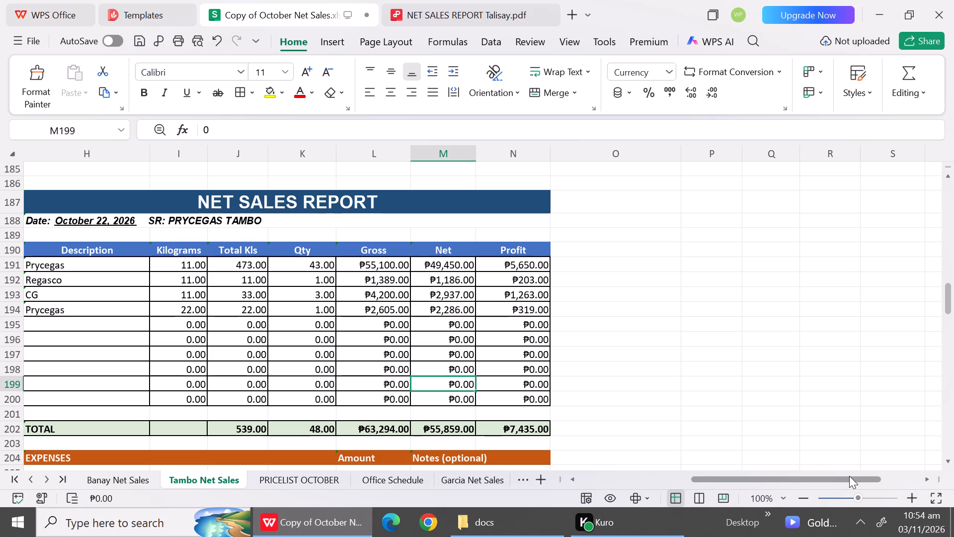
Set the October 22 expense amounts to 167 for Rent and 17 for Utilities.
{"action": "triple_click", "coordinate": [948, 464]}
{"action": "triple_click", "coordinate": [948, 464]}
{"action": "triple_click", "coordinate": [948, 464]}
{"action": "left_click", "coordinate": [948, 464]}
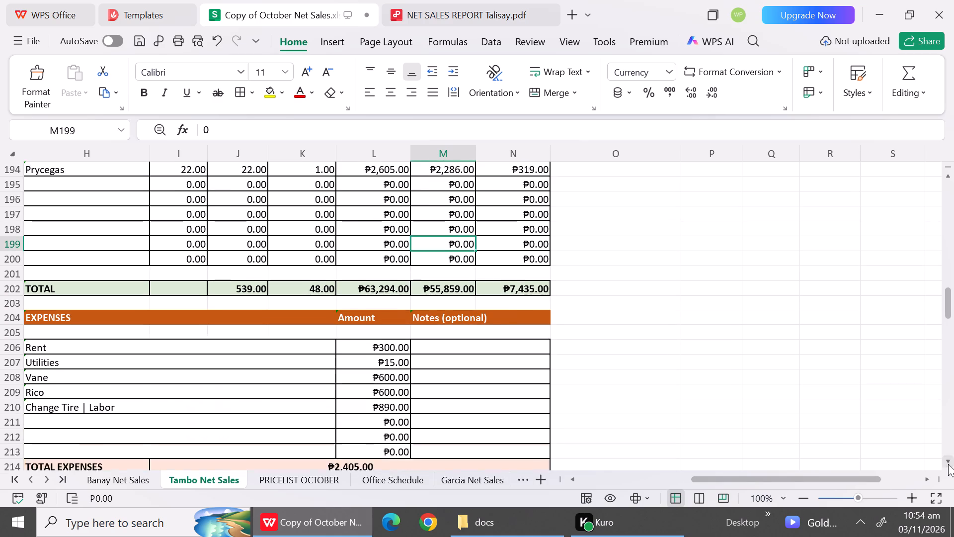
{"action": "left_click_drag", "start_coordinate": [948, 464], "coordinate": [387, 322]}
{"action": "left_click", "coordinate": [387, 322]}
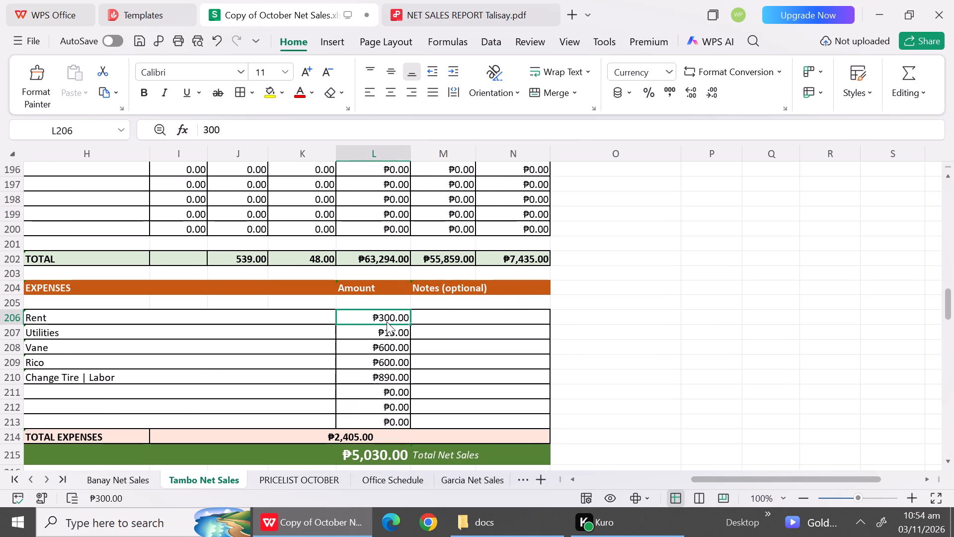
{"action": "type", "text": "167"}
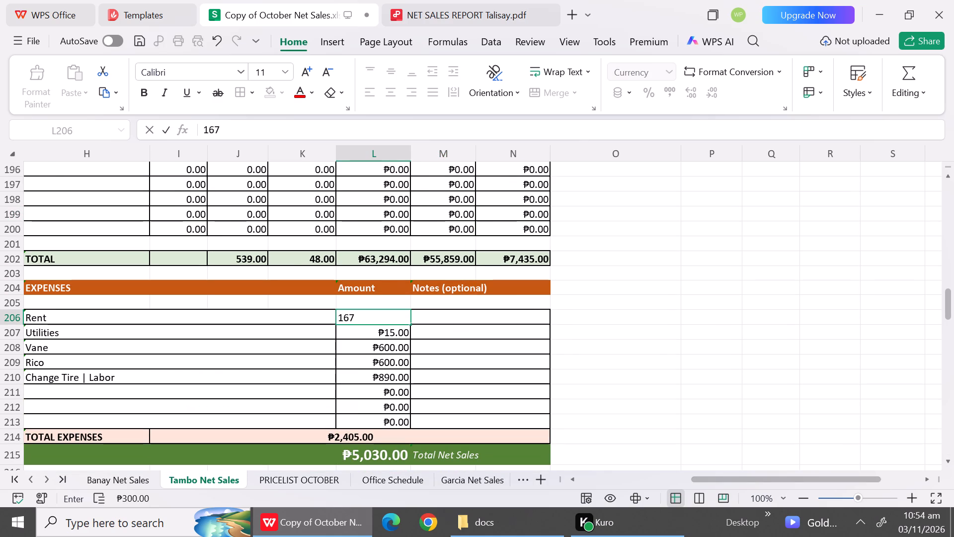
{"action": "left_click", "coordinate": [387, 329]}
{"action": "type", "text": "17"}
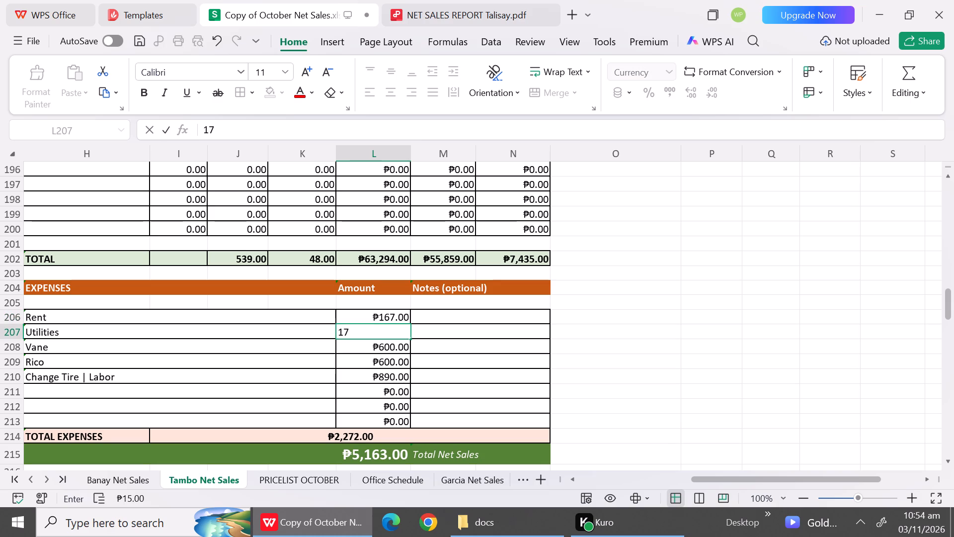
Replace the two staff names in the October 22 expenses with Leah and Jeffrey, and set Jeffrey's amount to 550.
{"action": "left_click", "coordinate": [175, 349]}
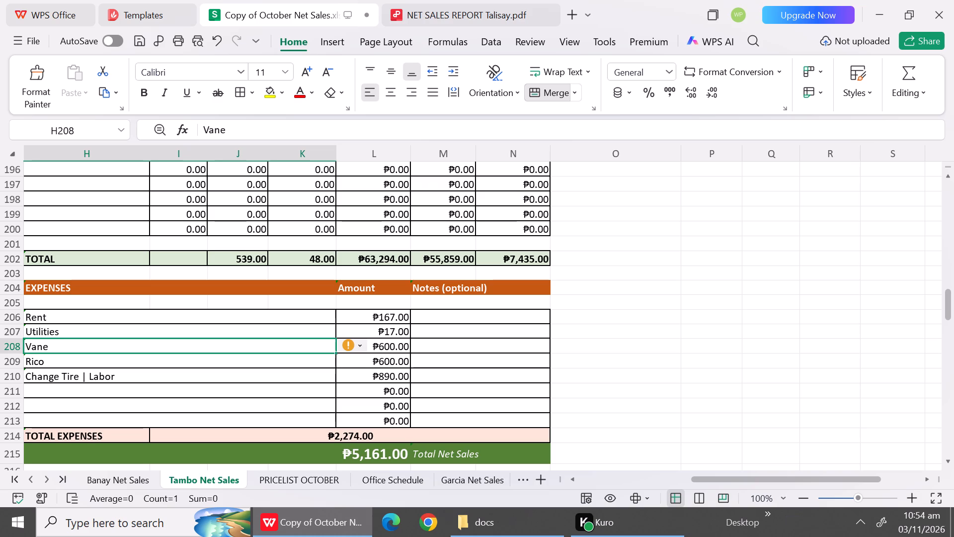
{"action": "type", "text": "Le"}
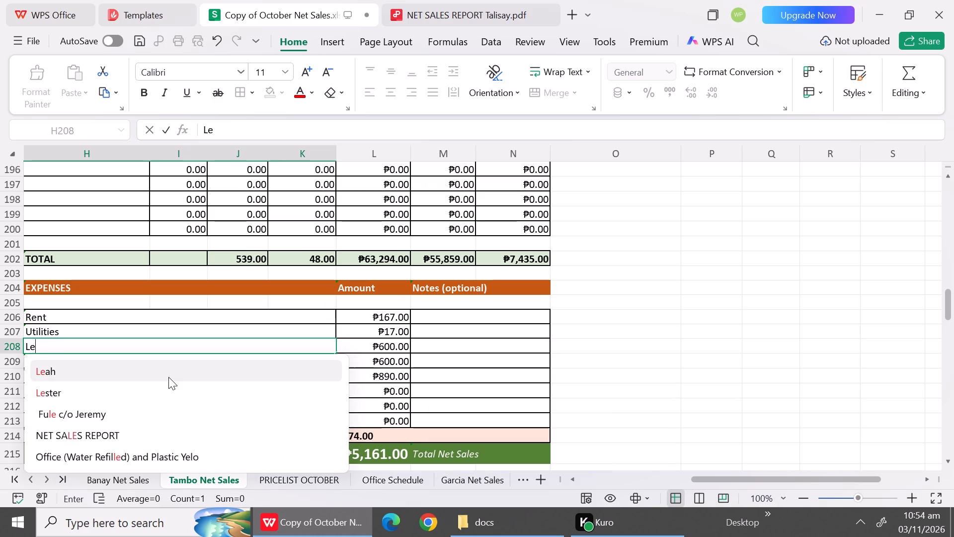
{"action": "left_click", "coordinate": [168, 377]}
{"action": "left_click", "coordinate": [392, 345]}
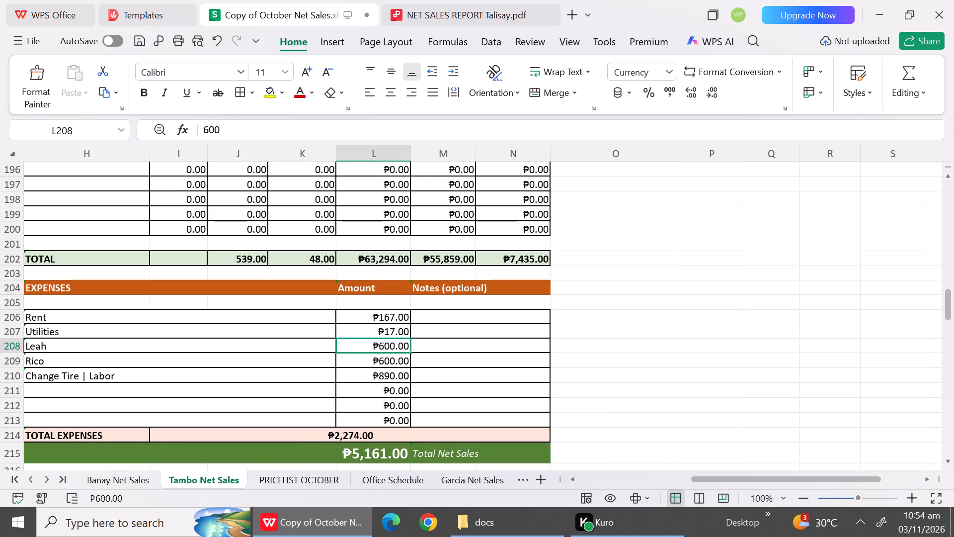
{"action": "left_click", "coordinate": [307, 362]}
{"action": "key", "text": "shift+j"}
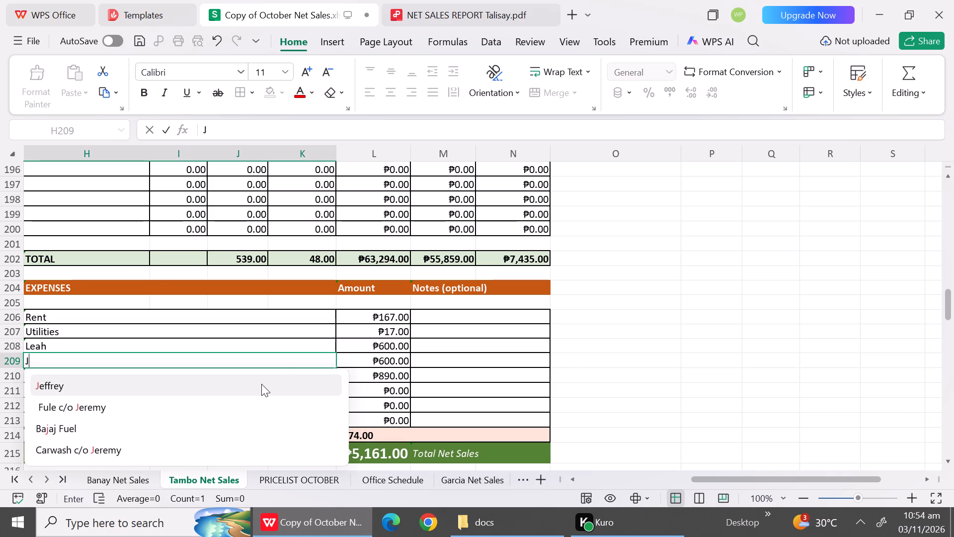
{"action": "left_click", "coordinate": [261, 384]}
{"action": "left_click", "coordinate": [386, 365]}
{"action": "type", "text": "550"}
Change the Change Tire | Labor expense to Print COE with an amount of 18.
{"action": "left_click", "coordinate": [255, 382]}
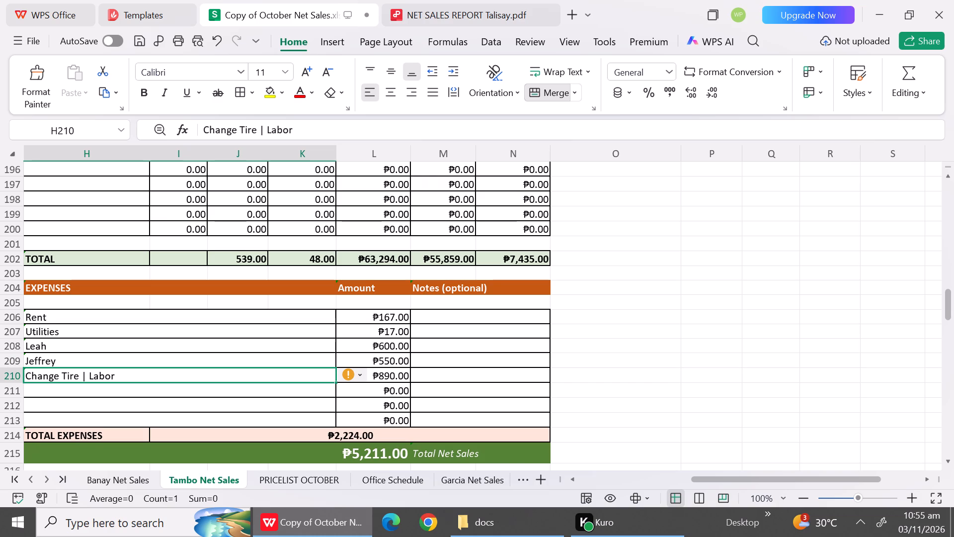
{"action": "key", "text": "shift+p"}
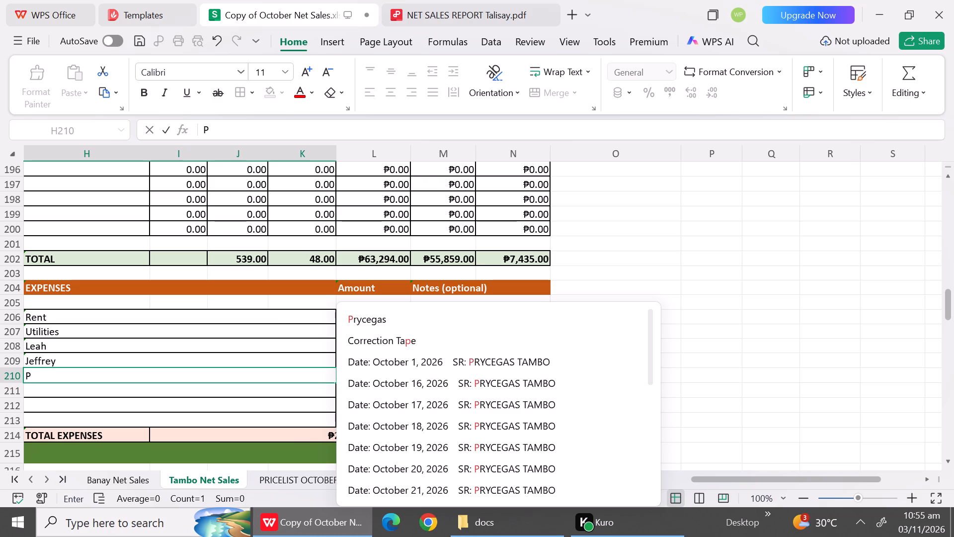
{"action": "type", "text": "rint"}
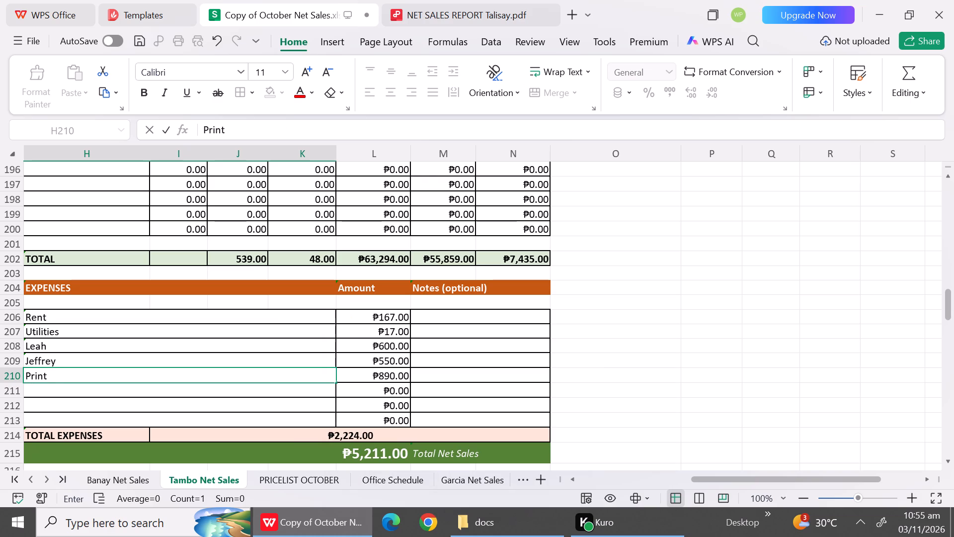
{"action": "key", "text": "space"}
{"action": "type", "text": "COE"}
{"action": "left_click", "coordinate": [405, 378]}
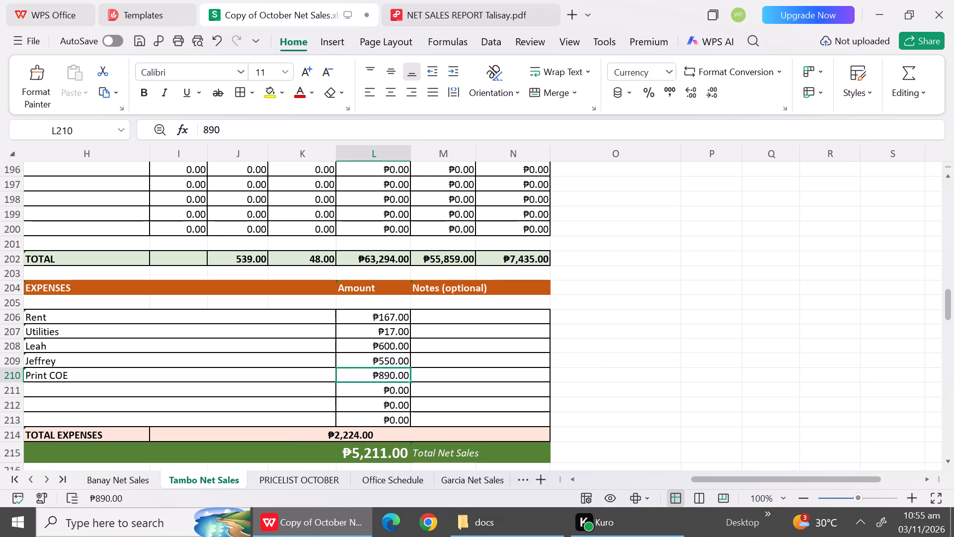
{"action": "key", "text": "BackSpace"}
{"action": "key", "text": "1"}
{"action": "key", "text": "8"}
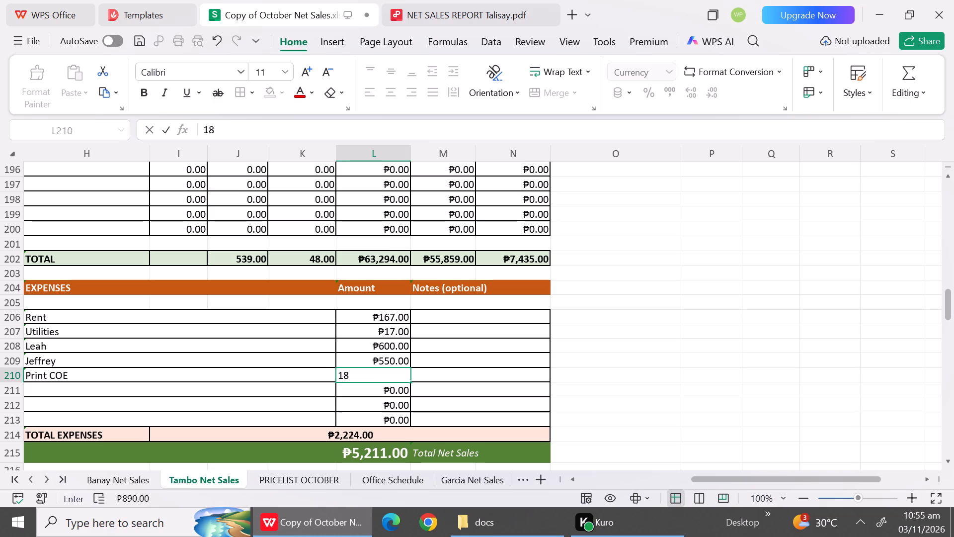
Add an Office Supplies expense with an amount of 93 below Print COE in the October 22 expenses.
{"action": "left_click", "coordinate": [316, 394]}
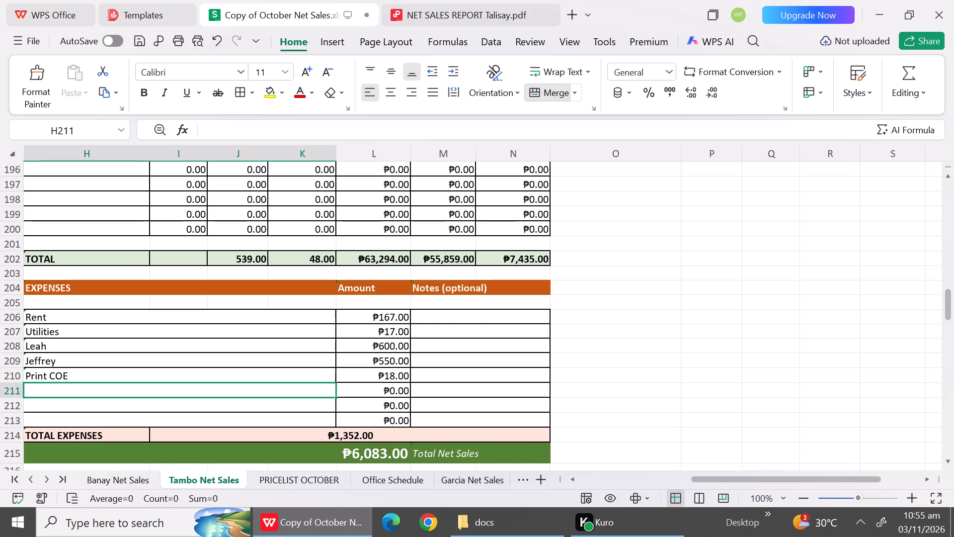
{"action": "type", "text": "Offuic"}
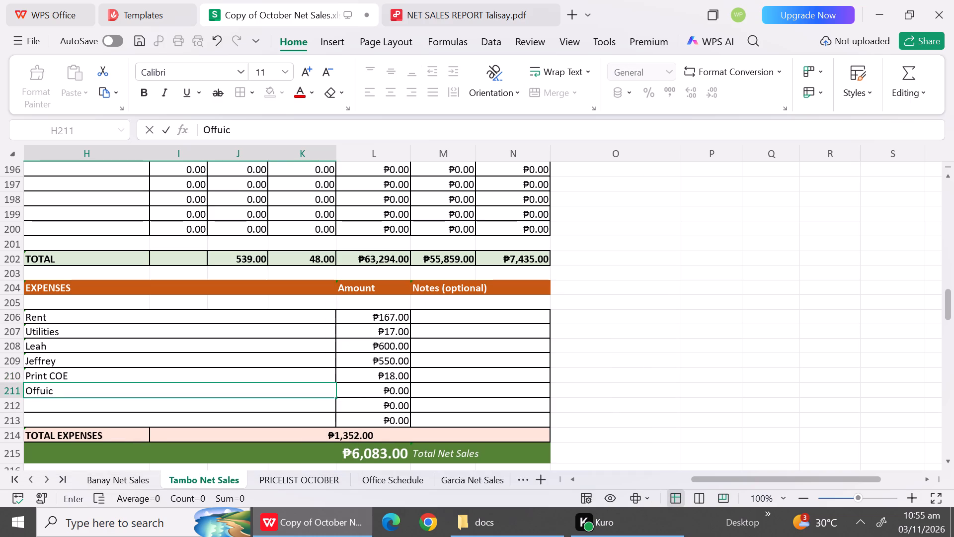
{"action": "key", "text": "BackSpace"}
{"action": "key", "text": "BackSpace"}
{"action": "key", "text": "BackSpace"}
{"action": "type", "text": "ice"}
{"action": "key", "text": "space"}
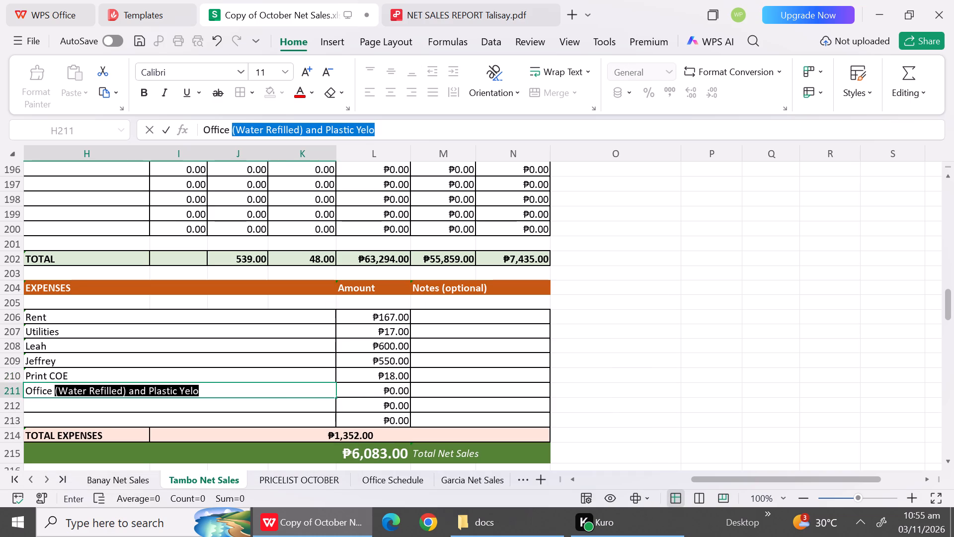
{"action": "type", "text": "Suppk"}
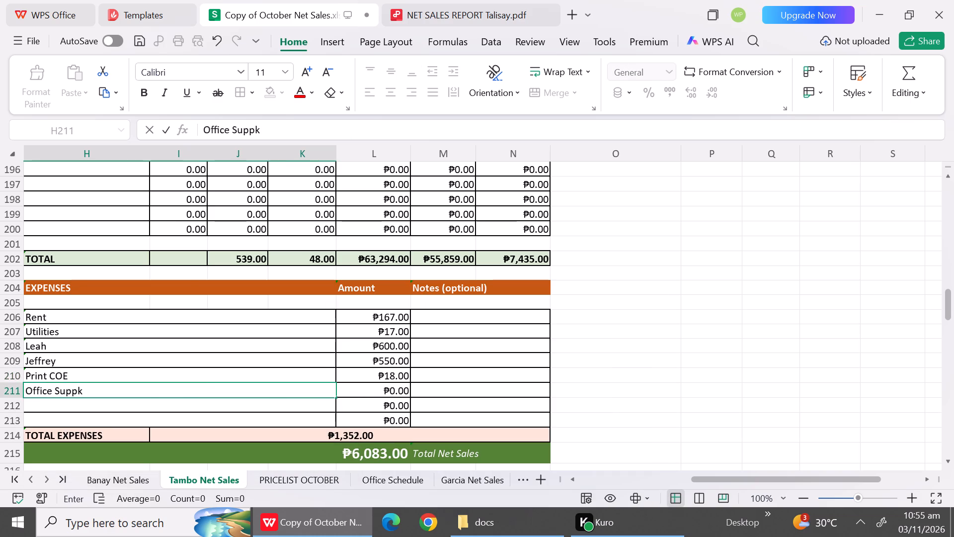
{"action": "key", "text": "BackSpace"}
{"action": "key", "text": "k"}
{"action": "key", "text": "BackSpace"}
{"action": "key", "text": "l"}
{"action": "type", "text": "is"}
{"action": "key", "text": "BackSpace"}
{"action": "type", "text": "es"}
{"action": "left_click", "coordinate": [373, 391]}
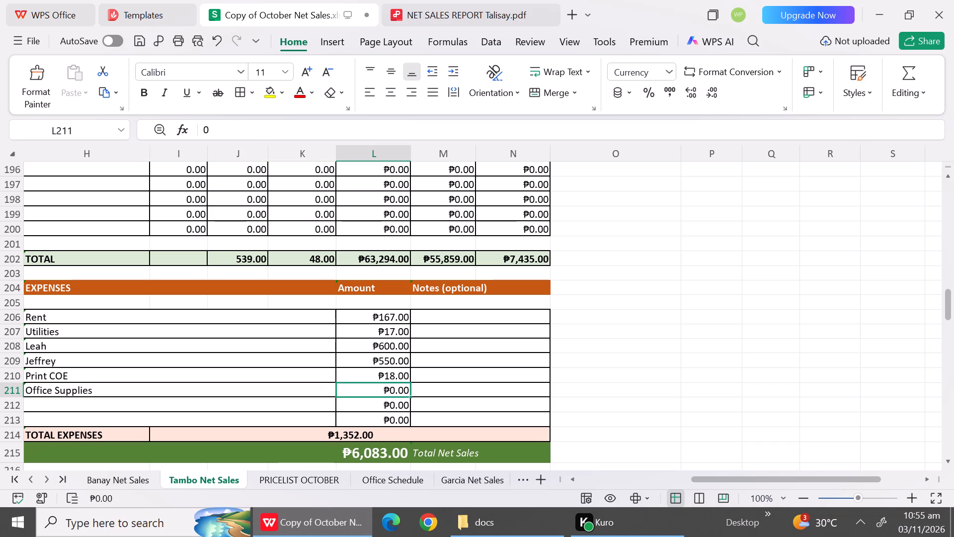
{"action": "type", "text": "93"}
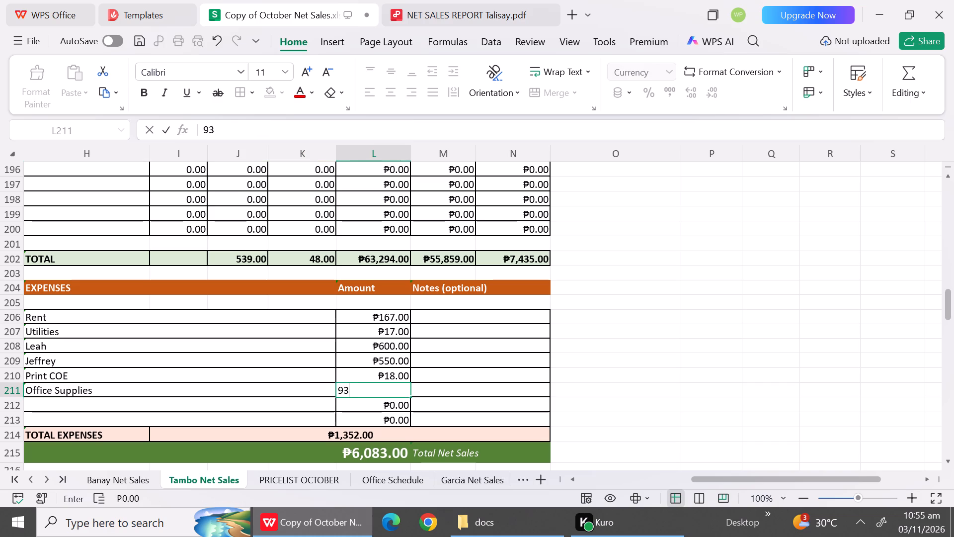
Extend the Office Supplies expense label with "(Correction Tape and Binding Clip)".
{"action": "left_click", "coordinate": [196, 386]}
{"action": "double_click", "coordinate": [196, 386]}
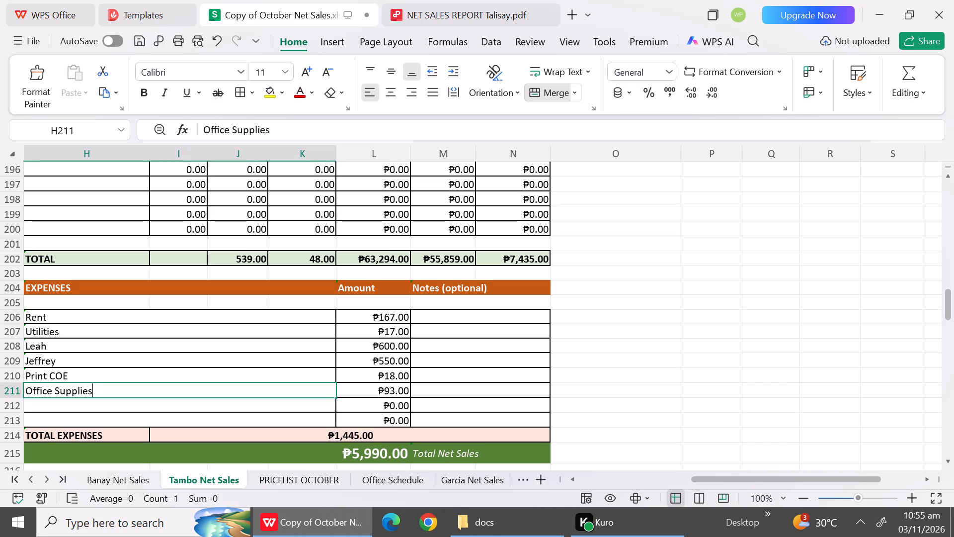
{"action": "key", "text": "space"}
{"action": "type", "text": "("}
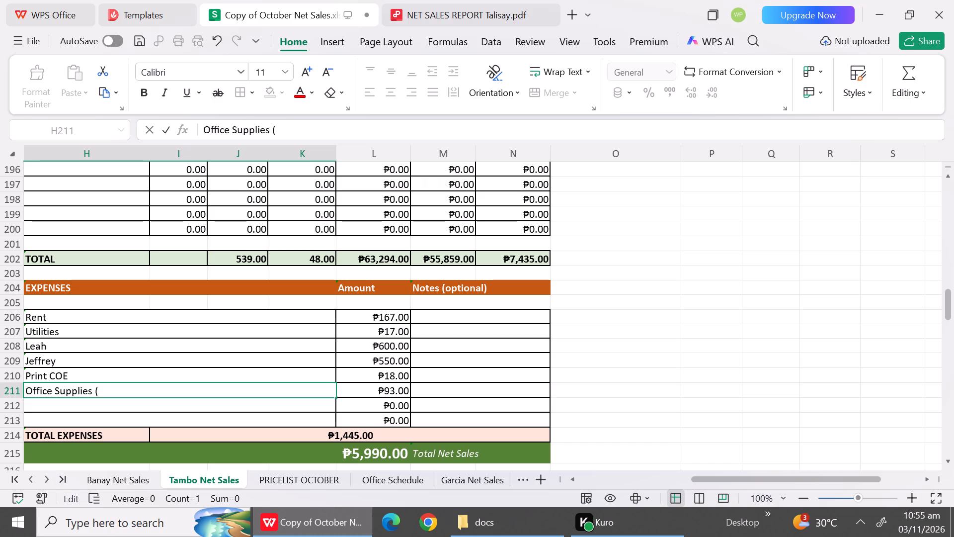
{"action": "type", "text": "Correctu"}
{"action": "key", "text": "BackSpace"}
{"action": "key", "text": "BackSpace"}
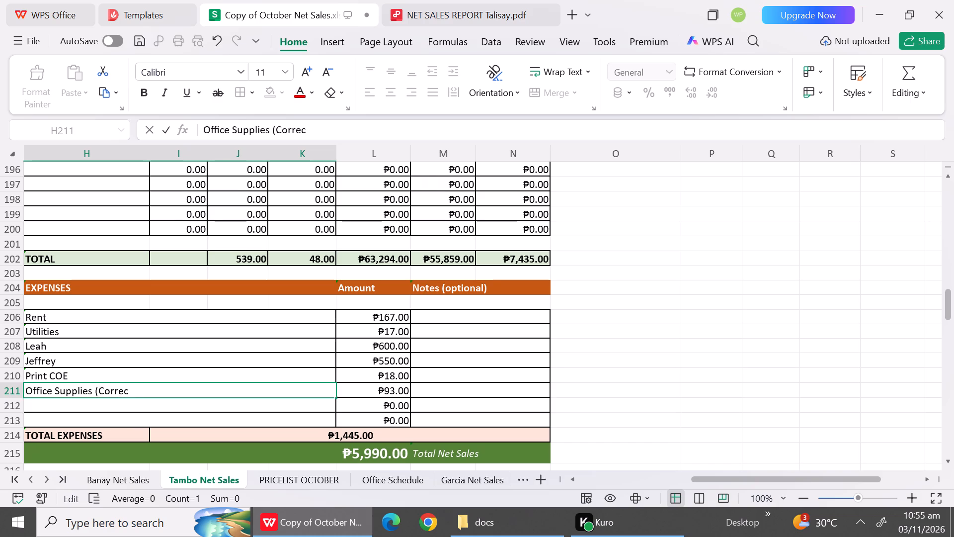
{"action": "type", "text": "tuo"}
{"action": "key", "text": "BackSpace"}
{"action": "key", "text": "BackSpace"}
{"action": "type", "text": "iob"}
{"action": "key", "text": "space"}
{"action": "key", "text": "BackSpace"}
{"action": "key", "text": "BackSpace"}
{"action": "type", "text": "n Tape"}
{"action": "key", "text": "space"}
{"action": "type", "text": "and"}
{"action": "key", "text": "space"}
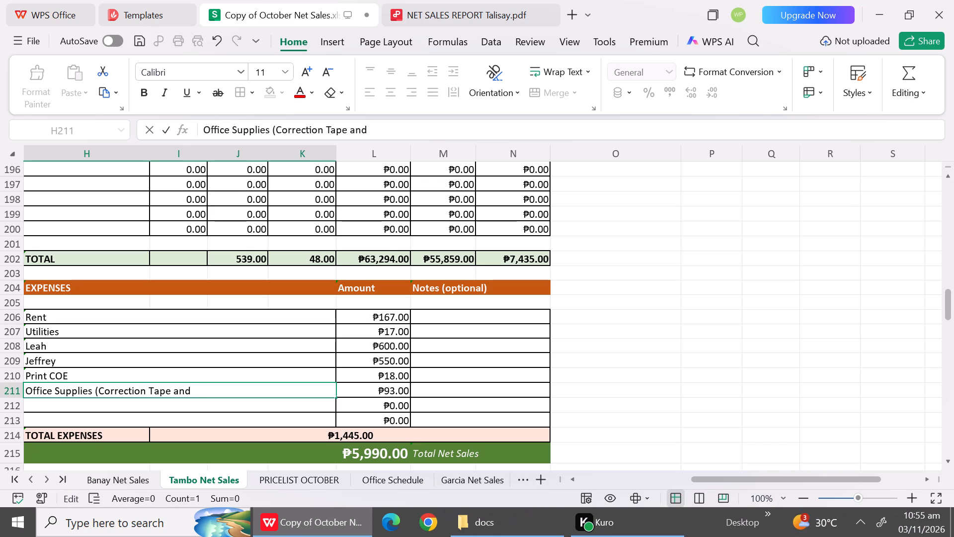
{"action": "type", "text": "Bibd"}
{"action": "key", "text": "BackSpace"}
{"action": "key", "text": "BackSpace"}
{"action": "type", "text": "nding Cli"}
{"action": "key", "text": "p"}
{"action": "key", "text": "shift+parenright"}
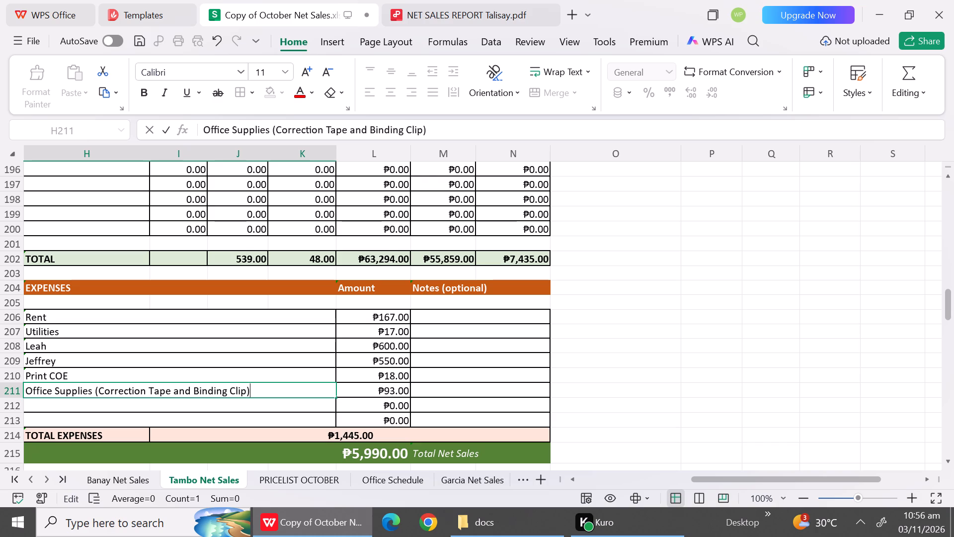
{"action": "left_click", "coordinate": [186, 417]}
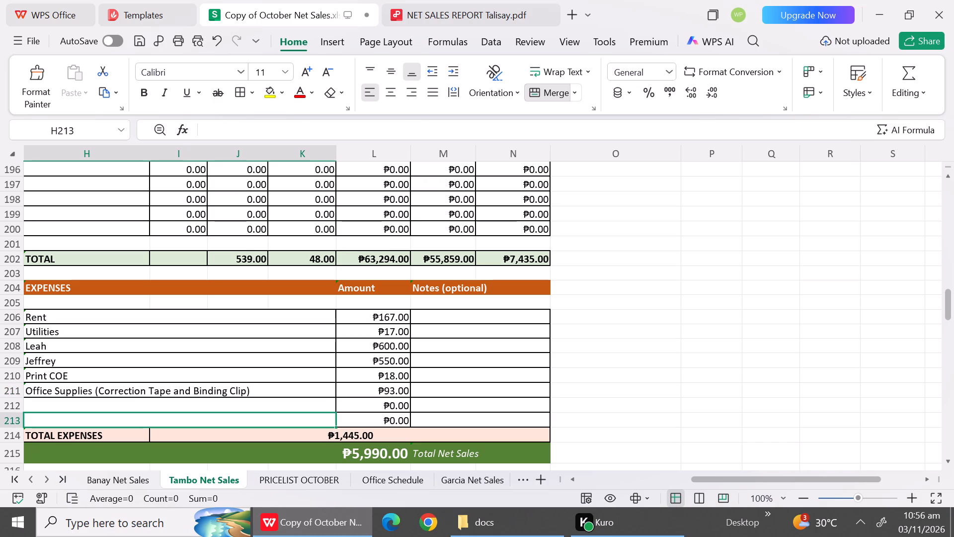
Add the expense "Collection Deposit Transpo Cath" with an amount of 58 in the row below Office Supplies.
{"action": "left_click", "coordinate": [159, 399]}
{"action": "key", "text": "shift+c"}
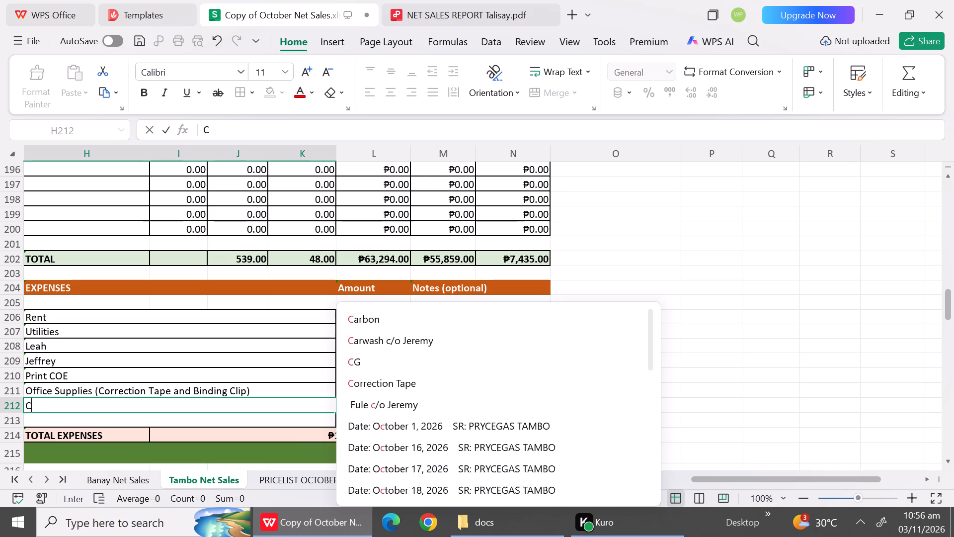
{"action": "type", "text": "ollectiond"}
{"action": "key", "text": "BackSpace"}
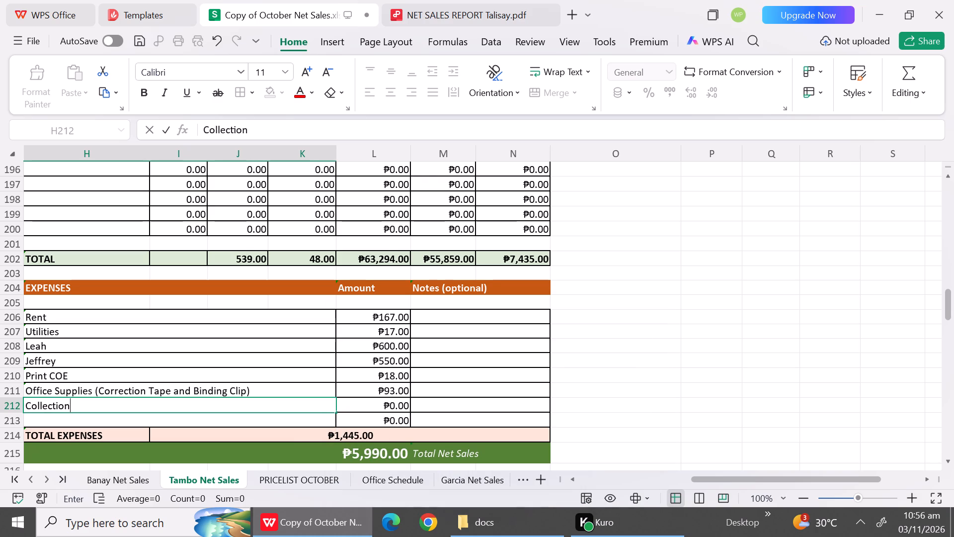
{"action": "key", "text": "space"}
{"action": "type", "text": "Deposit"}
{"action": "key", "text": "space"}
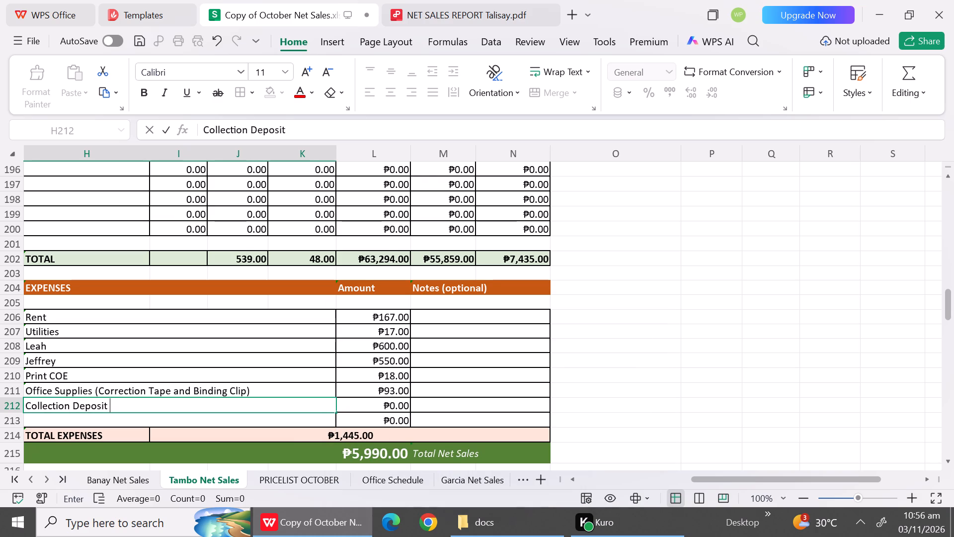
{"action": "type", "text": "Transpo"}
{"action": "key", "text": "space"}
{"action": "type", "text": "Cath"}
{"action": "left_click", "coordinate": [371, 404]}
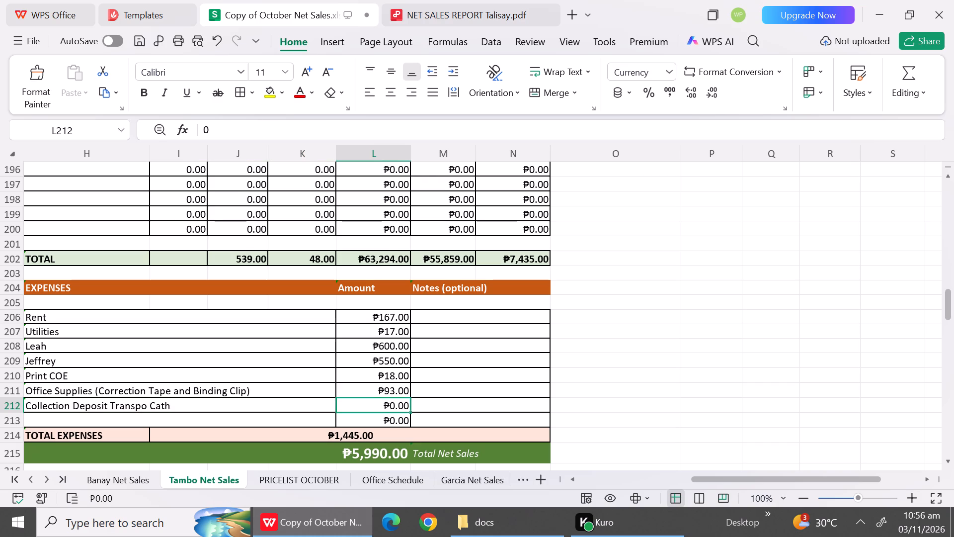
{"action": "type", "text": "58"}
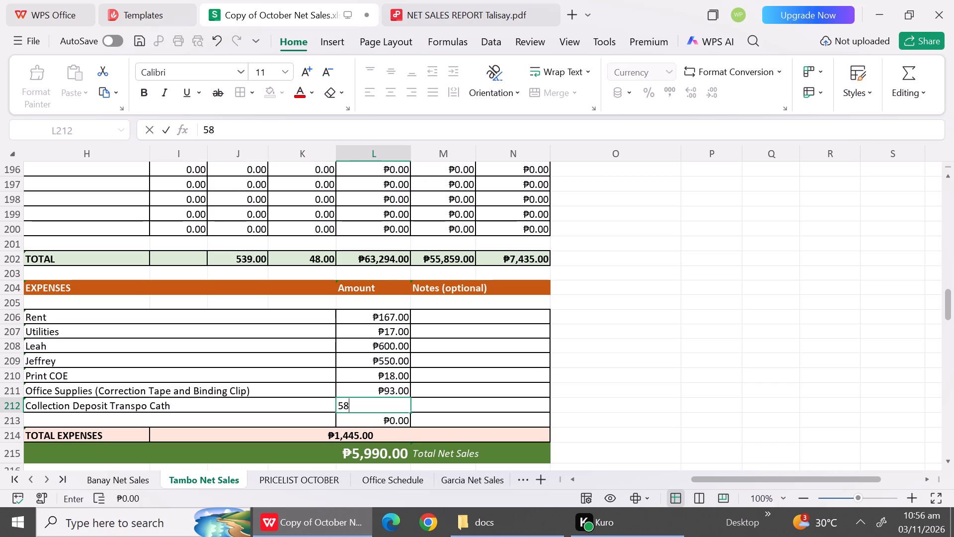
Add a Bajaj Fuel expense with an amount of 466 in the last October 22 expense row.
{"action": "left_click", "coordinate": [239, 424]}
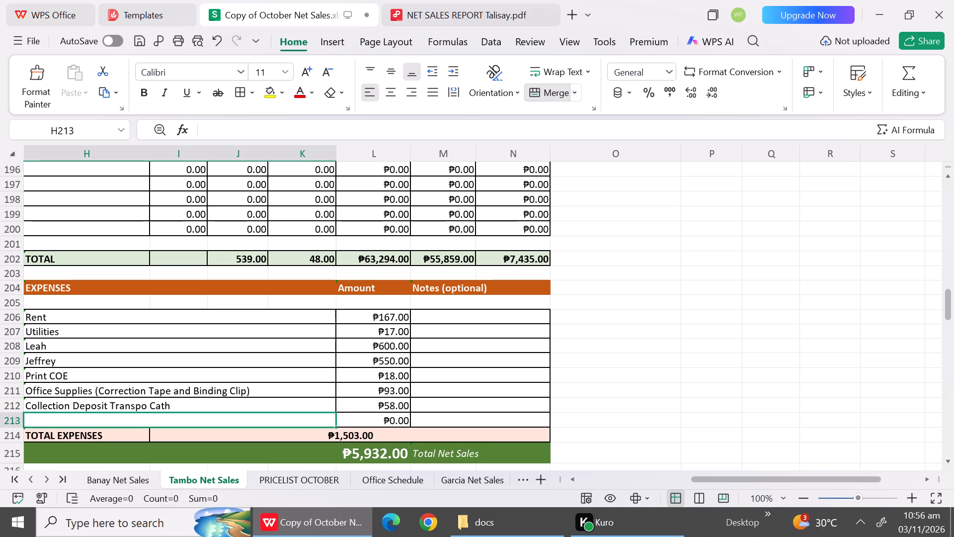
{"action": "type", "text": "ja"}
{"action": "key", "text": "BackSpace"}
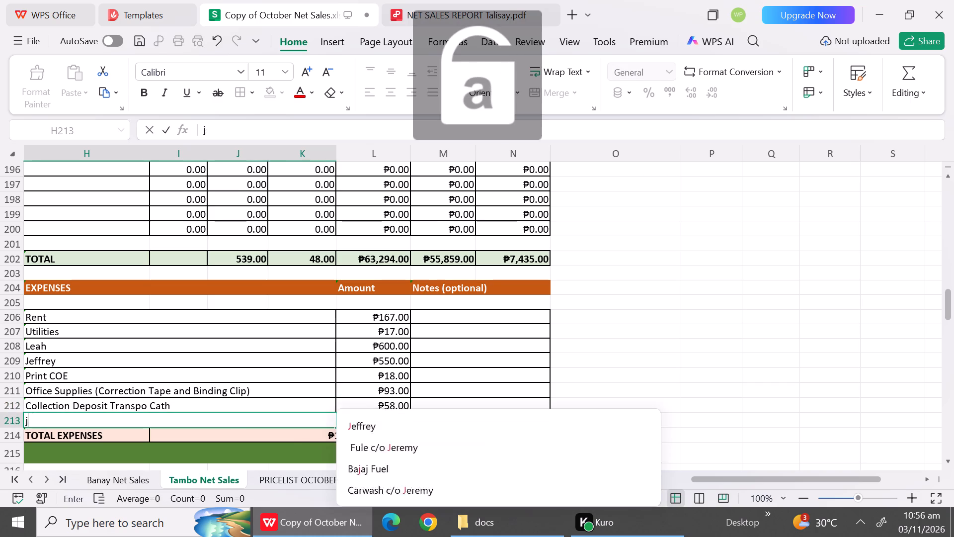
{"action": "key", "text": "BackSpace"}
{"action": "key", "text": "shift+g"}
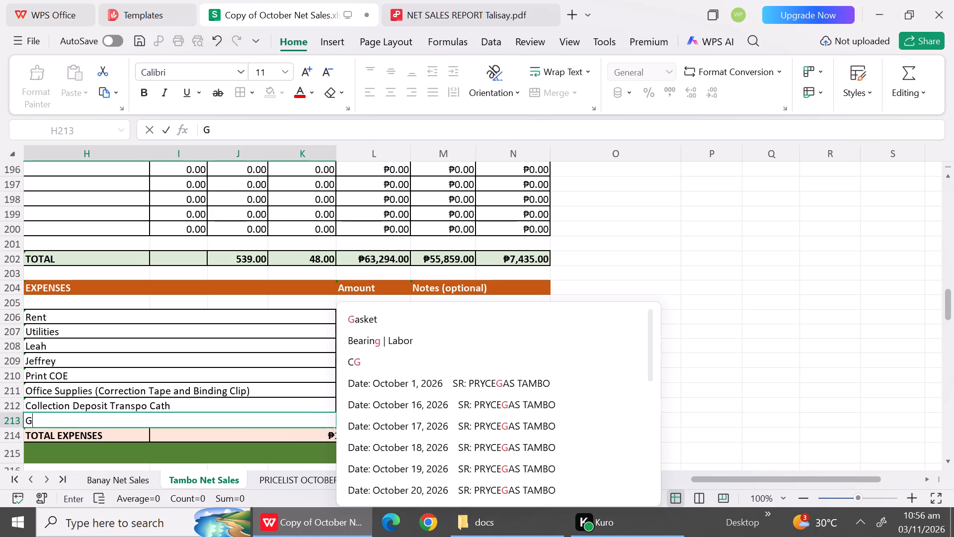
{"action": "key", "text": "BackSpace"}
{"action": "key", "text": "shift+b"}
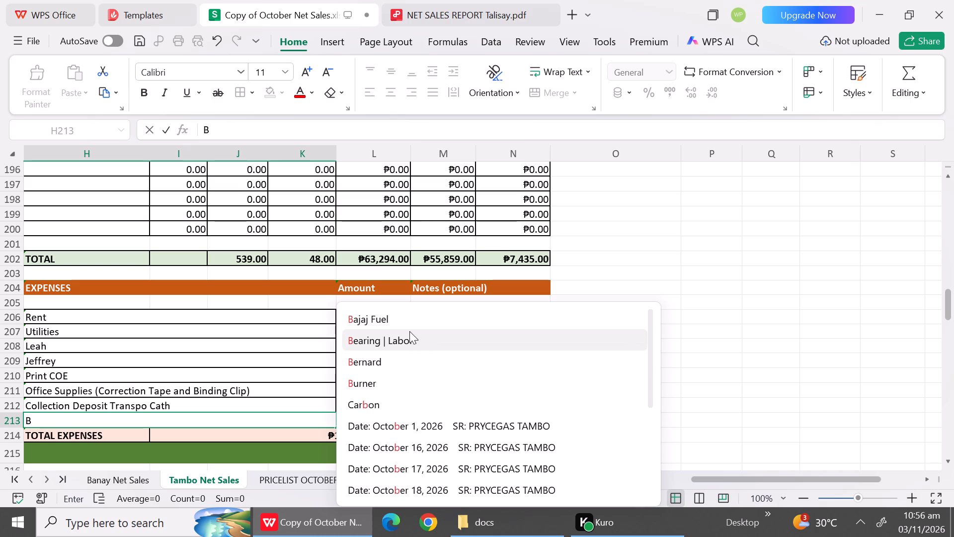
{"action": "left_click", "coordinate": [397, 316]}
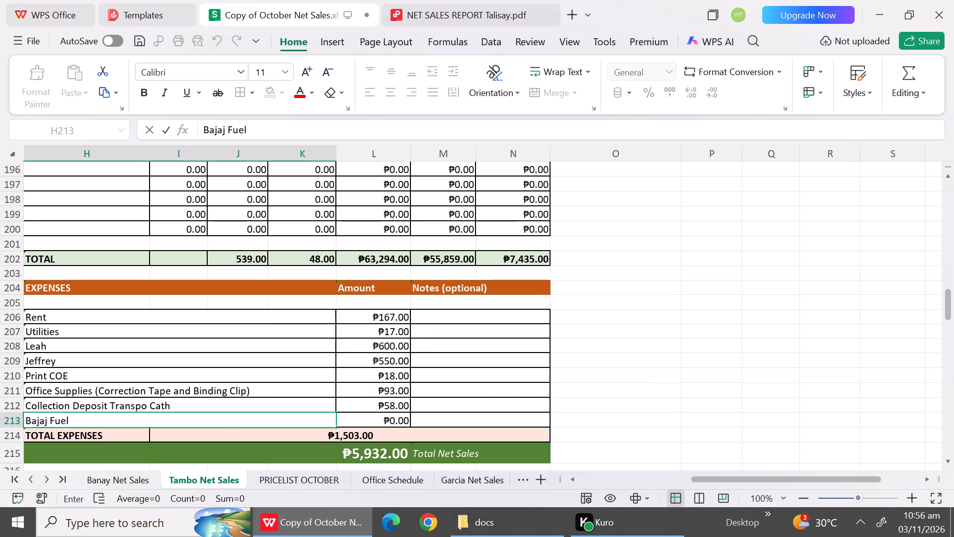
{"action": "left_click", "coordinate": [394, 423]}
{"action": "type", "text": "466"}
{"action": "left_click", "coordinate": [620, 391]}
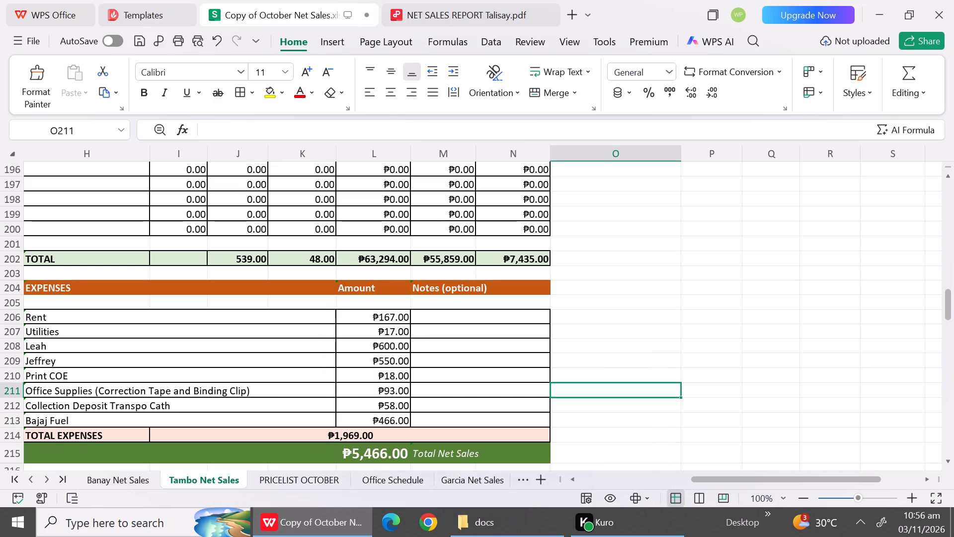
In the Office Schedule sheet, copy the "not yet inserted Cath" note from October 19 to the October 22 row.
{"action": "left_click", "coordinate": [374, 485]}
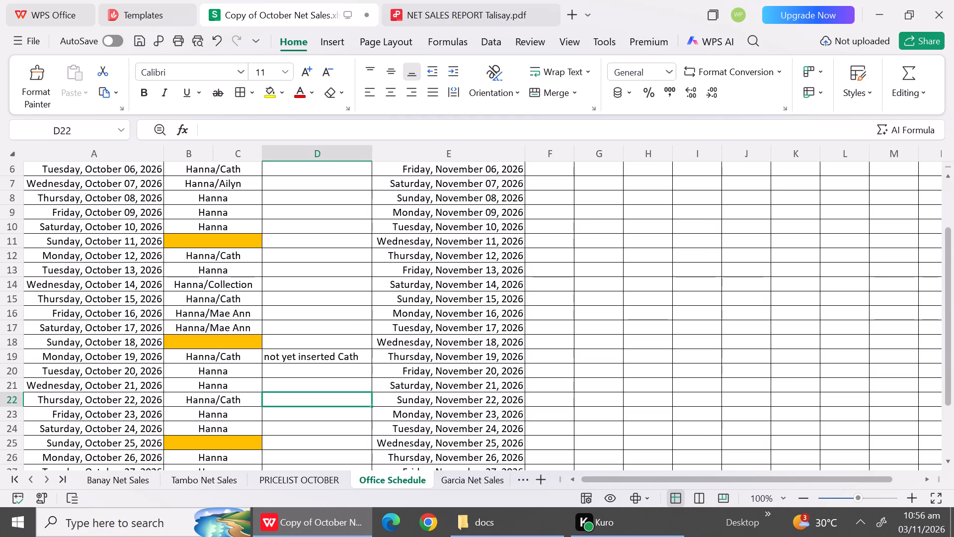
{"action": "left_click", "coordinate": [205, 413]}
{"action": "left_click", "coordinate": [198, 403]}
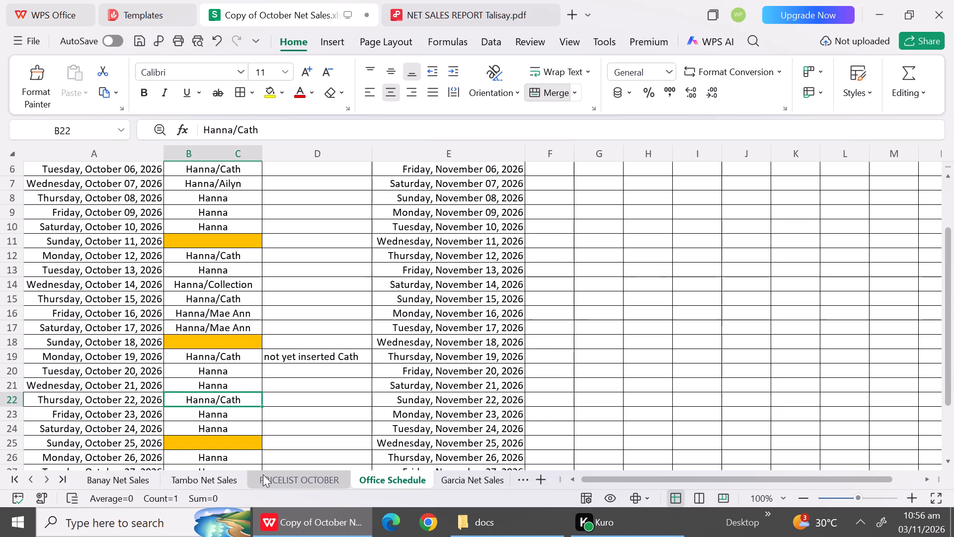
{"action": "left_click", "coordinate": [380, 486]}
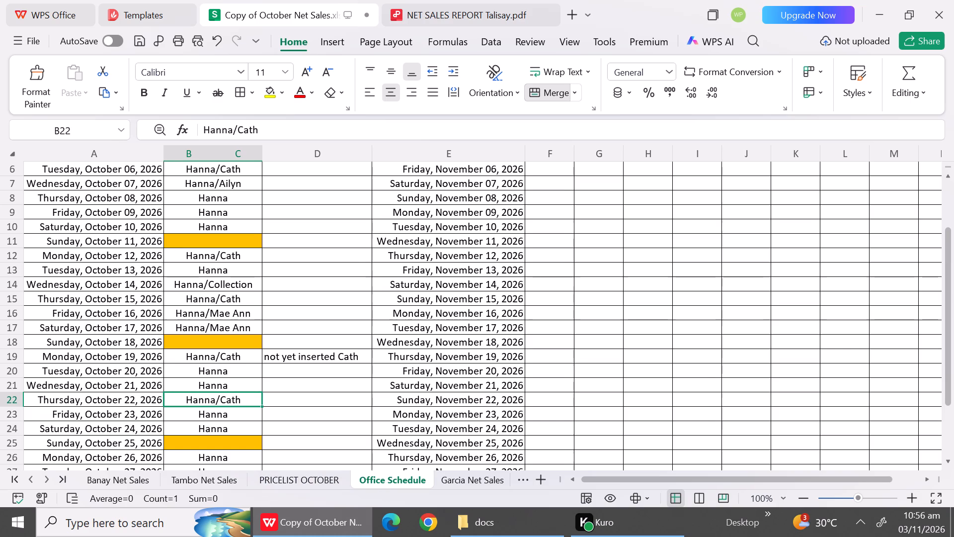
{"action": "left_click", "coordinate": [324, 356]}
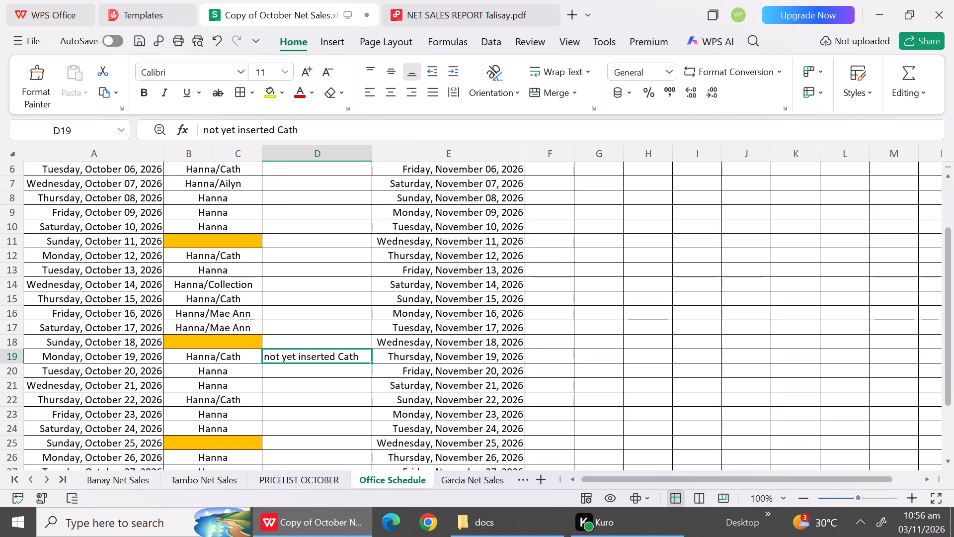
{"action": "key", "text": "ctrl+c"}
{"action": "left_click", "coordinate": [305, 395]}
{"action": "key", "text": "ctrl+v"}
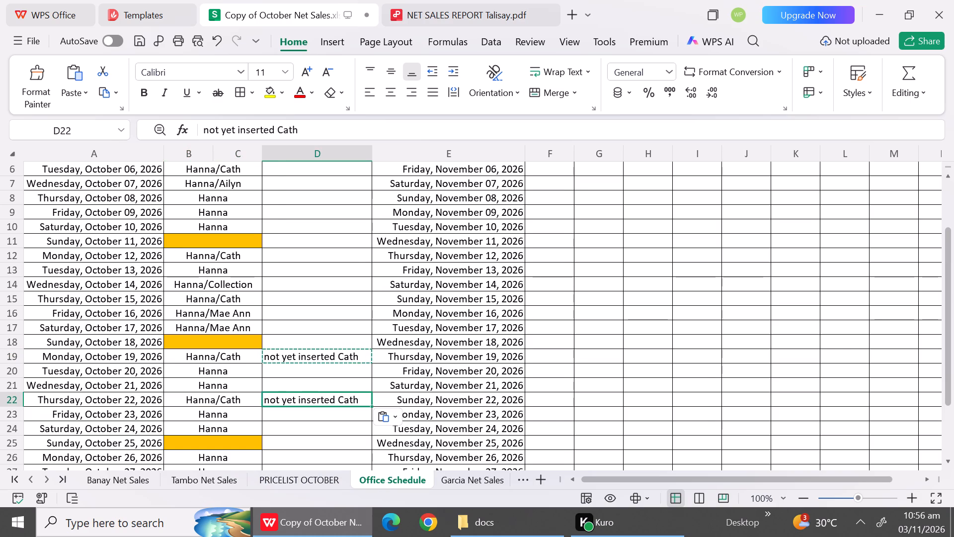
Shorten the October 22 note in the Office Schedule sheet to "not yet inserted".
{"action": "double_click", "coordinate": [355, 400]}
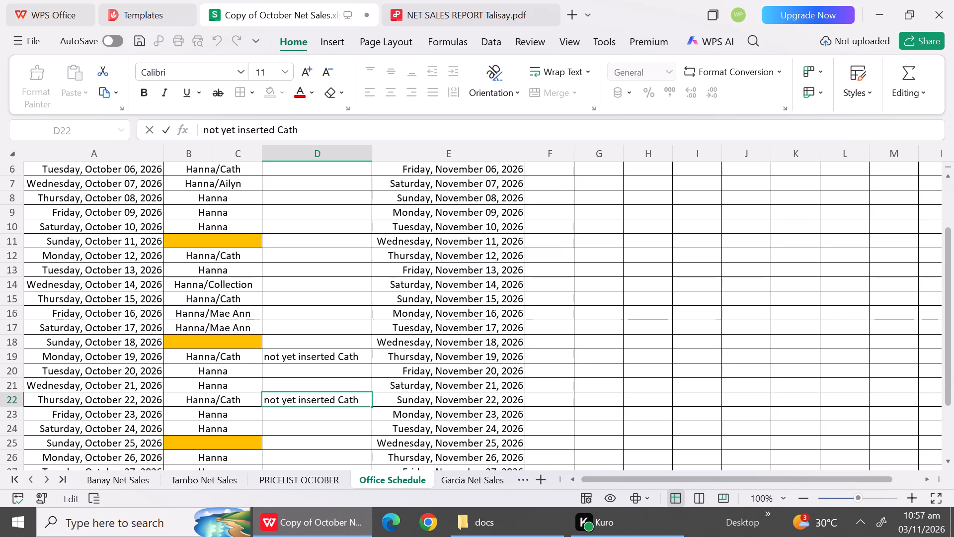
{"action": "key", "text": "Right"}
{"action": "key", "text": "BackSpace"}
{"action": "key", "text": "BackSpace"}
{"action": "key", "text": "BackSpace"}
{"action": "key", "text": "BackSpace"}
{"action": "key", "text": "BackSpace"}
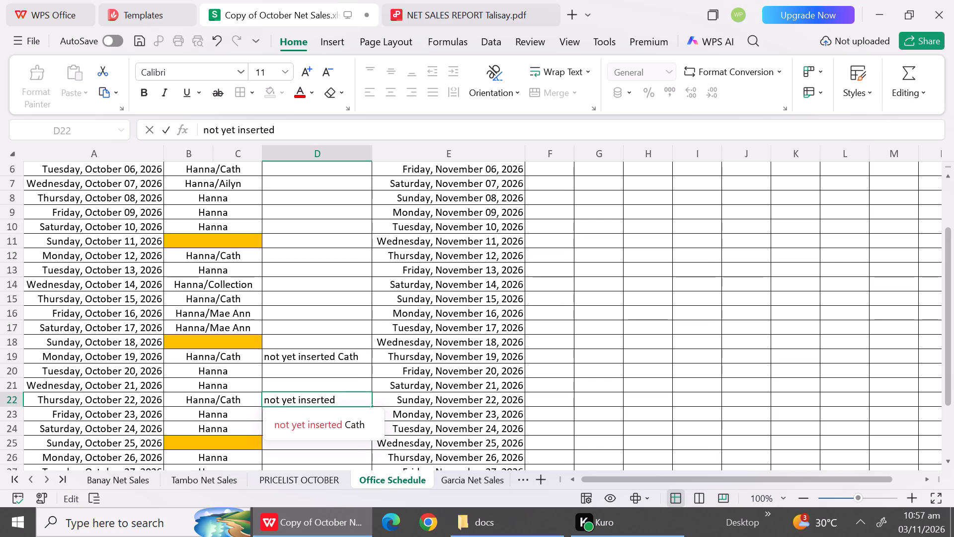
{"action": "left_click", "coordinate": [331, 368]}
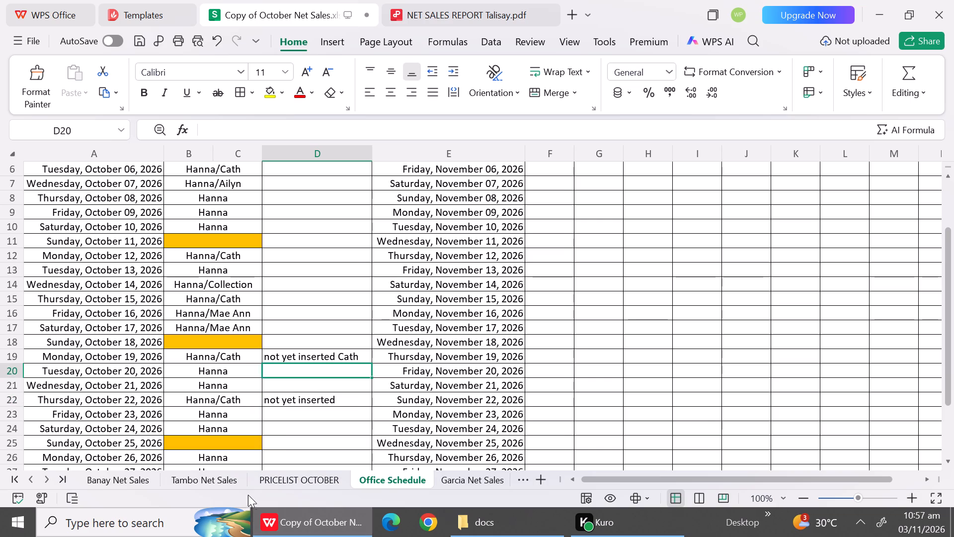
In the October 23 Tambo report, change the 2.70 kg Regasco row to Prycegas with 11 kilograms, quantity 24 and gross 31800.
{"action": "left_click", "coordinate": [223, 479]}
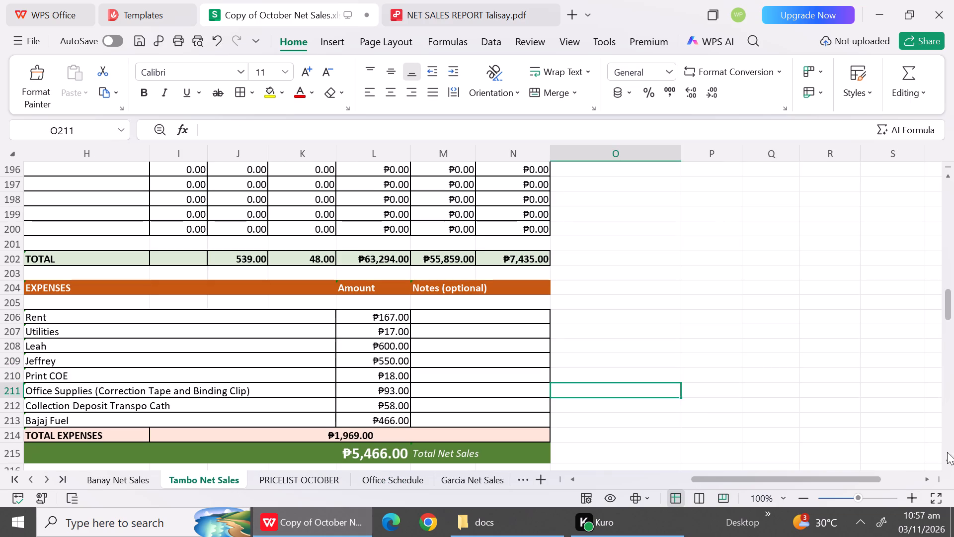
{"action": "triple_click", "coordinate": [949, 462]}
{"action": "triple_click", "coordinate": [949, 462]}
{"action": "triple_click", "coordinate": [949, 462]}
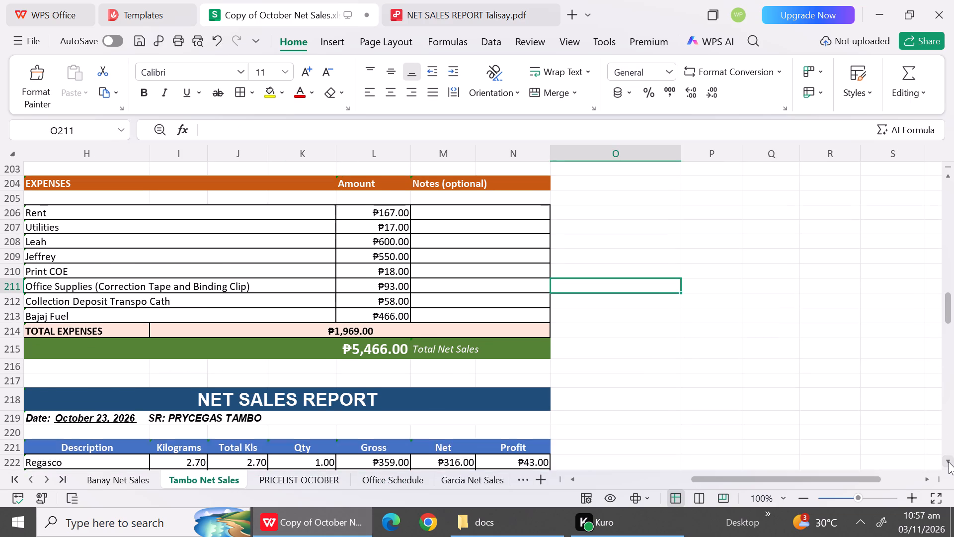
{"action": "triple_click", "coordinate": [949, 462]}
{"action": "left_click", "coordinate": [949, 462]}
{"action": "double_click", "coordinate": [949, 462]}
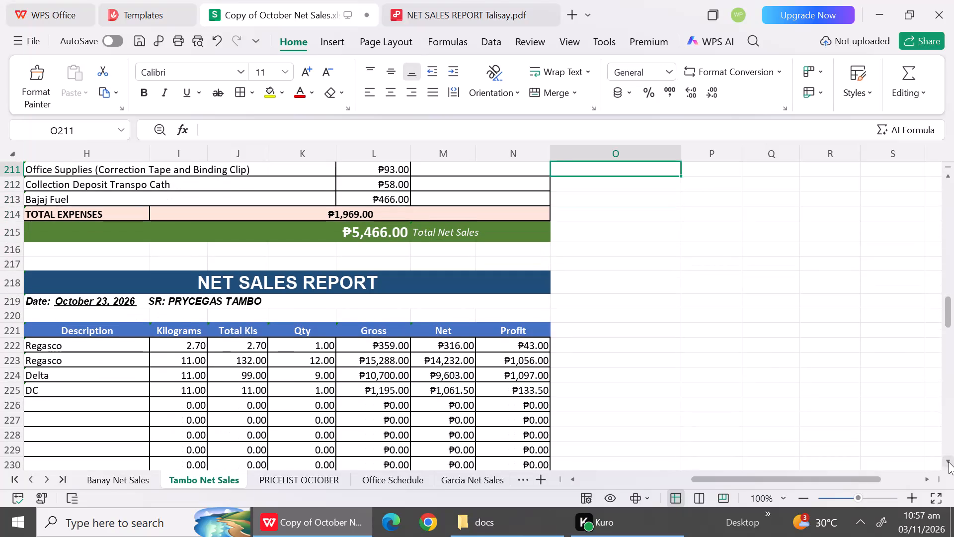
{"action": "double_click", "coordinate": [949, 462]}
{"action": "left_click", "coordinate": [949, 462]}
{"action": "left_click", "coordinate": [949, 462]}
{"action": "left_click", "coordinate": [949, 462]}
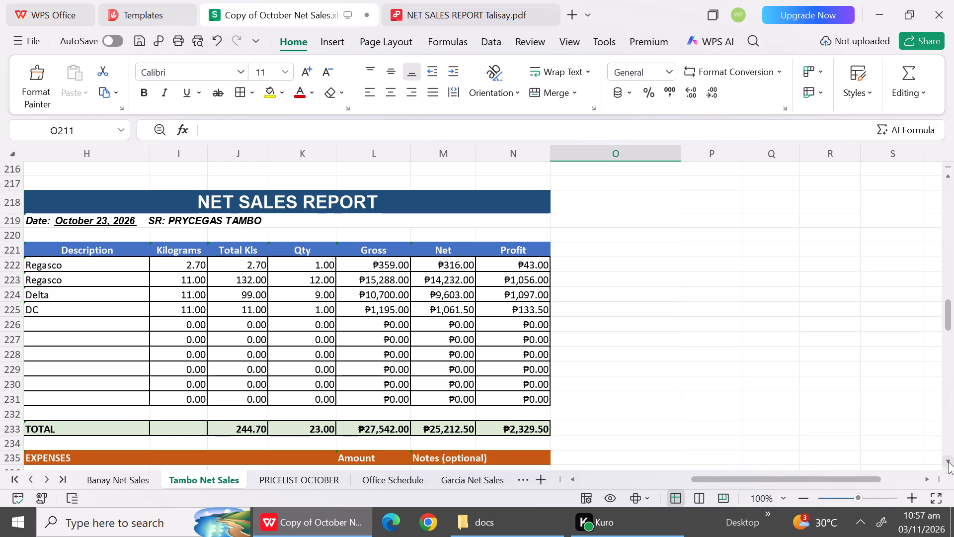
{"action": "left_click", "coordinate": [71, 268]}
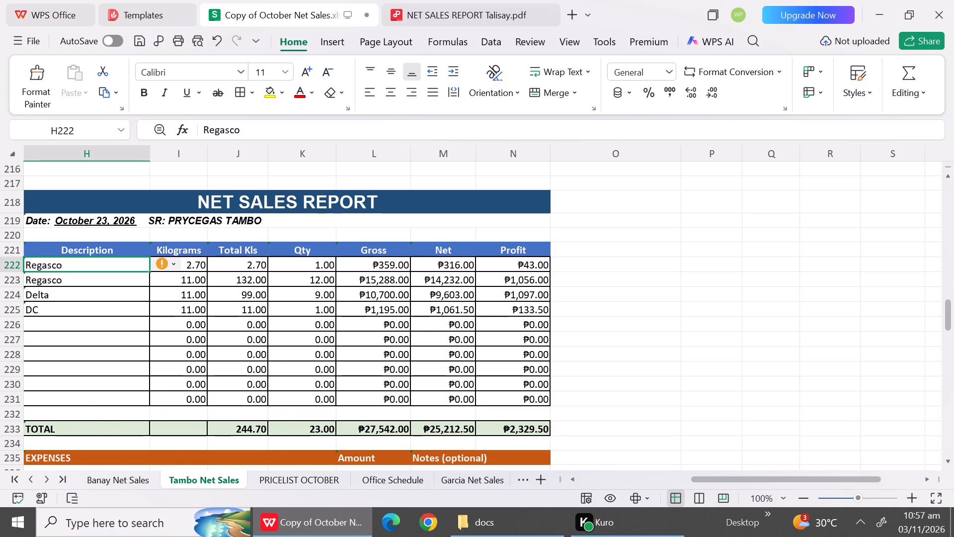
{"action": "key", "text": "shift+p"}
{"action": "left_click", "coordinate": [64, 309]}
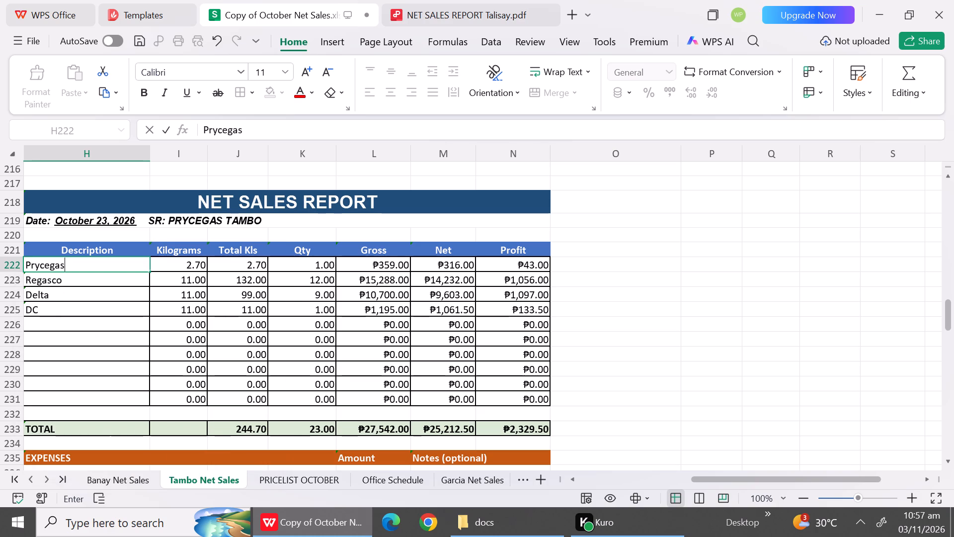
{"action": "left_click", "coordinate": [199, 266]}
{"action": "type", "text": "11"}
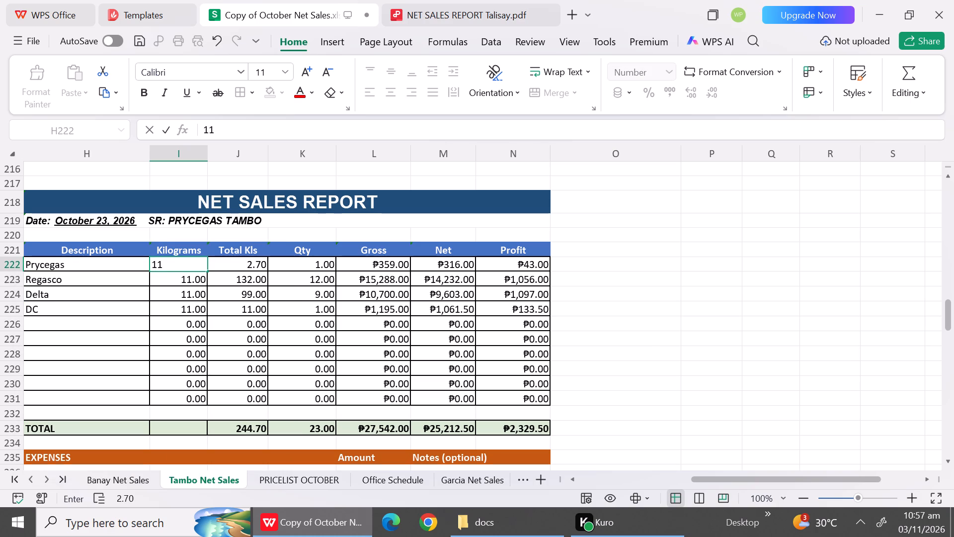
{"action": "left_click", "coordinate": [306, 264]}
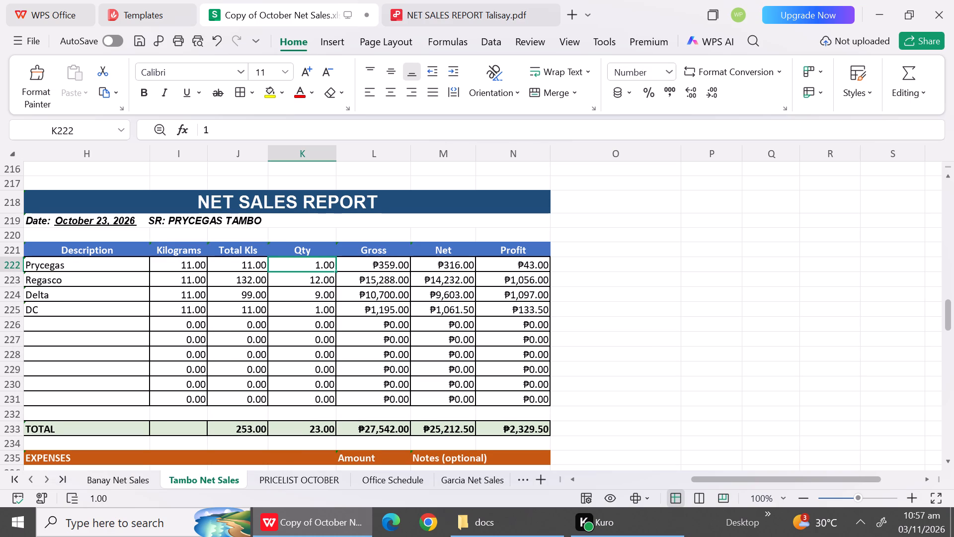
{"action": "type", "text": "24"}
{"action": "left_click", "coordinate": [367, 270]}
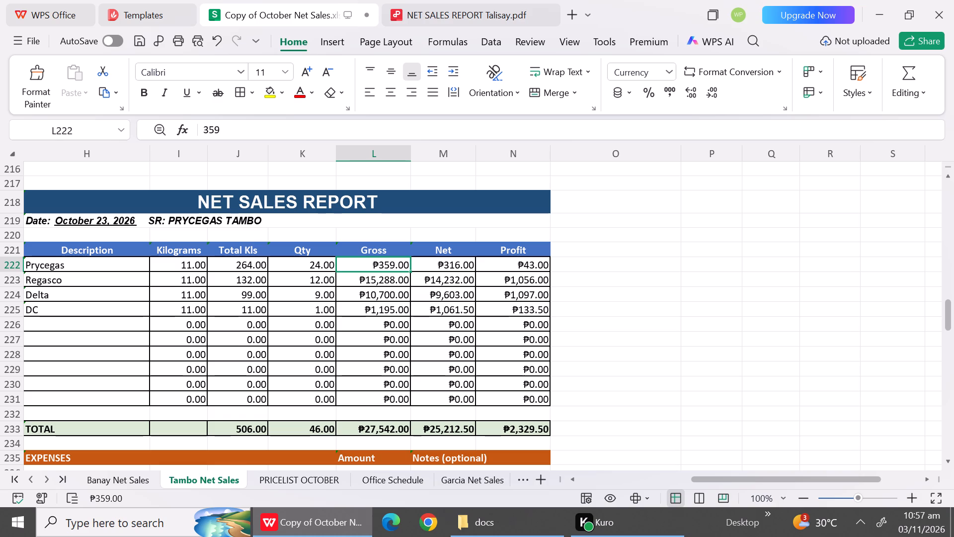
{"action": "type", "text": "31"}
{"action": "type", "text": "800"}
{"action": "left_click", "coordinate": [329, 329]}
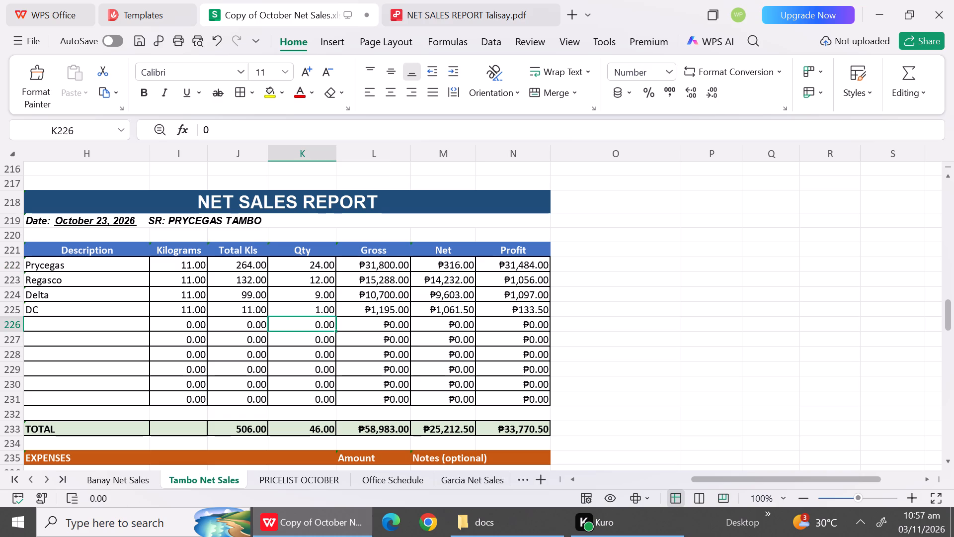
Set the quantity of the October 23 Regasco row to 11.
{"action": "left_click", "coordinate": [125, 276]}
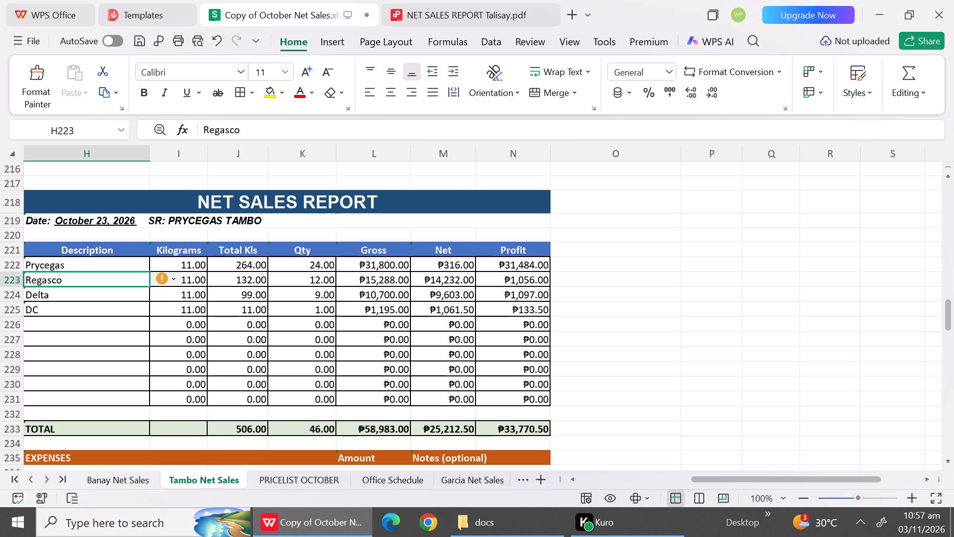
{"action": "left_click", "coordinate": [305, 281]}
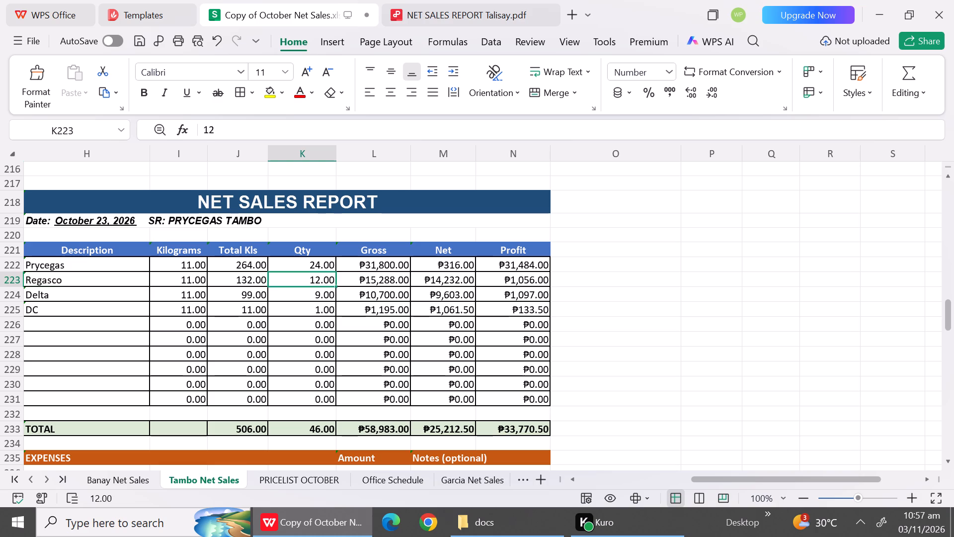
{"action": "type", "text": "111"}
{"action": "key", "text": "BackSpace"}
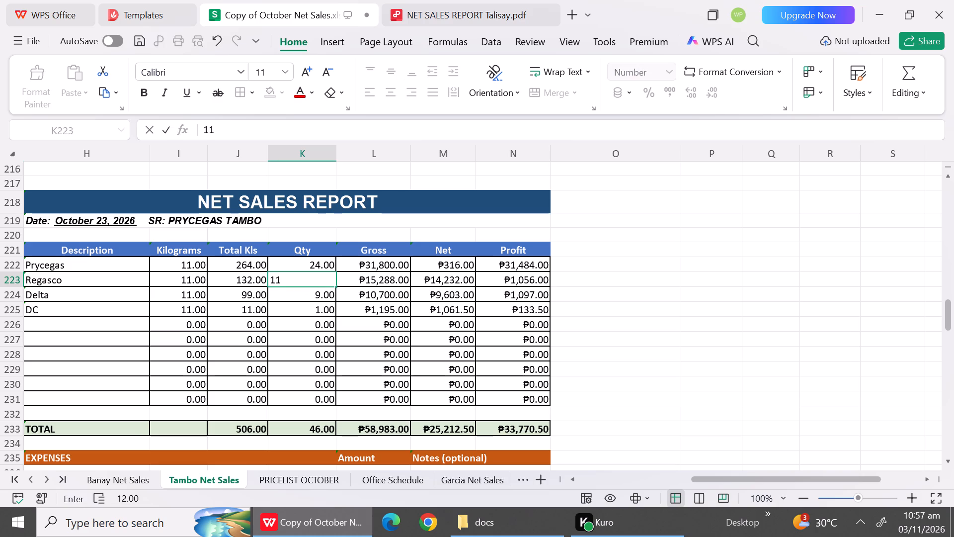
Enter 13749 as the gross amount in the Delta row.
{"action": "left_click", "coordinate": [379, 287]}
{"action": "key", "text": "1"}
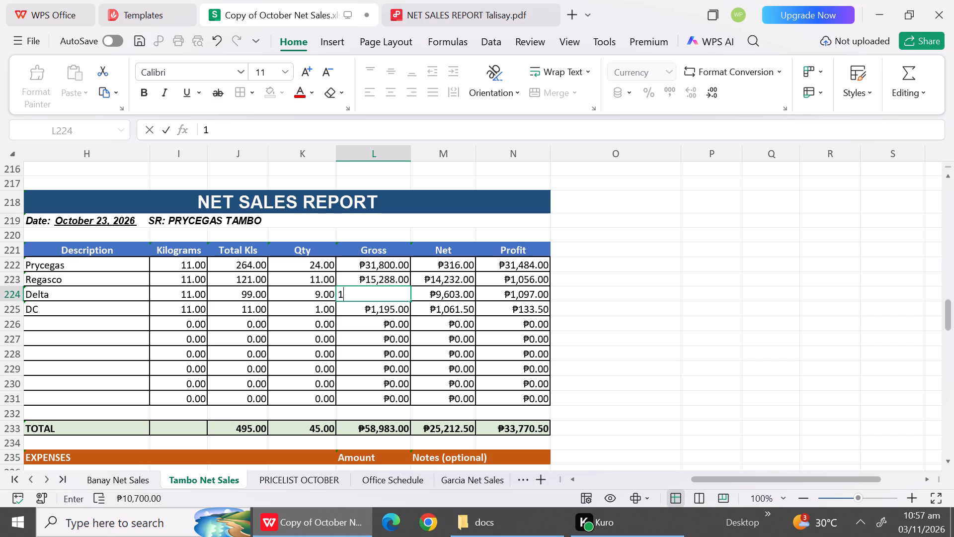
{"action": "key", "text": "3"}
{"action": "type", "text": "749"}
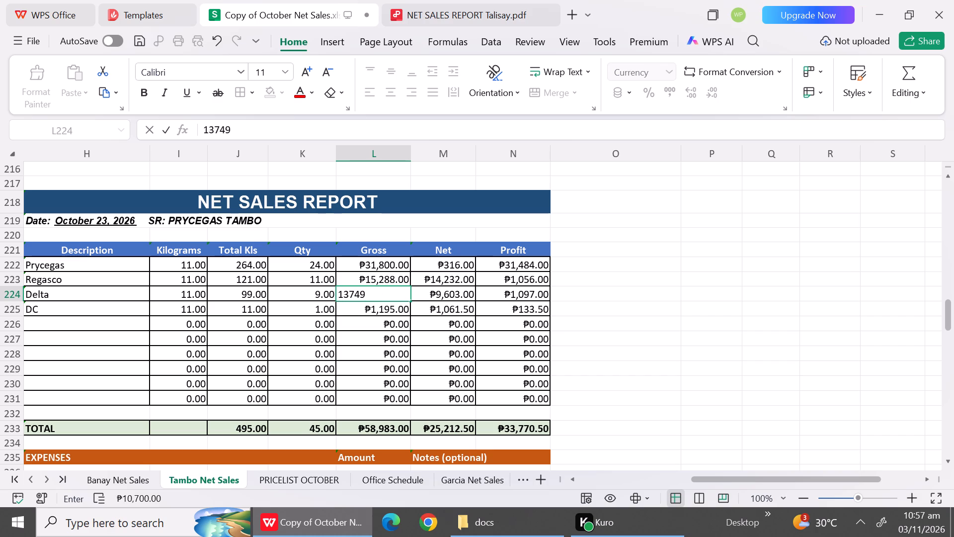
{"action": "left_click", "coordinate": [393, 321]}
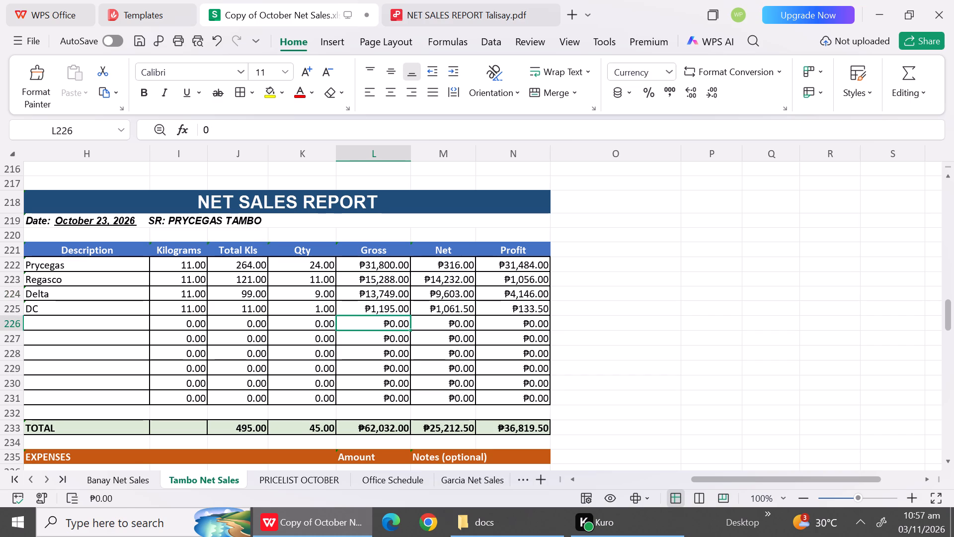
Set the gross amount of the October 23 Regasco row to 13749.
{"action": "left_click", "coordinate": [369, 275]}
{"action": "type", "text": "137"}
{"action": "type", "text": "49"}
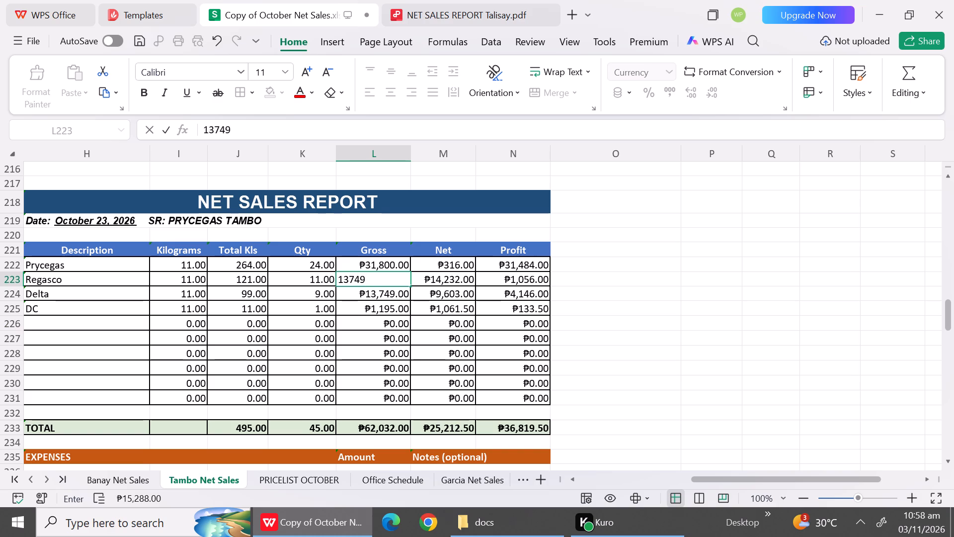
{"action": "left_click", "coordinate": [366, 319]}
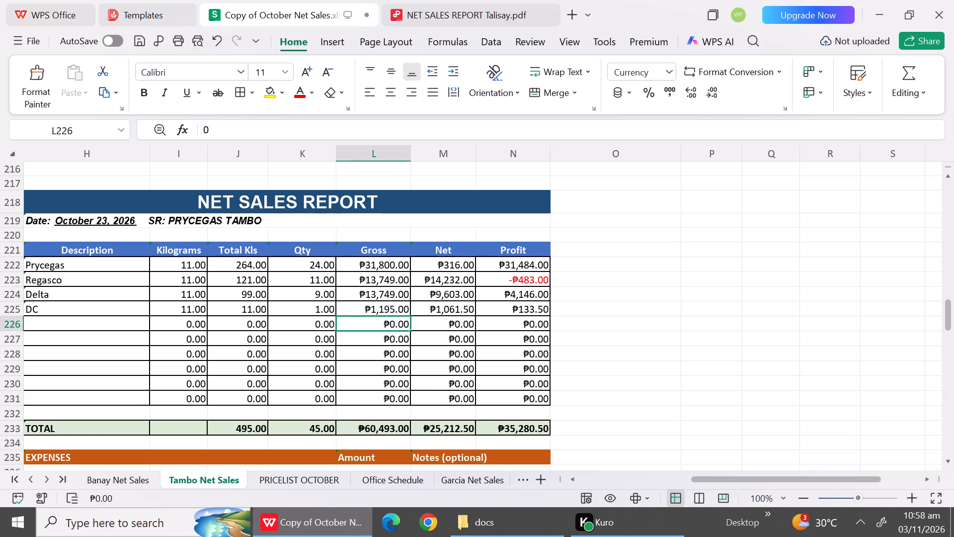
Change the October 23 Delta row to CG with a quantity of 3 and a gross amount of 4200.
{"action": "left_click", "coordinate": [129, 294]}
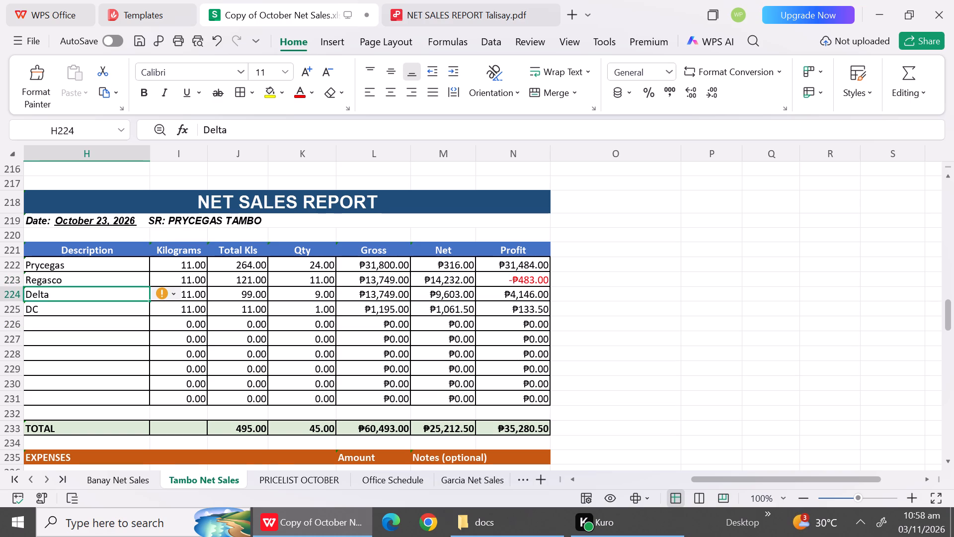
{"action": "key", "text": "shift+c"}
{"action": "key", "text": "shift+g"}
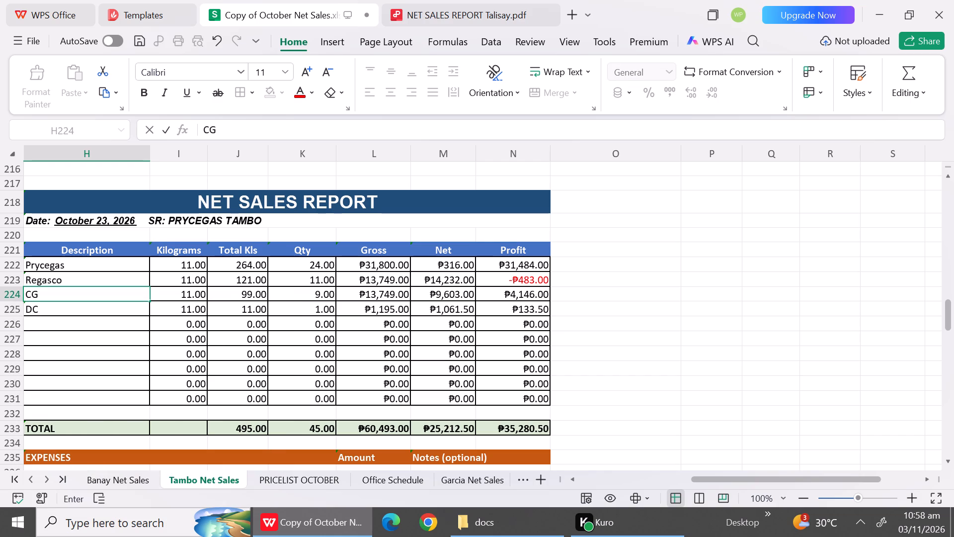
{"action": "left_click", "coordinate": [314, 289]}
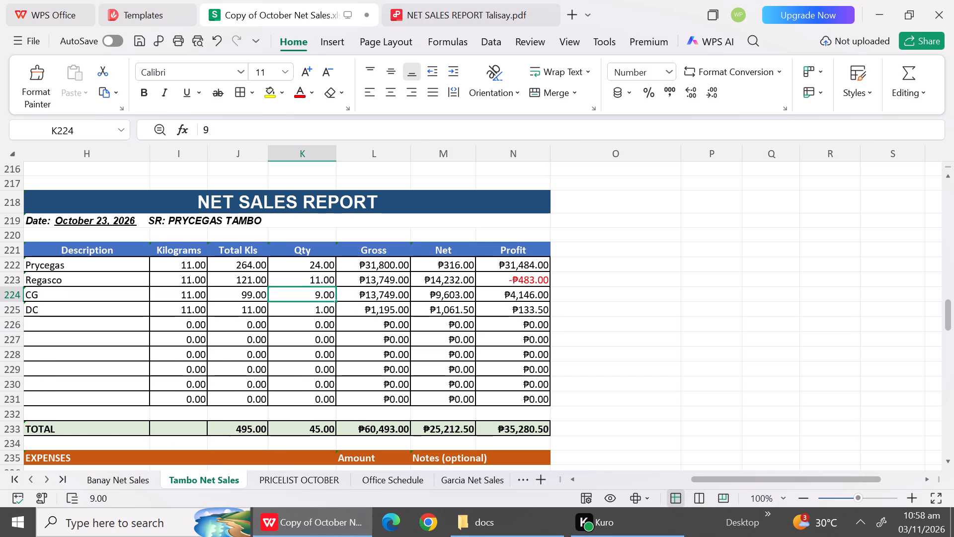
{"action": "key", "text": "3"}
{"action": "left_click", "coordinate": [364, 296]}
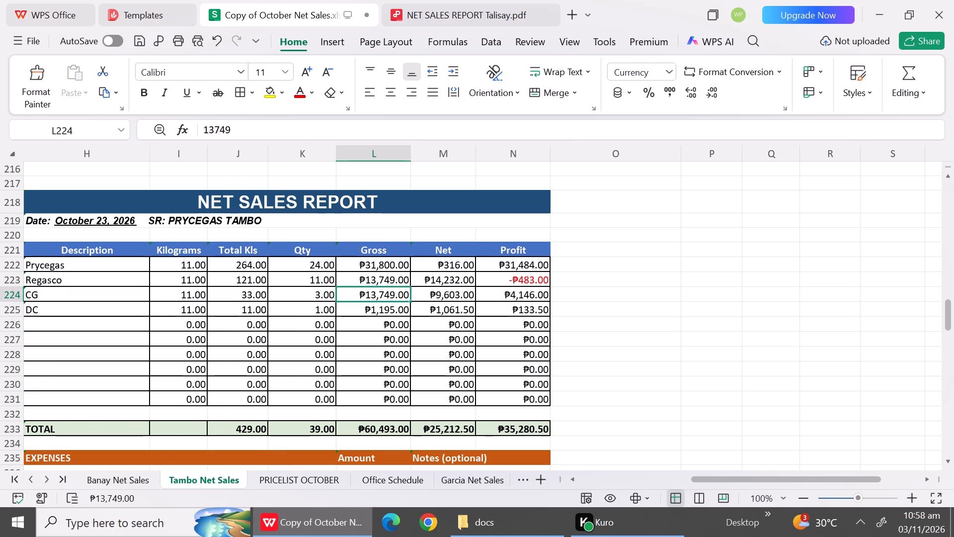
{"action": "type", "text": "4200"}
Change the October 23 DC row to CG with 50 kilograms, a quantity of 1 and a gross amount of 5629.
{"action": "left_click", "coordinate": [106, 307]}
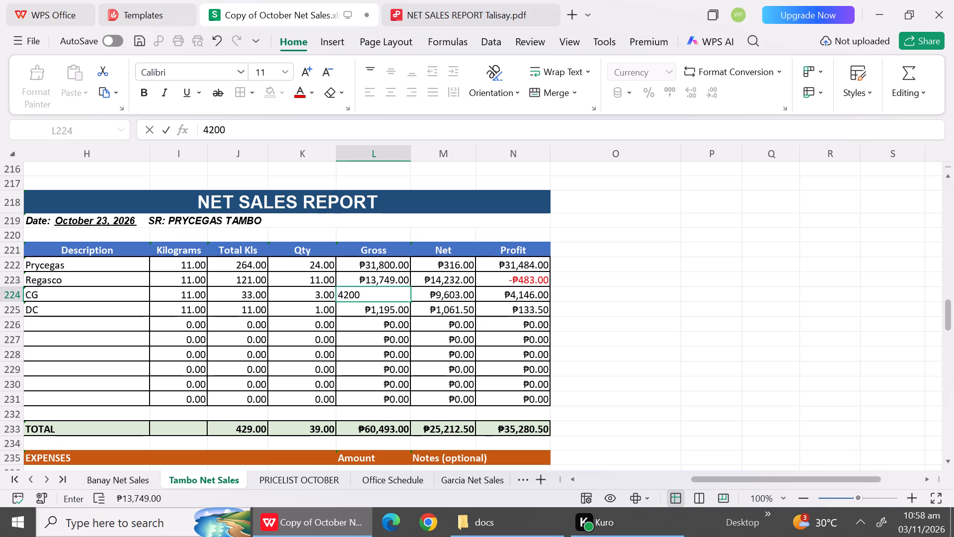
{"action": "type", "text": "CG"}
{"action": "left_click", "coordinate": [324, 309]}
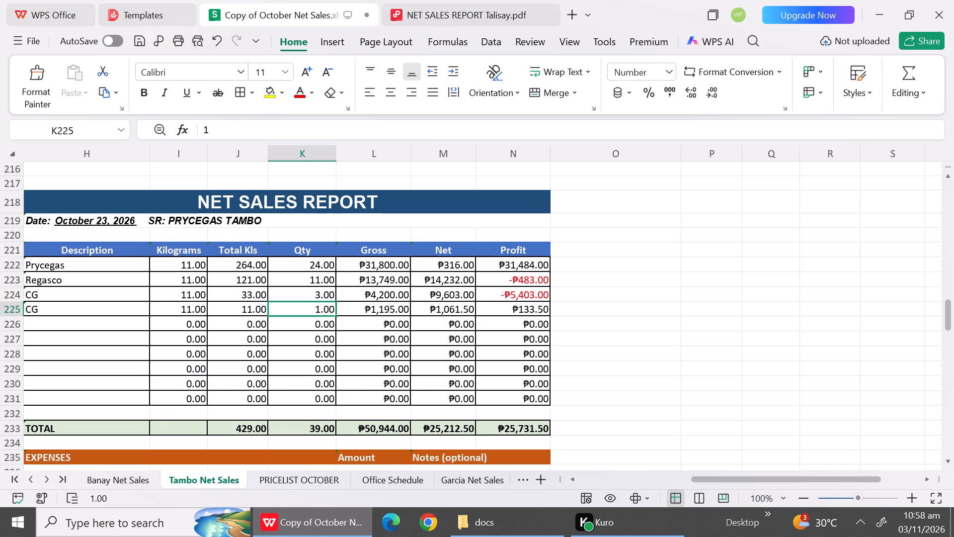
{"action": "key", "text": "3"}
{"action": "left_click", "coordinate": [201, 315]}
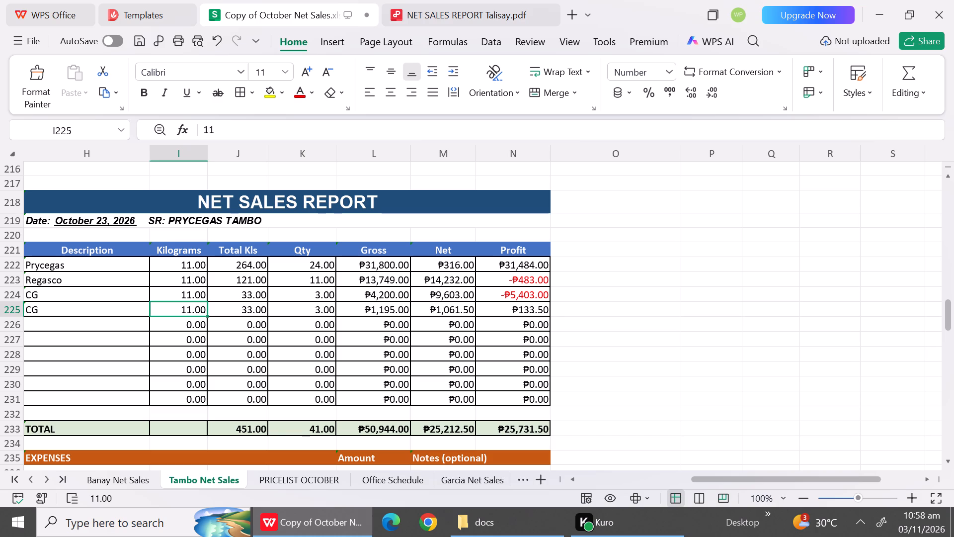
{"action": "left_click", "coordinate": [201, 315]}
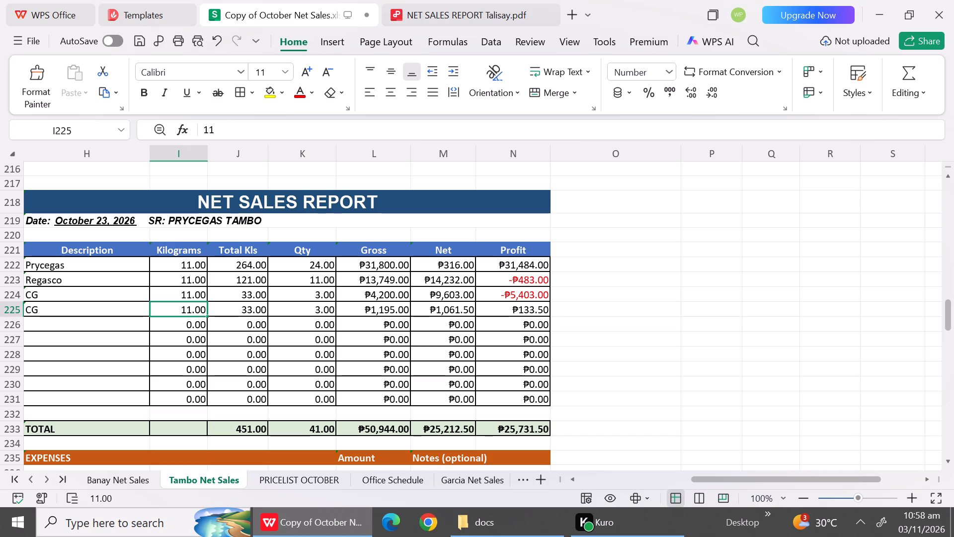
{"action": "type", "text": "50"}
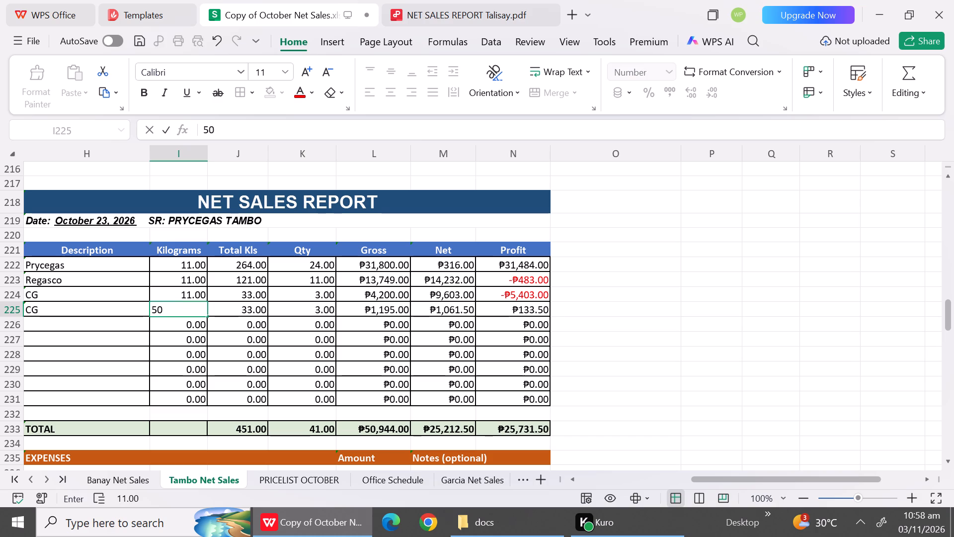
{"action": "left_click", "coordinate": [236, 312]}
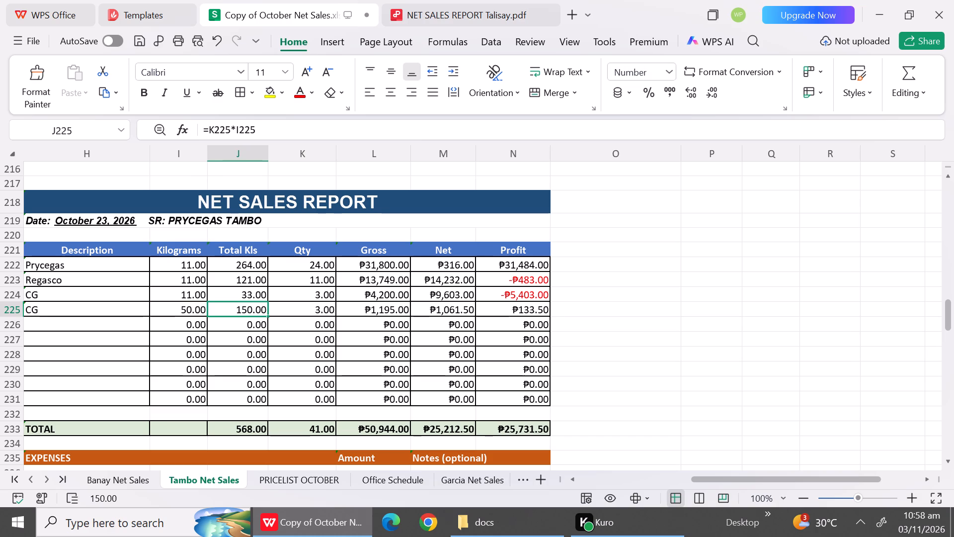
{"action": "left_click", "coordinate": [316, 309]}
{"action": "key", "text": "1"}
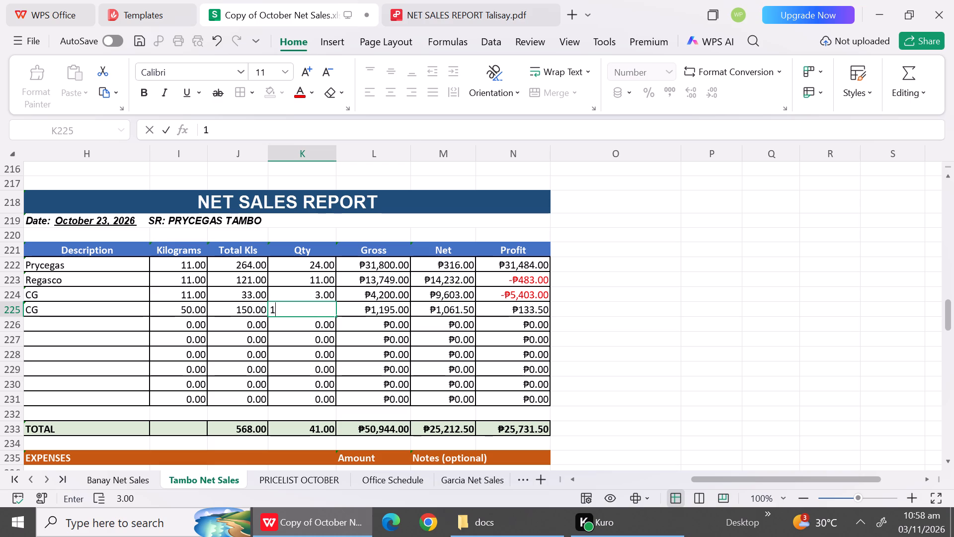
{"action": "left_click", "coordinate": [316, 380]}
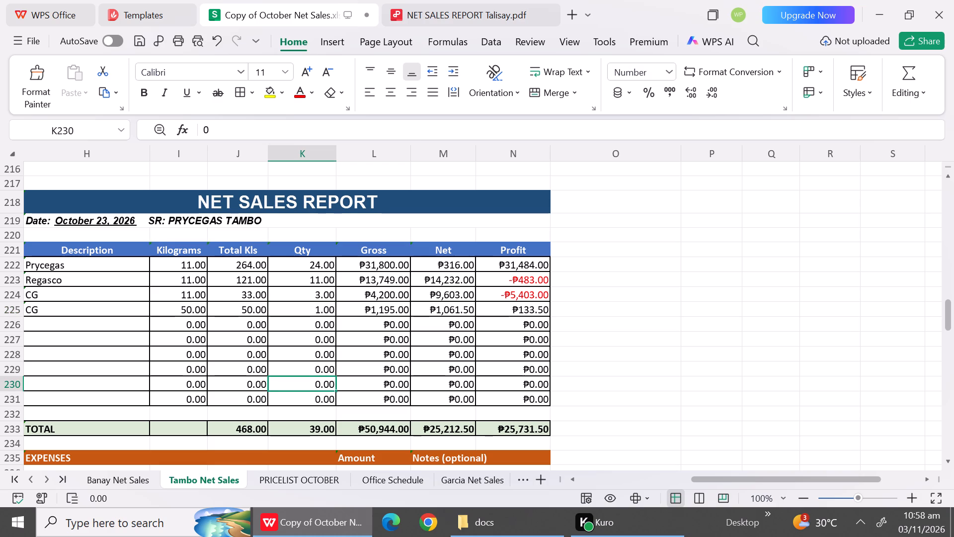
{"action": "left_click", "coordinate": [382, 313]}
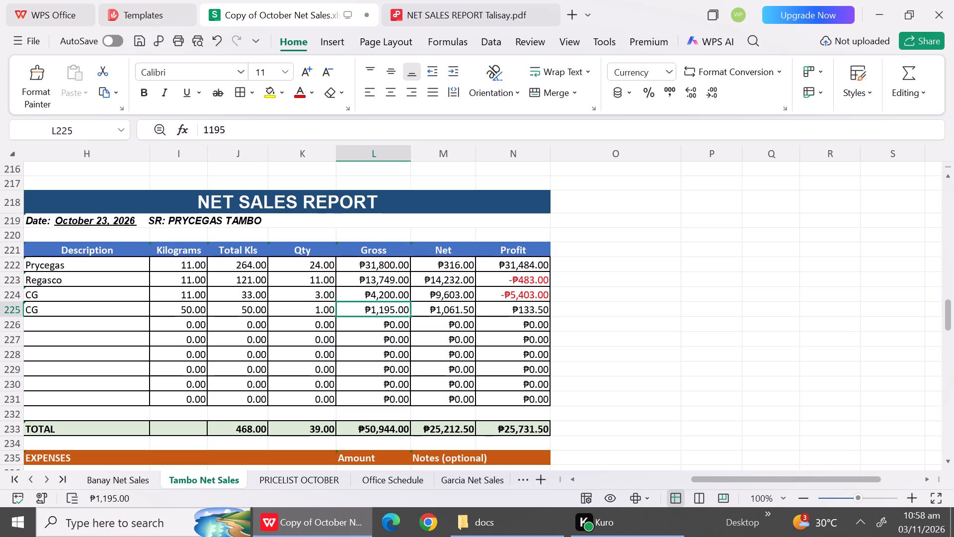
{"action": "type", "text": "5629"}
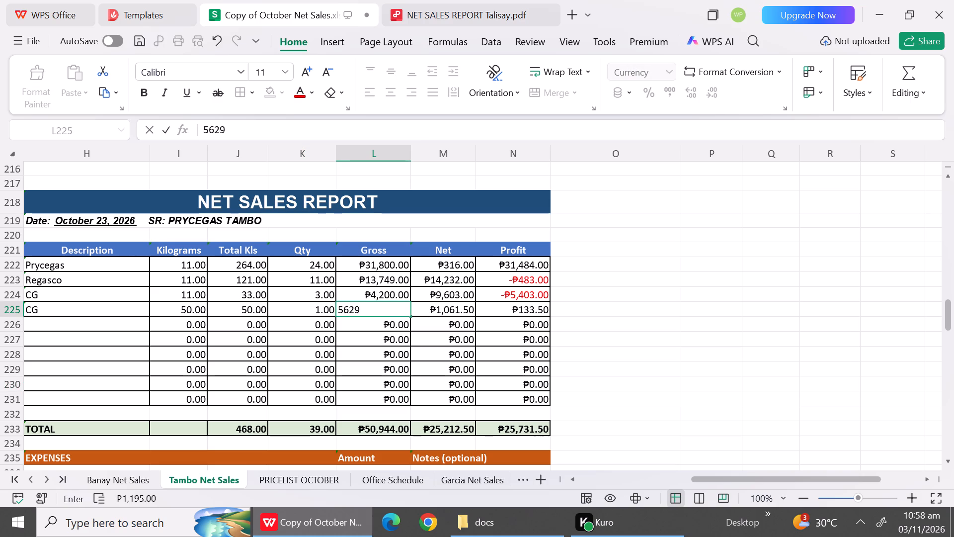
{"action": "left_click", "coordinate": [381, 362]}
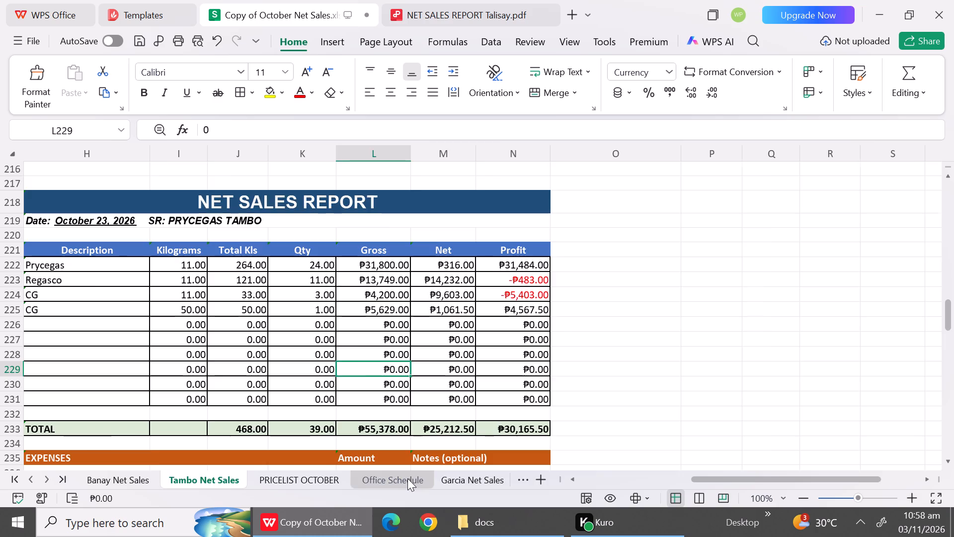
Consult the October price list and set the net amount of the October 23 Prycegas row to 27600.
{"action": "left_click", "coordinate": [407, 478]}
{"action": "left_click", "coordinate": [310, 486]}
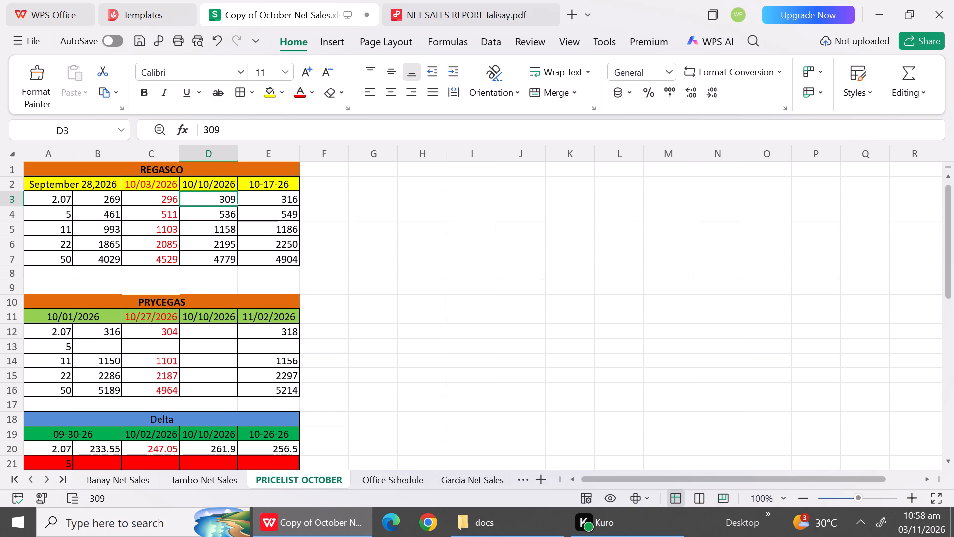
{"action": "left_click", "coordinate": [189, 473]}
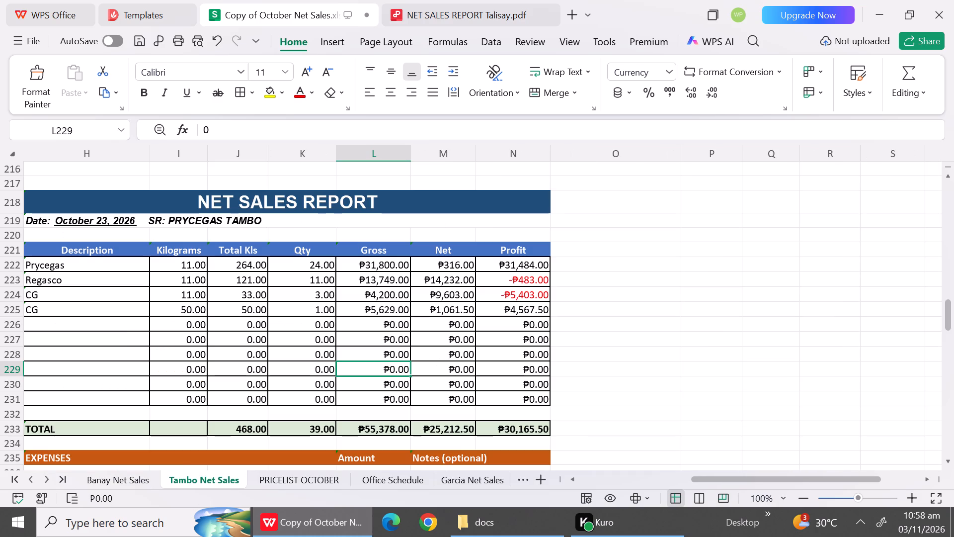
{"action": "left_click", "coordinate": [437, 269]}
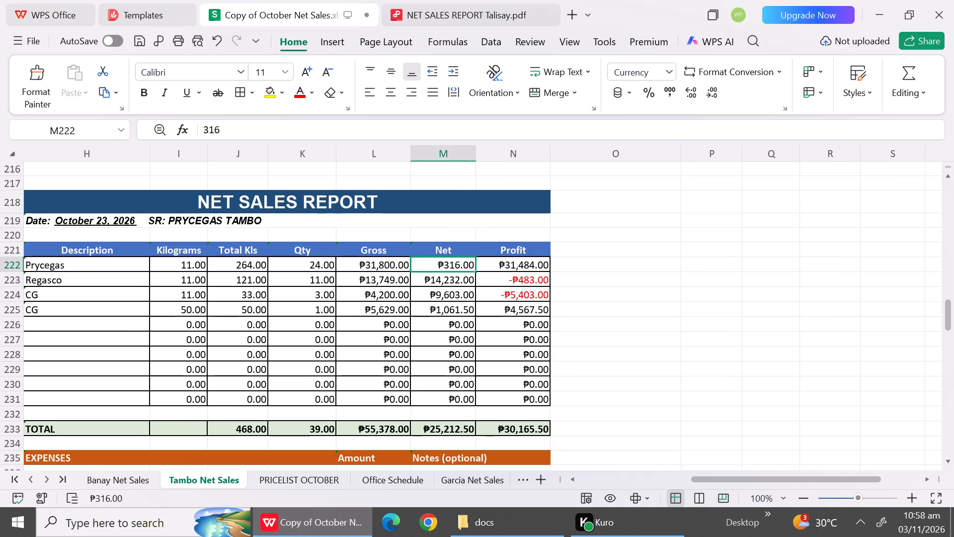
{"action": "type", "text": "27600"}
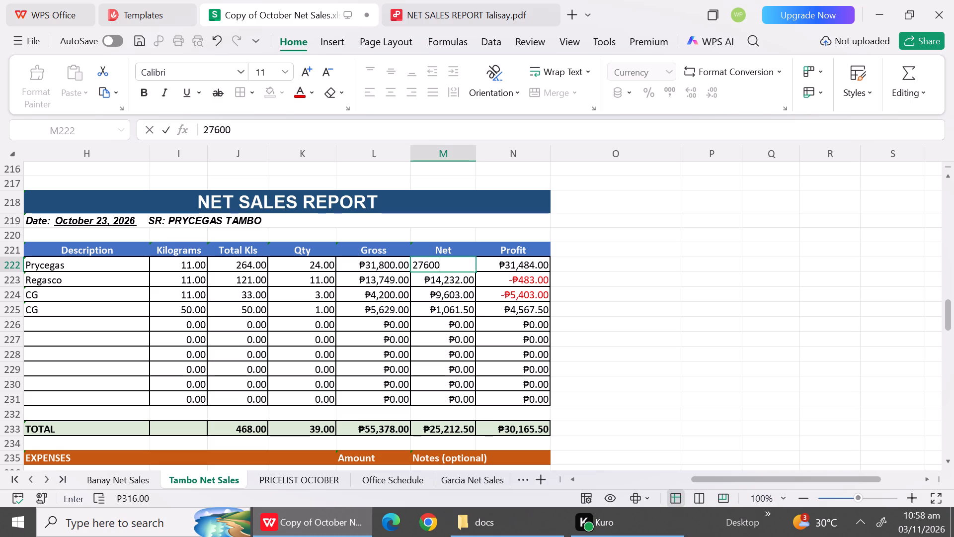
{"action": "left_click", "coordinate": [438, 279]}
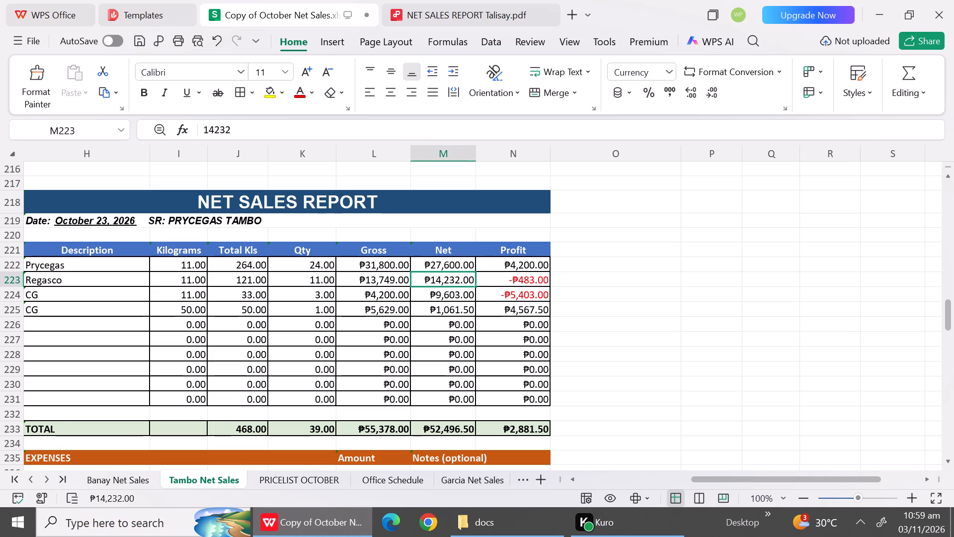
Check the Regasco prices in the October price list and set the October 23 Regasco net amount to 13046.
{"action": "left_click", "coordinate": [285, 479]}
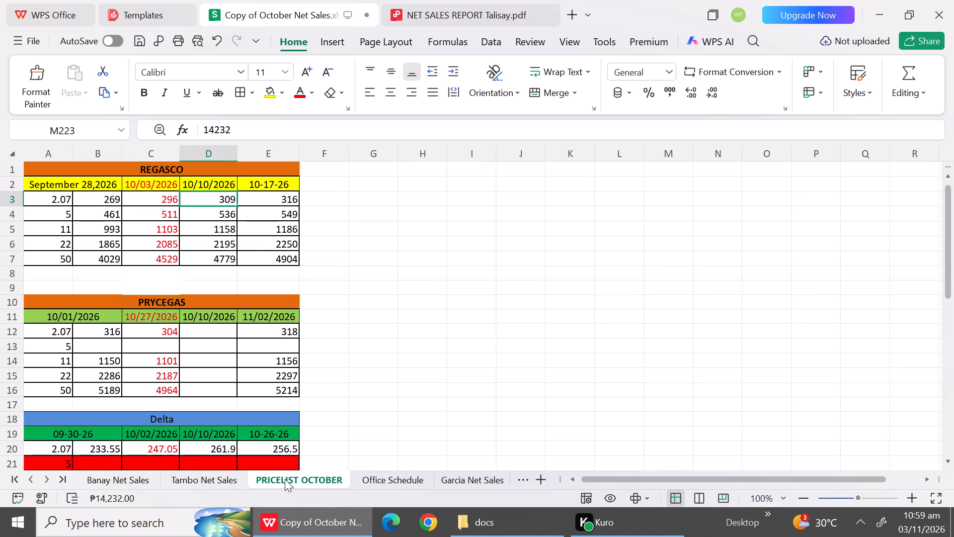
{"action": "left_click", "coordinate": [202, 481]}
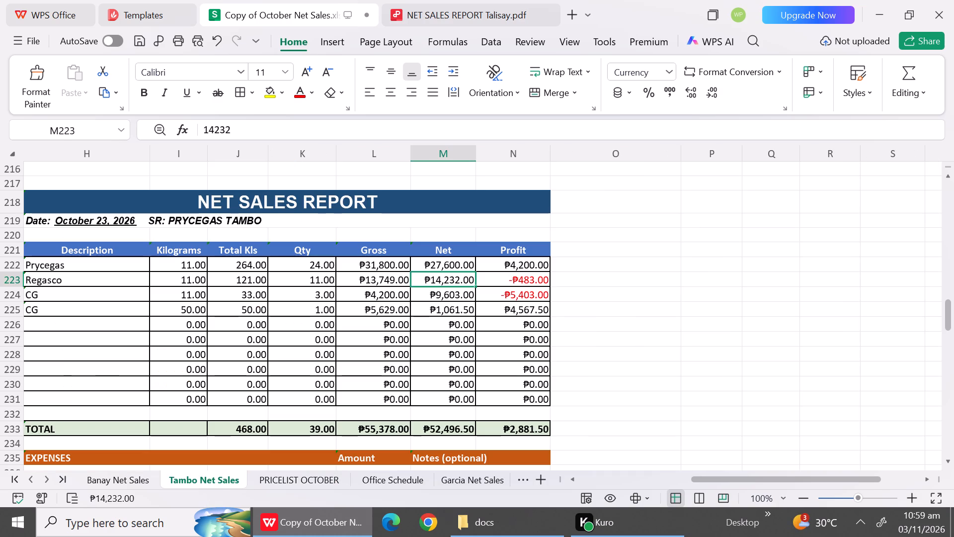
{"action": "left_click", "coordinate": [436, 281]}
{"action": "key", "text": "2"}
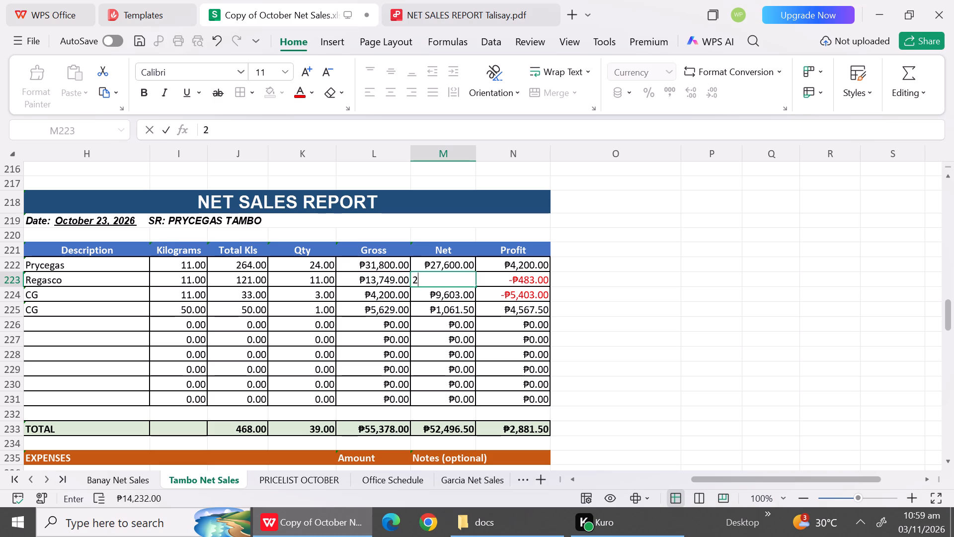
{"action": "key", "text": "BackSpace"}
{"action": "type", "text": "13"}
{"action": "key", "text": "0"}
{"action": "type", "text": "46"}
{"action": "left_click", "coordinate": [436, 328]}
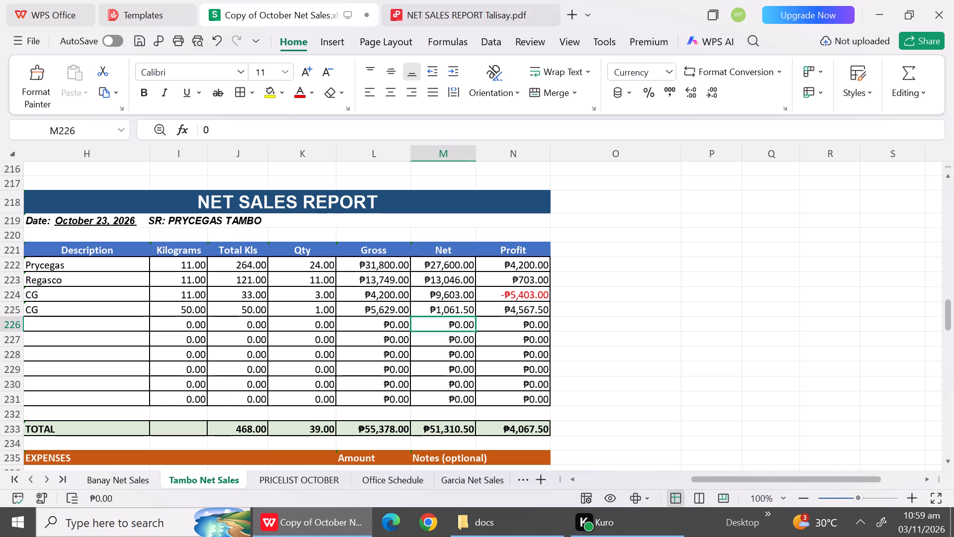
Set the net amount of the October 23 CG 11 kg row to 2937.
{"action": "left_click", "coordinate": [442, 296]}
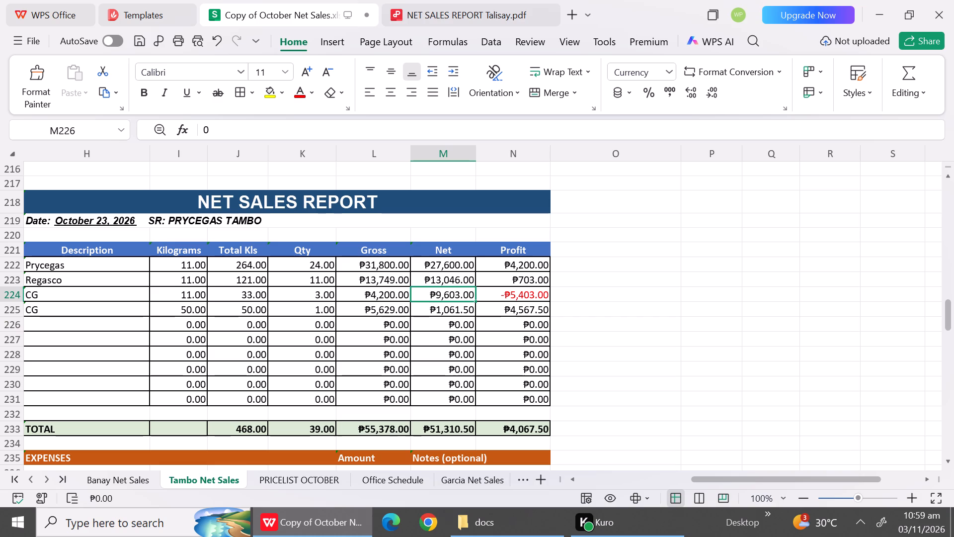
{"action": "left_click", "coordinate": [442, 296]}
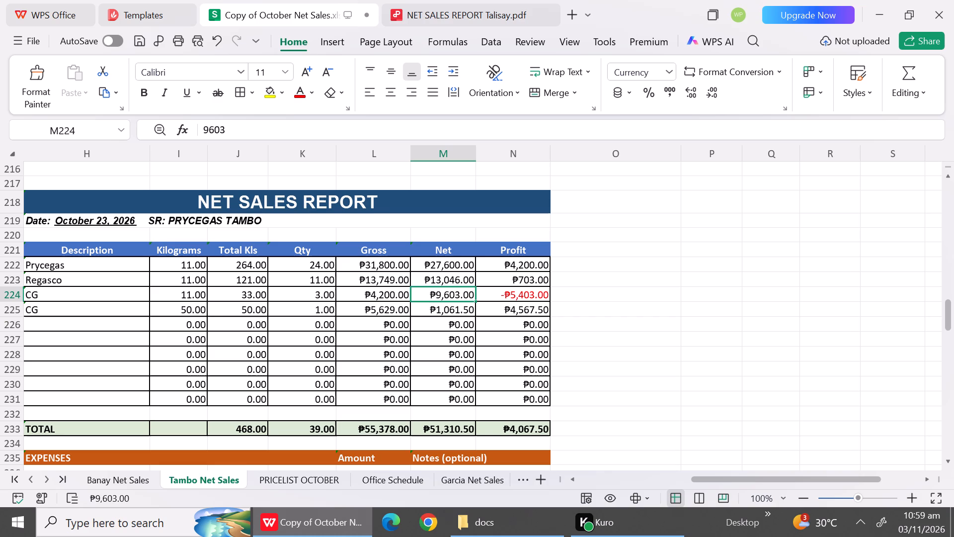
{"action": "type", "text": "23"}
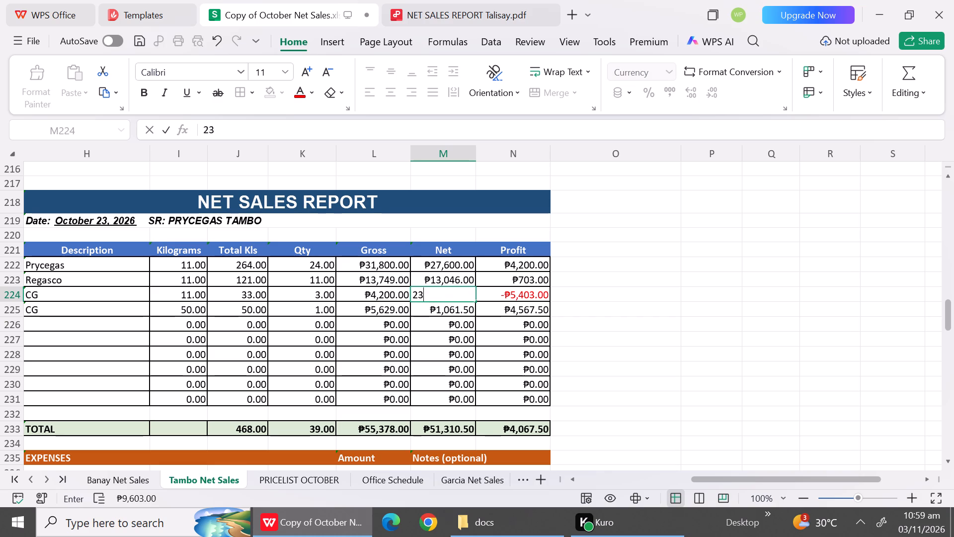
{"action": "key", "text": "BackSpace"}
{"action": "key", "text": "9"}
{"action": "type", "text": "37"}
{"action": "left_click", "coordinate": [447, 351]}
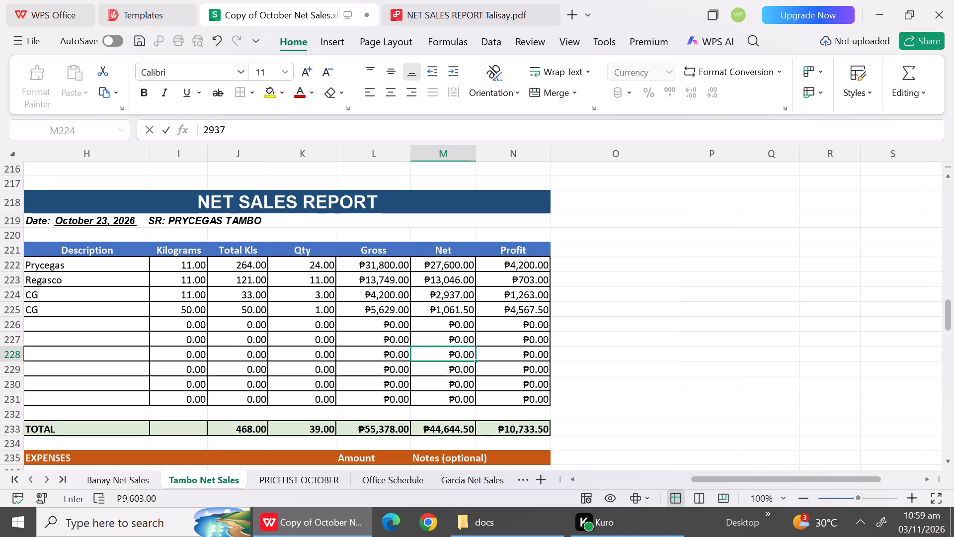
Look up the CT/CG price for 50 kg and set the October 23 CG 50 kg row's net amount to 4450.
{"action": "left_click", "coordinate": [305, 475]}
{"action": "left_click", "coordinate": [951, 410]}
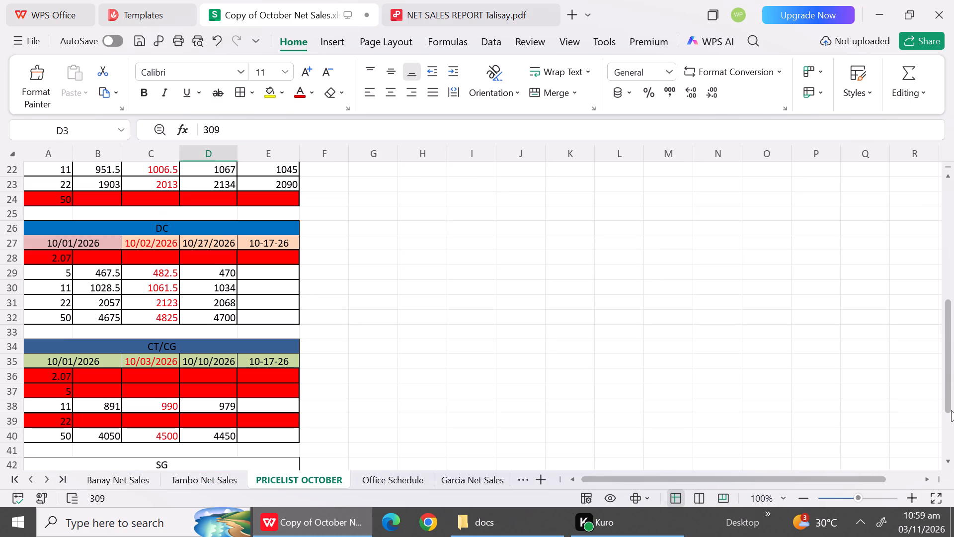
{"action": "left_click", "coordinate": [951, 410]}
{"action": "left_click", "coordinate": [225, 479]}
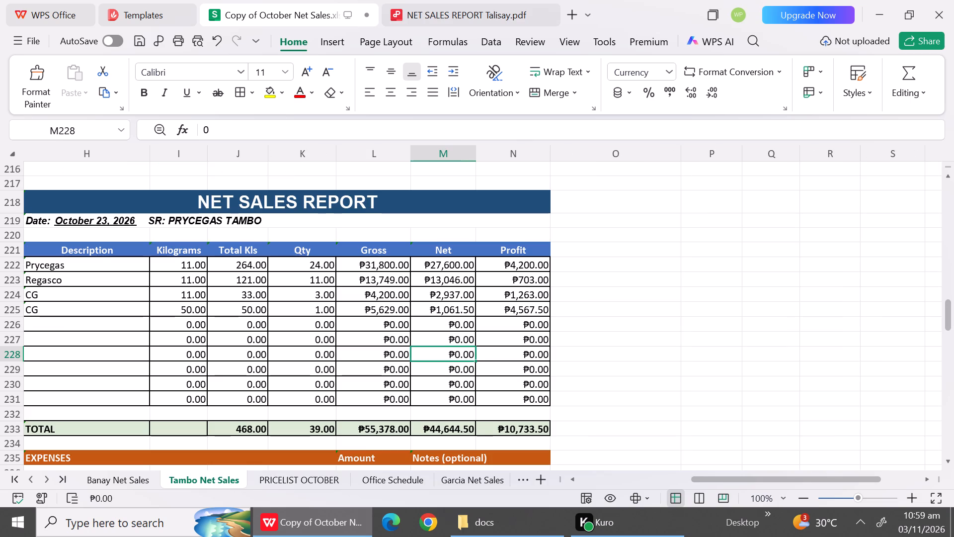
{"action": "left_click", "coordinate": [282, 479]}
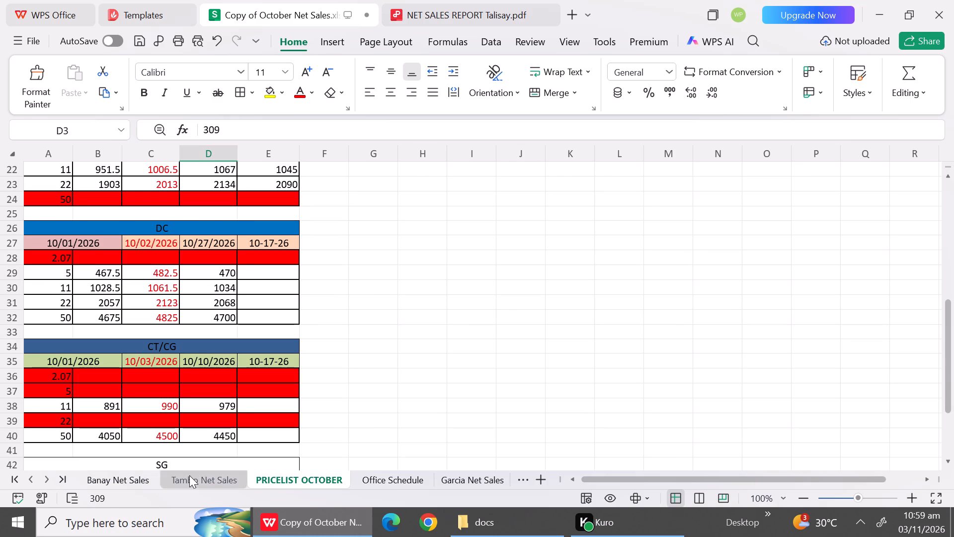
{"action": "left_click", "coordinate": [189, 475]}
{"action": "left_click", "coordinate": [444, 309]}
{"action": "type", "text": "4450"}
{"action": "left_click", "coordinate": [463, 350]}
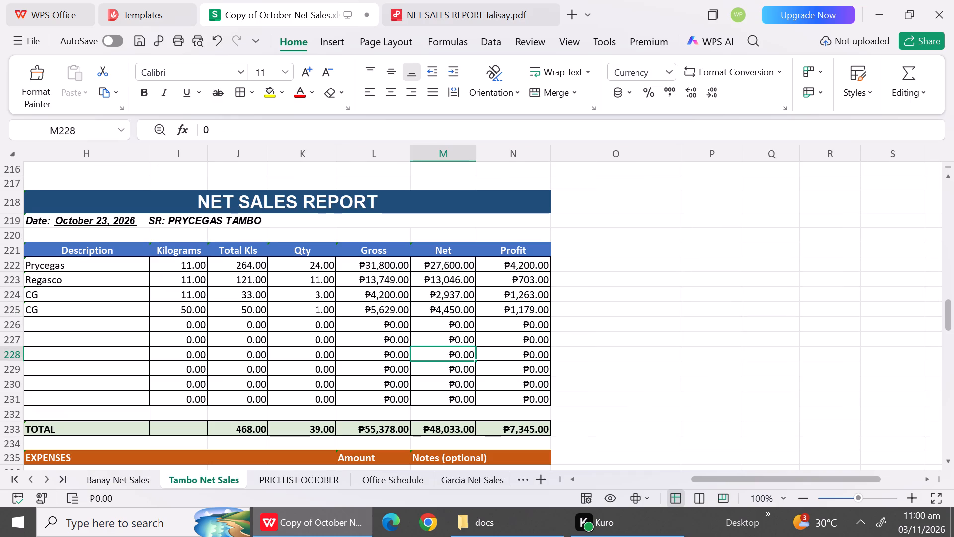
Set the October 23 expenses to 167 for Rent and 17 for Utilities.
{"action": "triple_click", "coordinate": [948, 458]}
{"action": "triple_click", "coordinate": [948, 458]}
{"action": "triple_click", "coordinate": [948, 458]}
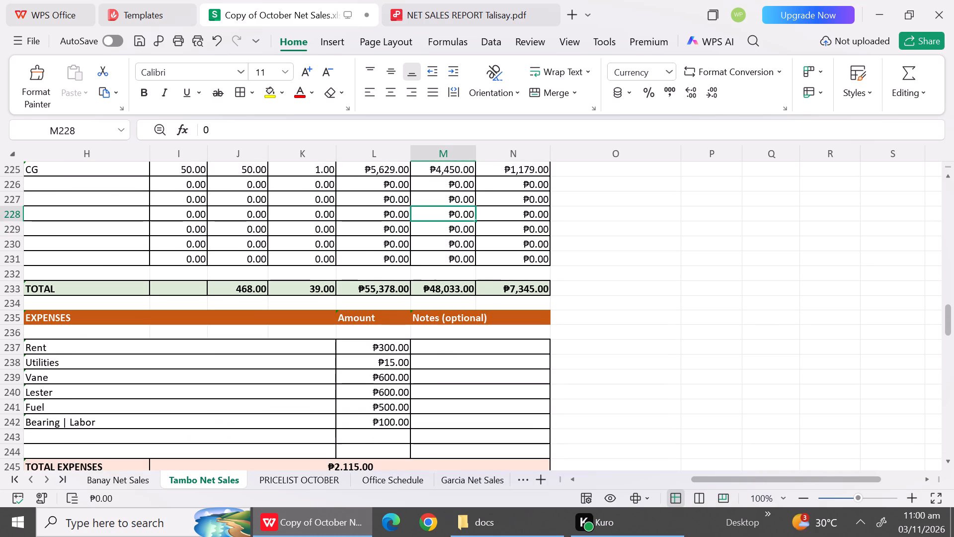
{"action": "left_click", "coordinate": [373, 345]}
{"action": "type", "text": "167"}
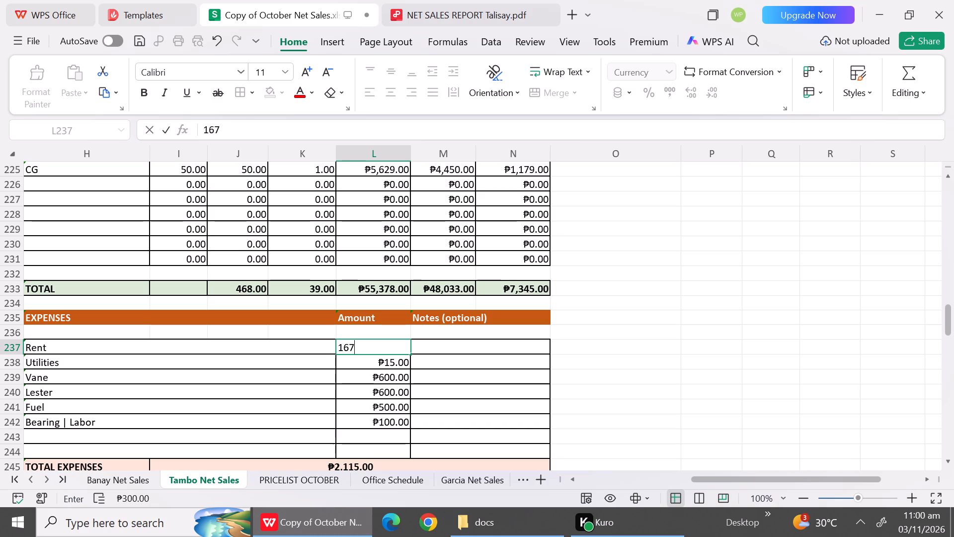
{"action": "left_click", "coordinate": [372, 368]}
{"action": "type", "text": "17"}
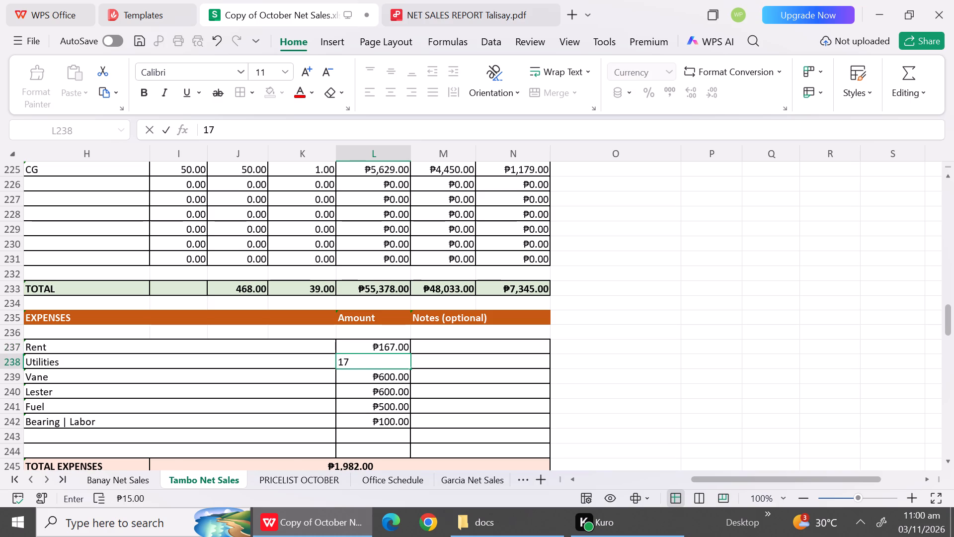
{"action": "left_click", "coordinate": [380, 390]}
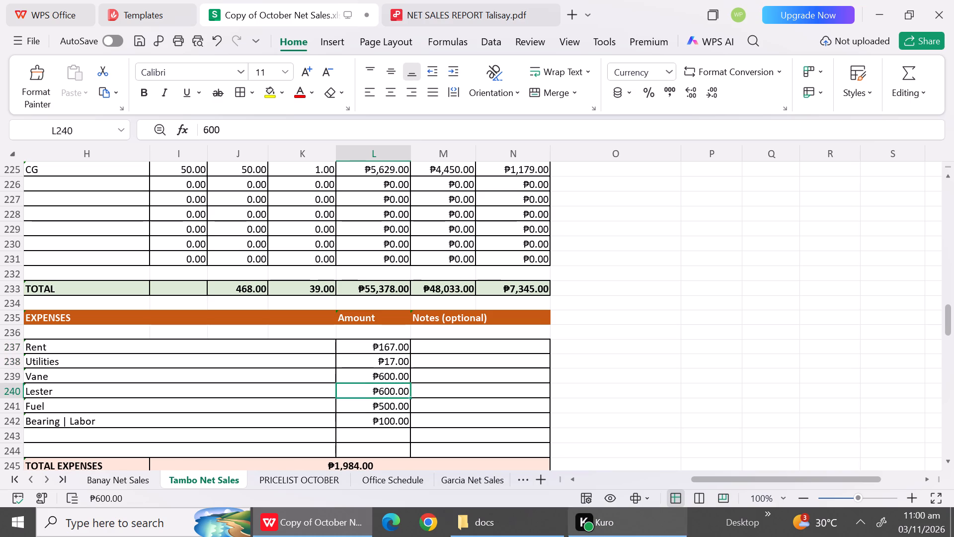
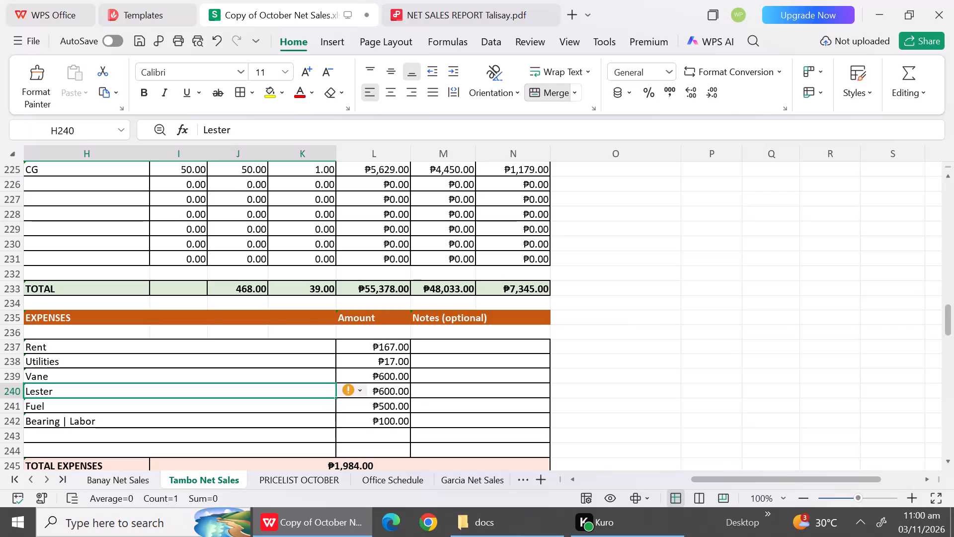
Replace the name Vane with Leah in the October 23 expenses.
{"action": "left_click", "coordinate": [381, 377]}
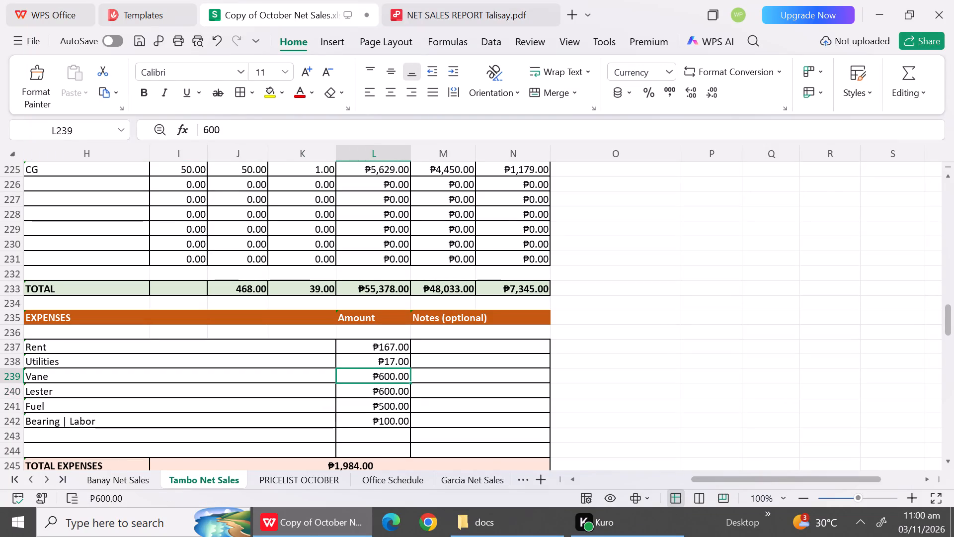
{"action": "left_click", "coordinate": [211, 377]}
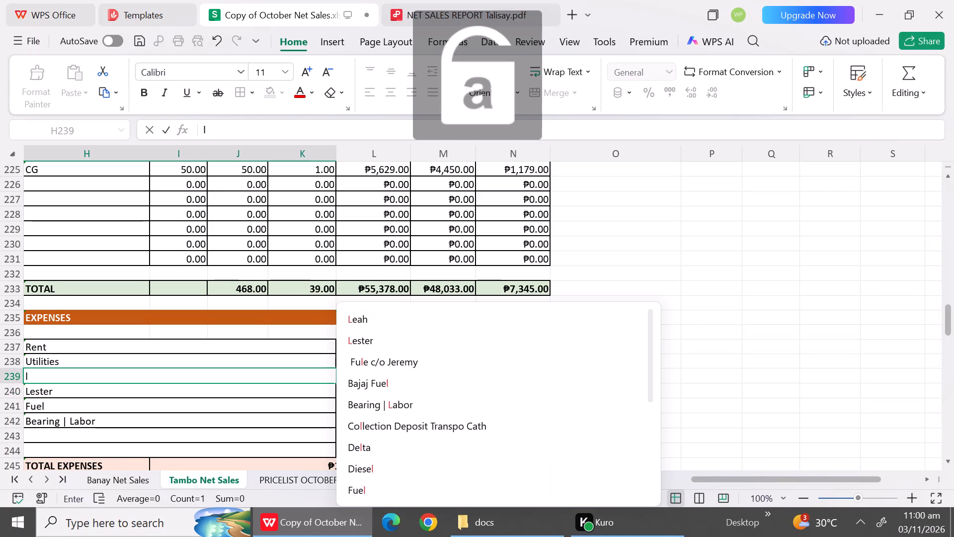
{"action": "key", "text": "BackSpace"}
{"action": "type", "text": "Le"}
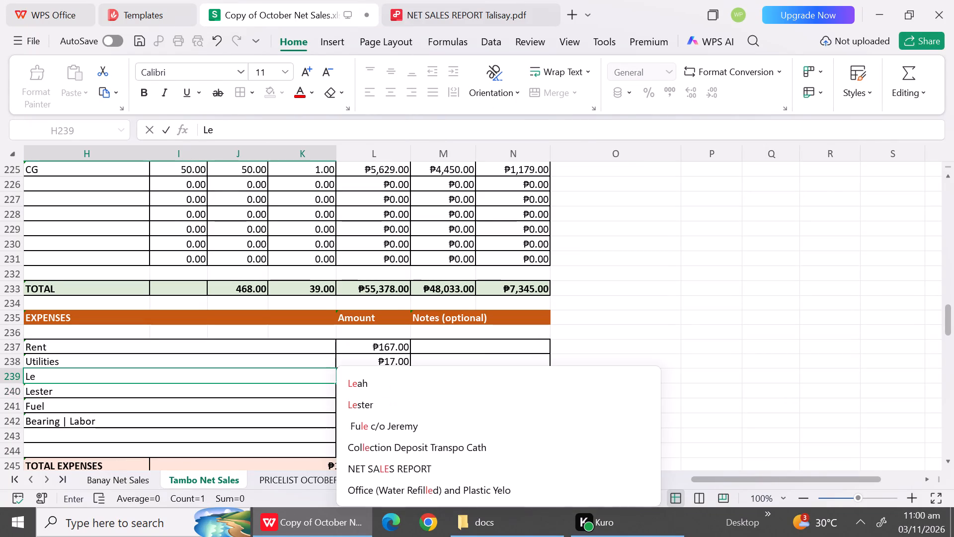
{"action": "left_click", "coordinate": [397, 383]}
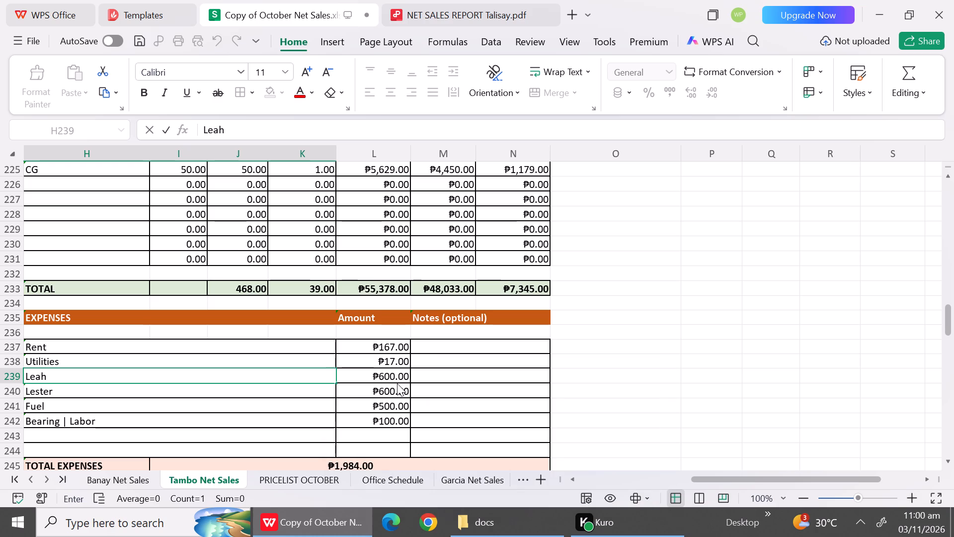
{"action": "left_click", "coordinate": [393, 380]}
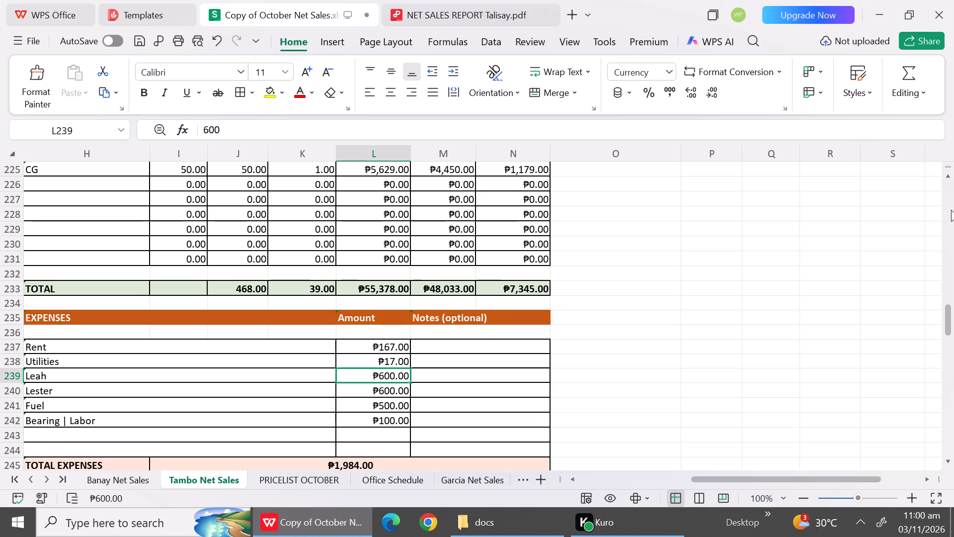
Replace the Jeffrey entry in the October 22 expenses with "Weng & Jeremy".
{"action": "left_click", "coordinate": [949, 195]}
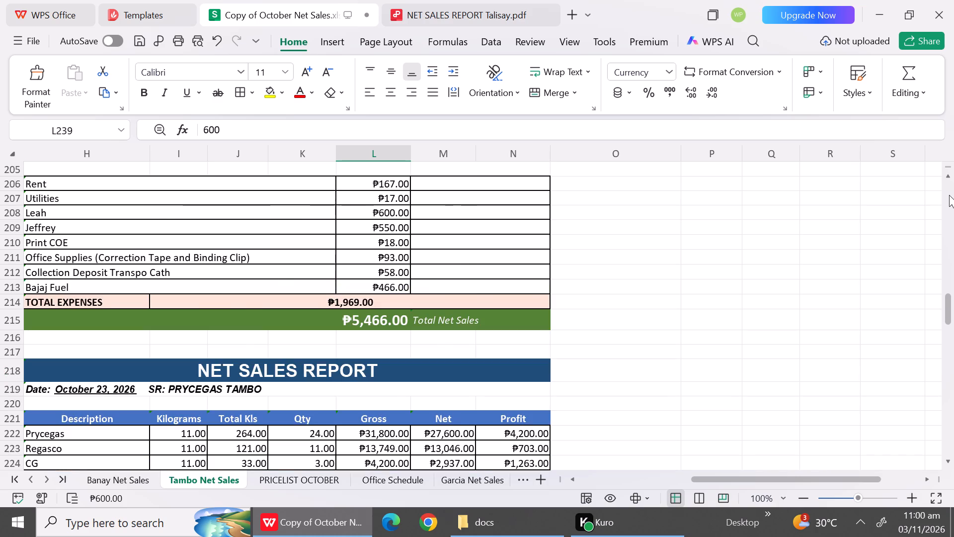
{"action": "left_click", "coordinate": [949, 195]}
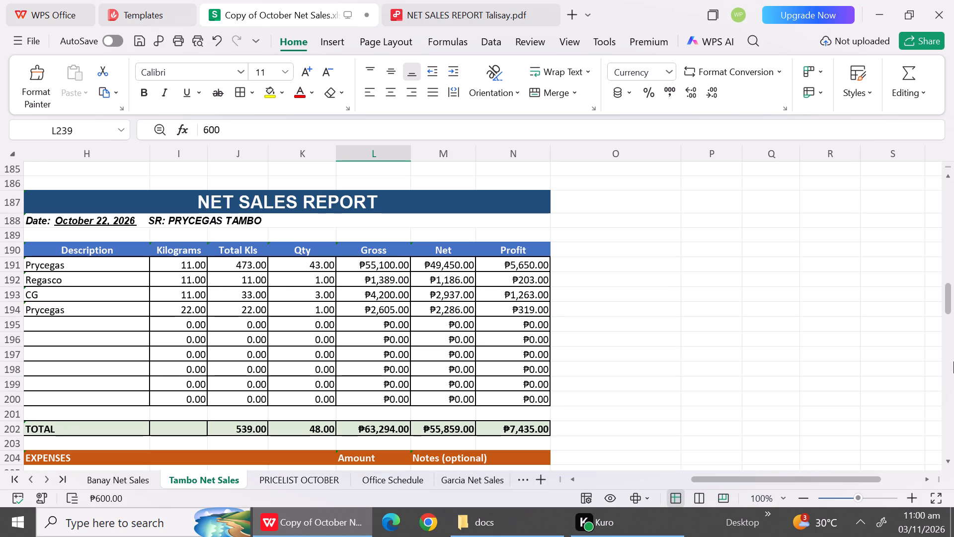
{"action": "triple_click", "coordinate": [949, 461]}
{"action": "triple_click", "coordinate": [949, 461]}
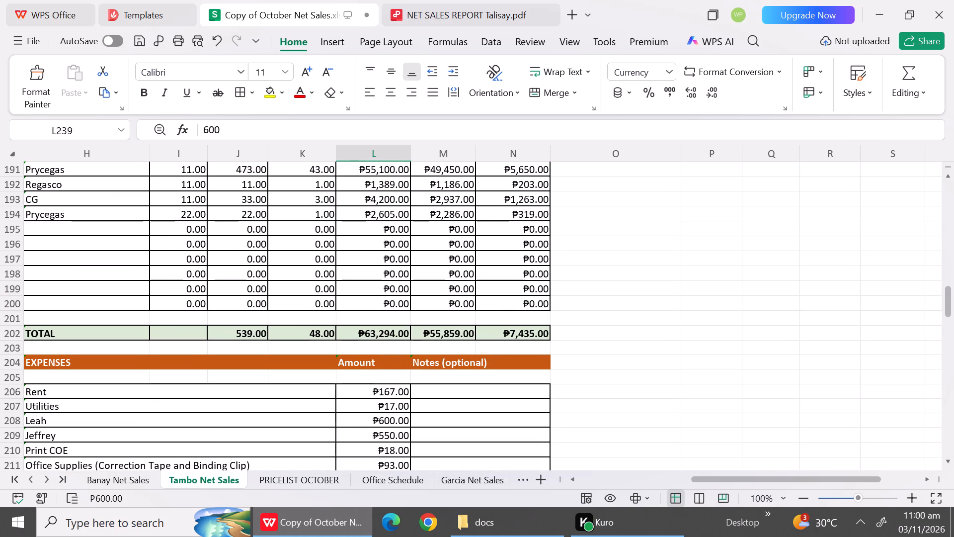
{"action": "left_click", "coordinate": [120, 438]}
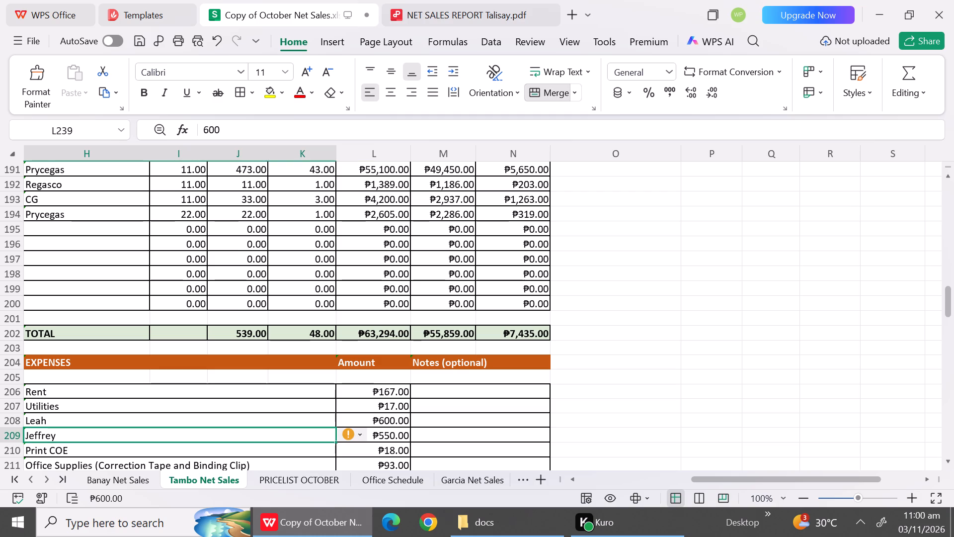
{"action": "type", "text": "EWe"}
{"action": "key", "text": "BackSpace"}
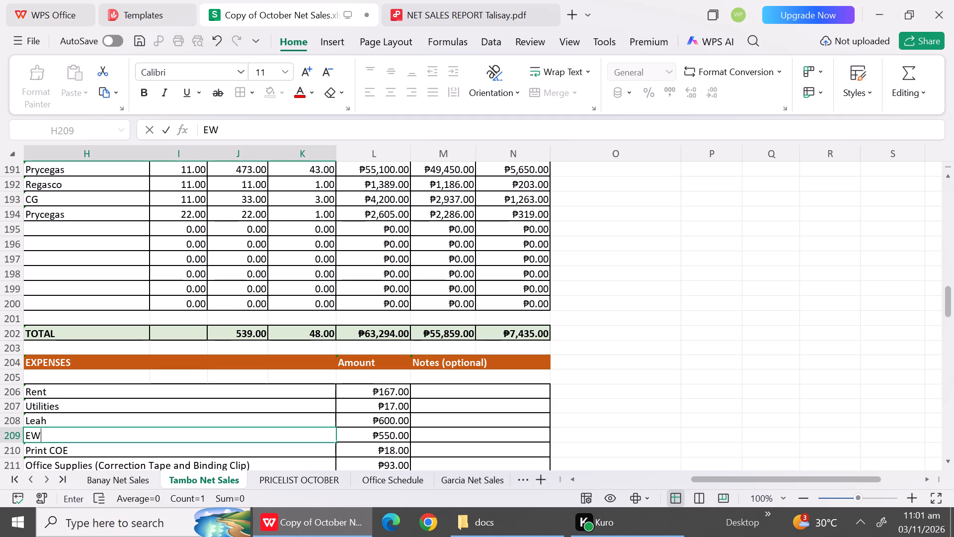
{"action": "key", "text": "BackSpace"}
{"action": "key", "text": "BackSpace"}
{"action": "type", "text": "WE"}
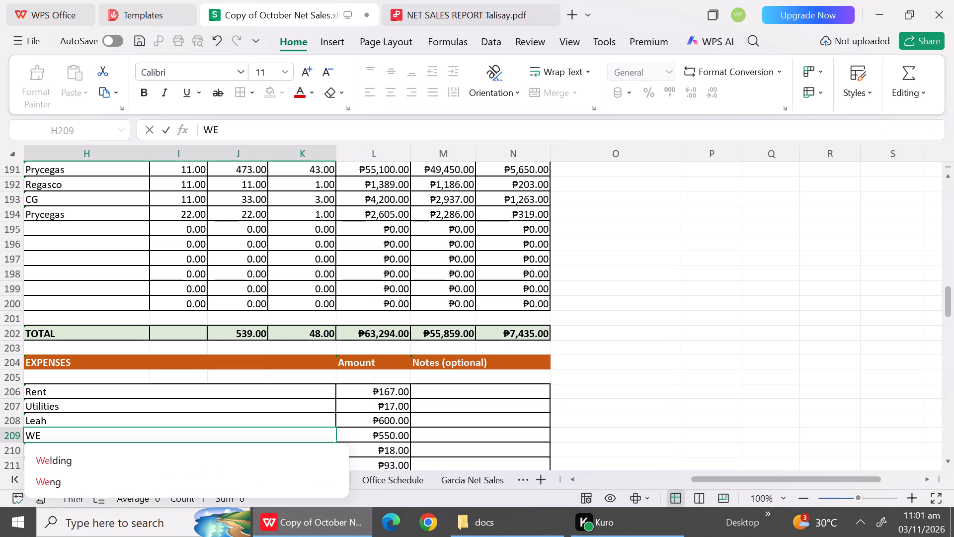
{"action": "key", "text": "BackSpace"}
{"action": "key", "text": "e"}
{"action": "type", "text": "ng"}
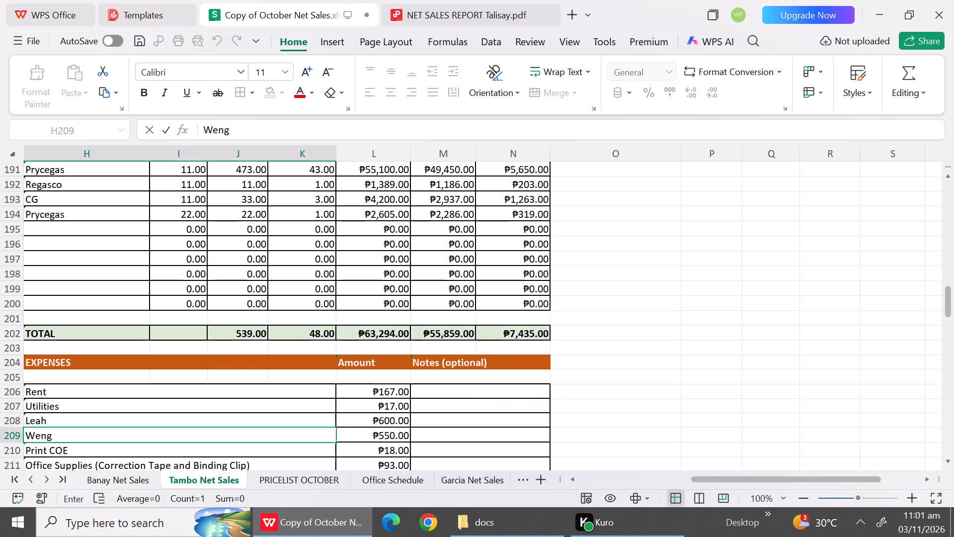
{"action": "key", "text": "space"}
{"action": "type", "text": "&"}
{"action": "key", "text": "space"}
{"action": "type", "text": "Jeremy"}
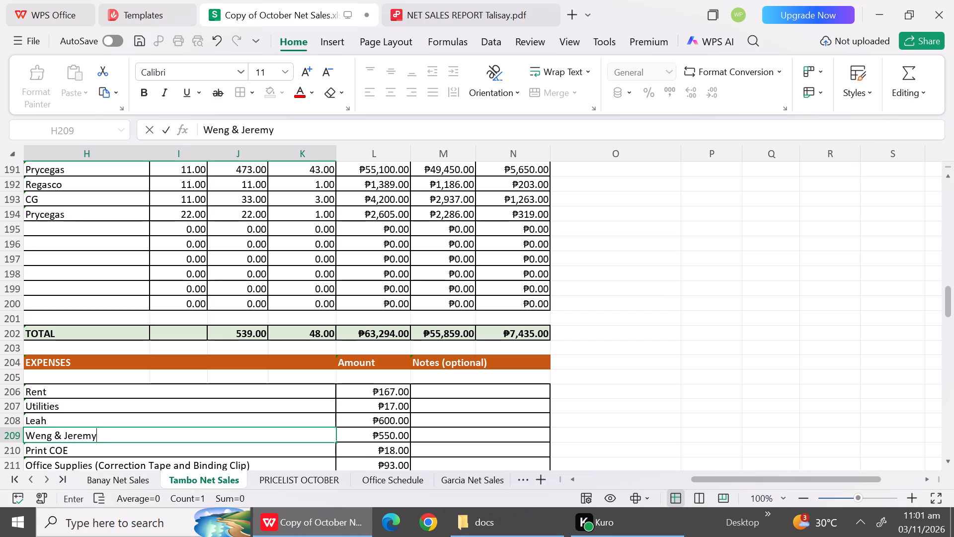
Set the October 22 "Weng & Jeremy" expense amount to 0 and add the note "Salary C/O Sir Nep".
{"action": "left_click", "coordinate": [397, 436]}
{"action": "key", "text": "0"}
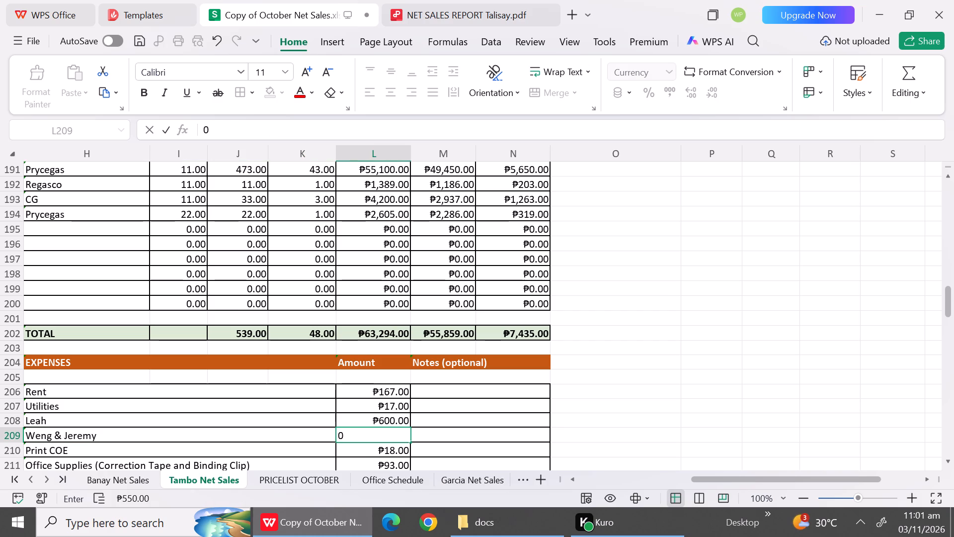
{"action": "left_click", "coordinate": [434, 437]}
{"action": "type", "text": "C/o"}
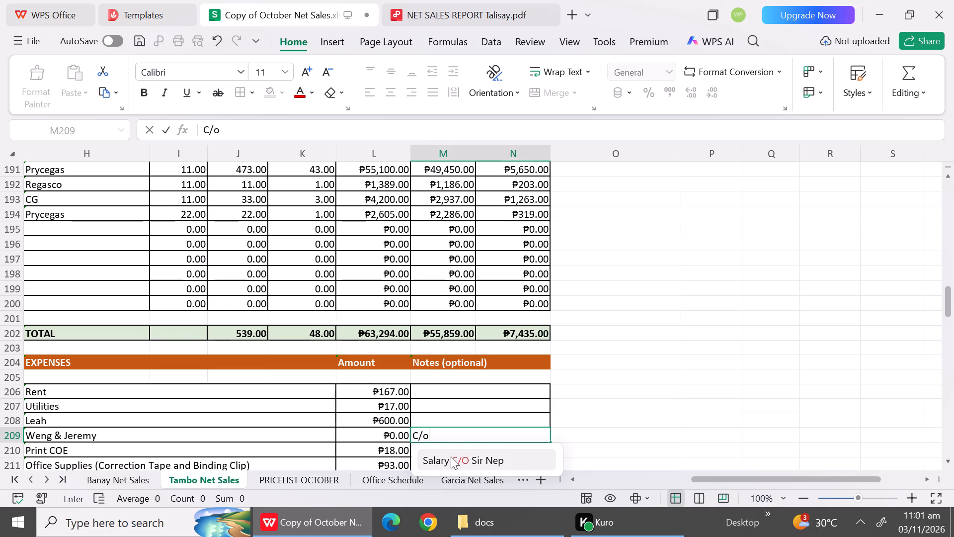
{"action": "left_click", "coordinate": [451, 456]}
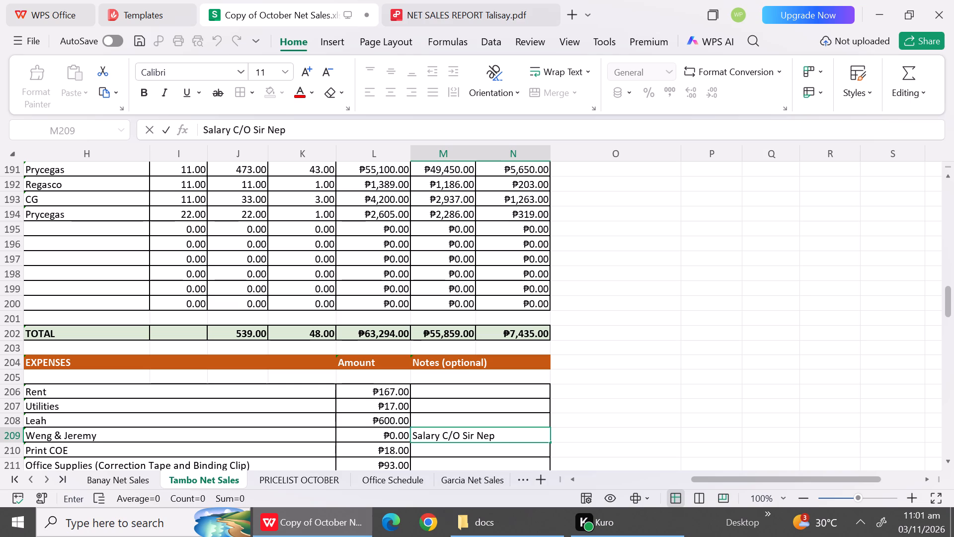
{"action": "left_click", "coordinate": [486, 404]}
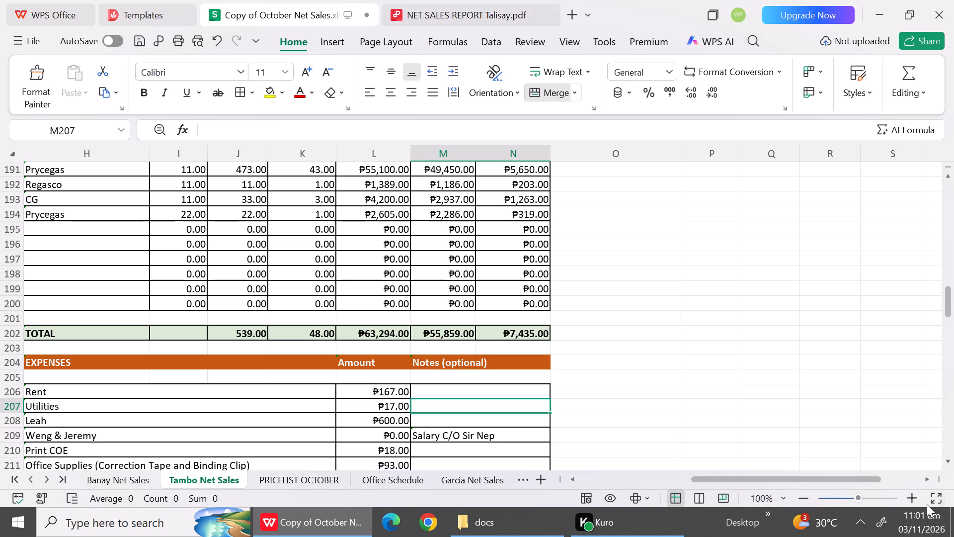
Review the October 23 product rows from Prycegas through CG 50 kg.
{"action": "triple_click", "coordinate": [951, 456]}
{"action": "triple_click", "coordinate": [951, 456]}
{"action": "triple_click", "coordinate": [951, 456]}
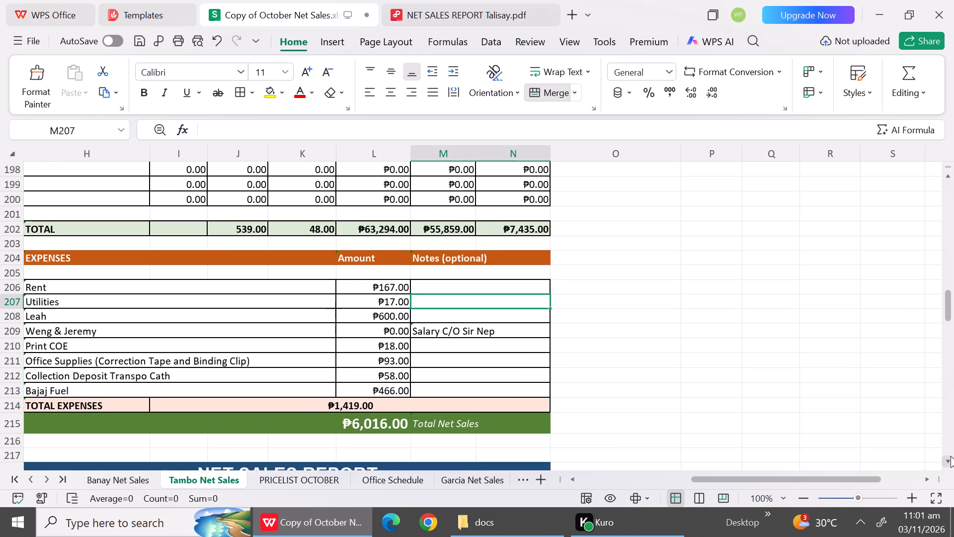
{"action": "triple_click", "coordinate": [951, 456]}
{"action": "triple_click", "coordinate": [951, 456]}
{"action": "triple_click", "coordinate": [951, 456]}
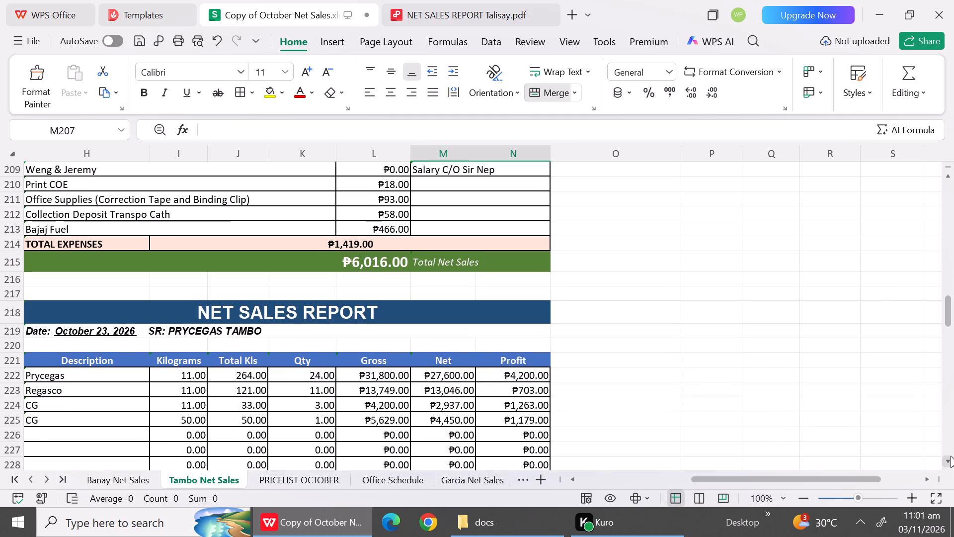
{"action": "left_click", "coordinate": [951, 456]}
{"action": "left_click", "coordinate": [951, 456]}
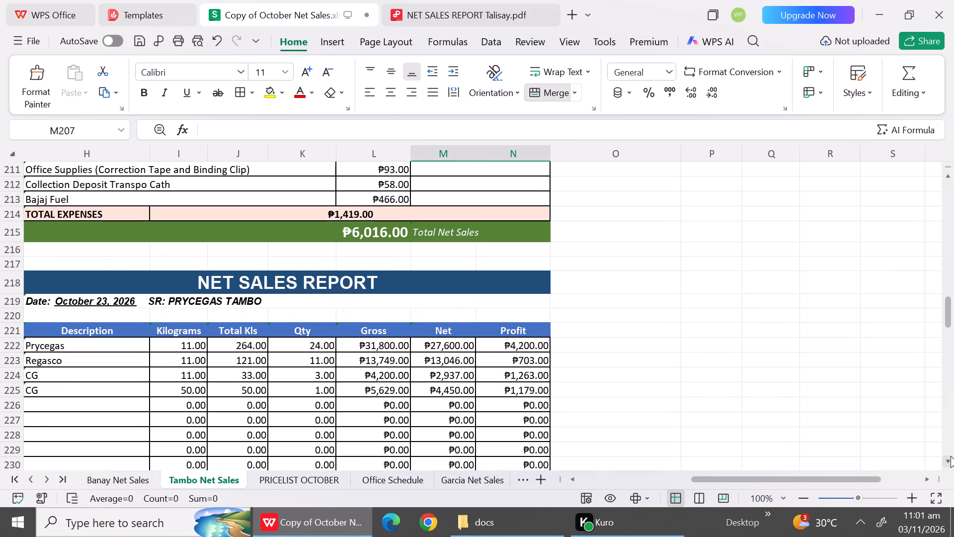
{"action": "left_click", "coordinate": [951, 456]}
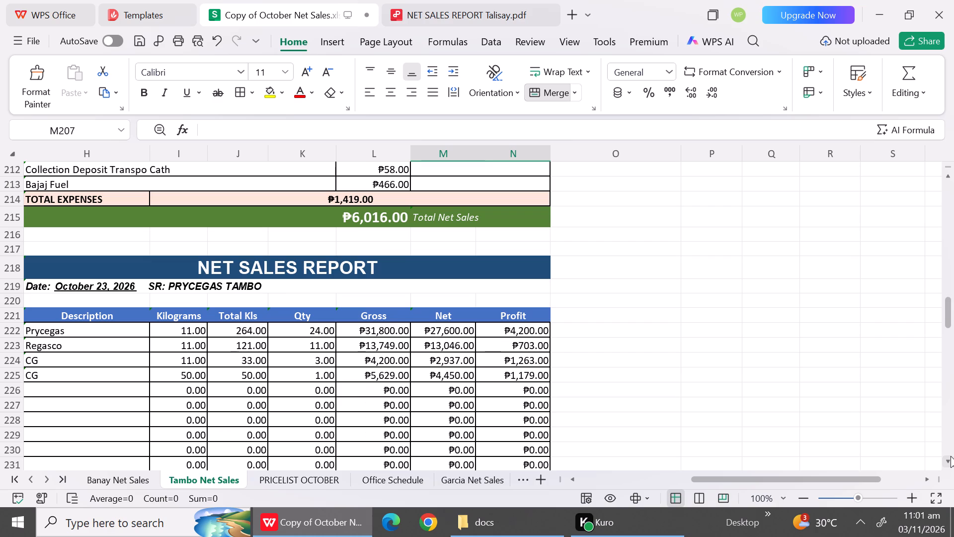
{"action": "left_click", "coordinate": [951, 456]}
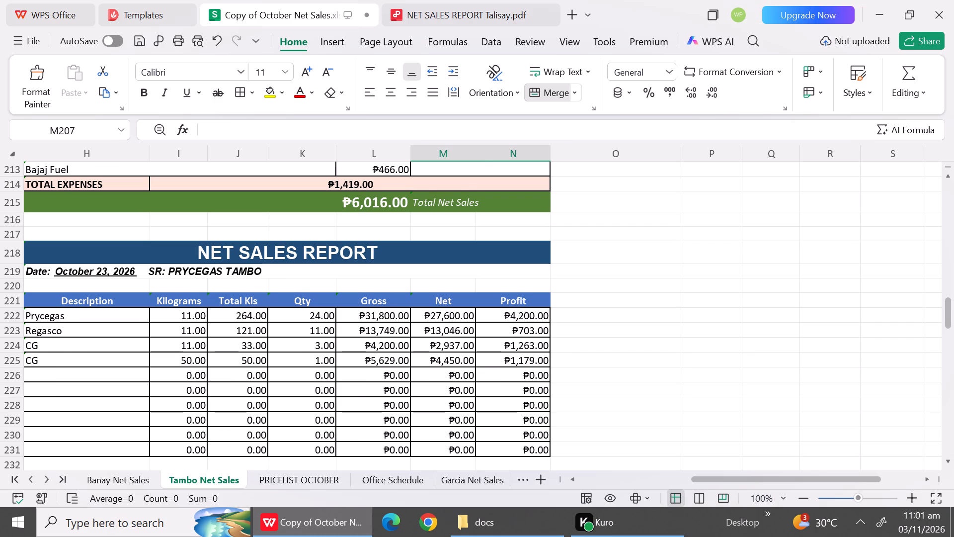
{"action": "left_click", "coordinate": [79, 318]}
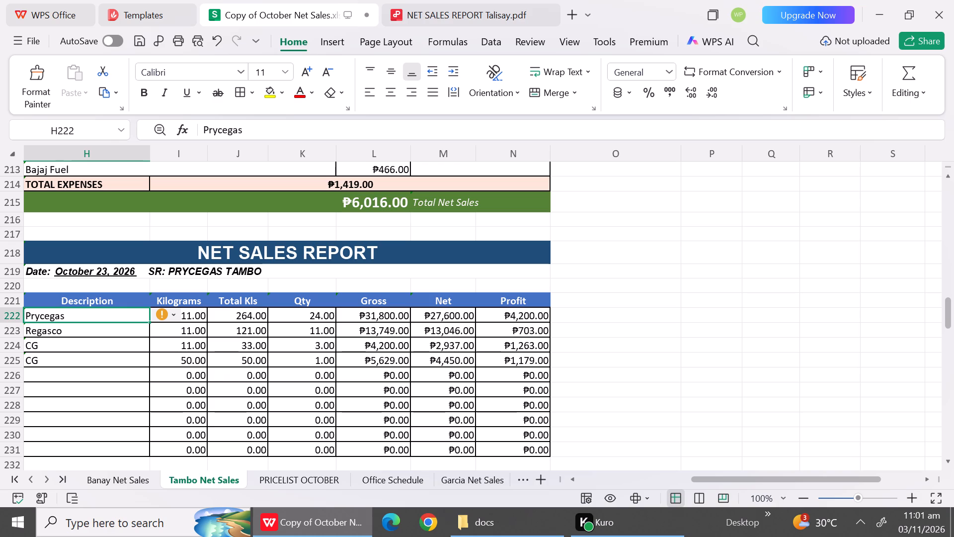
{"action": "left_click", "coordinate": [99, 331]}
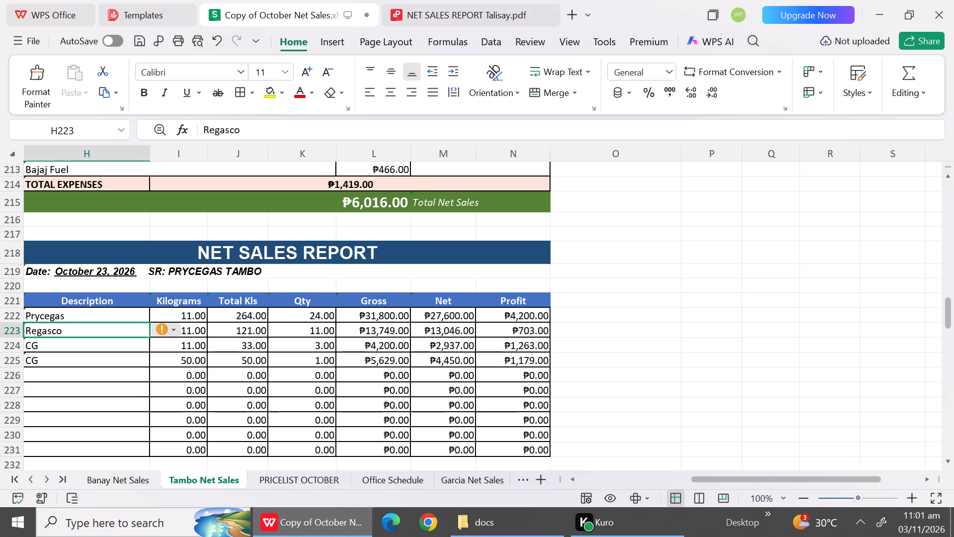
{"action": "left_click", "coordinate": [62, 344]}
{"action": "left_click", "coordinate": [93, 361]}
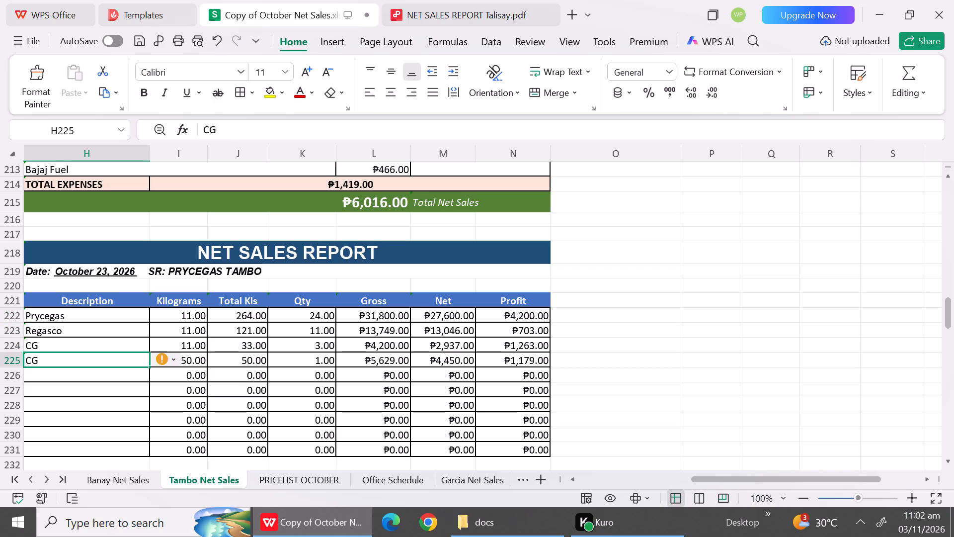
Change the October 23 Lester expense to Weng with an amount of 0 and the note "Salary C/O Sir Nep".
{"action": "triple_click", "coordinate": [949, 464]}
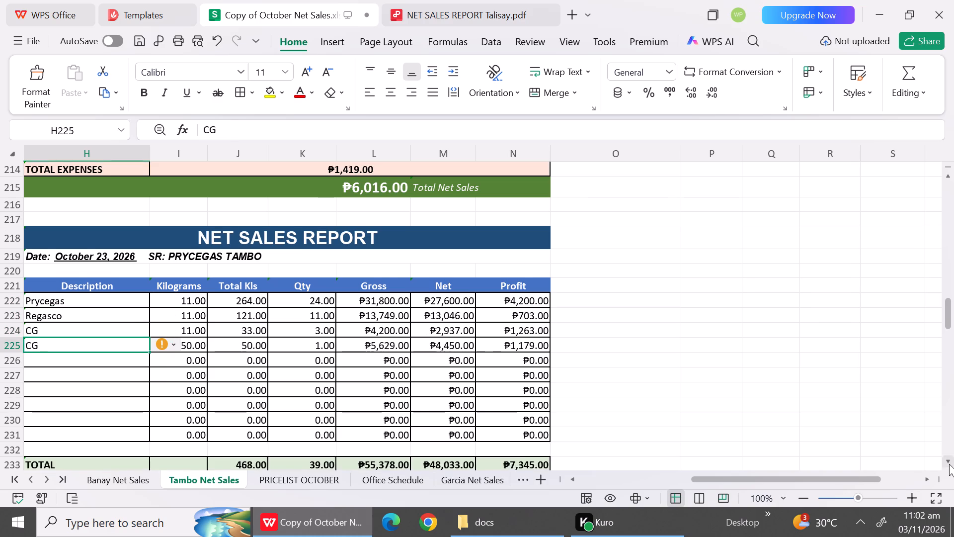
{"action": "triple_click", "coordinate": [949, 464]}
{"action": "double_click", "coordinate": [949, 464]}
{"action": "left_click", "coordinate": [949, 464]}
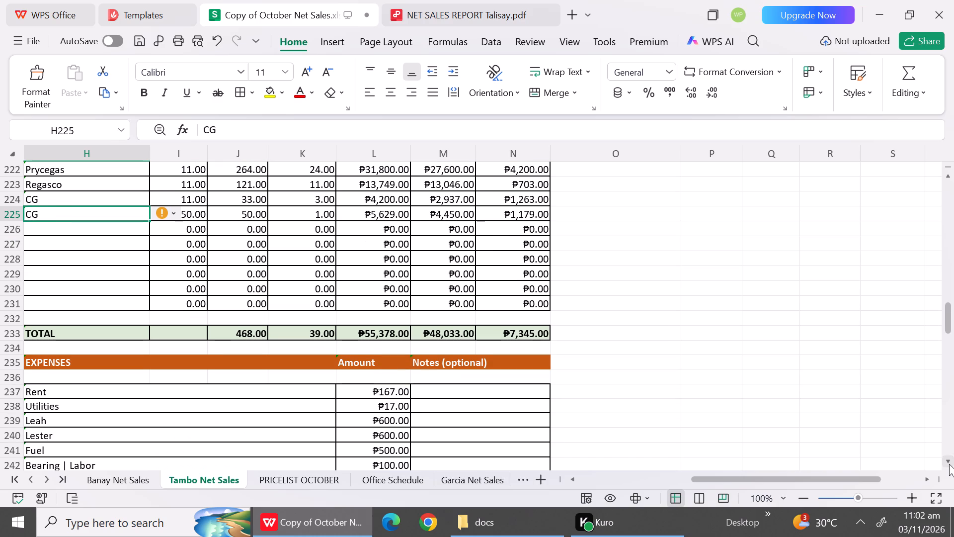
{"action": "triple_click", "coordinate": [949, 464]}
{"action": "left_click", "coordinate": [949, 464]}
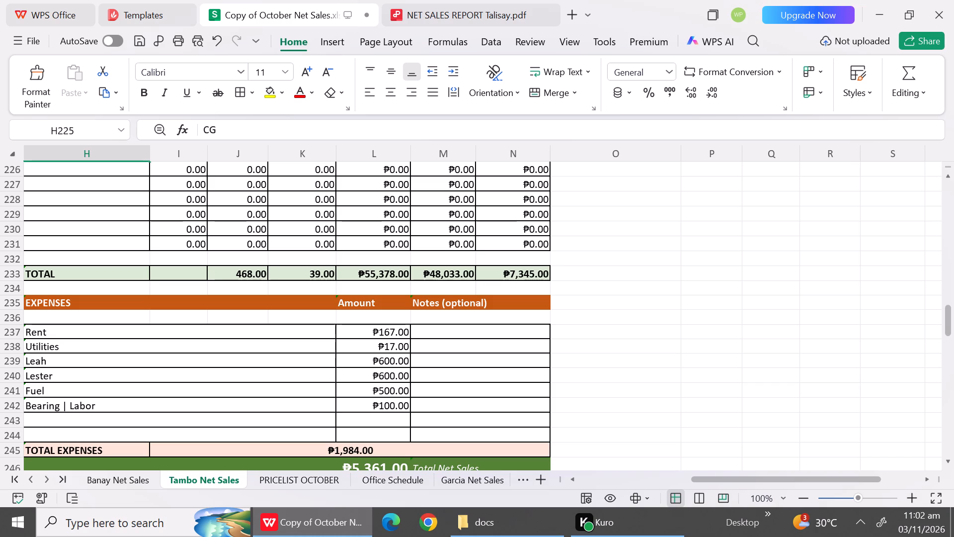
{"action": "left_click", "coordinate": [160, 368]}
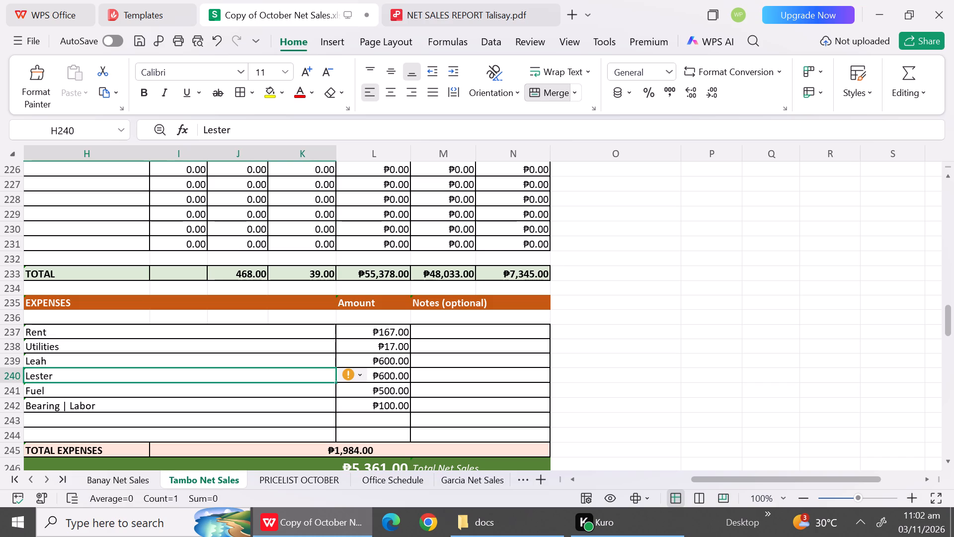
{"action": "key", "text": "shift+w"}
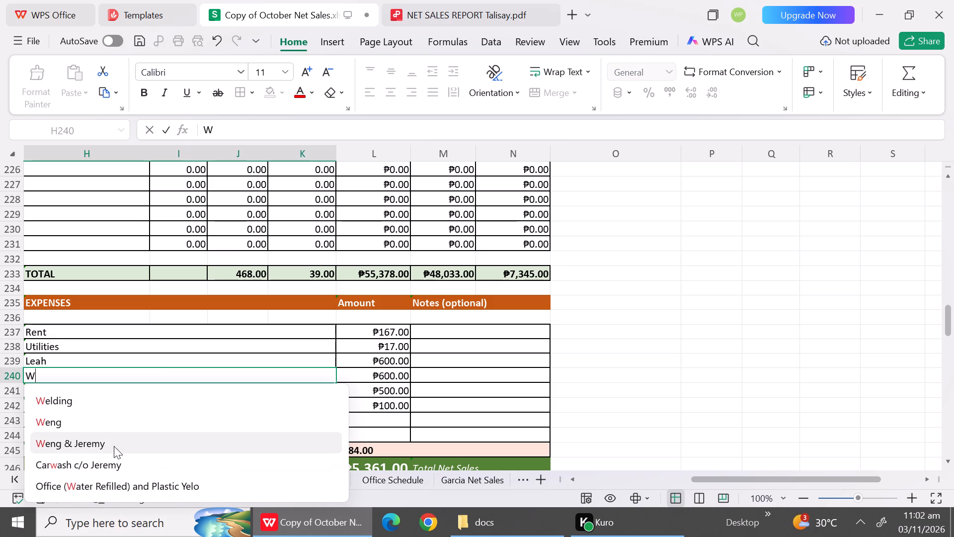
{"action": "left_click", "coordinate": [93, 416]}
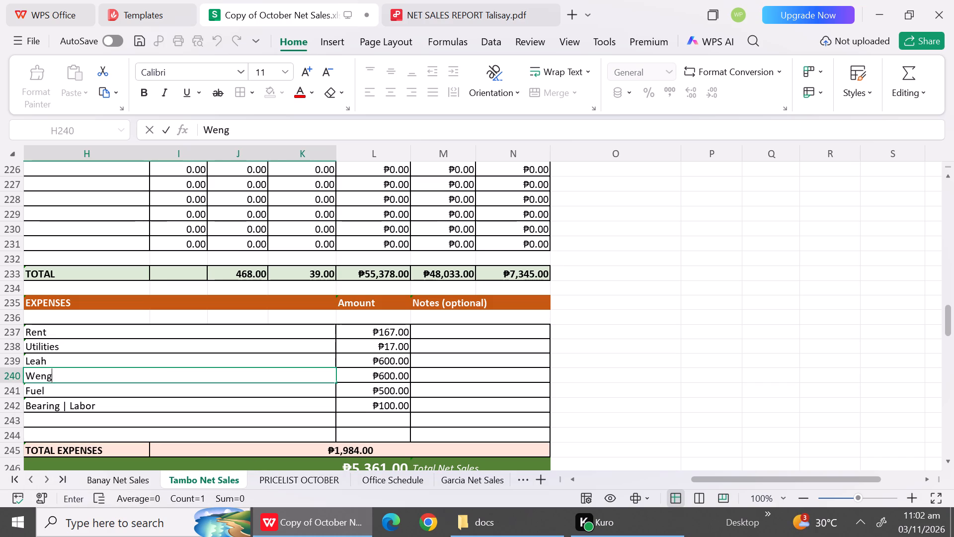
{"action": "left_click", "coordinate": [385, 374]}
{"action": "key", "text": "0"}
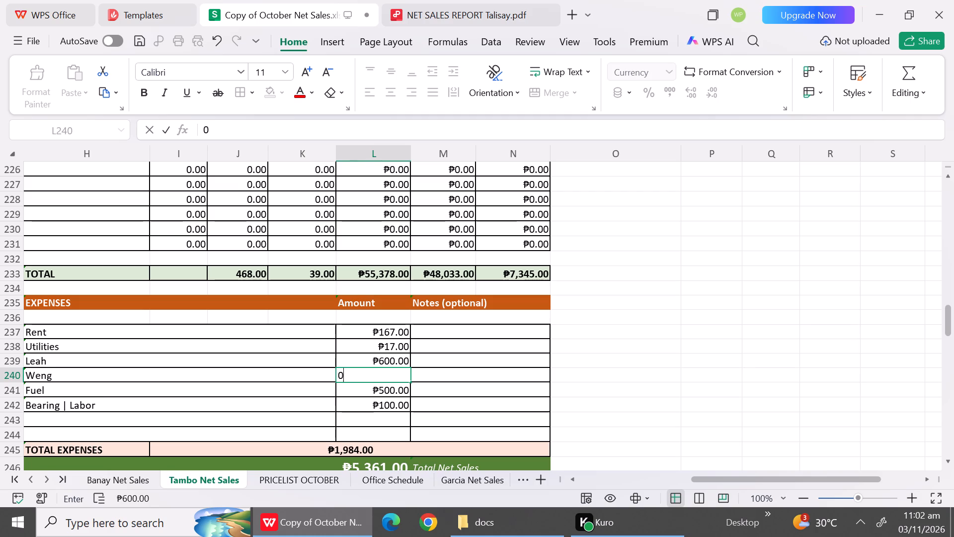
{"action": "left_click", "coordinate": [432, 377]}
{"action": "type", "text": "Sa"}
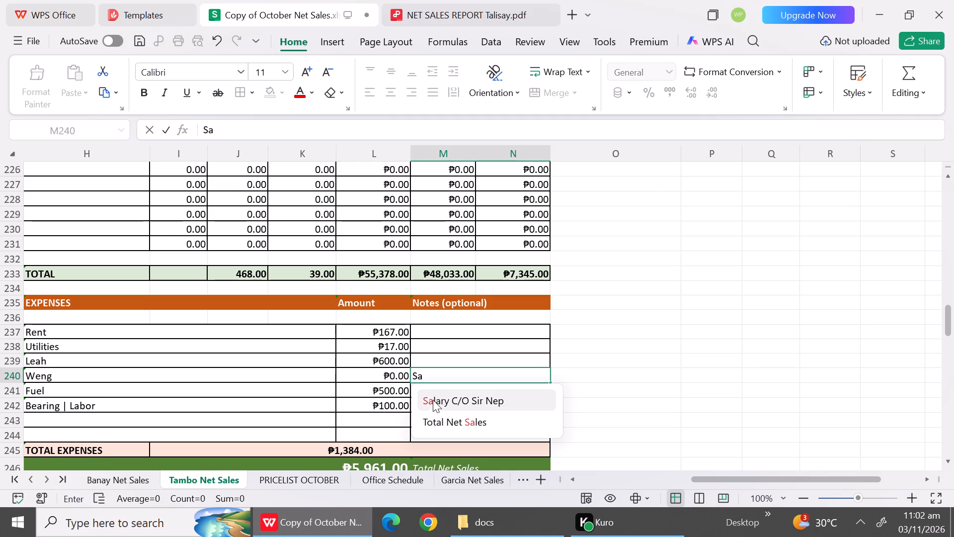
{"action": "left_click", "coordinate": [433, 404]}
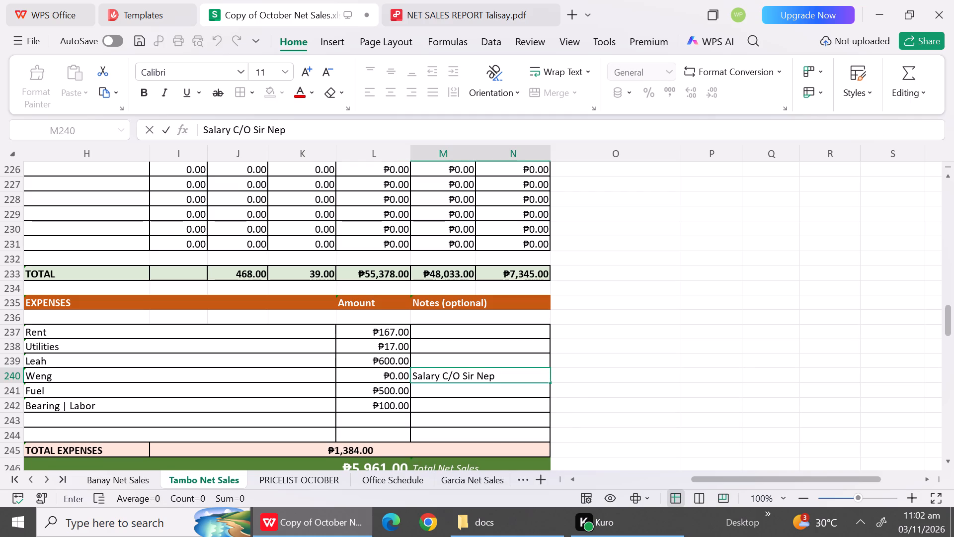
Replace the October 23 Fuel expense with "Sticker Barako" and set its amount to 1200.
{"action": "left_click", "coordinate": [124, 391]}
{"action": "type", "text": "Sti"}
{"action": "key", "text": "c"}
{"action": "type", "text": "ker"}
{"action": "key", "text": "space"}
{"action": "type", "text": "Brako"}
{"action": "key", "text": "BackSpace"}
{"action": "key", "text": "BackSpace"}
{"action": "key", "text": "BackSpace"}
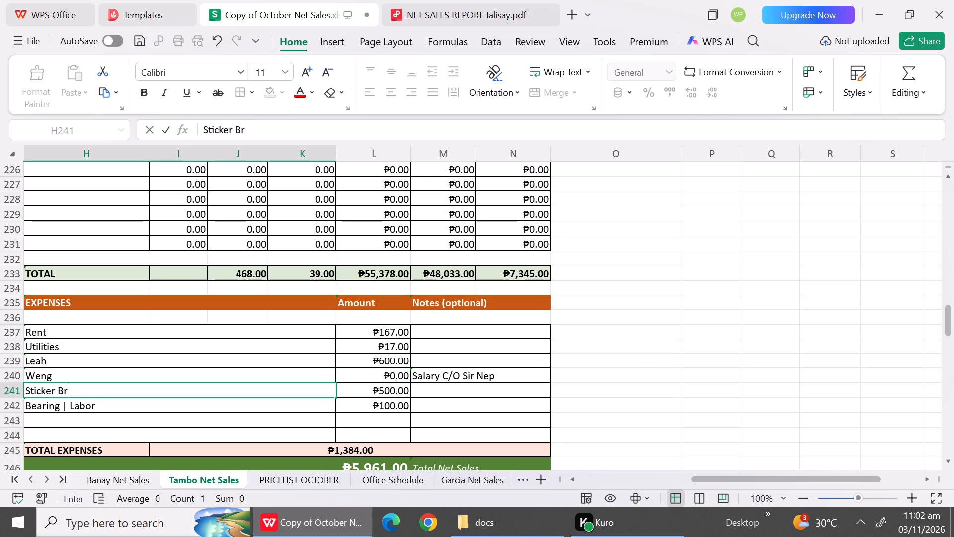
{"action": "key", "text": "BackSpace"}
{"action": "type", "text": "arako"}
{"action": "left_click", "coordinate": [387, 394]}
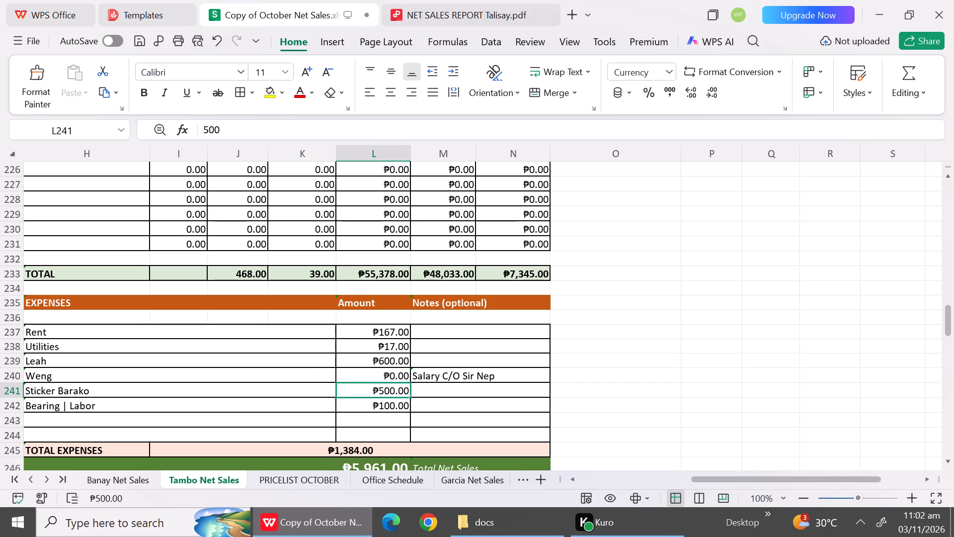
{"action": "type", "text": "1200"}
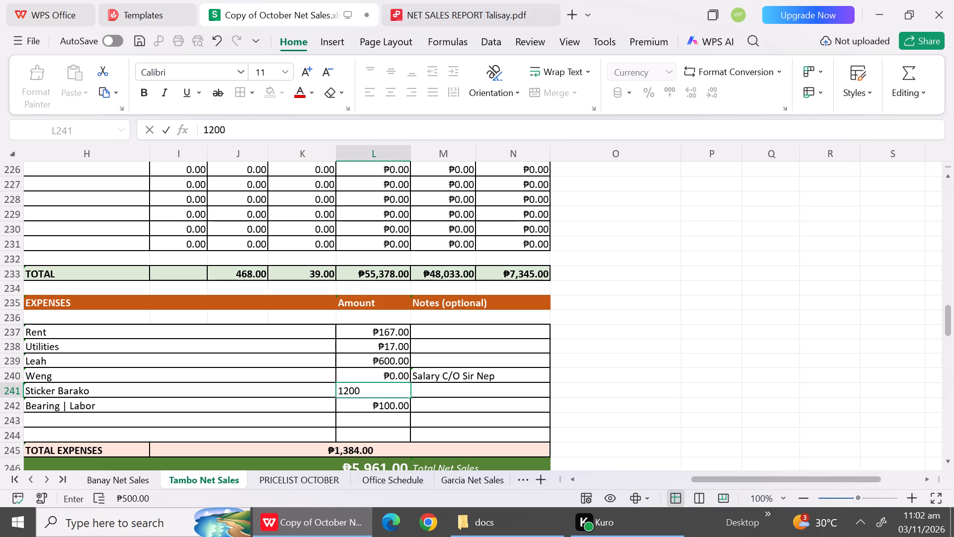
Clear the "Bearing | Labor" description and its amount from the October 23 expenses.
{"action": "left_click", "coordinate": [262, 408]}
{"action": "left_click", "coordinate": [78, 412]}
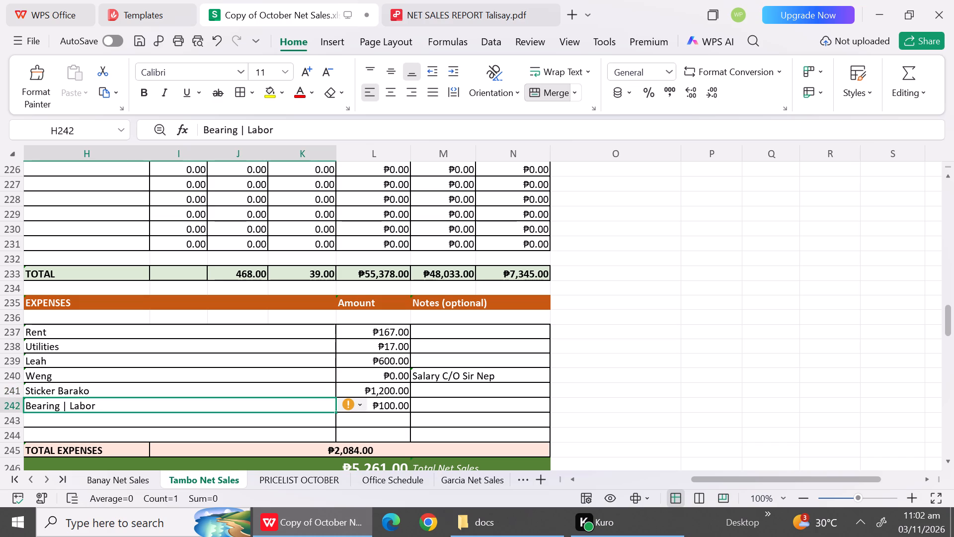
{"action": "key", "text": "BackSpace"}
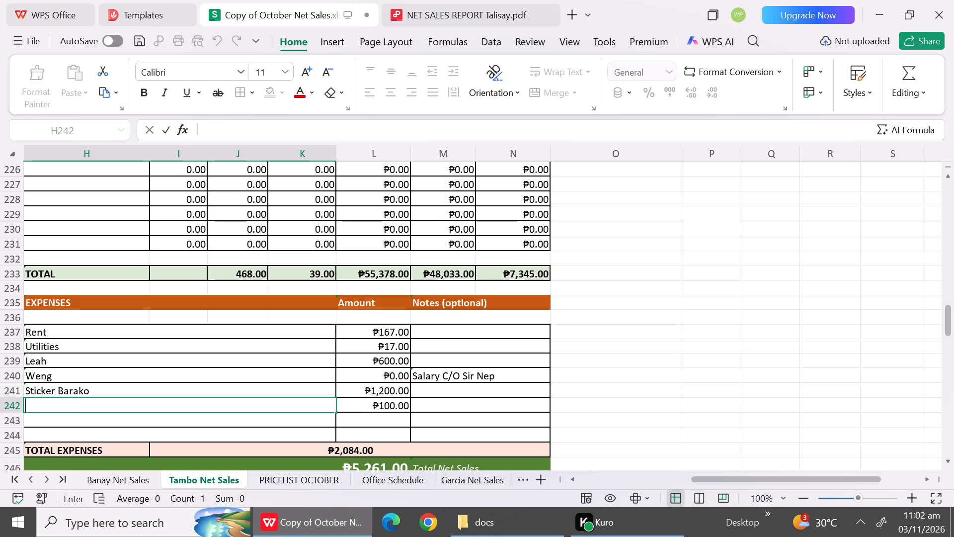
{"action": "left_click", "coordinate": [372, 410]}
{"action": "key", "text": "BackSpace"}
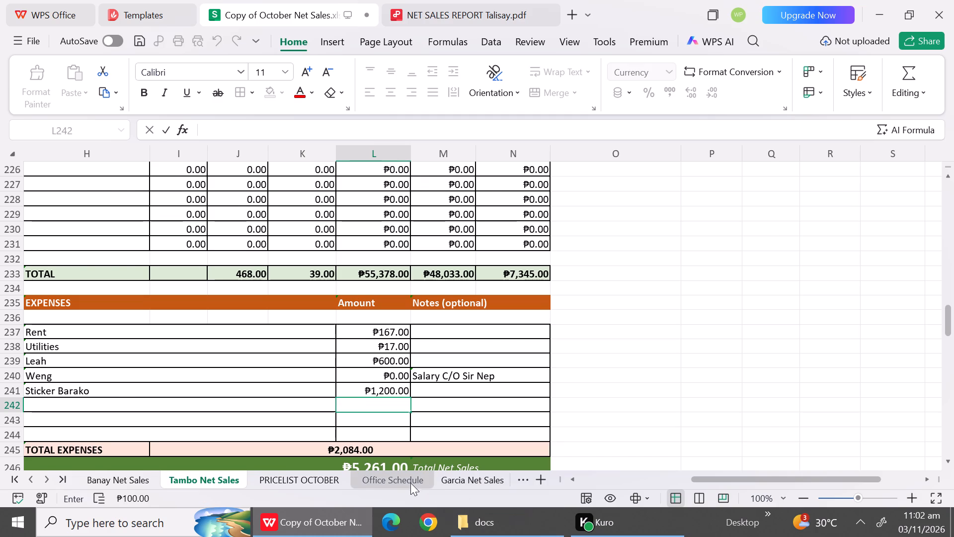
Check the Office Schedule for October 23, and add "Hanna (Office)" with an amount of 850 below Sticker Barako in the Tambo expenses.
{"action": "left_click", "coordinate": [410, 482]}
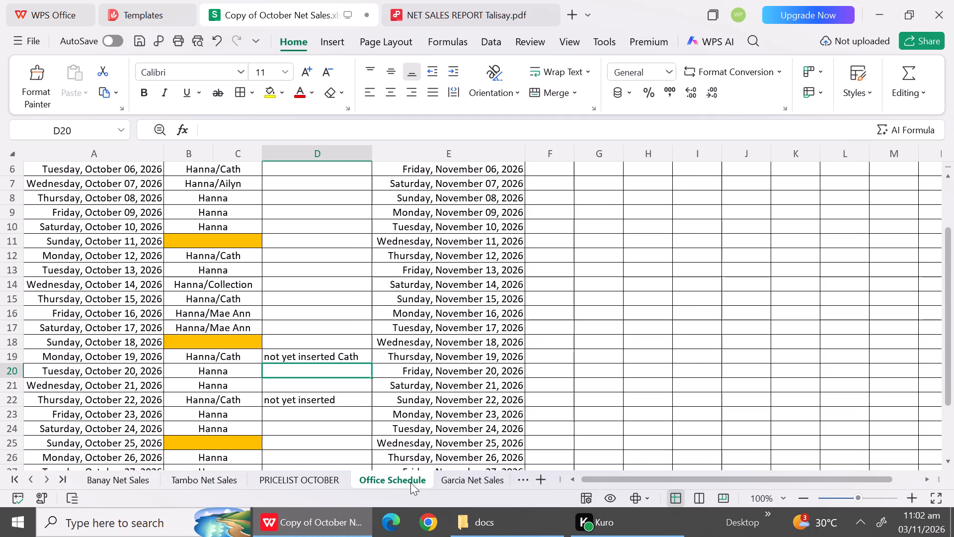
{"action": "left_click", "coordinate": [196, 480]}
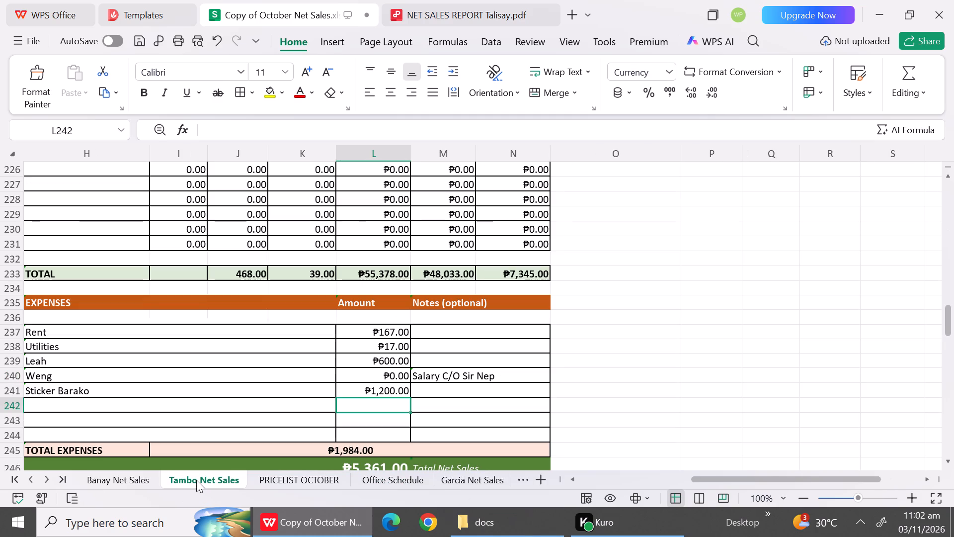
{"action": "type", "text": "Hann"}
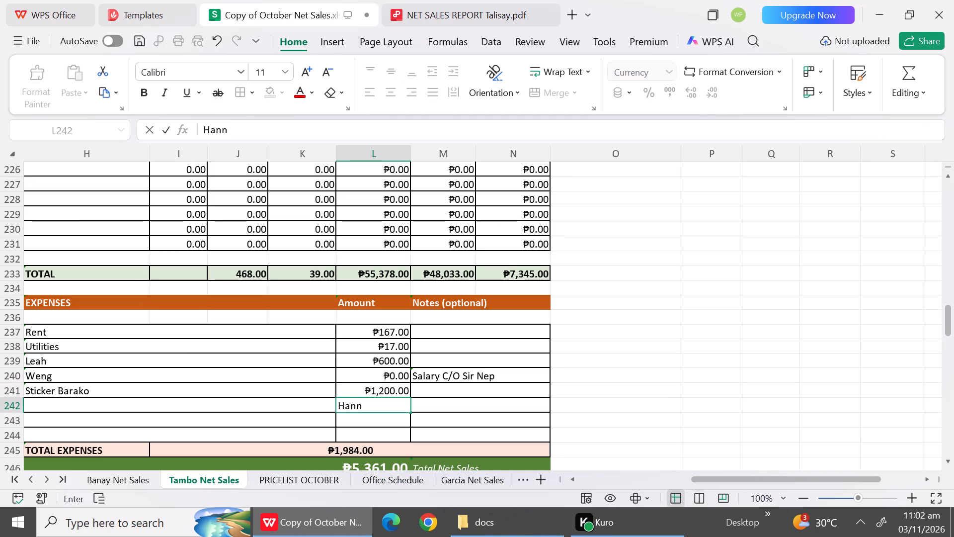
{"action": "key", "text": "BackSpace"}
{"action": "key", "text": "BackSpace"}
{"action": "key", "text": "BackSpace"}
{"action": "key", "text": "BackSpace"}
{"action": "double_click", "coordinate": [141, 409]}
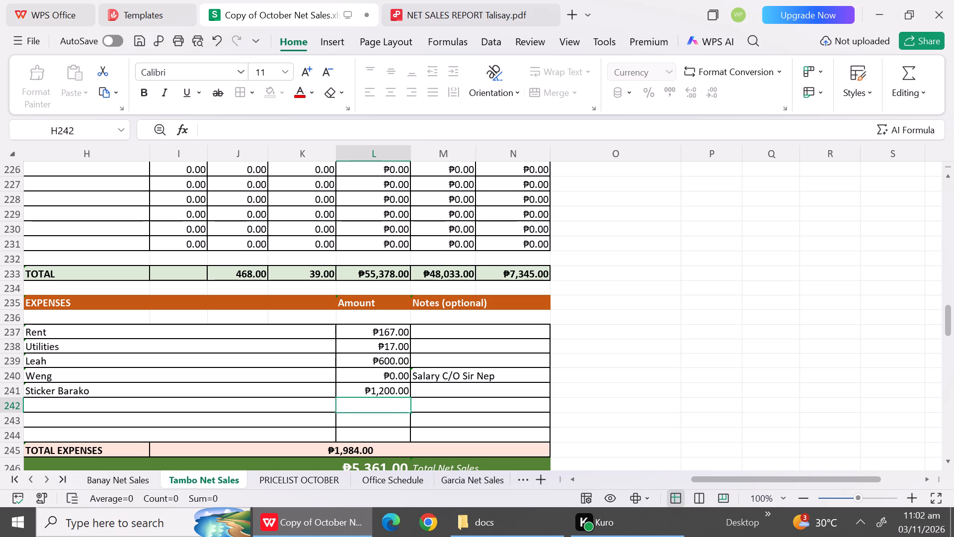
{"action": "type", "text": "Ha"}
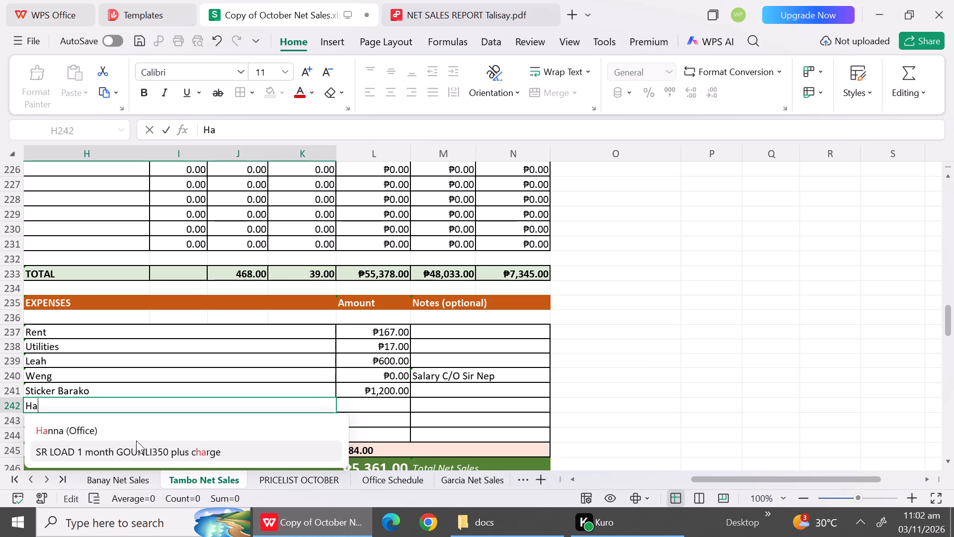
{"action": "left_click", "coordinate": [135, 438]}
{"action": "left_click", "coordinate": [380, 408]}
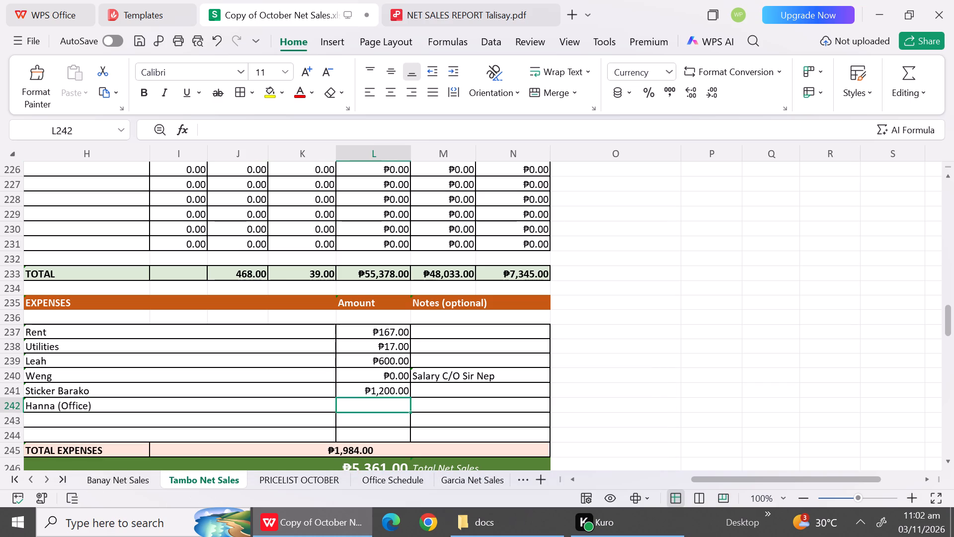
{"action": "type", "text": "850"}
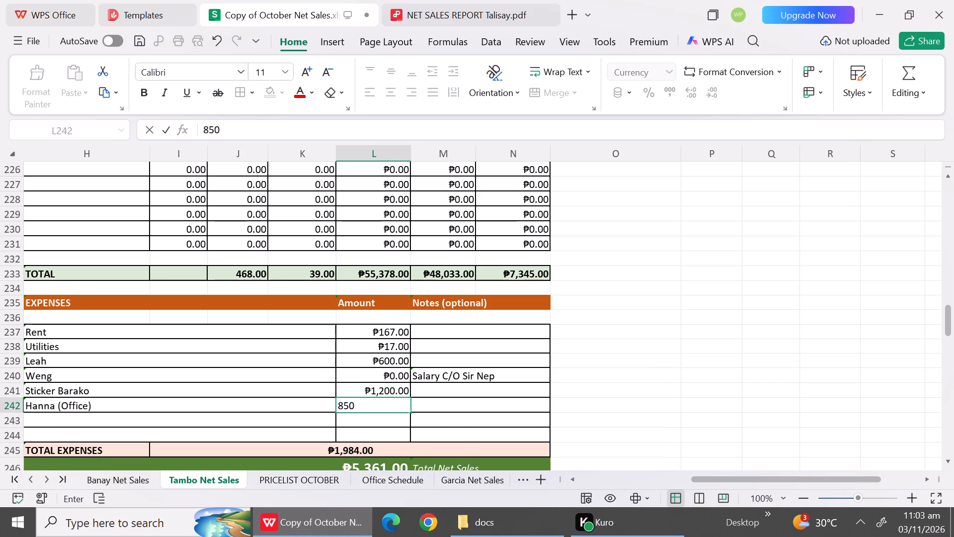
{"action": "left_click", "coordinate": [310, 423]}
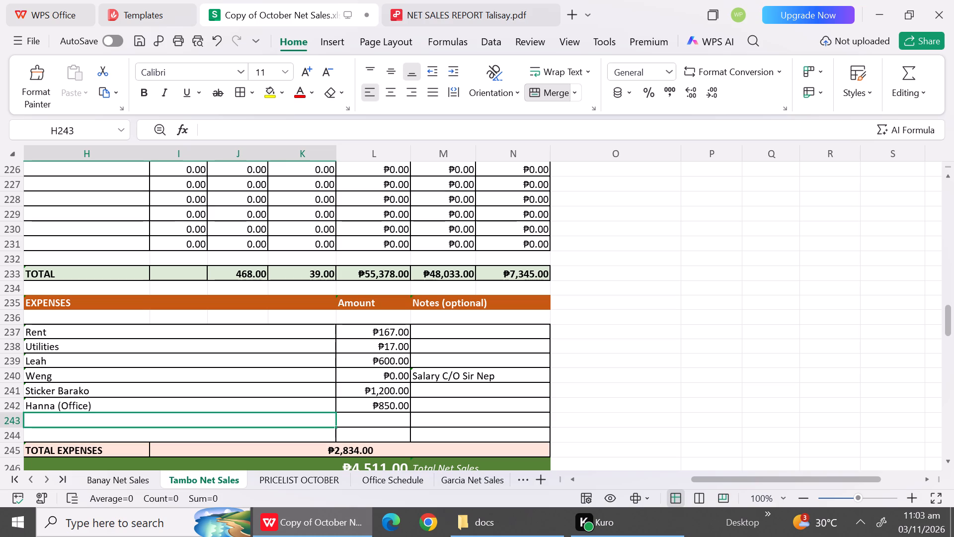
Change the first October 24 product row to Prycegas with 11 kilograms, quantity 16 and gross 20450.
{"action": "left_click", "coordinate": [938, 463]}
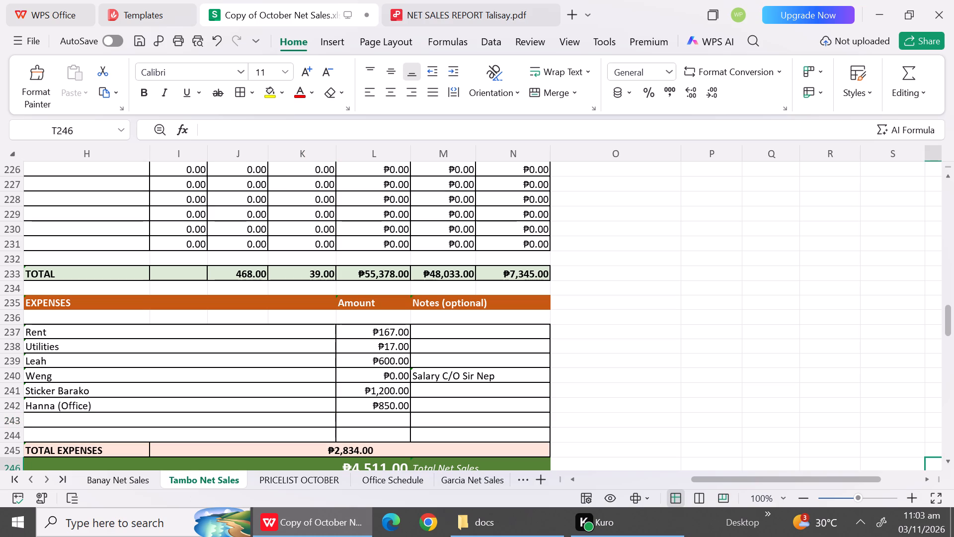
{"action": "left_click", "coordinate": [948, 463]}
{"action": "double_click", "coordinate": [948, 463]}
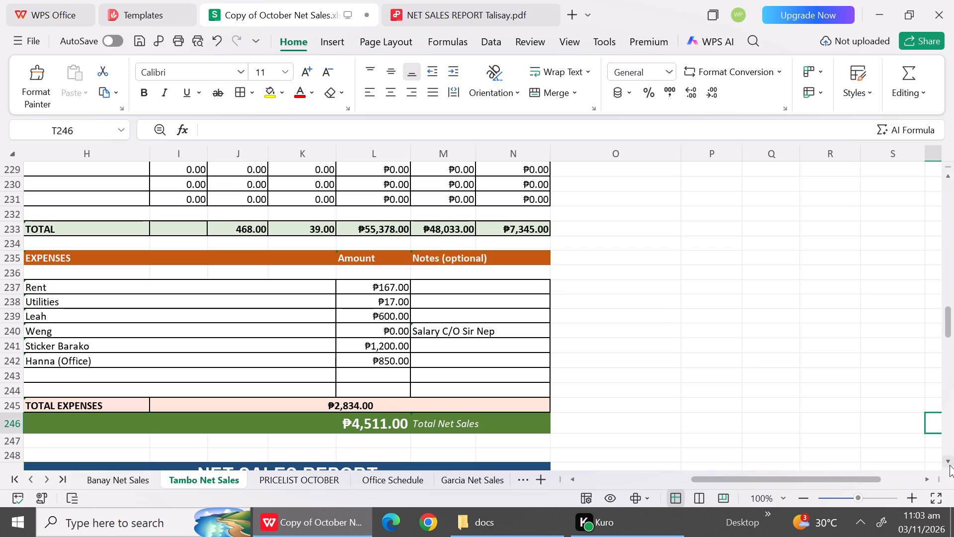
{"action": "double_click", "coordinate": [950, 465]}
{"action": "triple_click", "coordinate": [950, 464]}
{"action": "triple_click", "coordinate": [950, 464]}
{"action": "triple_click", "coordinate": [950, 464]}
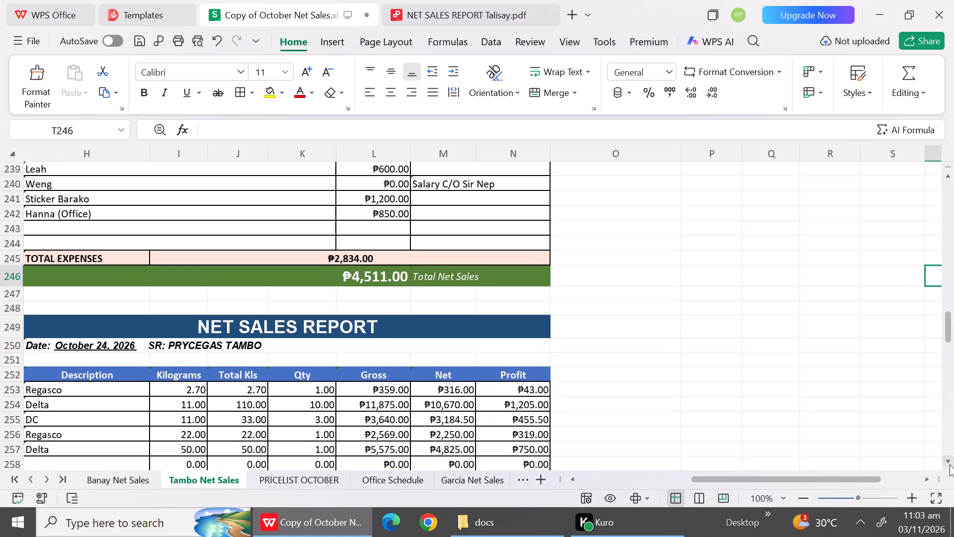
{"action": "triple_click", "coordinate": [950, 464]}
{"action": "left_click", "coordinate": [950, 464]}
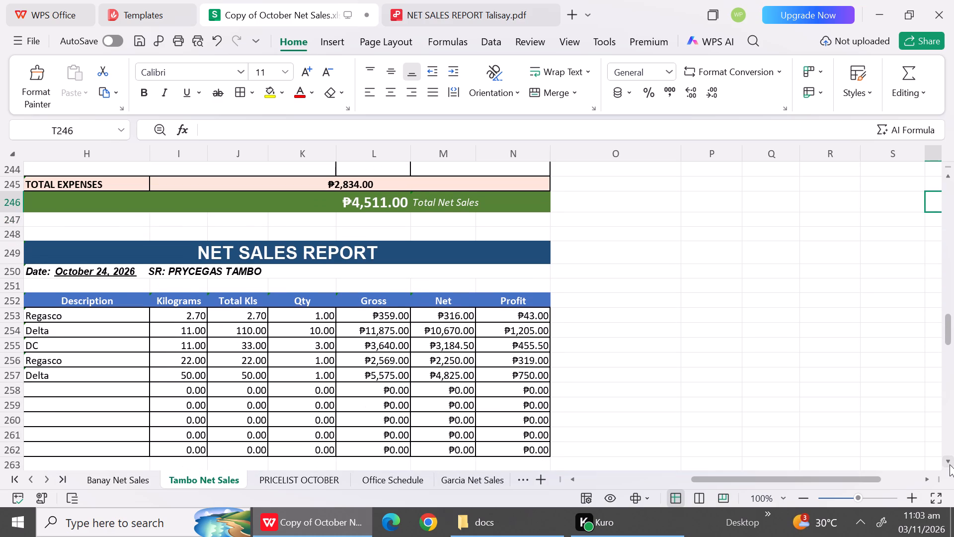
{"action": "left_click", "coordinate": [112, 314]}
{"action": "key", "text": "shift+p"}
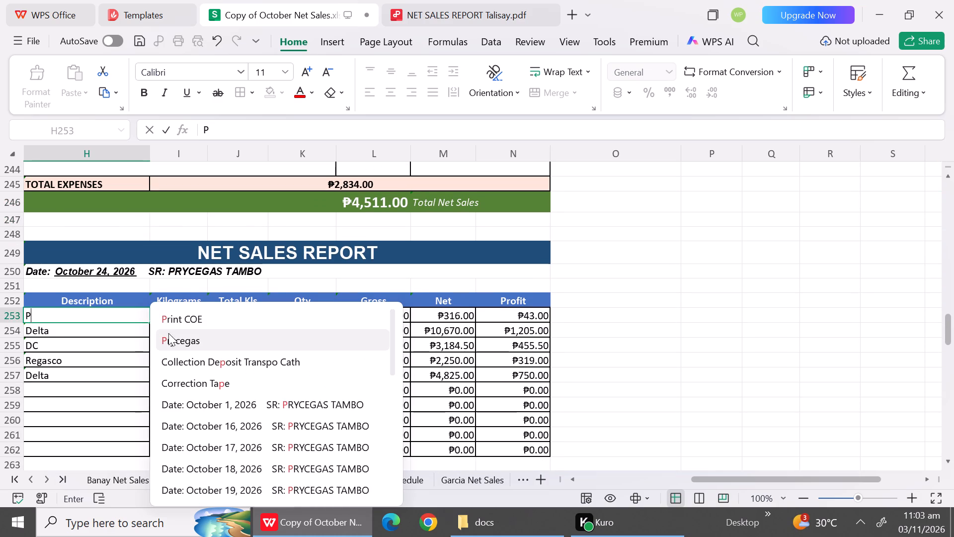
{"action": "left_click", "coordinate": [168, 341]}
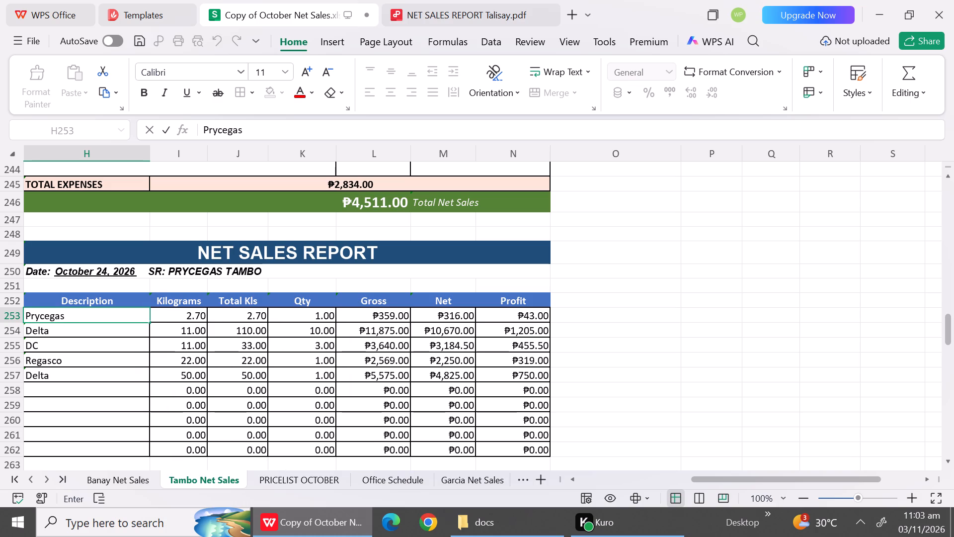
{"action": "left_click", "coordinate": [196, 318]}
{"action": "type", "text": "11"}
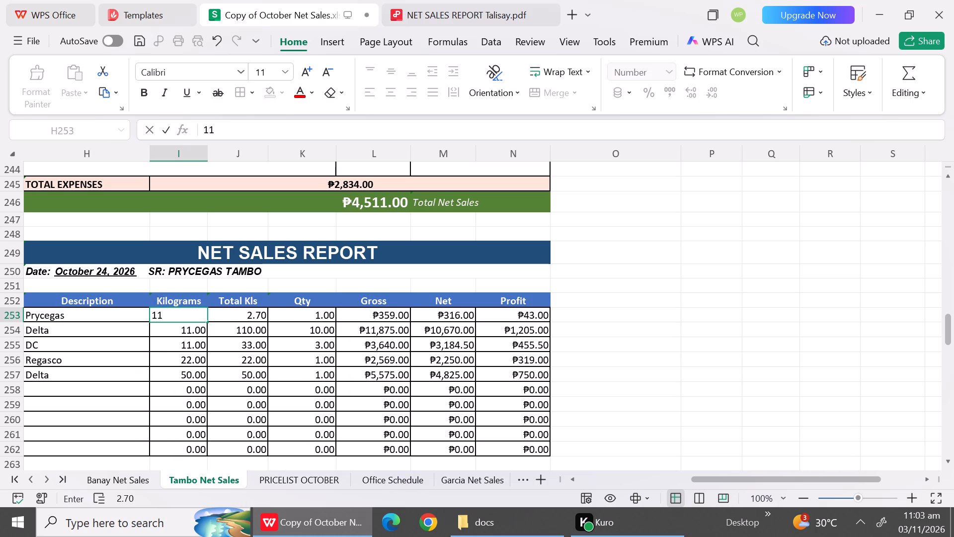
{"action": "left_click", "coordinate": [298, 320]}
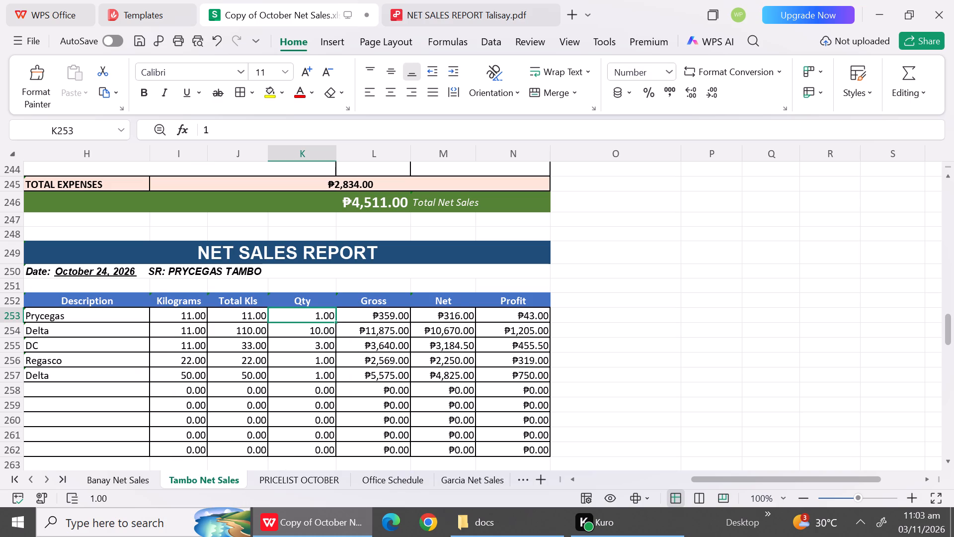
{"action": "type", "text": "16"}
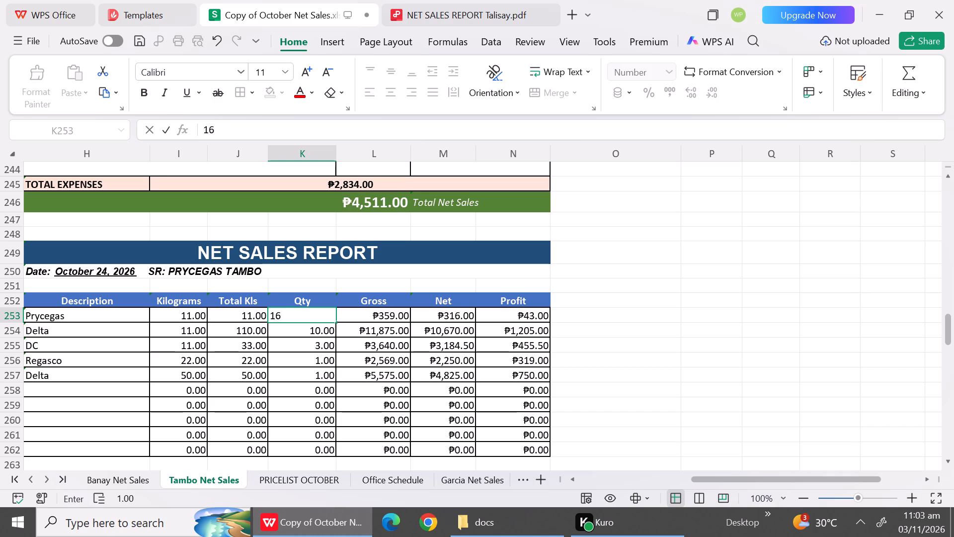
{"action": "left_click", "coordinate": [368, 317]}
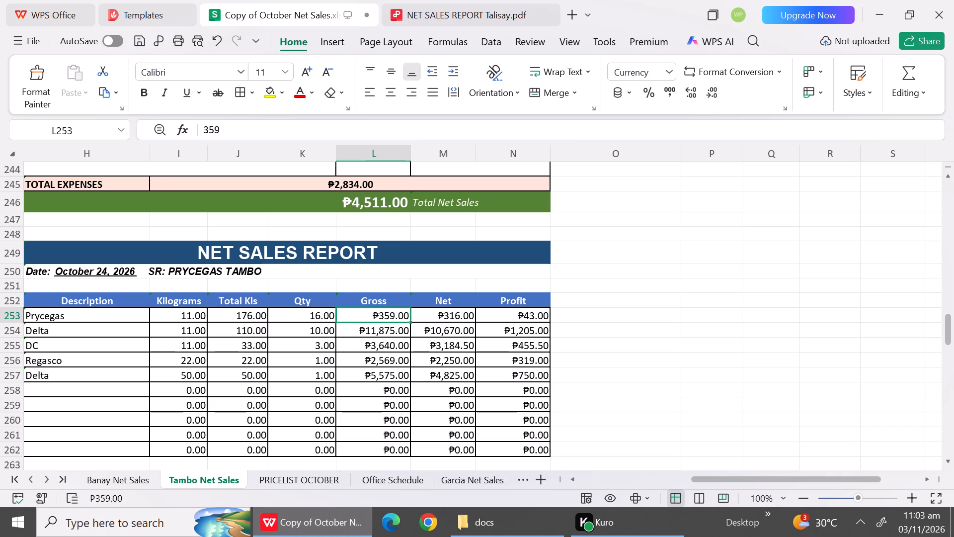
{"action": "type", "text": "20450"}
{"action": "left_click", "coordinate": [370, 382]}
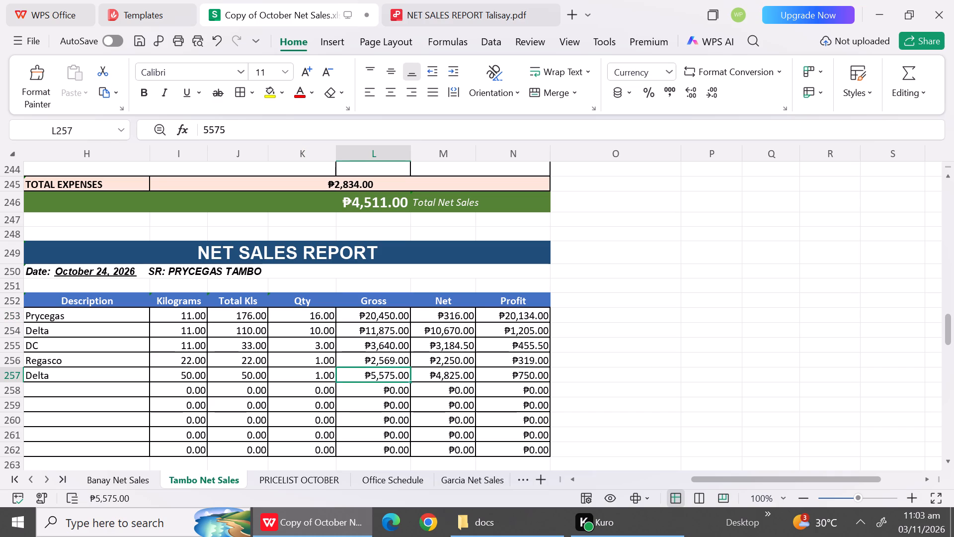
Change the second October 24 product row from Delta to CG with quantity 1 and gross 1400.
{"action": "left_click", "coordinate": [113, 331]}
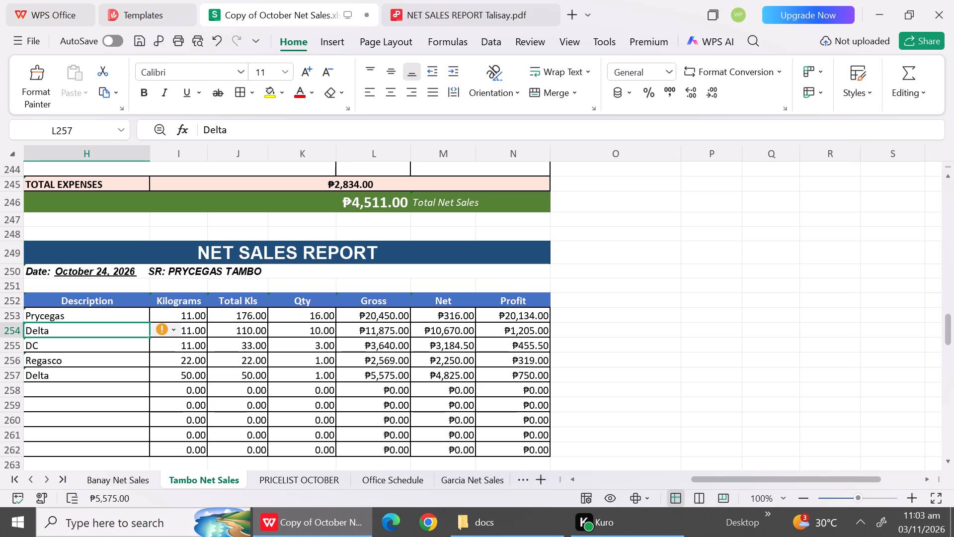
{"action": "type", "text": "CG"}
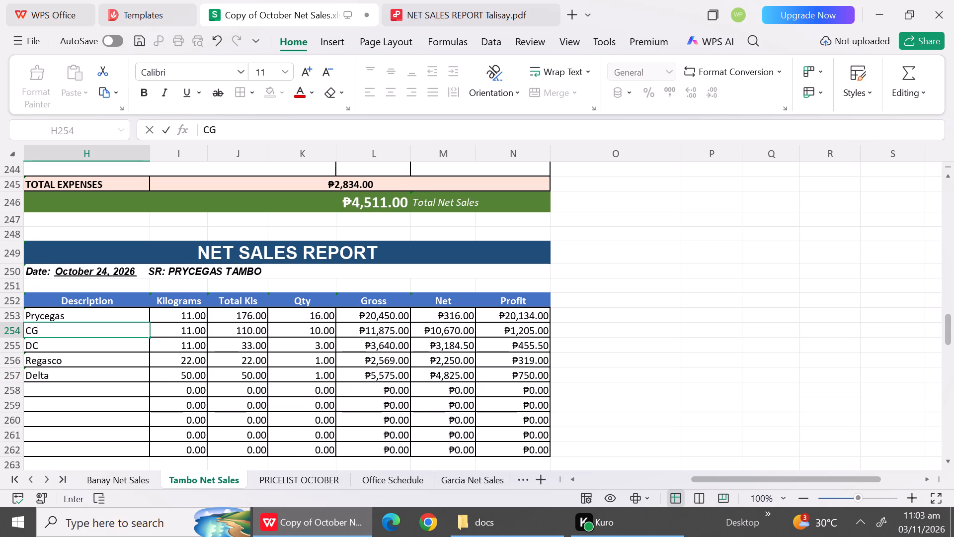
{"action": "left_click", "coordinate": [327, 334]}
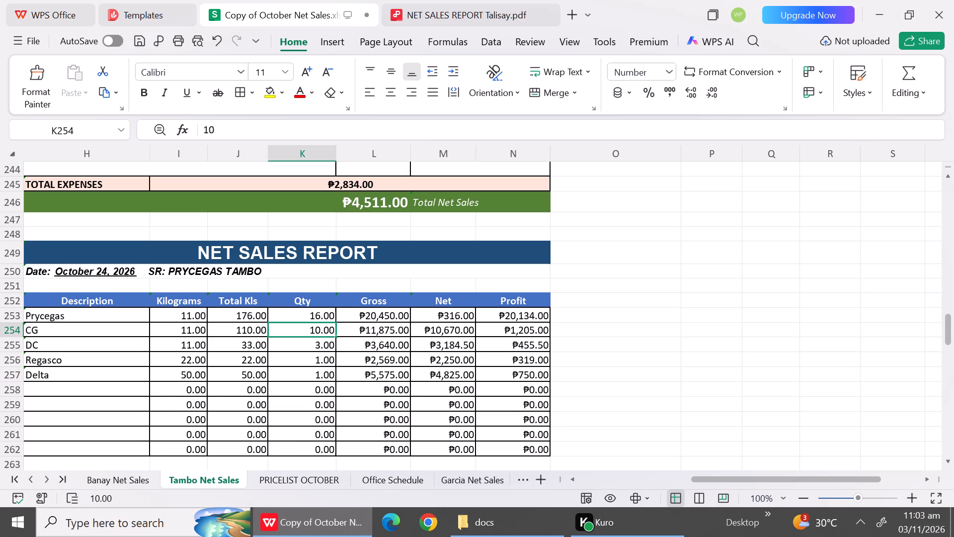
{"action": "key", "text": "1"}
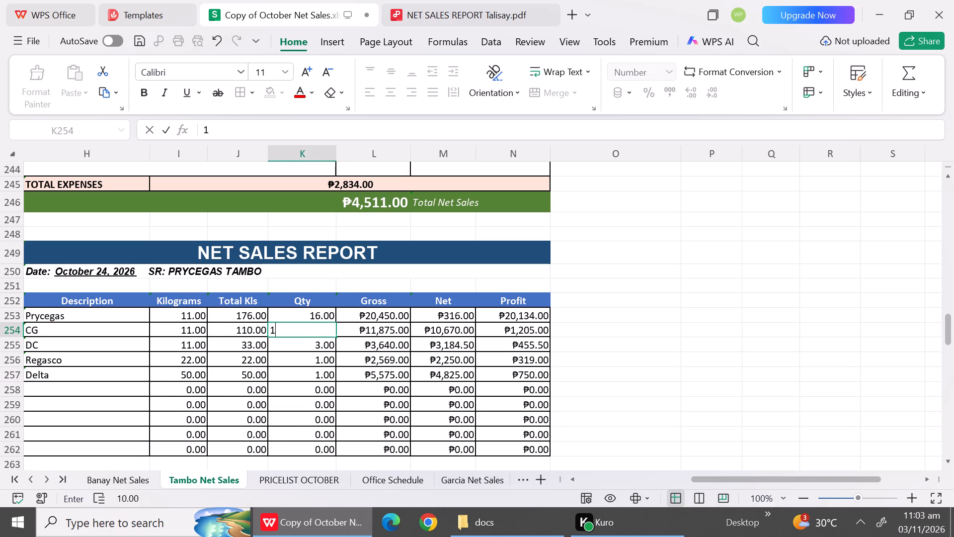
{"action": "left_click", "coordinate": [388, 331]}
{"action": "type", "text": "1400"}
{"action": "left_click", "coordinate": [348, 360]}
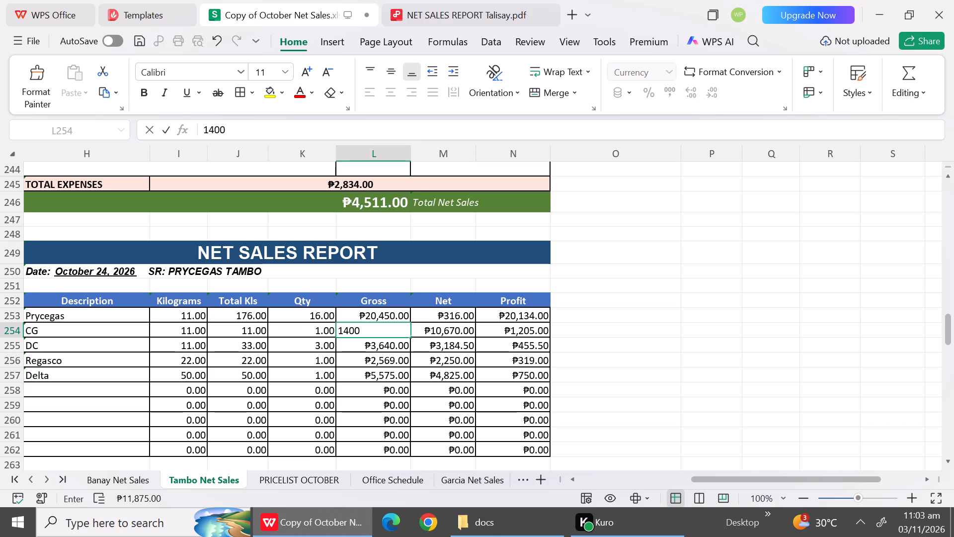
Change the third October 24 product row from DC to Prycegas with 22 kilograms, quantity 1 and gross 2605.
{"action": "left_click", "coordinate": [124, 347]}
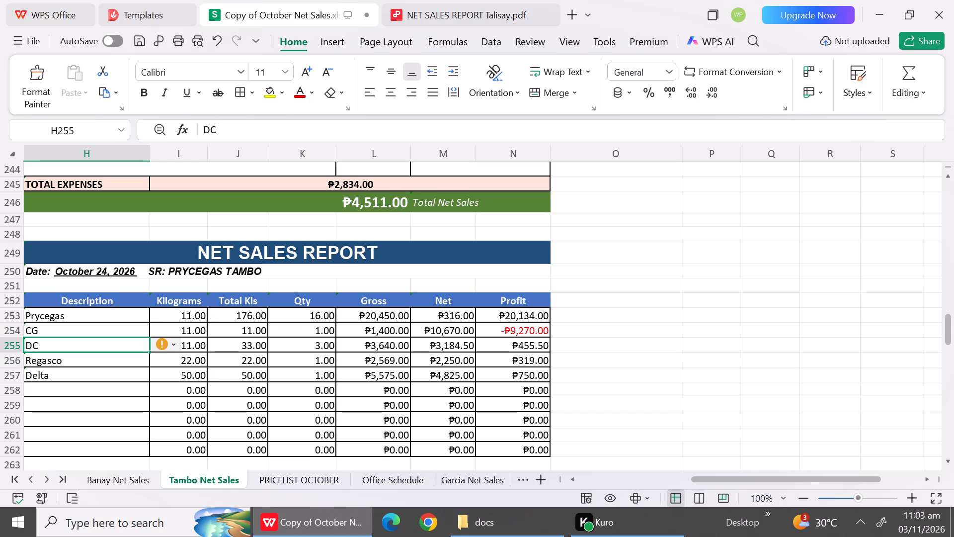
{"action": "key", "text": "shift+p"}
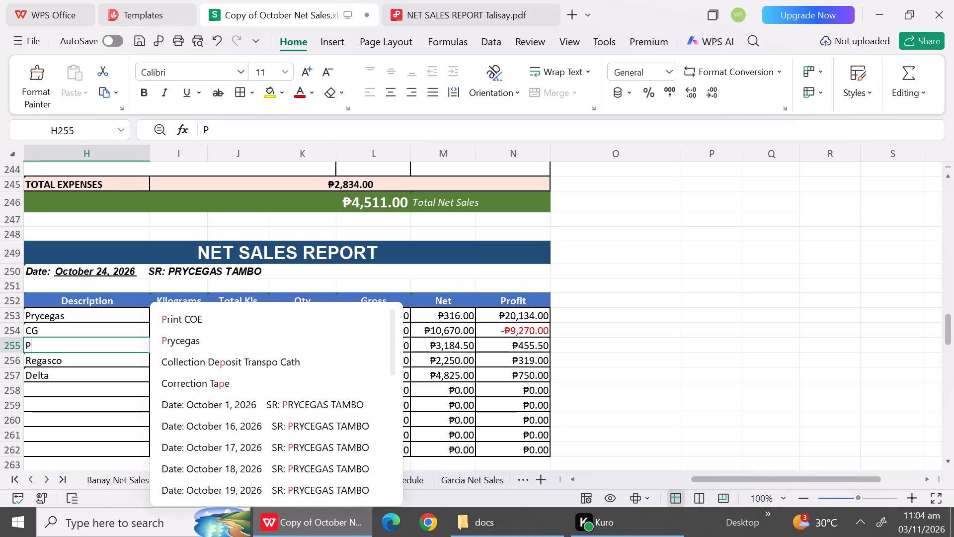
{"action": "left_click", "coordinate": [193, 337]}
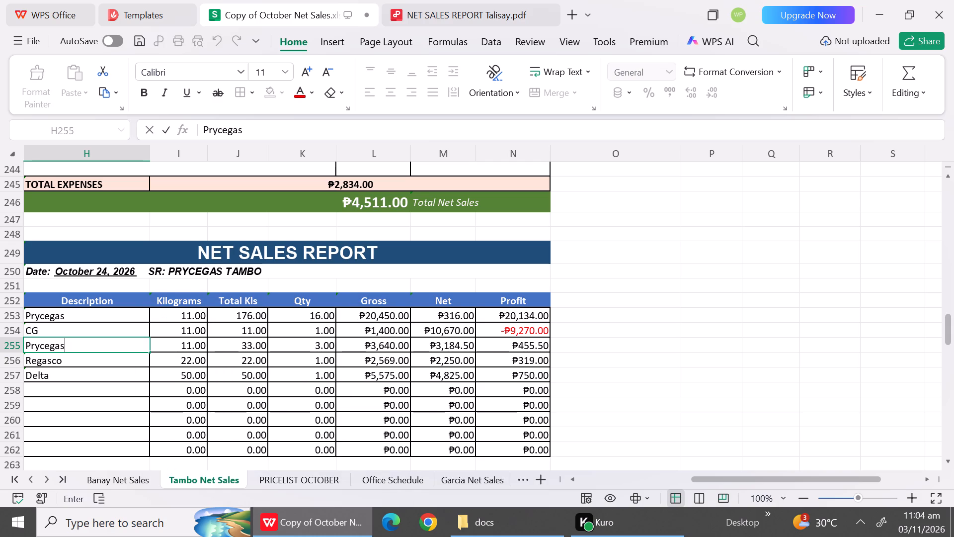
{"action": "left_click", "coordinate": [195, 348]}
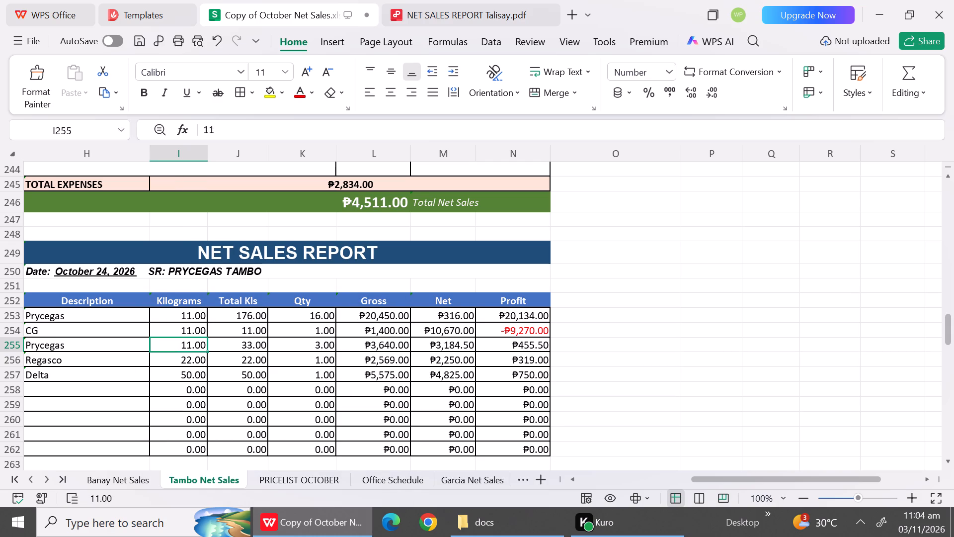
{"action": "type", "text": "22"}
{"action": "left_click", "coordinate": [312, 347]}
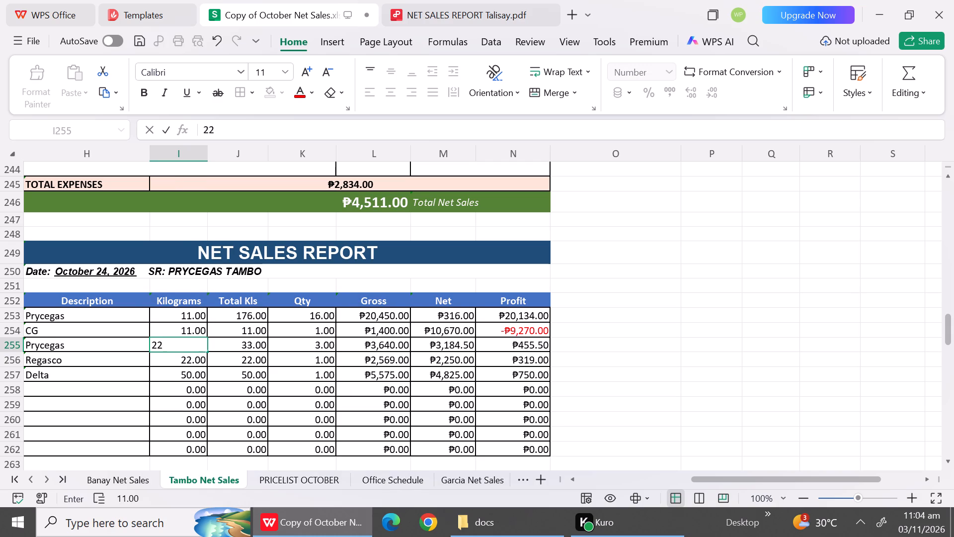
{"action": "key", "text": "1"}
{"action": "left_click", "coordinate": [401, 350]}
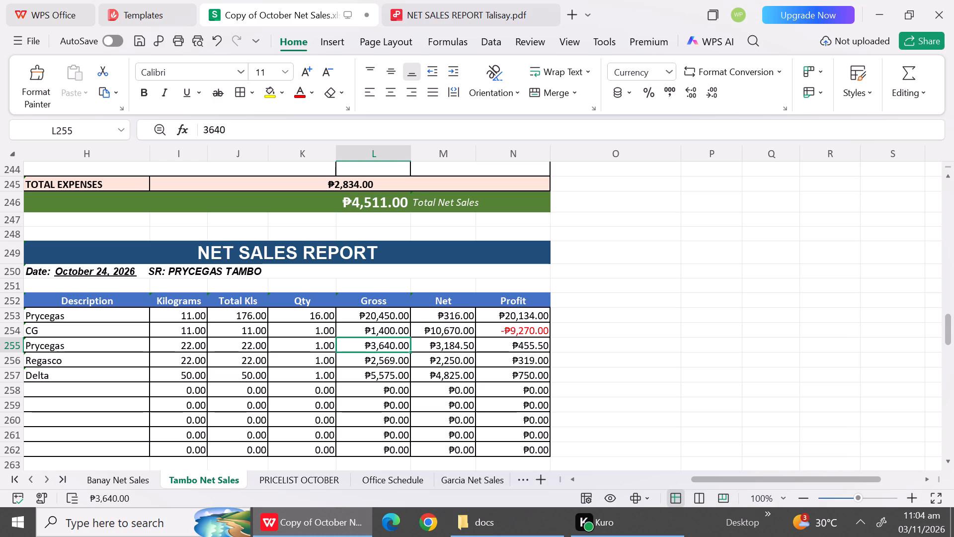
{"action": "type", "text": "2605"}
{"action": "left_click", "coordinate": [431, 353]}
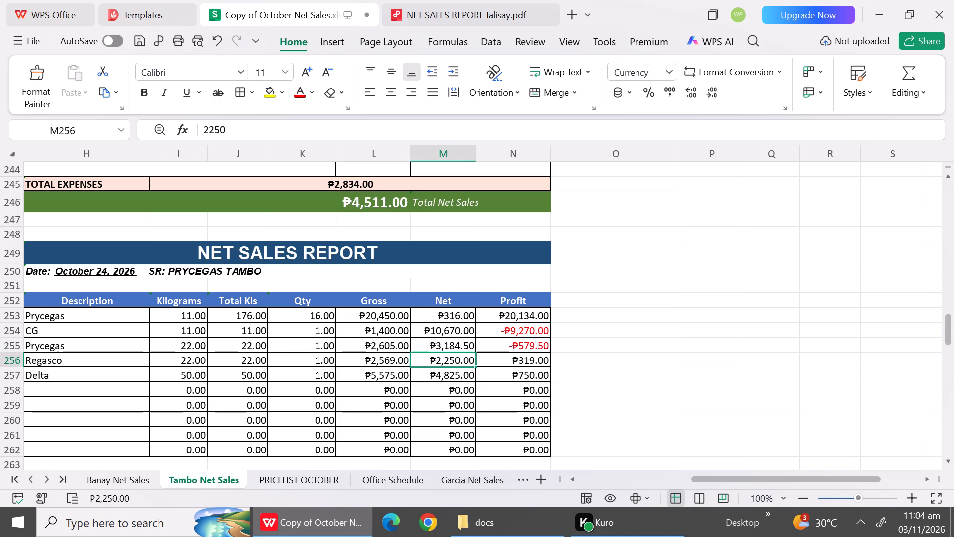
Change the fourth October 24 product row from Regasco to DC with gross 2605.
{"action": "left_click", "coordinate": [95, 367]}
{"action": "left_click", "coordinate": [92, 358]}
{"action": "type", "text": "DC"}
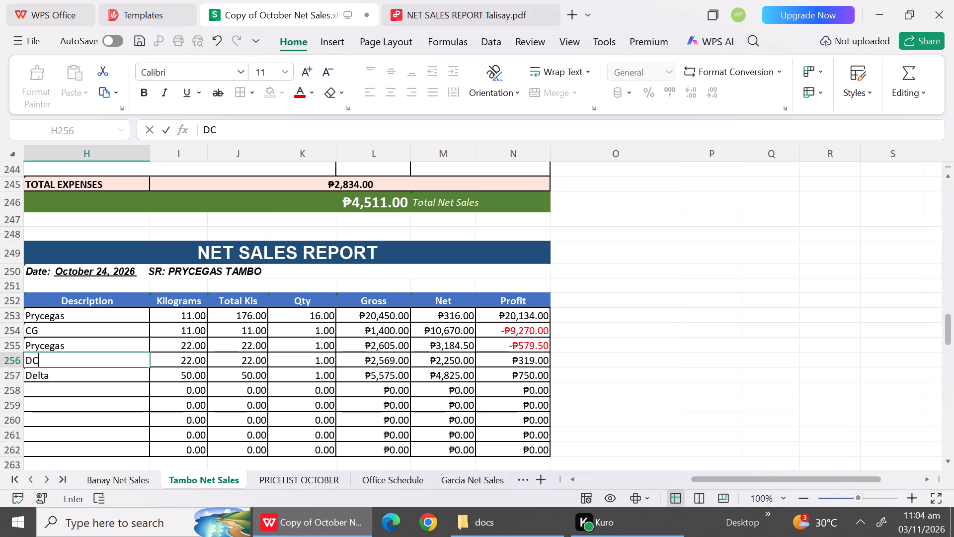
{"action": "left_click", "coordinate": [366, 364]}
{"action": "type", "text": "2605"}
{"action": "left_click", "coordinate": [368, 379]}
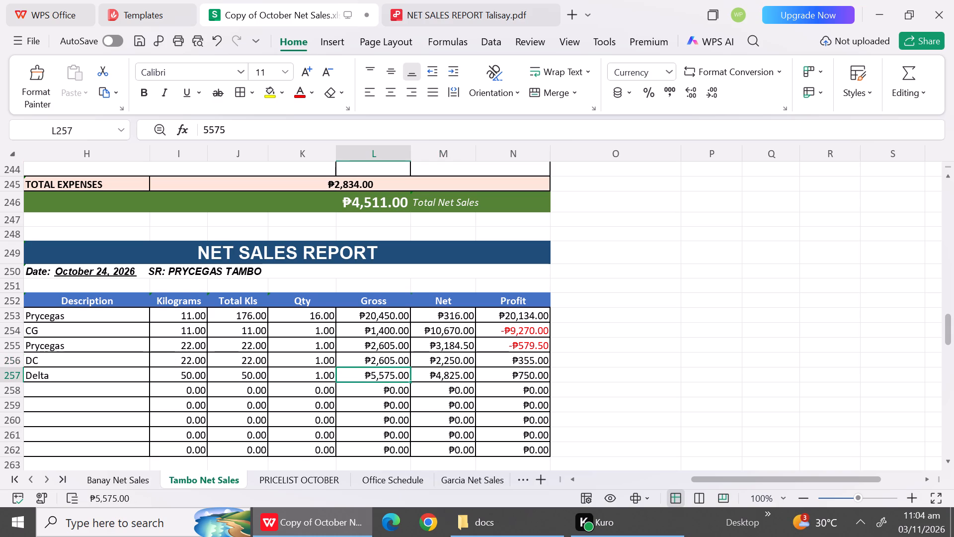
Change the fifth October 24 product row from Delta to Regasco with quantity 4.
{"action": "left_click", "coordinate": [60, 377]}
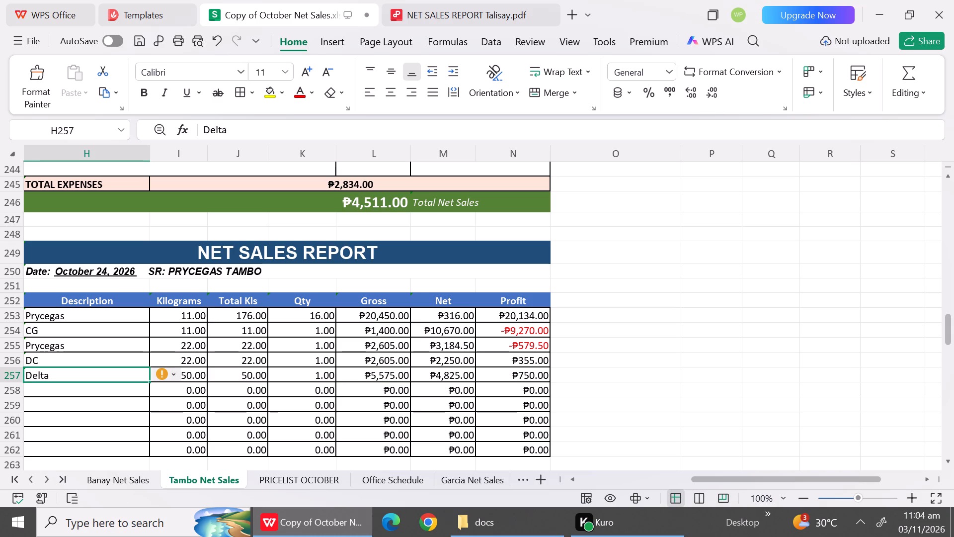
{"action": "type", "text": "RE"}
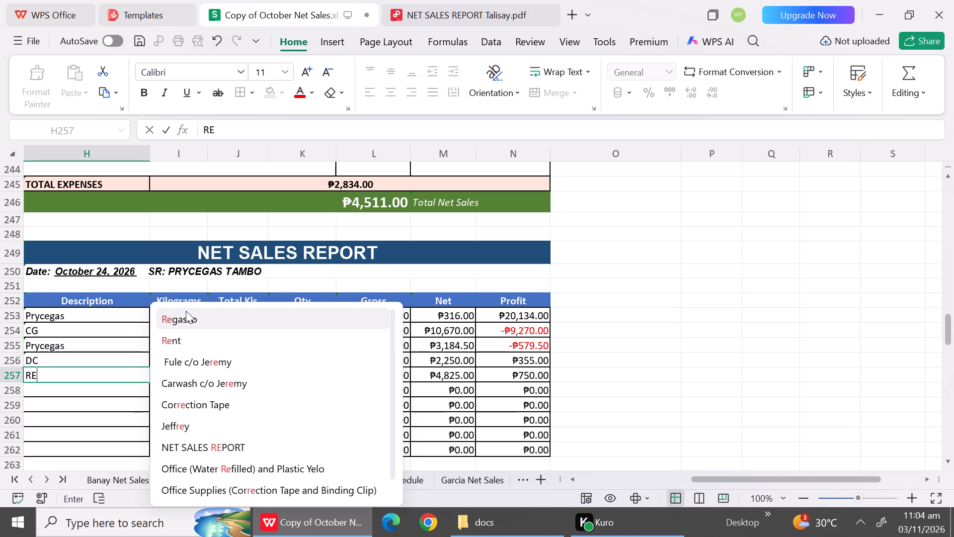
{"action": "left_click", "coordinate": [186, 323]}
{"action": "left_click", "coordinate": [313, 378]}
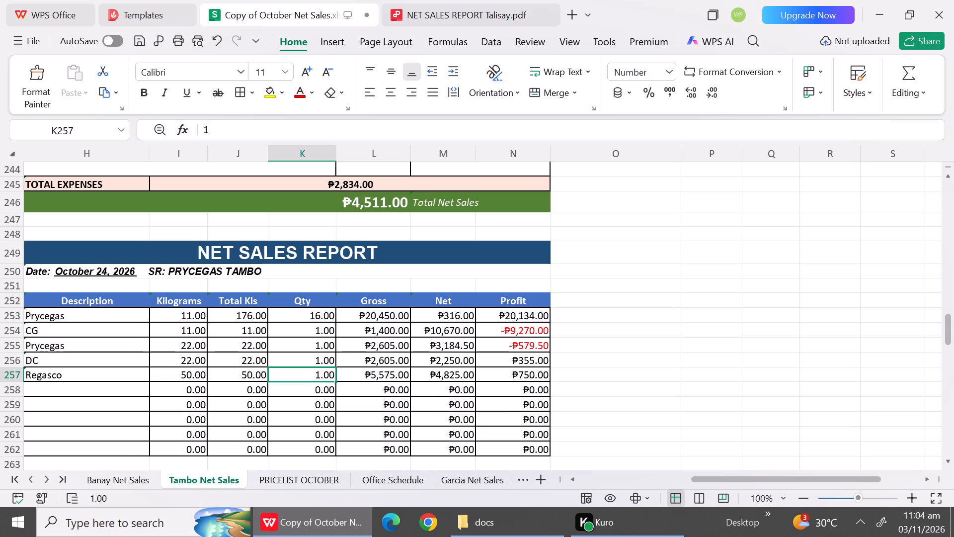
{"action": "key", "text": "4"}
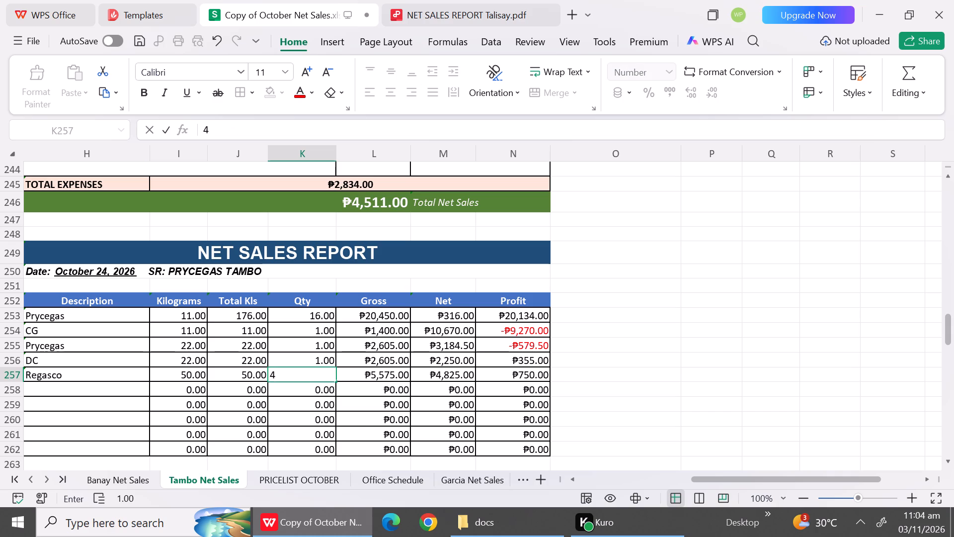
{"action": "left_click", "coordinate": [360, 377]}
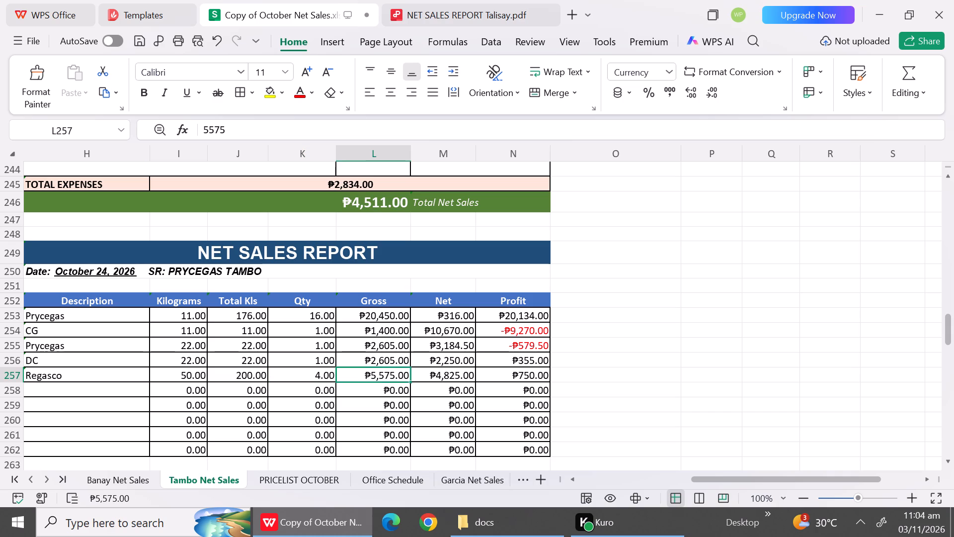
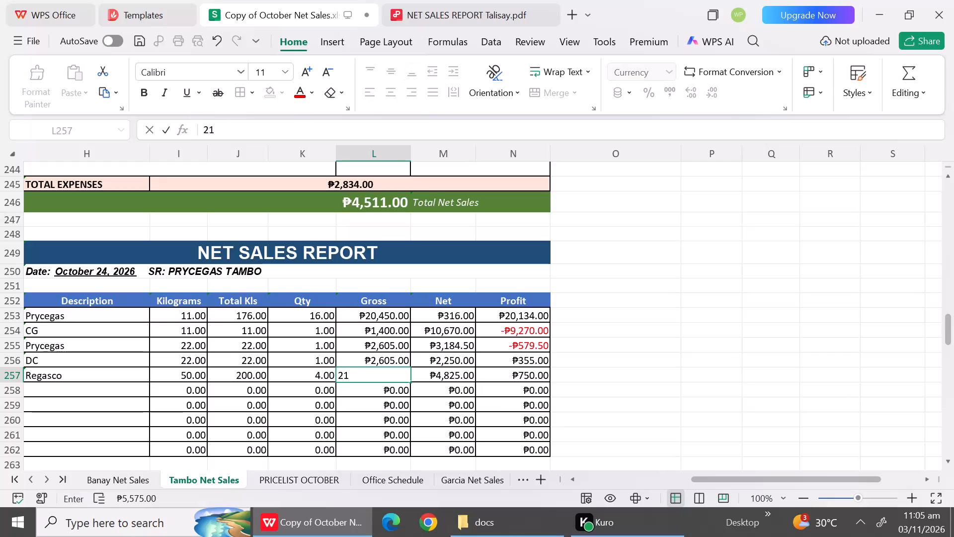
Set the gross of the October 24 Regasco row to 21605.
{"action": "type", "text": "605"}
{"action": "left_click", "coordinate": [685, 376]}
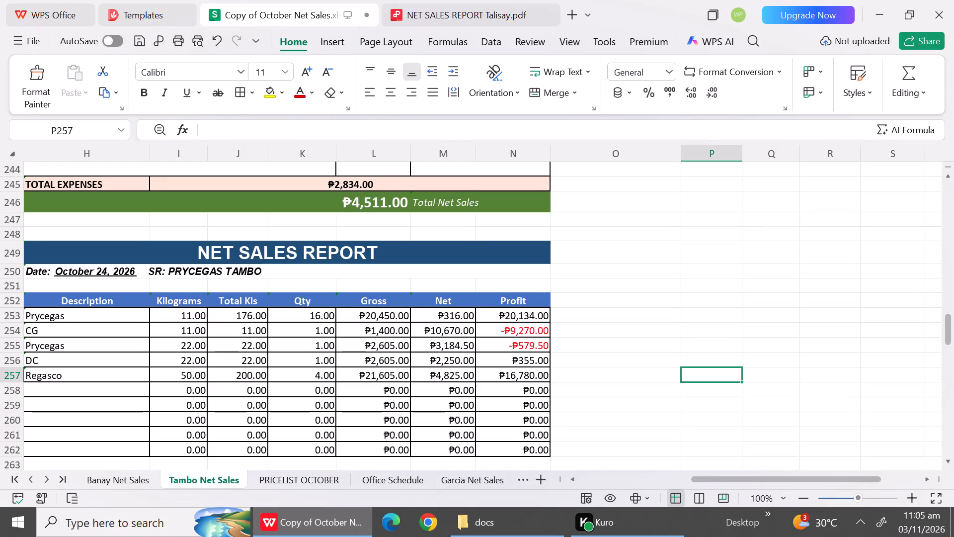
In the October 7 report, clear the 50 kg Regasco description and set that row's kilograms, gross and net to 0.
{"action": "left_click", "coordinate": [612, 480]}
{"action": "left_click", "coordinate": [612, 480]}
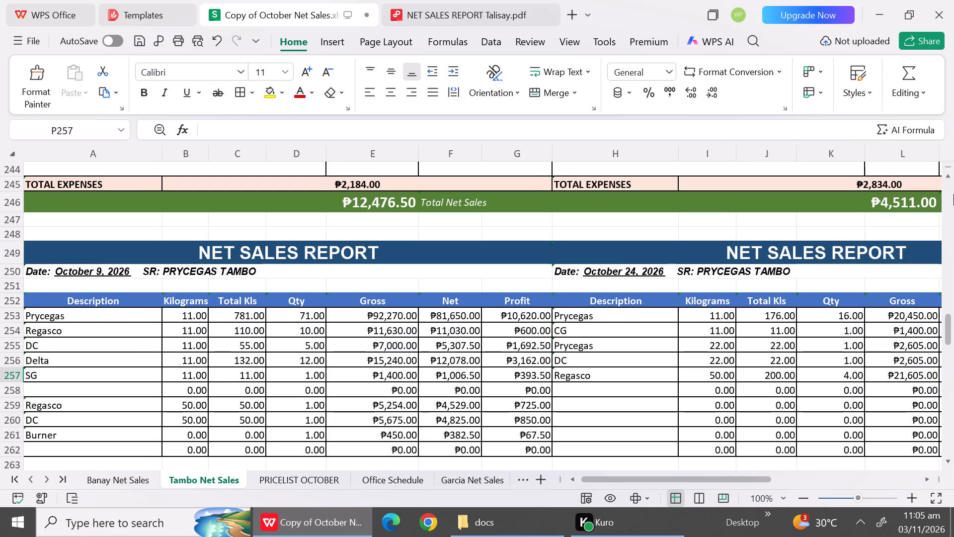
{"action": "left_click", "coordinate": [948, 203]}
{"action": "left_click", "coordinate": [948, 203]}
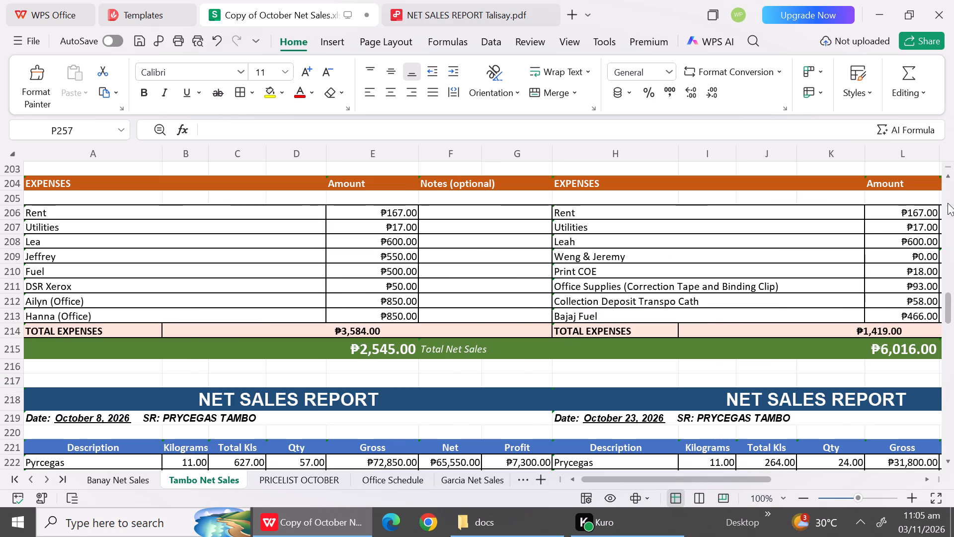
{"action": "left_click", "coordinate": [948, 203]}
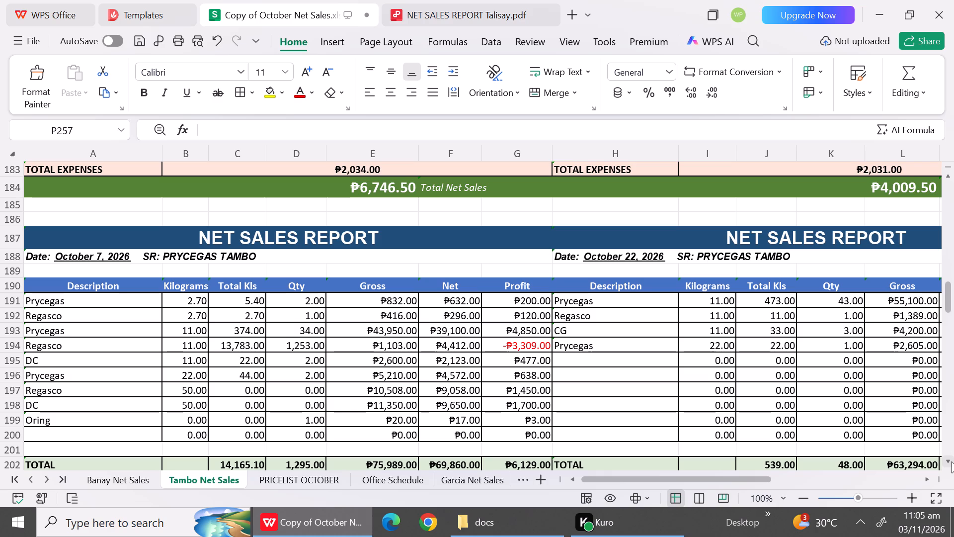
{"action": "left_click", "coordinate": [66, 396]}
{"action": "key", "text": "BackSpace"}
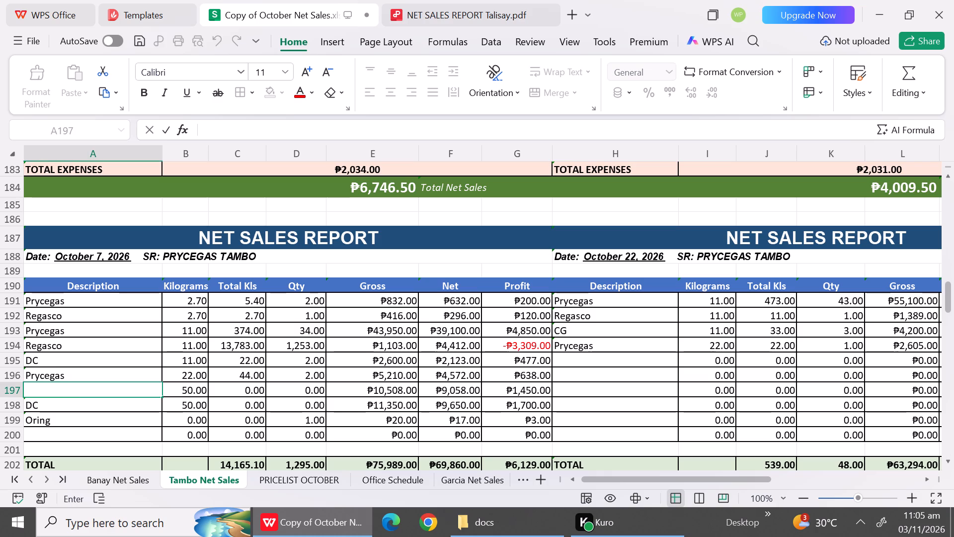
{"action": "left_click", "coordinate": [200, 393]}
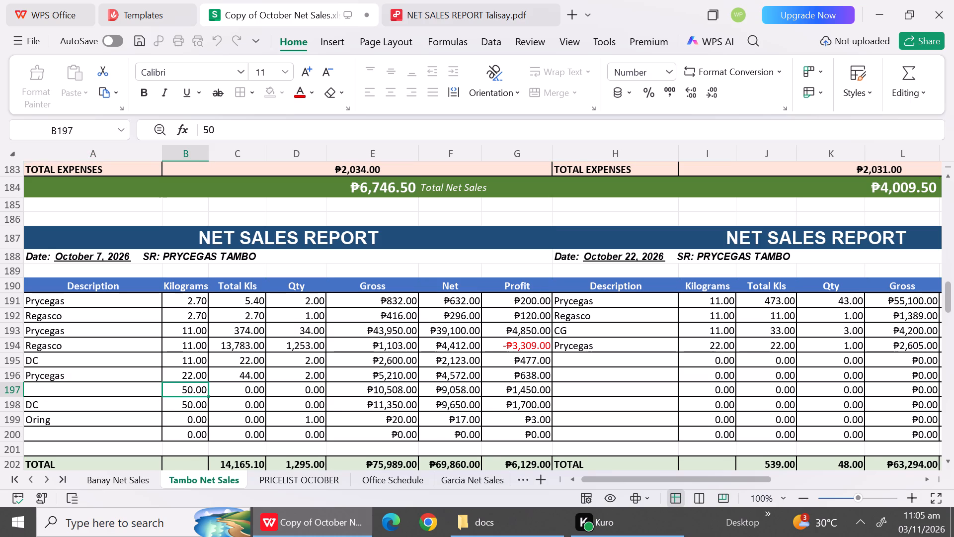
{"action": "key", "text": "0"}
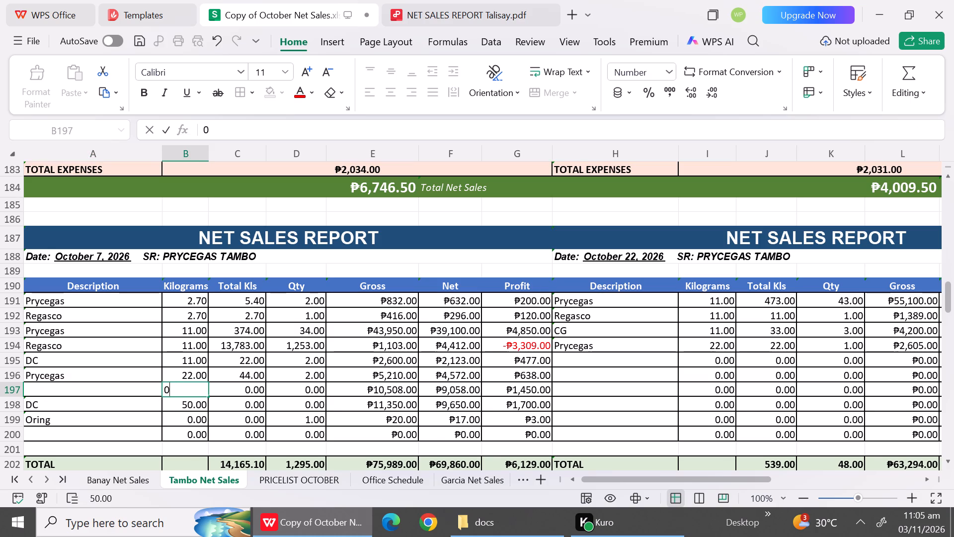
{"action": "left_click", "coordinate": [265, 398]}
{"action": "left_click", "coordinate": [381, 397]}
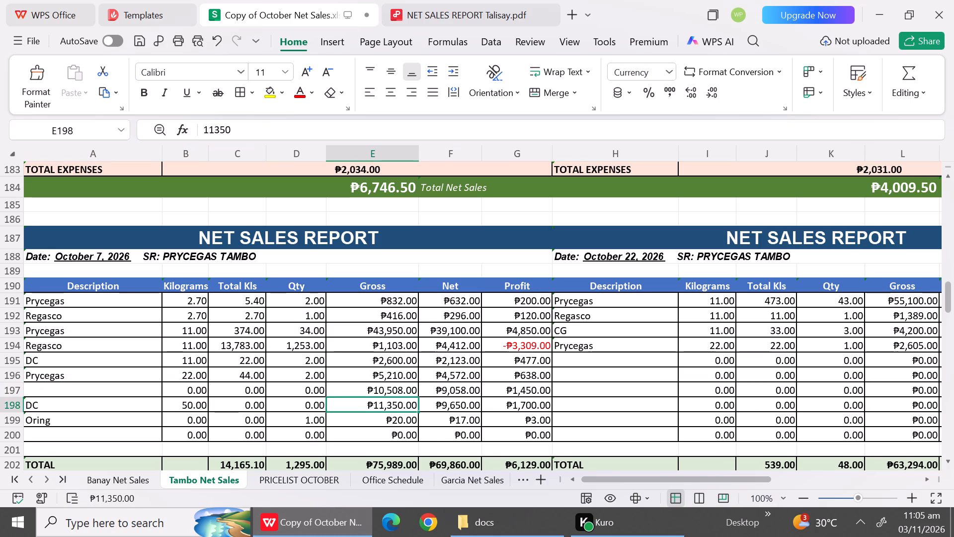
{"action": "left_click", "coordinate": [380, 393]}
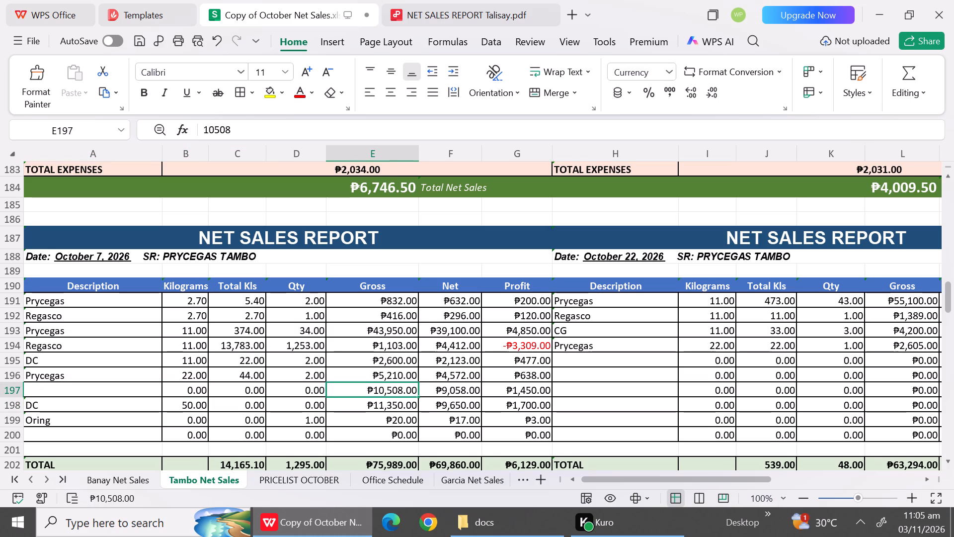
{"action": "key", "text": "BackSpace"}
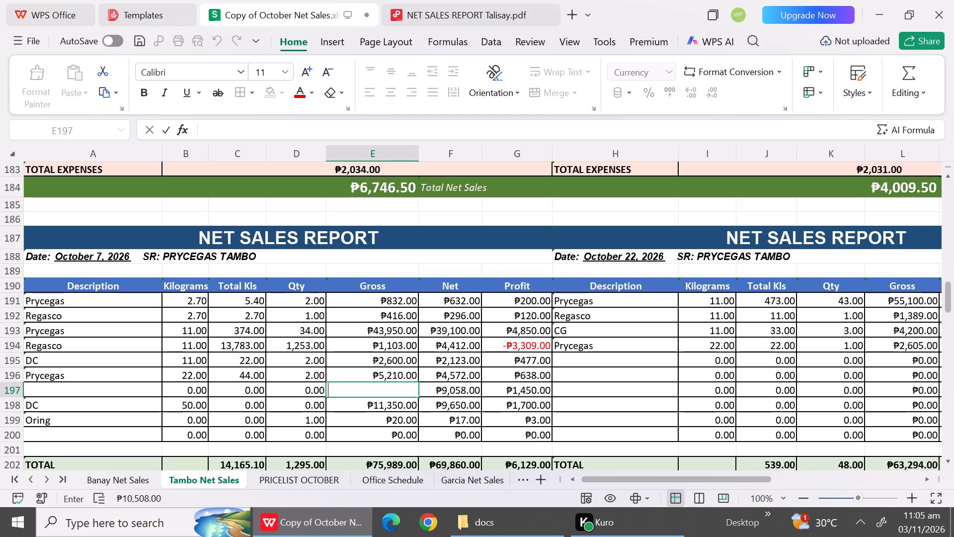
{"action": "key", "text": "0"}
{"action": "left_click", "coordinate": [443, 397]}
{"action": "left_click", "coordinate": [462, 393]}
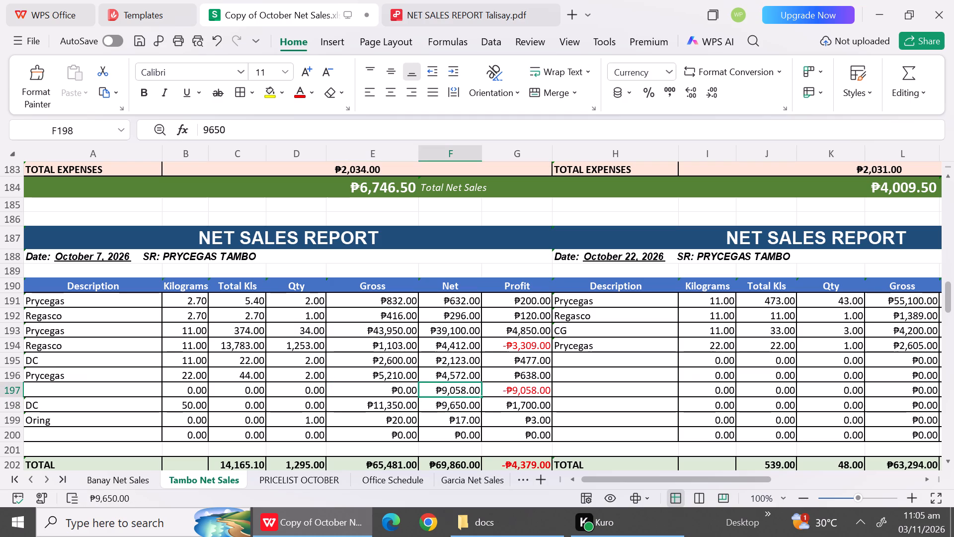
{"action": "key", "text": "0"}
{"action": "left_click", "coordinate": [454, 432]}
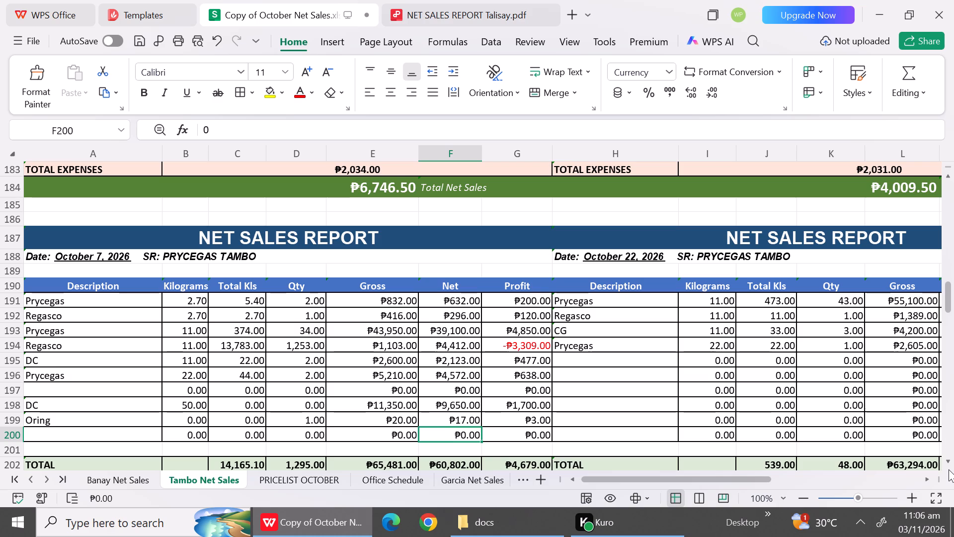
Set the October 7 11 kg Regasco row to quantity 1 and gross 1256.
{"action": "left_click", "coordinate": [264, 348]}
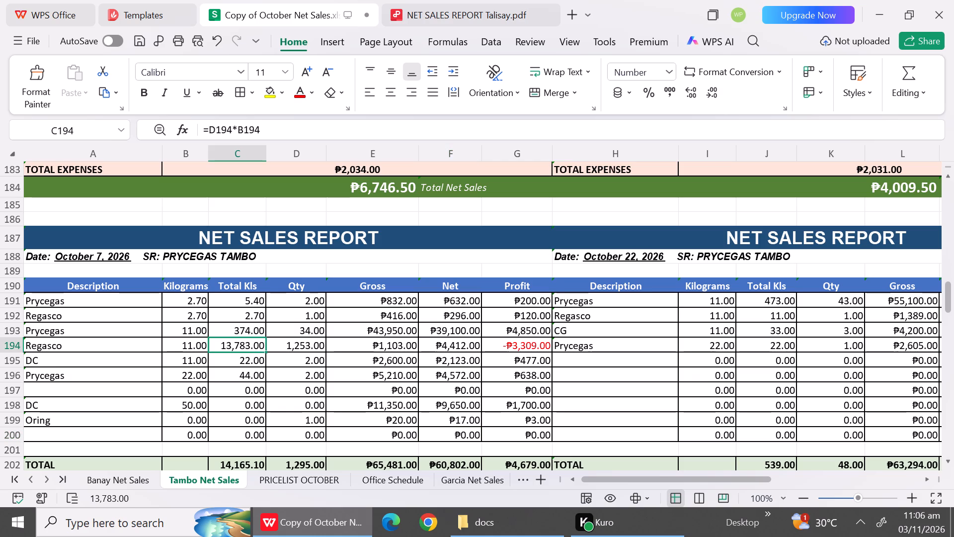
{"action": "left_click", "coordinate": [318, 350]}
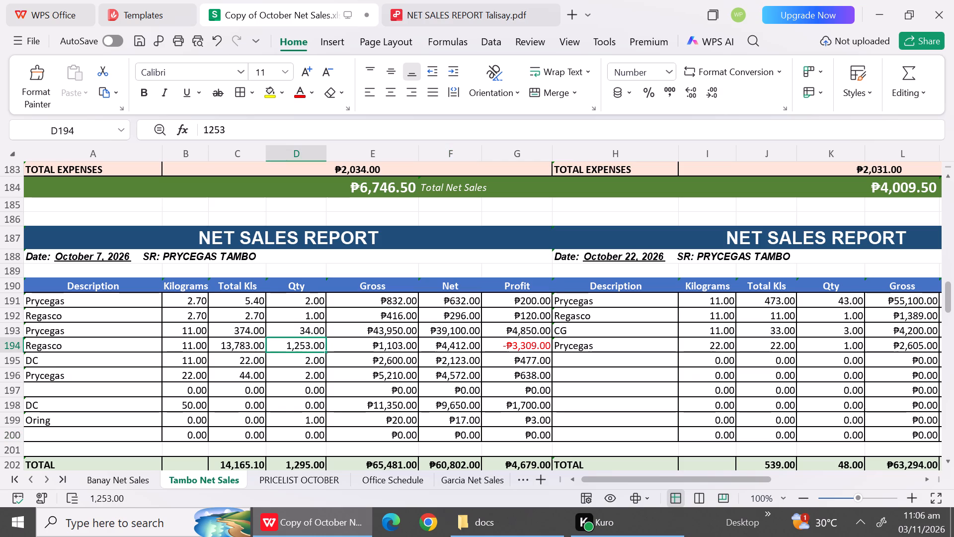
{"action": "double_click", "coordinate": [322, 350]}
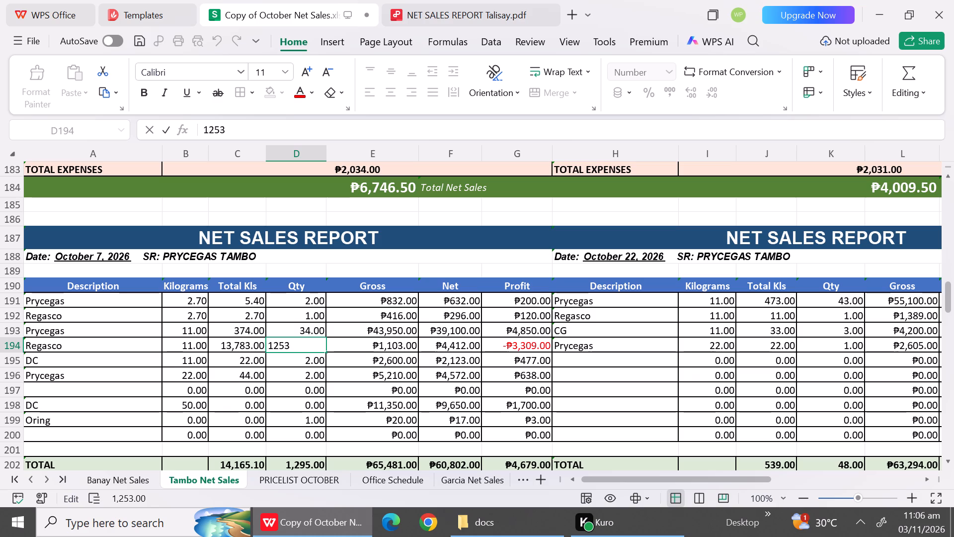
{"action": "left_click", "coordinate": [318, 367]}
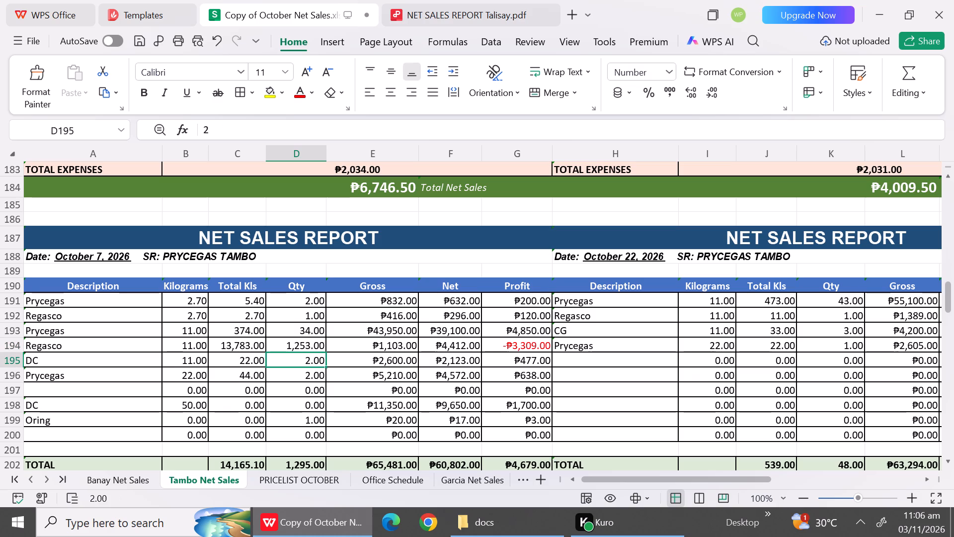
{"action": "left_click", "coordinate": [311, 343]}
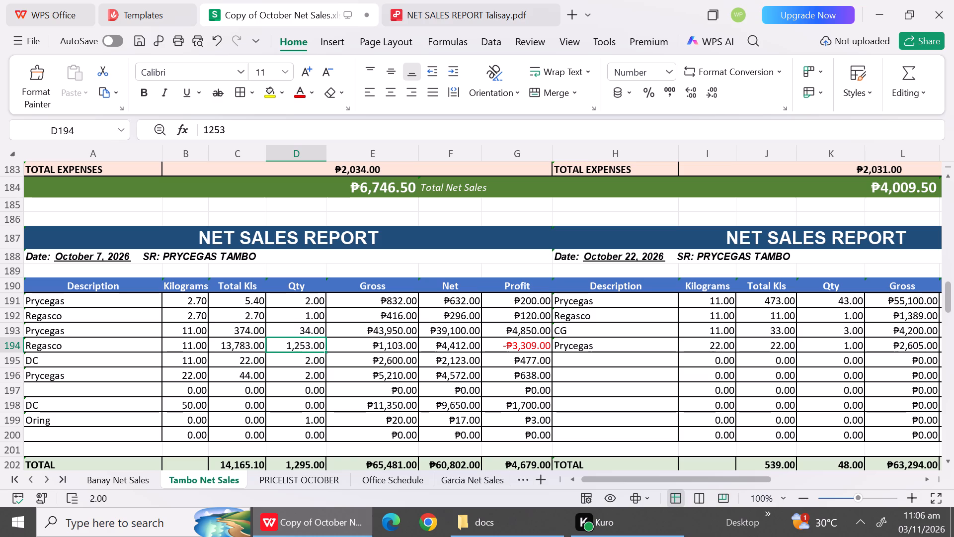
{"action": "key", "text": "1"}
{"action": "left_click", "coordinate": [351, 382]}
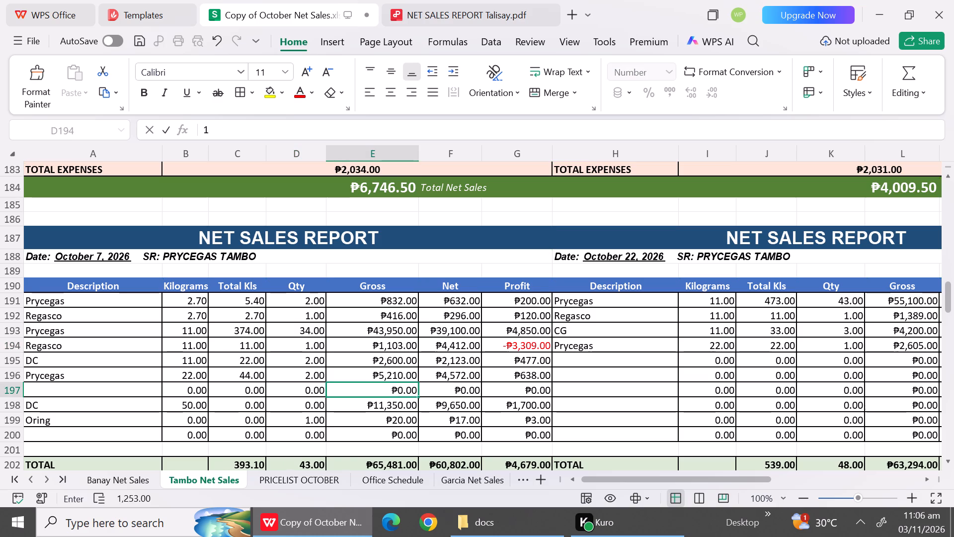
{"action": "left_click", "coordinate": [391, 352]}
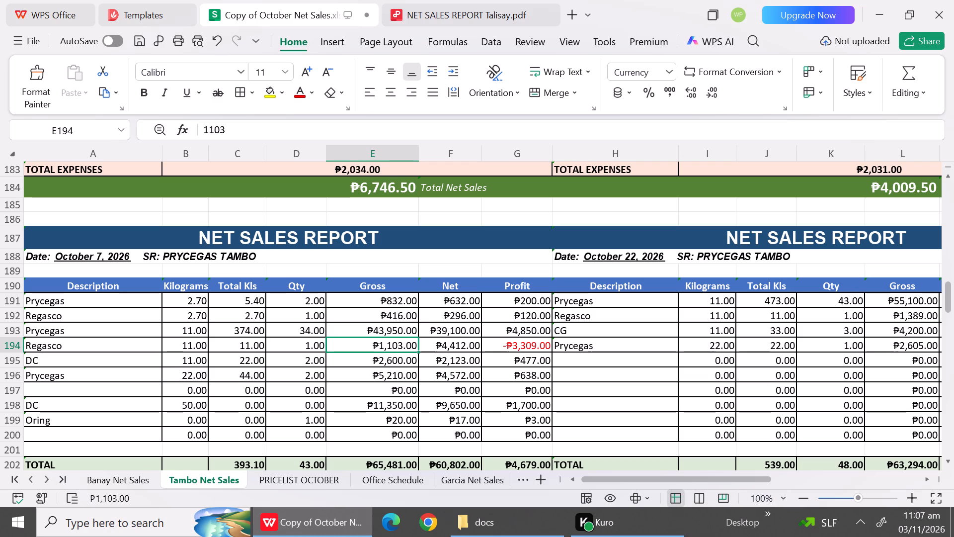
{"action": "type", "text": "1256"}
{"action": "left_click", "coordinate": [445, 371]}
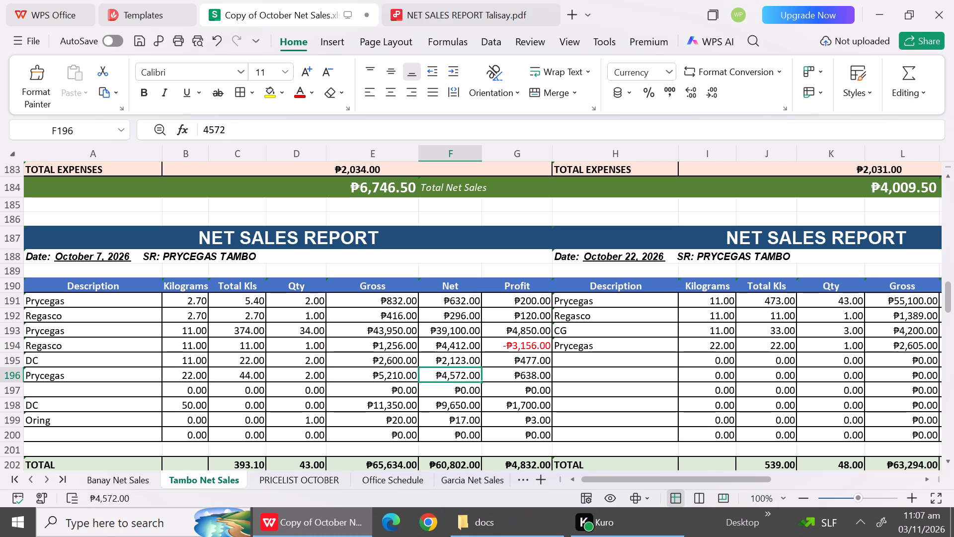
Check the 11 kg Regasco price in PRICELIST OCTOBER and set the October 7 11 kg Regasco row's net to 1158.
{"action": "left_click", "coordinate": [450, 346]}
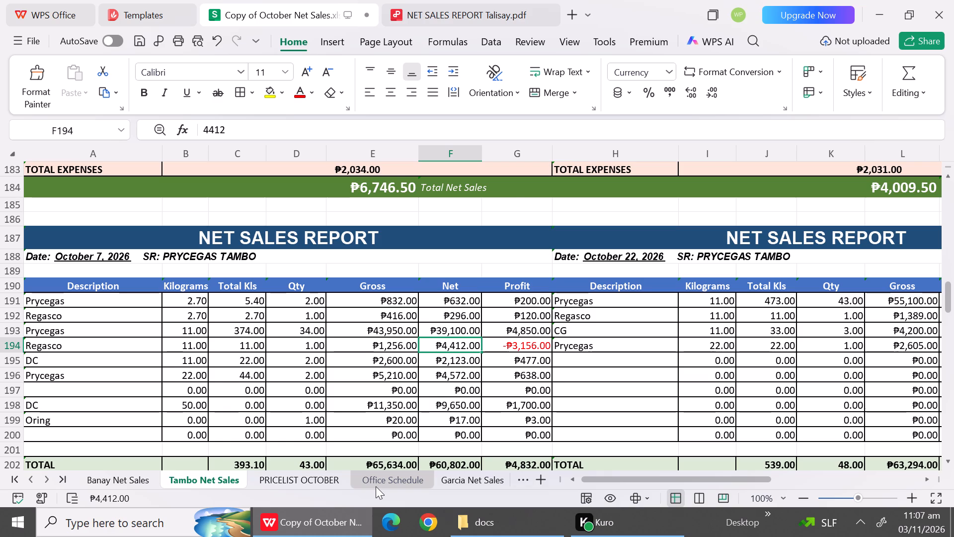
{"action": "left_click", "coordinate": [376, 486]}
{"action": "left_click", "coordinate": [321, 480]}
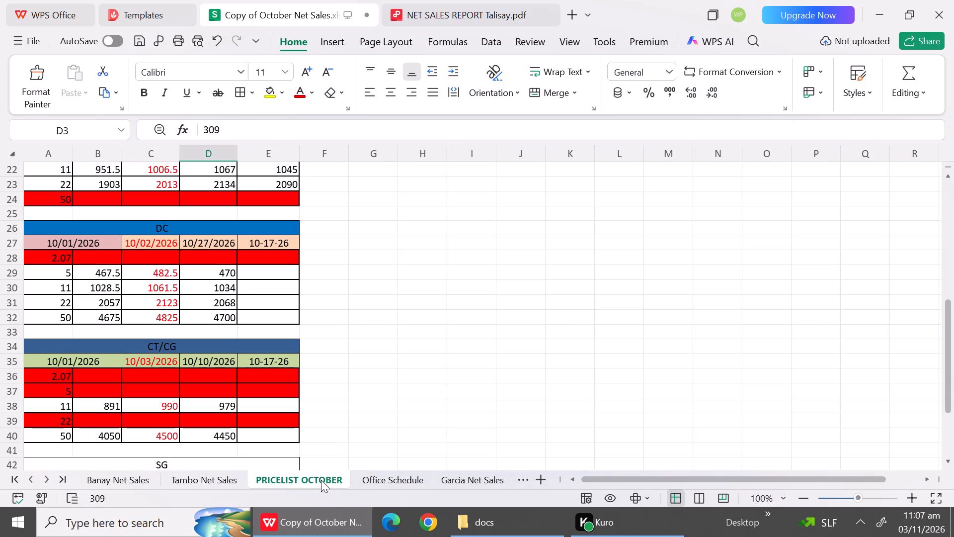
{"action": "double_click", "coordinate": [947, 215]}
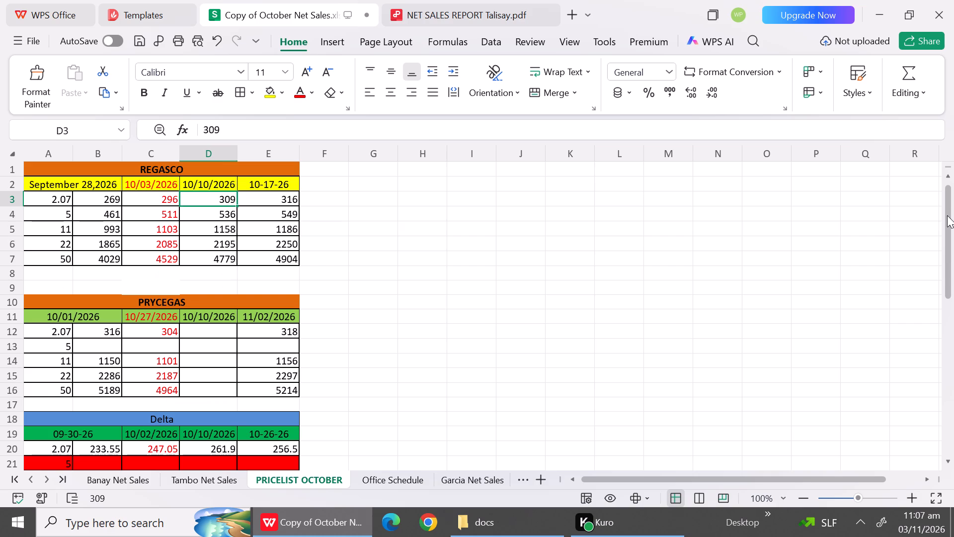
{"action": "left_click", "coordinate": [215, 485]}
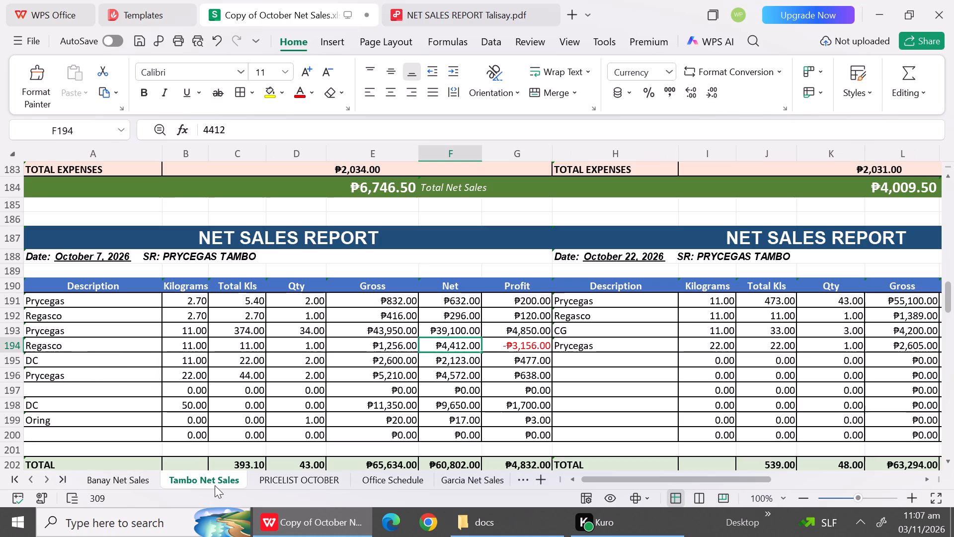
{"action": "left_click", "coordinate": [467, 351]}
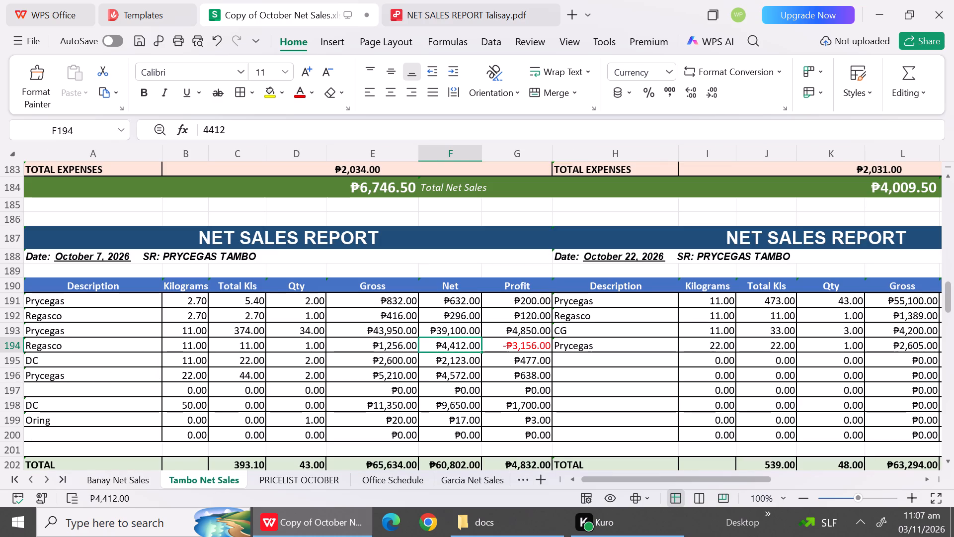
{"action": "type", "text": "11"}
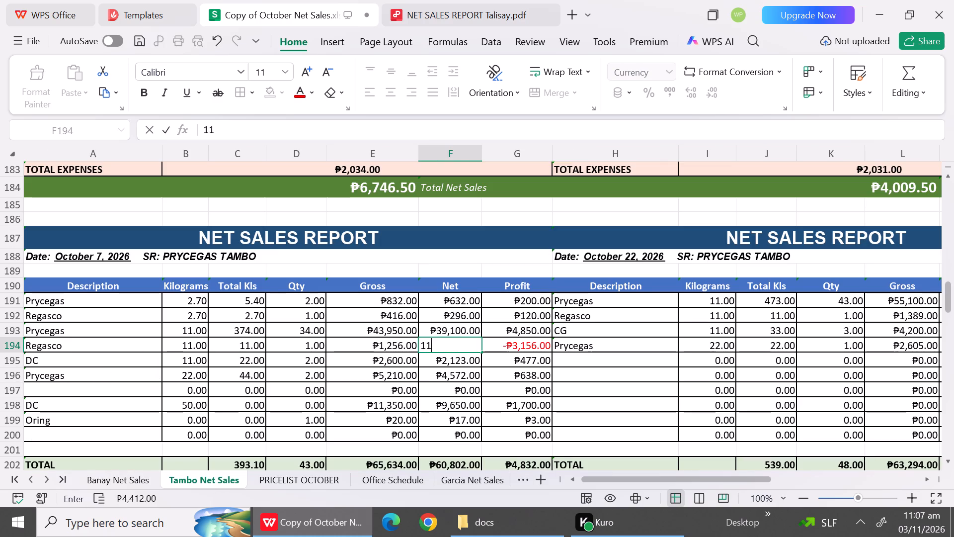
{"action": "type", "text": "58"}
{"action": "left_click", "coordinate": [462, 357]}
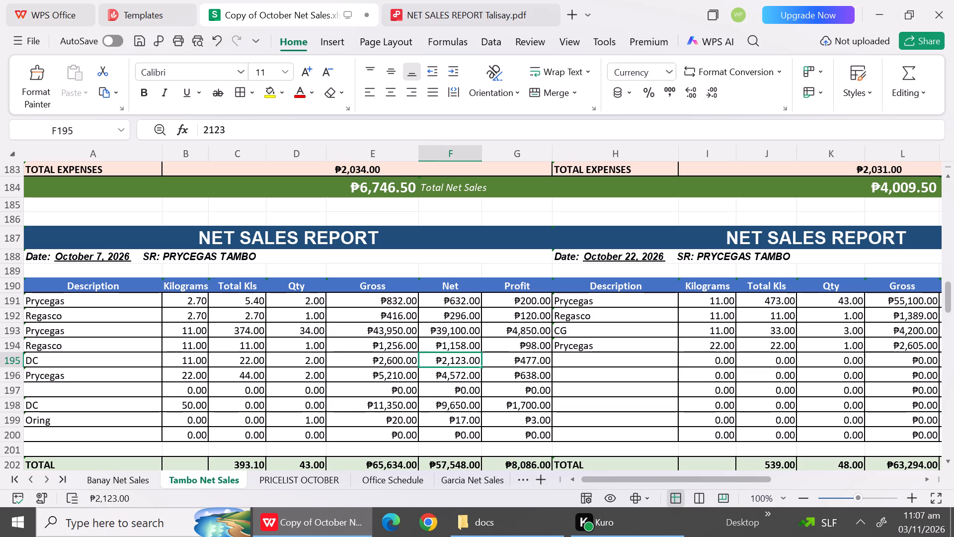
Set the quantity of the October 7 50 kg DC row to 2.
{"action": "left_click", "coordinate": [137, 394]}
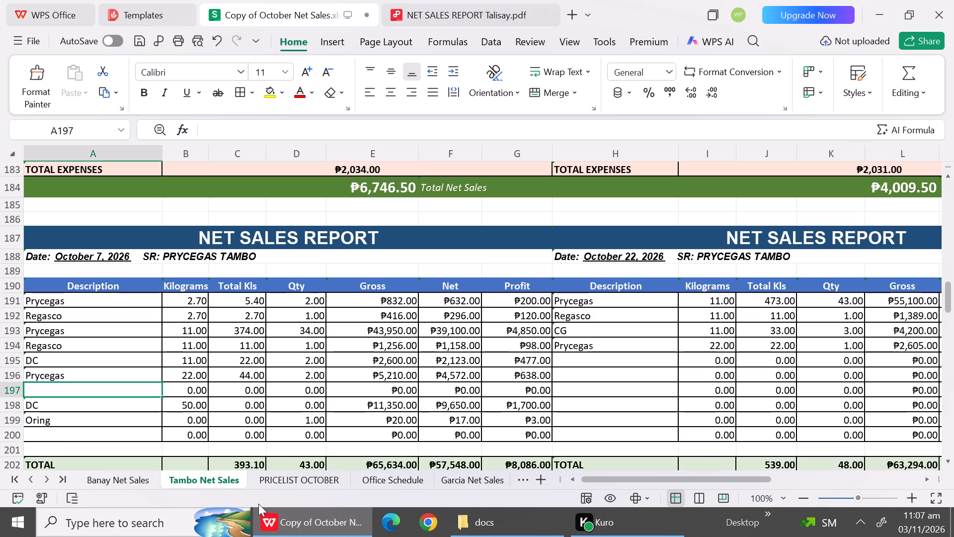
{"action": "left_click", "coordinate": [316, 404]}
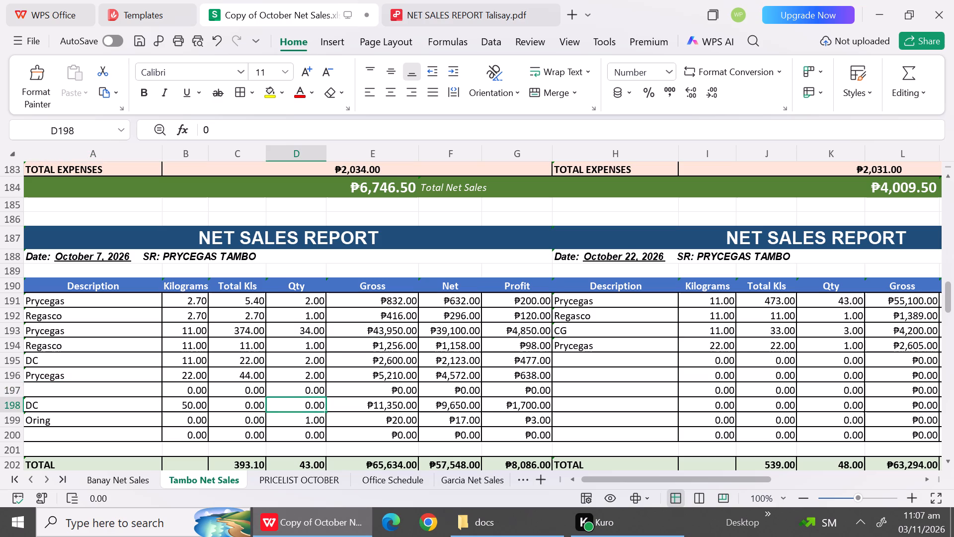
{"action": "key", "text": "2"}
{"action": "left_click", "coordinate": [367, 435]}
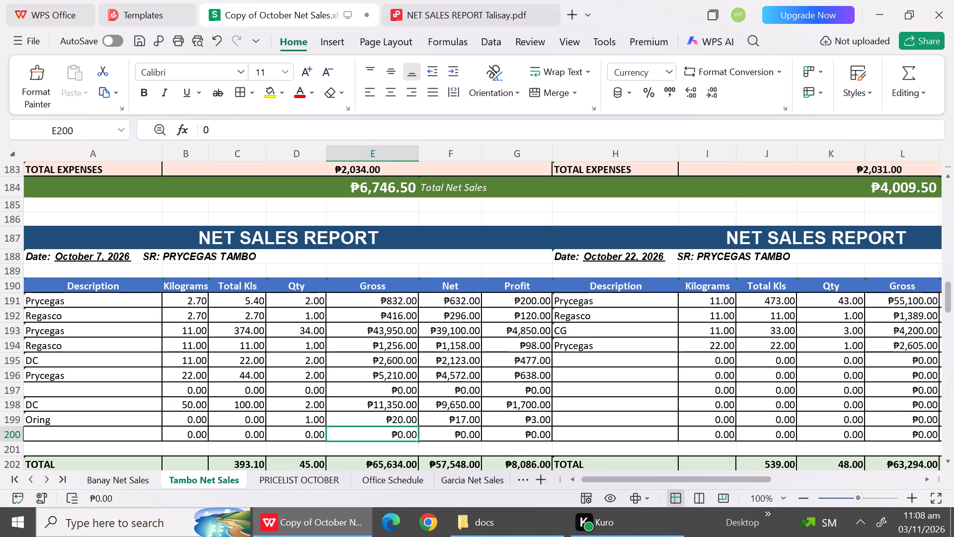
Fill the empty October 7 row 197 as DC, 50 kg, copying quantity 2, gross 11,350 and net 9,650 from the DC row below.
{"action": "left_click", "coordinate": [952, 461]}
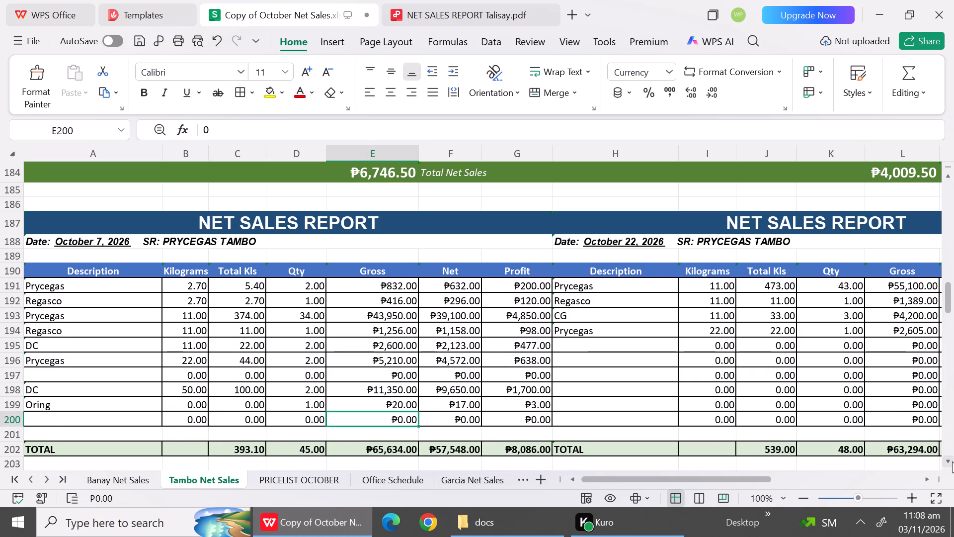
{"action": "left_click", "coordinate": [51, 373]}
{"action": "key", "text": "shift+d"}
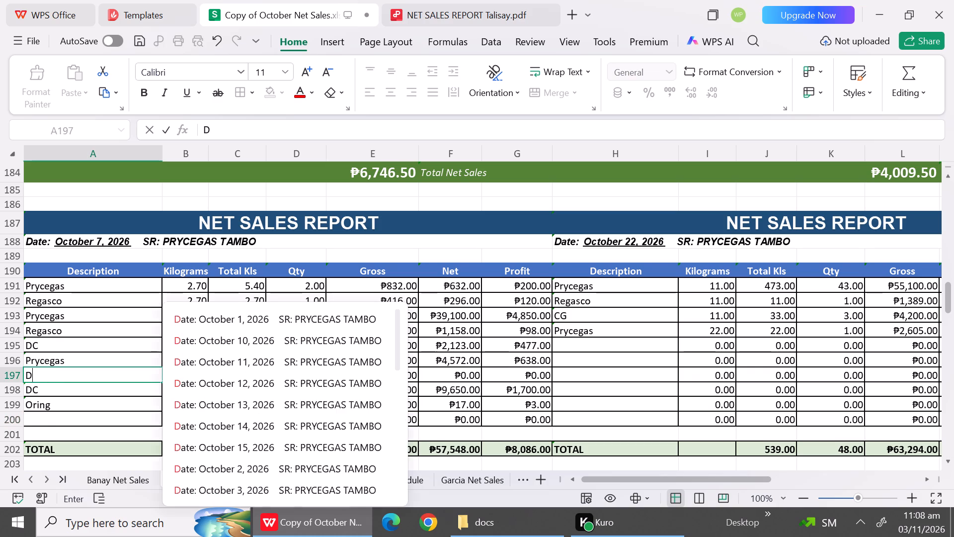
{"action": "key", "text": "shift+c"}
{"action": "left_click", "coordinate": [195, 373]}
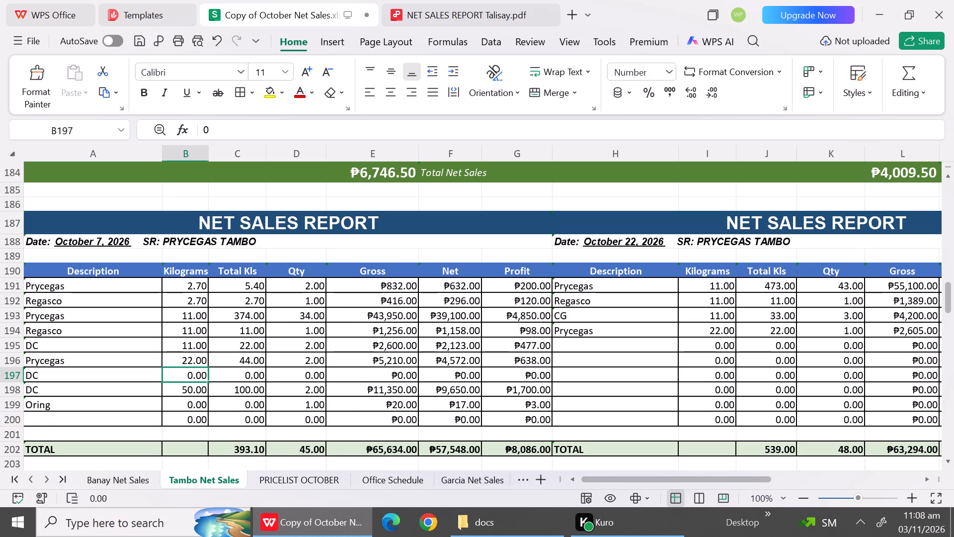
{"action": "type", "text": "50"}
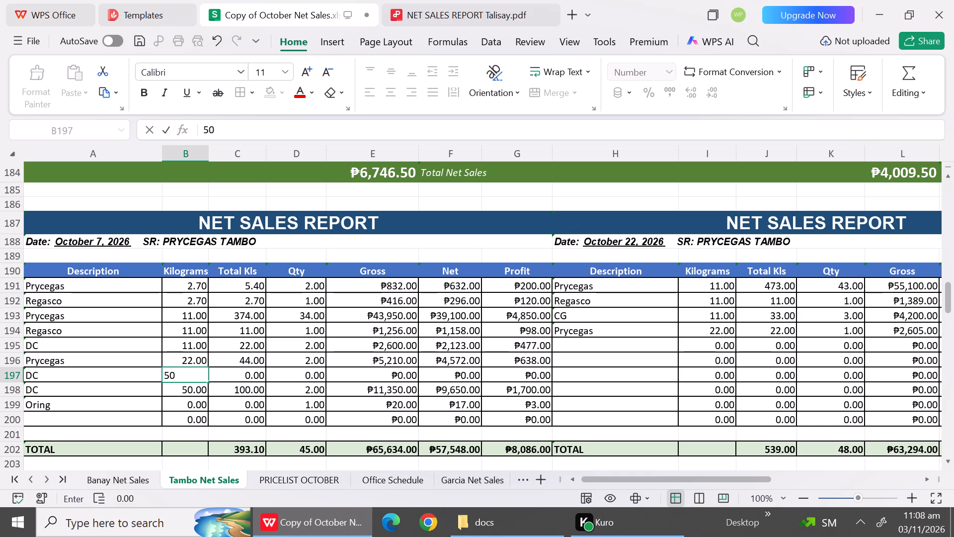
{"action": "left_click_drag", "start_coordinate": [187, 389], "coordinate": [453, 388]}
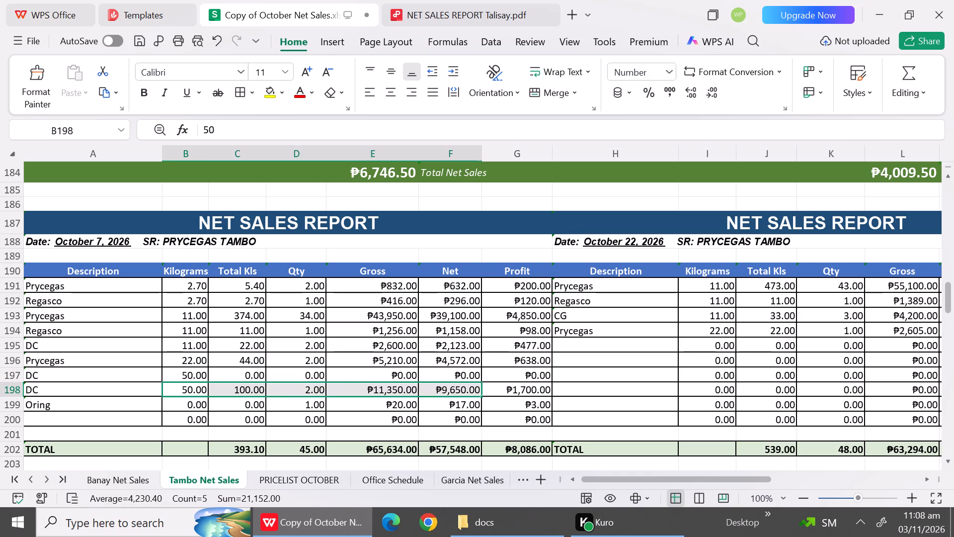
{"action": "key", "text": "ctrl+c"}
{"action": "left_click", "coordinate": [195, 376]}
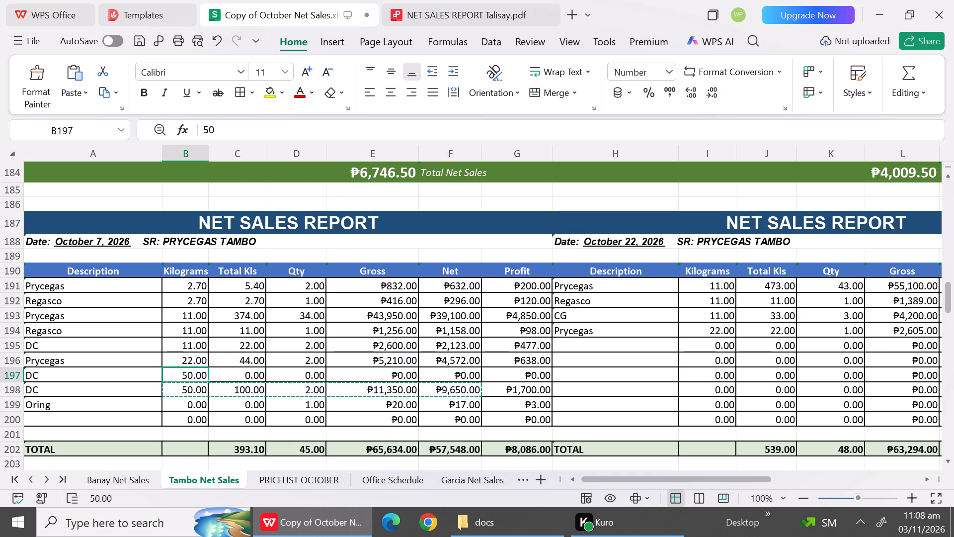
{"action": "key", "text": "ctrl+v"}
Replace the duplicate DC row 198 with the Oring entry (0 kg, quantity 1, gross 20, net 17) and clear the description in row 199.
{"action": "left_click", "coordinate": [181, 407]}
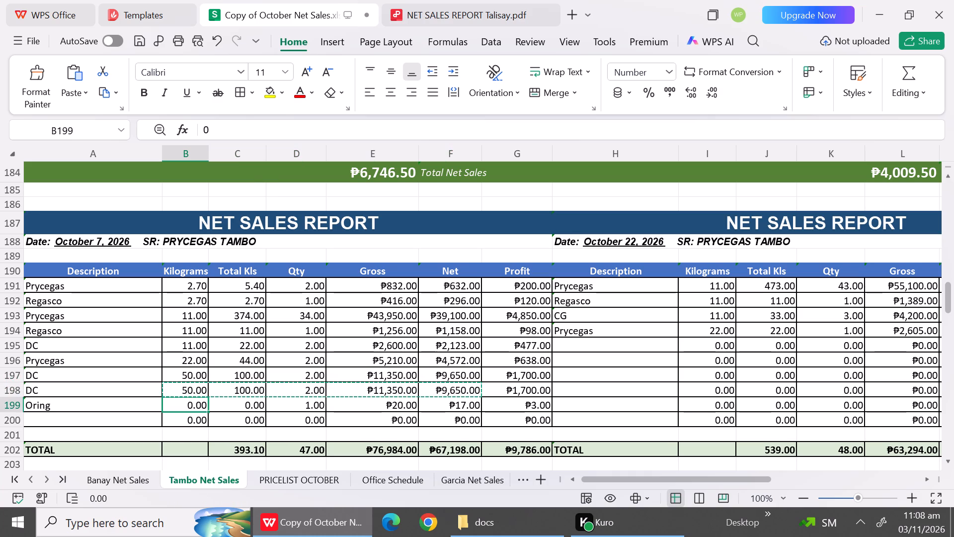
{"action": "left_click_drag", "start_coordinate": [182, 407], "coordinate": [434, 405]}
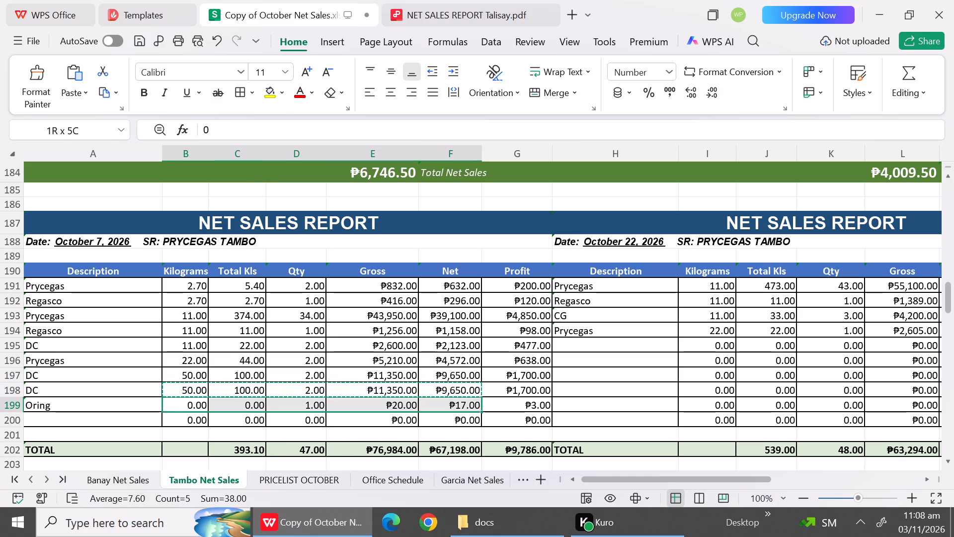
{"action": "left_click_drag", "start_coordinate": [434, 405], "coordinate": [453, 406]}
{"action": "key", "text": "ctrl+c"}
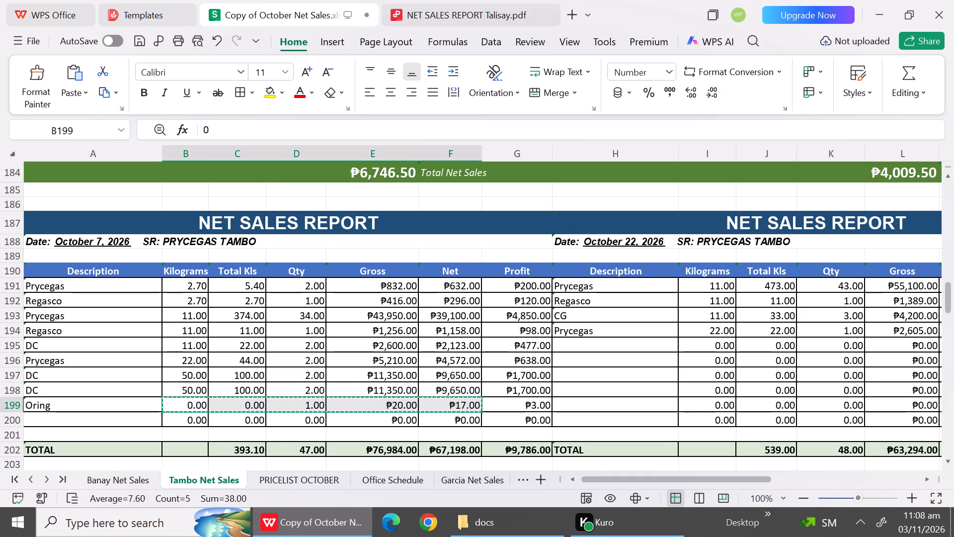
{"action": "left_click", "coordinate": [196, 390]}
{"action": "key", "text": "ctrl+v"}
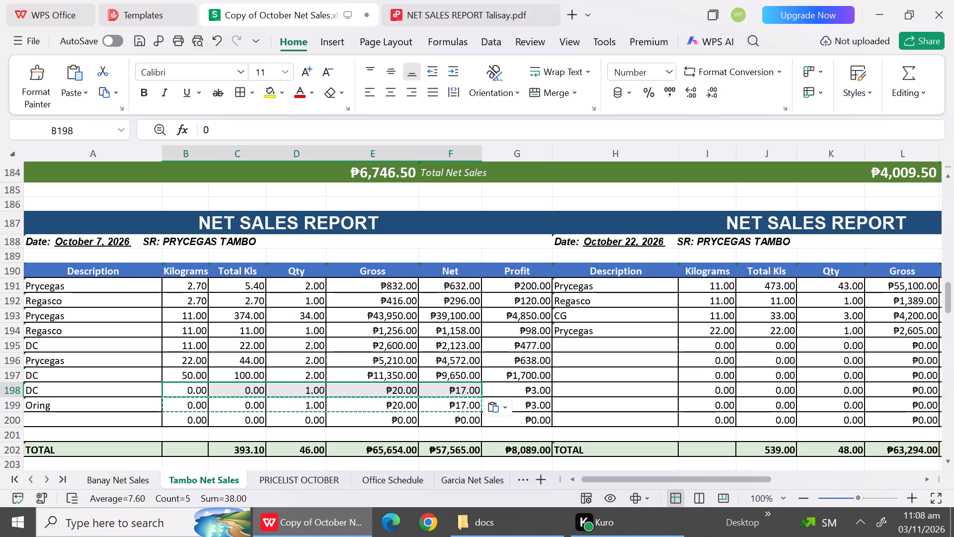
{"action": "left_click", "coordinate": [99, 389]}
{"action": "key", "text": "shift+o"}
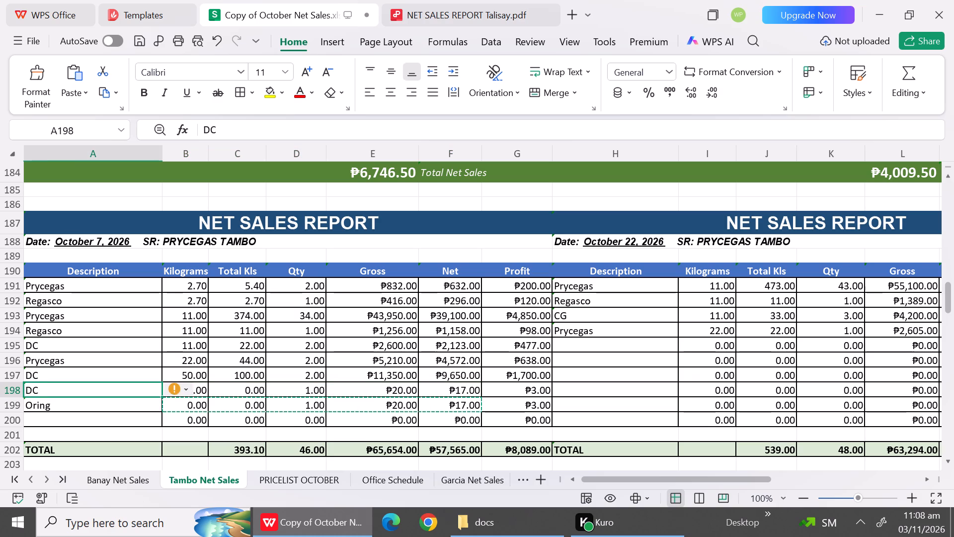
{"action": "left_click", "coordinate": [238, 327]}
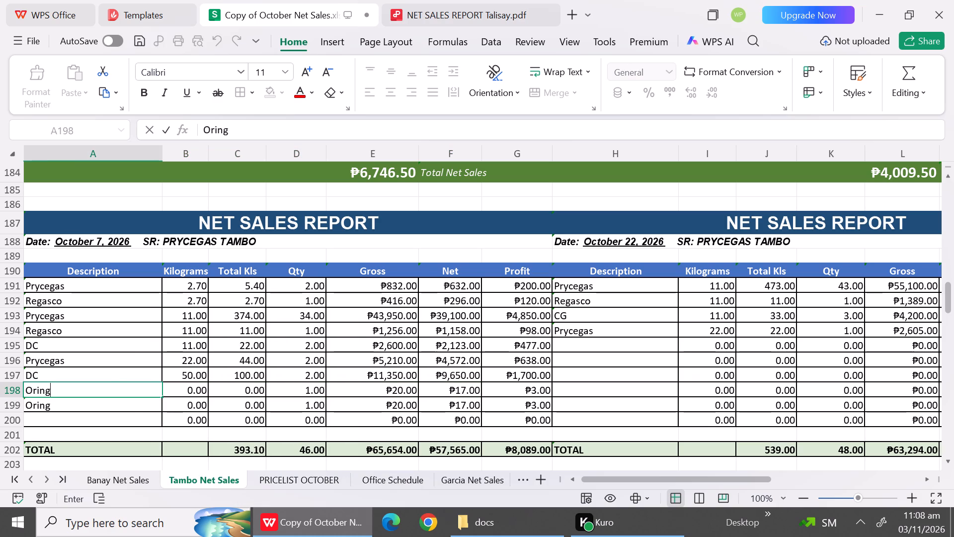
{"action": "left_click", "coordinate": [81, 410]}
{"action": "key", "text": "BackSpace"}
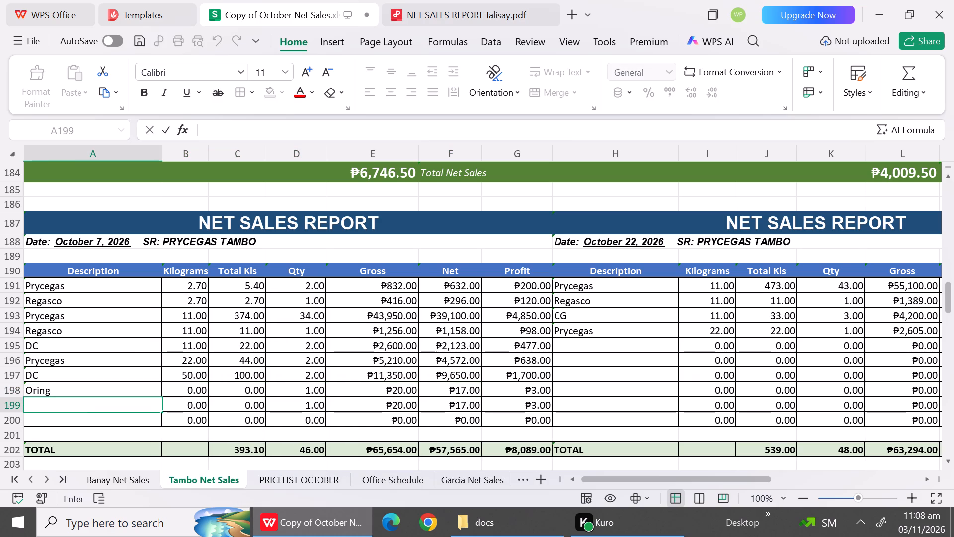
{"action": "left_click", "coordinate": [136, 426]}
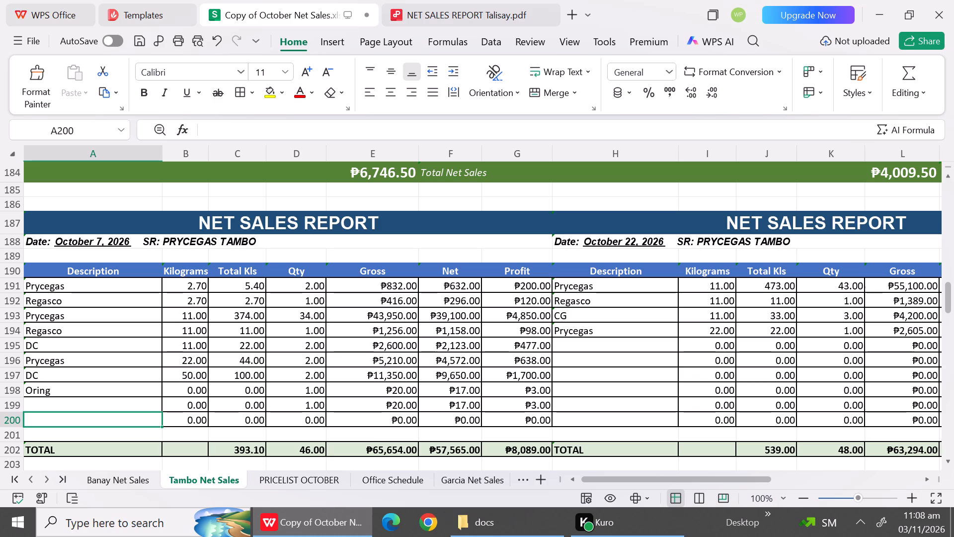
Correct the October 7 Total Kls formula so it adds C191 through C197, dropping the references to C199 and C200.
{"action": "left_click_drag", "start_coordinate": [251, 287], "coordinate": [251, 382]}
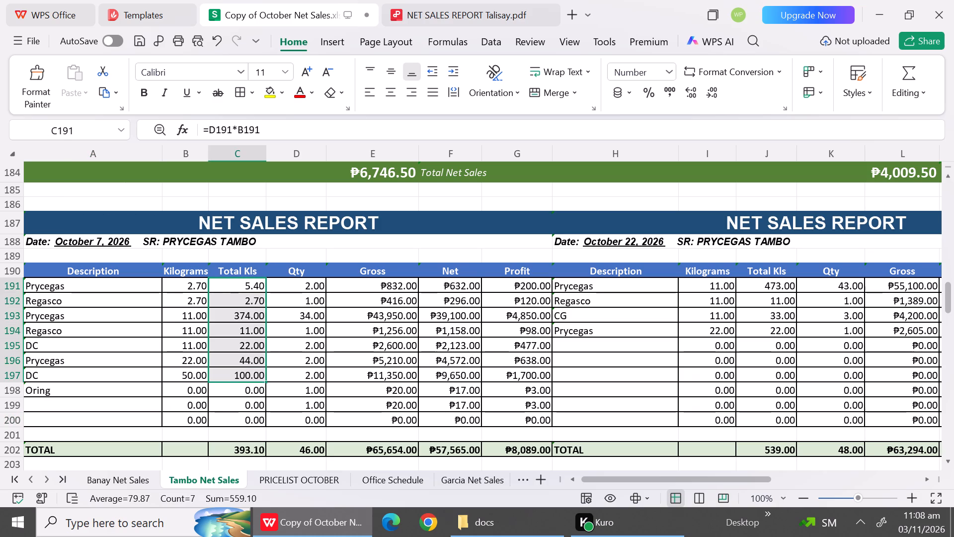
{"action": "double_click", "coordinate": [248, 446]}
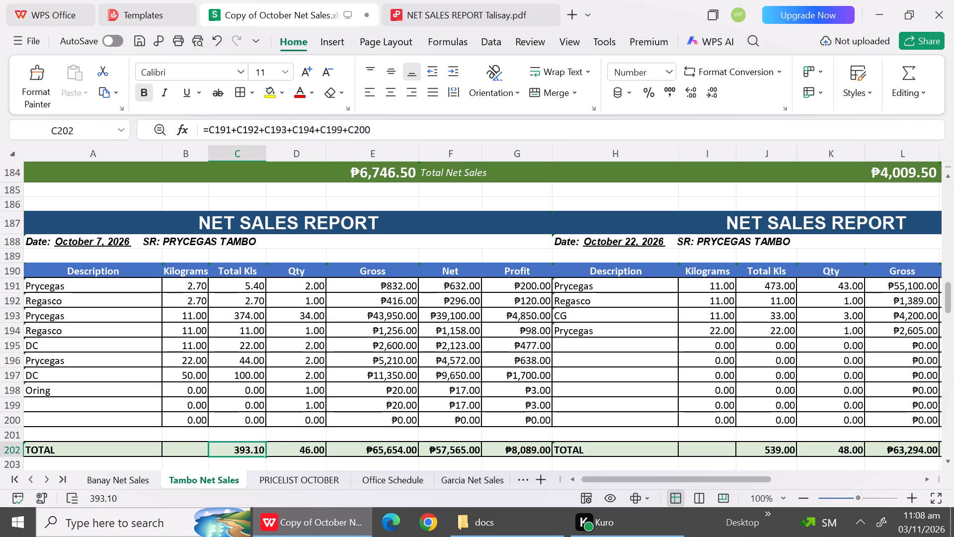
{"action": "left_click", "coordinate": [405, 449]}
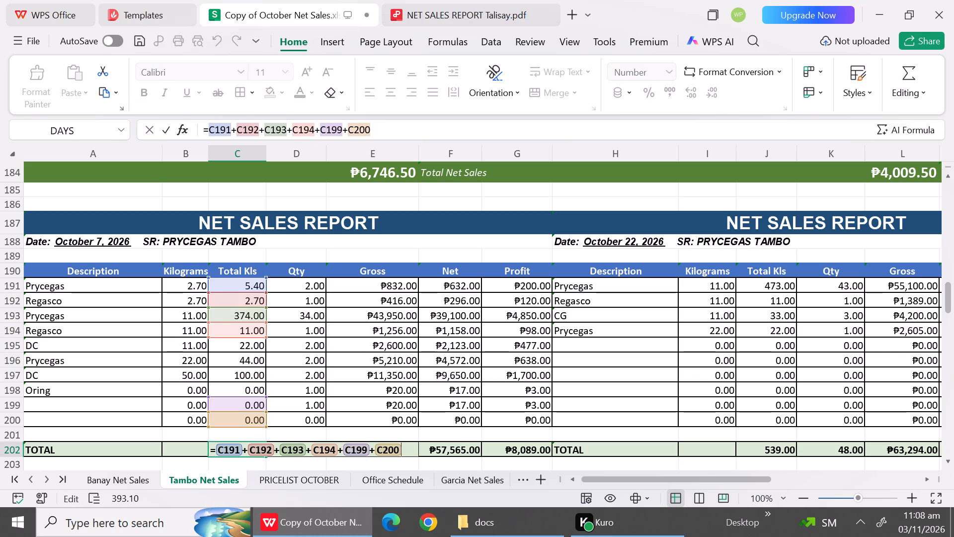
{"action": "key", "text": "BackSpace"}
{"action": "key", "text": "BackSpace"}
{"action": "key", "text": "BackSpace"}
{"action": "key", "text": "BackSpace"}
{"action": "key", "text": "BackSpace"}
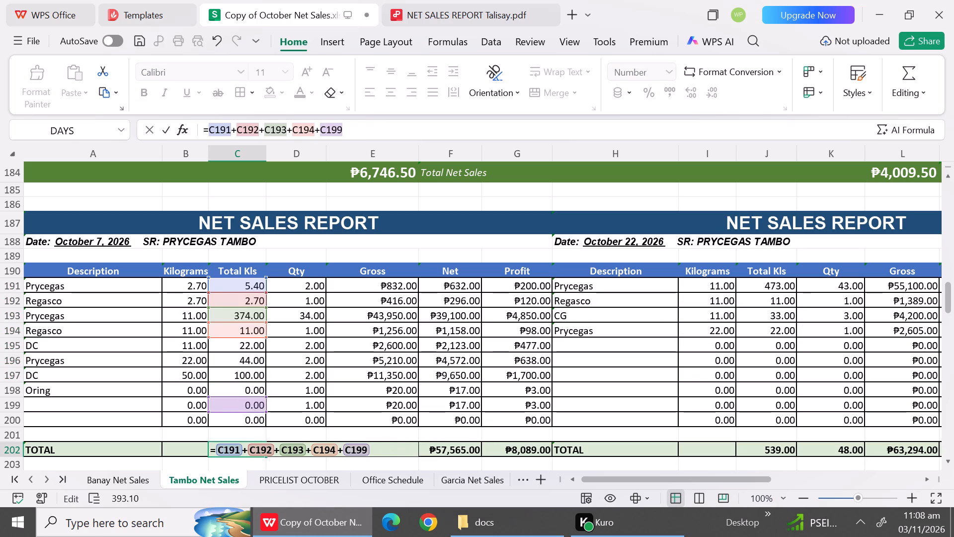
{"action": "key", "text": "BackSpace"}
{"action": "key", "text": "BackSpace"}
{"action": "key", "text": "BackSpace"}
{"action": "key", "text": "BackSpace"}
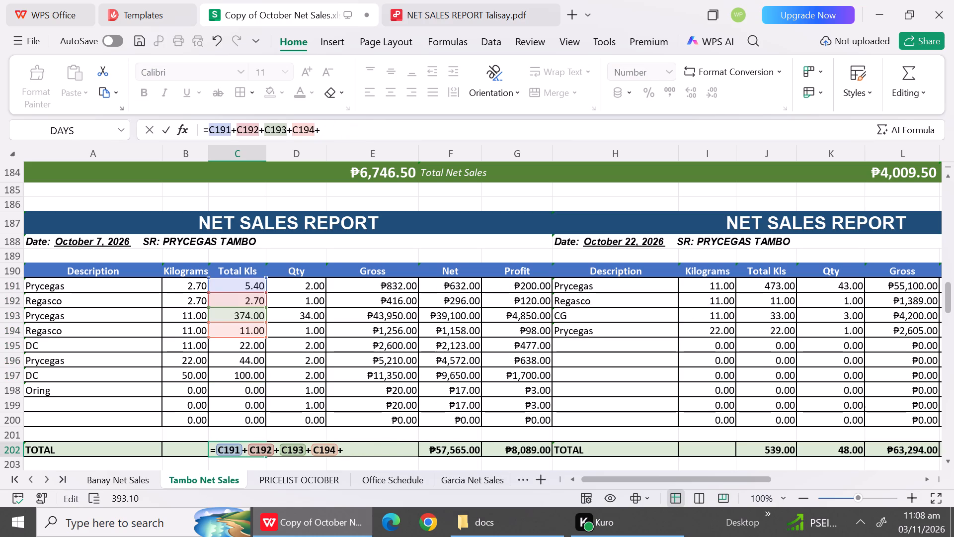
{"action": "left_click", "coordinate": [258, 349]}
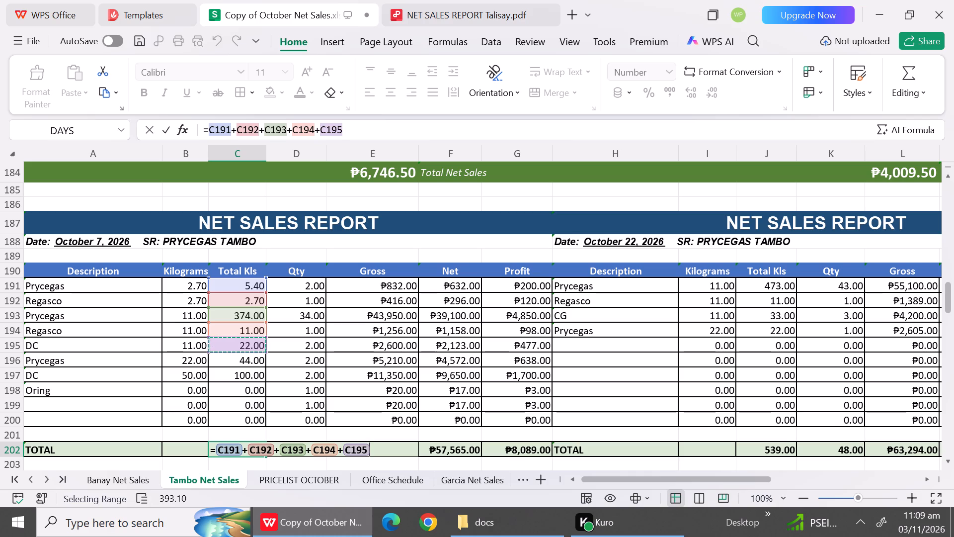
{"action": "key", "text": "shift+plus"}
{"action": "left_click", "coordinate": [251, 360]}
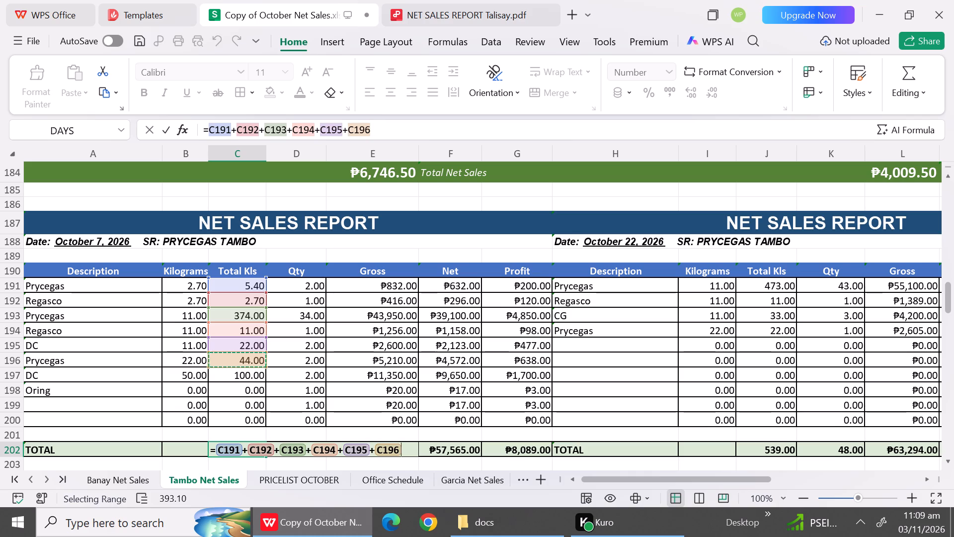
{"action": "key", "text": "shift+plus"}
{"action": "left_click", "coordinate": [251, 374]}
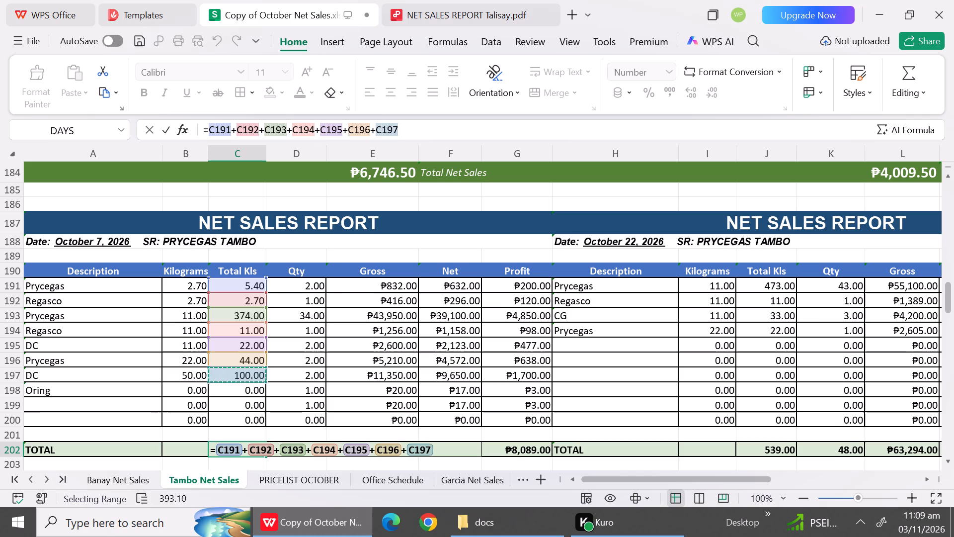
{"action": "key", "text": "Return"}
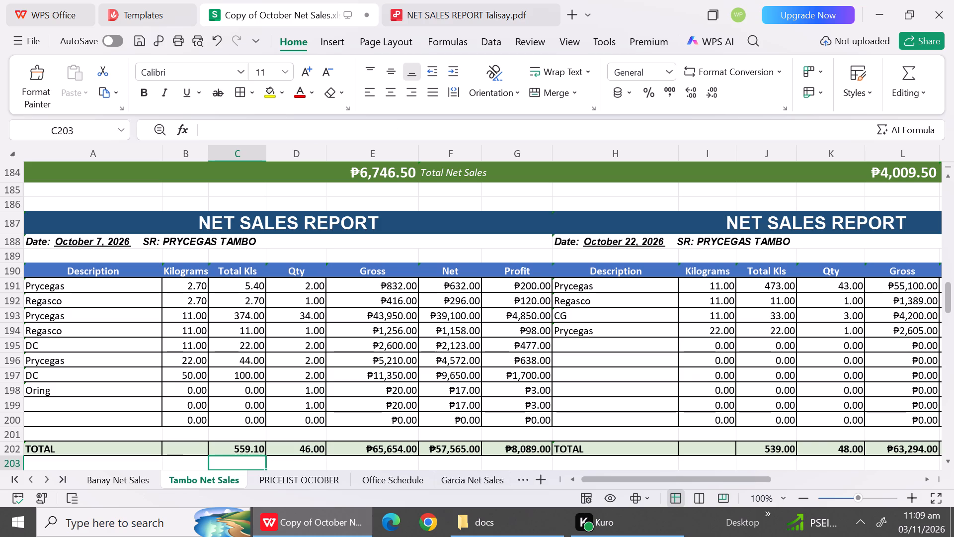
{"action": "left_click", "coordinate": [277, 409]}
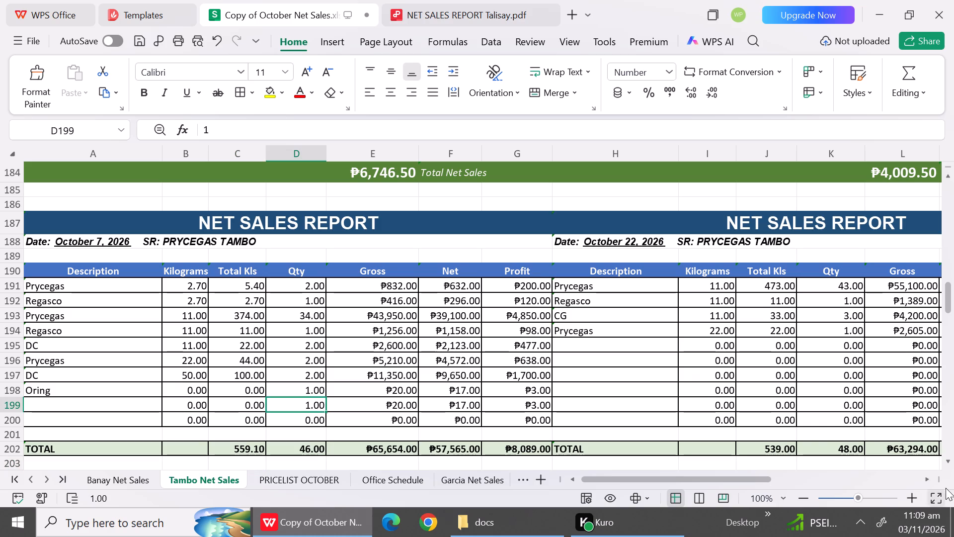
Check the October 8 Total Kls rows and add the 50 kg DC row, C227, to the total formula in C233.
{"action": "triple_click", "coordinate": [948, 457]}
{"action": "triple_click", "coordinate": [948, 457]}
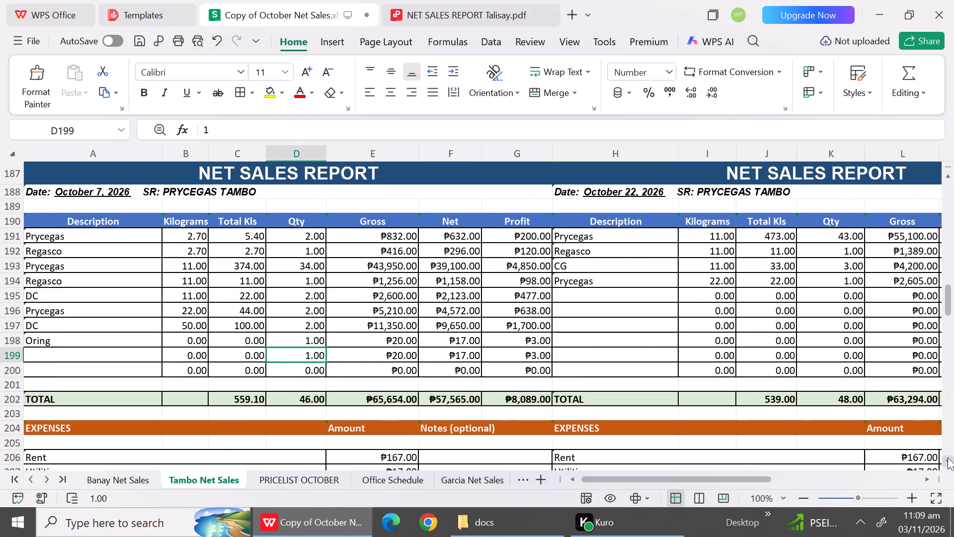
{"action": "triple_click", "coordinate": [948, 457]}
{"action": "triple_click", "coordinate": [948, 457]}
{"action": "double_click", "coordinate": [948, 457]}
{"action": "triple_click", "coordinate": [948, 457]}
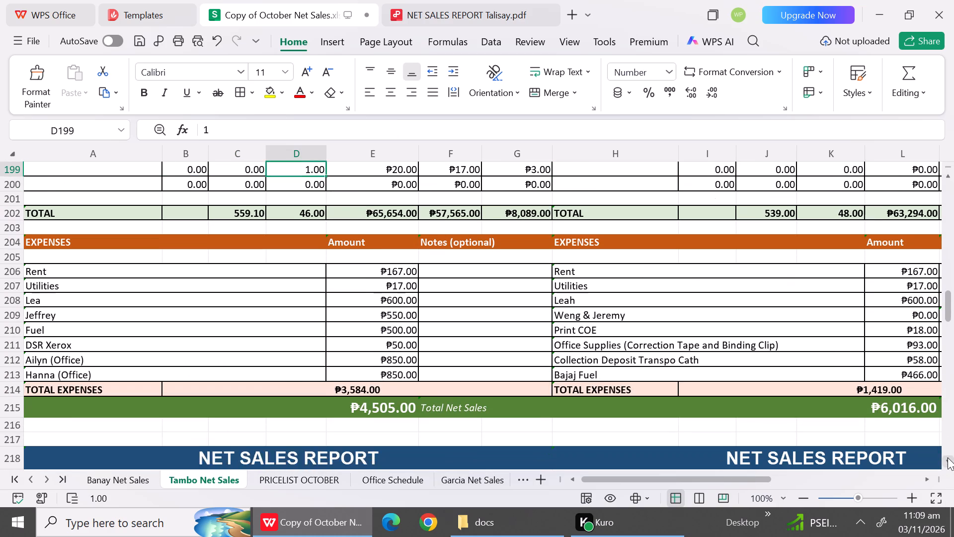
{"action": "triple_click", "coordinate": [948, 457]}
{"action": "triple_click", "coordinate": [948, 457]}
{"action": "triple_click", "coordinate": [948, 457]}
{"action": "triple_click", "coordinate": [948, 457]}
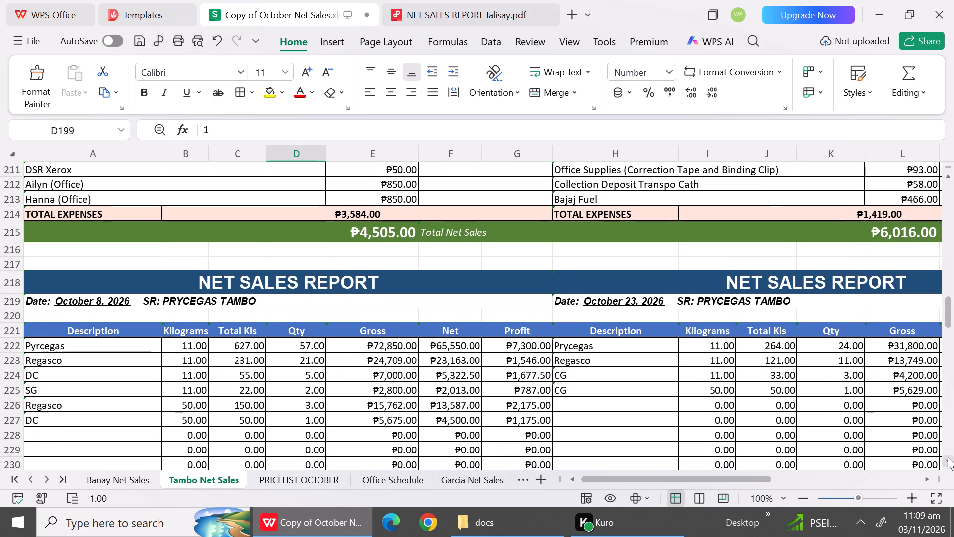
{"action": "left_click", "coordinate": [948, 457]}
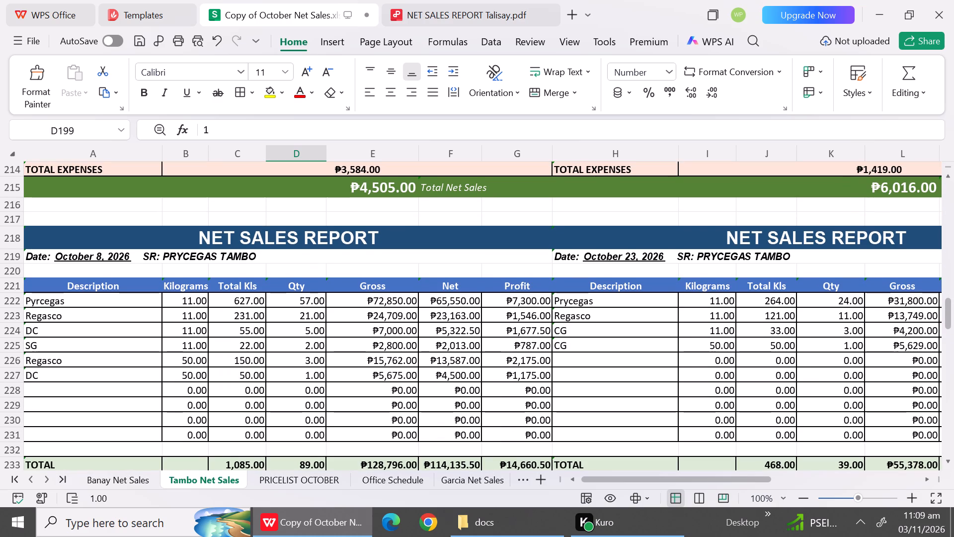
{"action": "left_click_drag", "start_coordinate": [247, 297], "coordinate": [252, 374]}
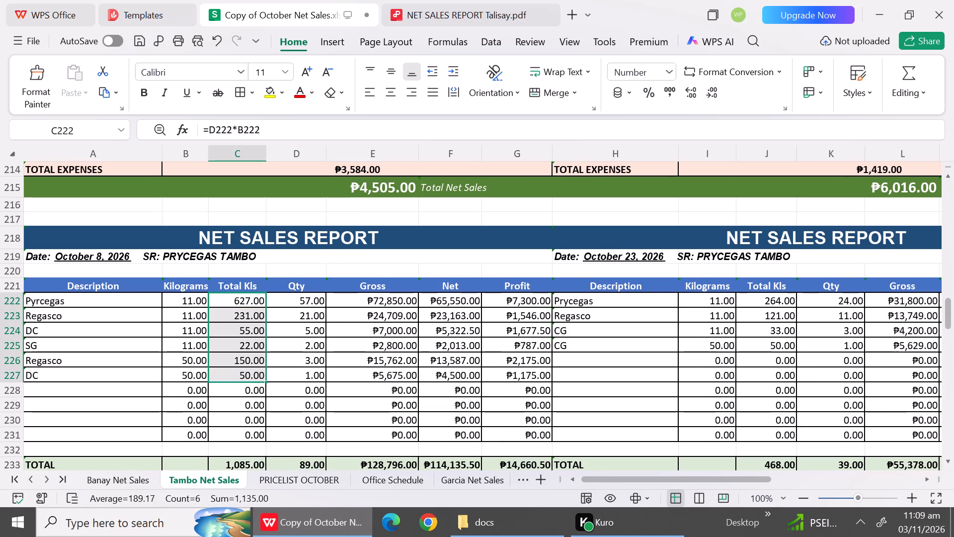
{"action": "double_click", "coordinate": [242, 467]}
{"action": "left_click", "coordinate": [374, 452]}
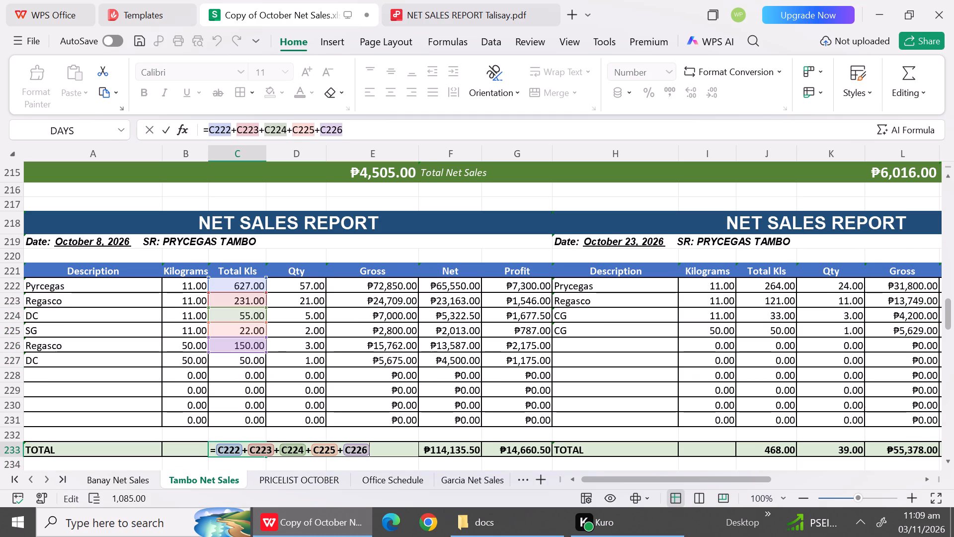
{"action": "key", "text": "shift+plus"}
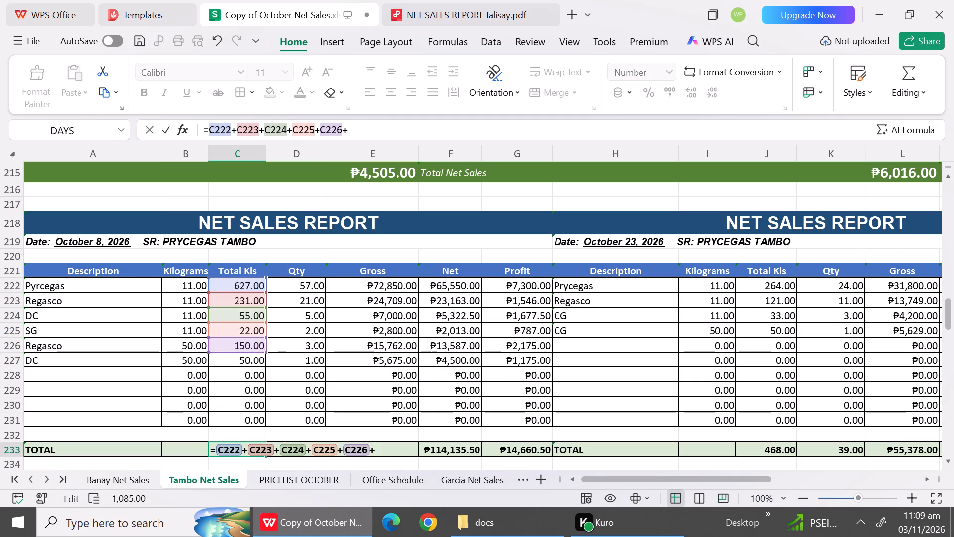
{"action": "left_click", "coordinate": [214, 363]}
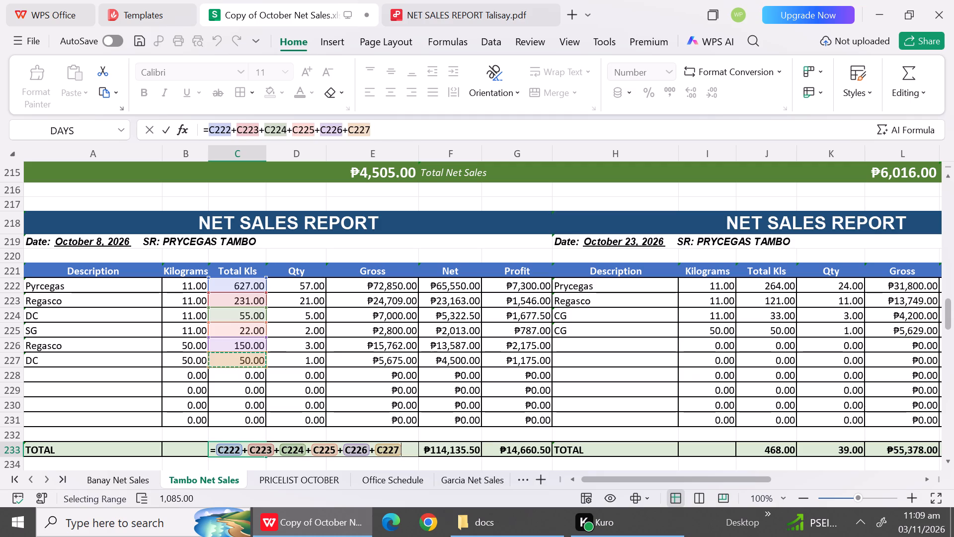
{"action": "key", "text": "Return"}
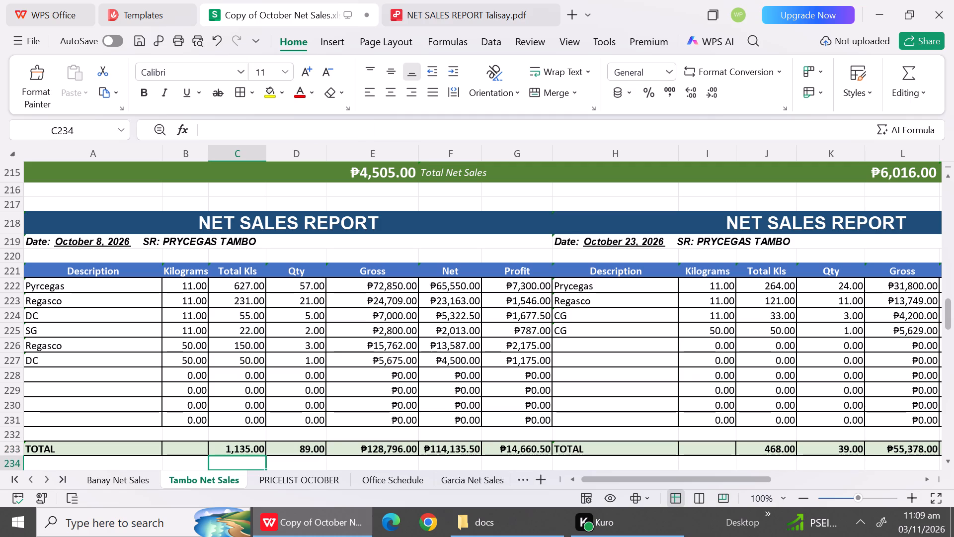
Check the October 9 report's Total Kls rows C253 through C260 against the total in C264.
{"action": "triple_click", "coordinate": [943, 461]}
{"action": "triple_click", "coordinate": [943, 461]}
{"action": "triple_click", "coordinate": [943, 461]}
{"action": "triple_click", "coordinate": [943, 461]}
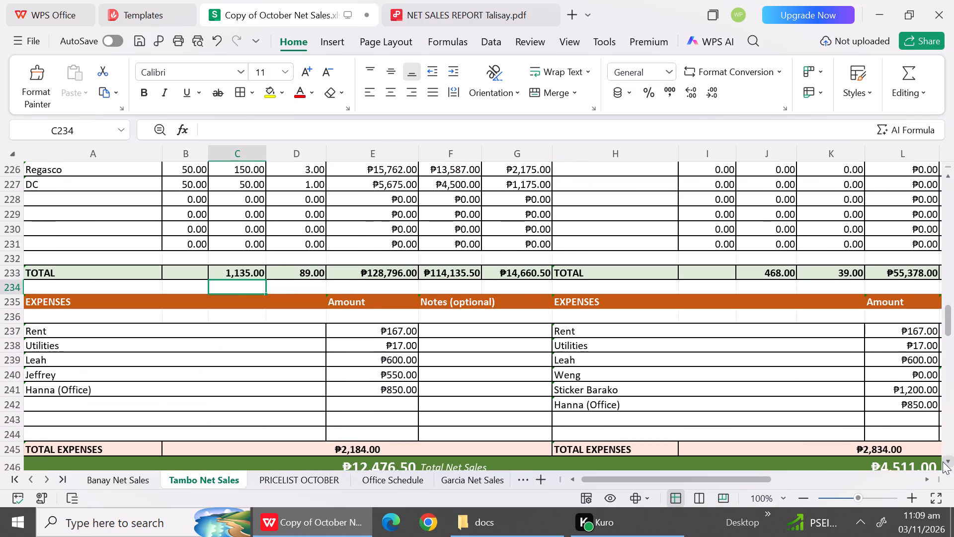
{"action": "triple_click", "coordinate": [943, 461]}
{"action": "triple_click", "coordinate": [943, 461]}
{"action": "triple_click", "coordinate": [943, 461]}
{"action": "triple_click", "coordinate": [943, 461]}
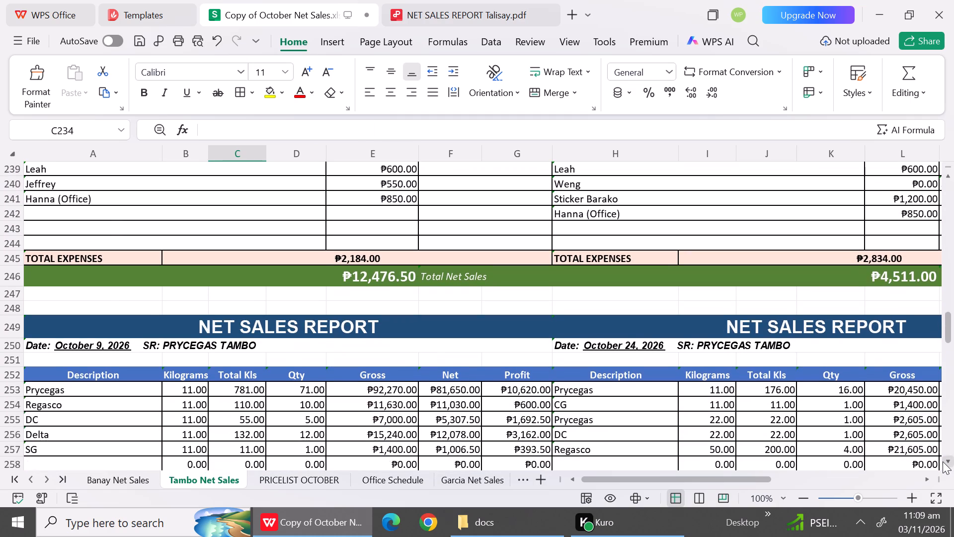
{"action": "triple_click", "coordinate": [943, 461]}
{"action": "left_click", "coordinate": [943, 461]}
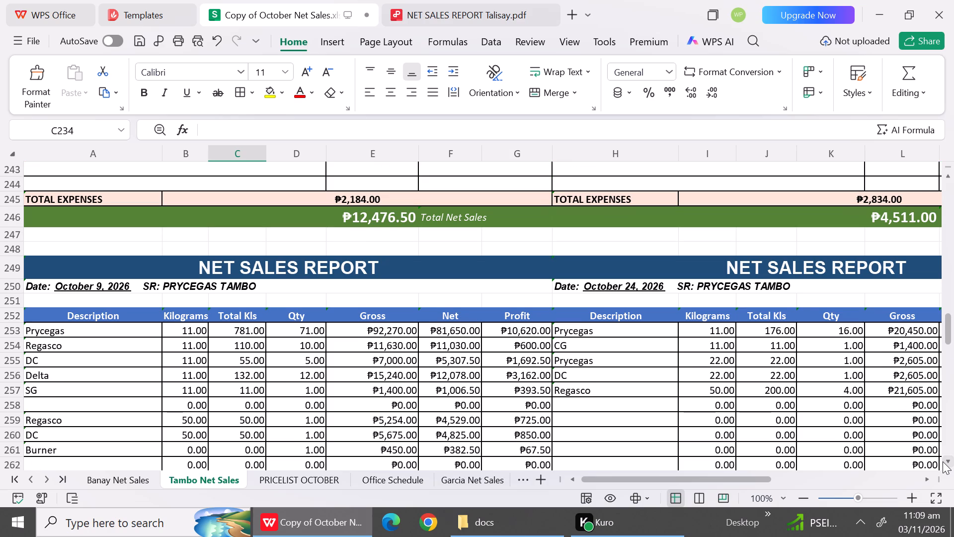
{"action": "left_click", "coordinate": [943, 461]}
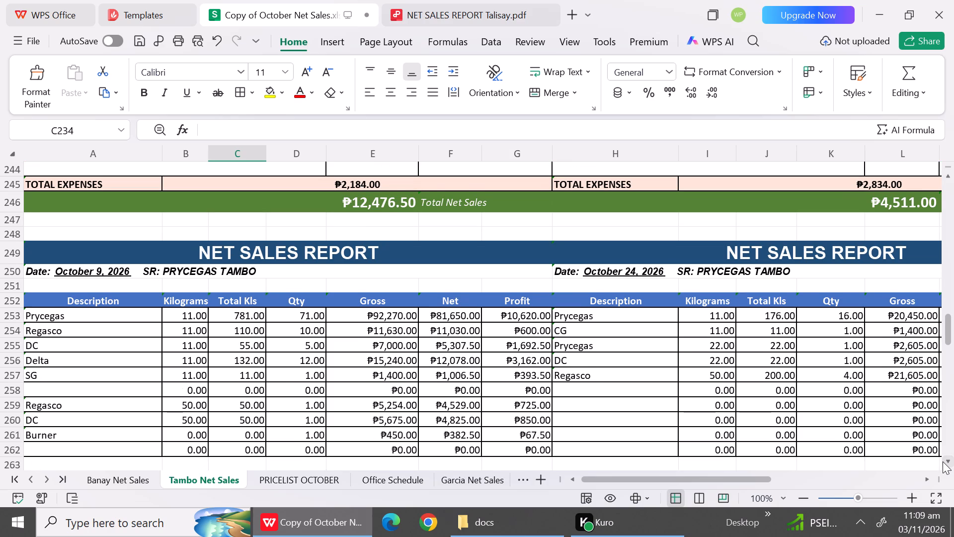
{"action": "left_click", "coordinate": [943, 461]}
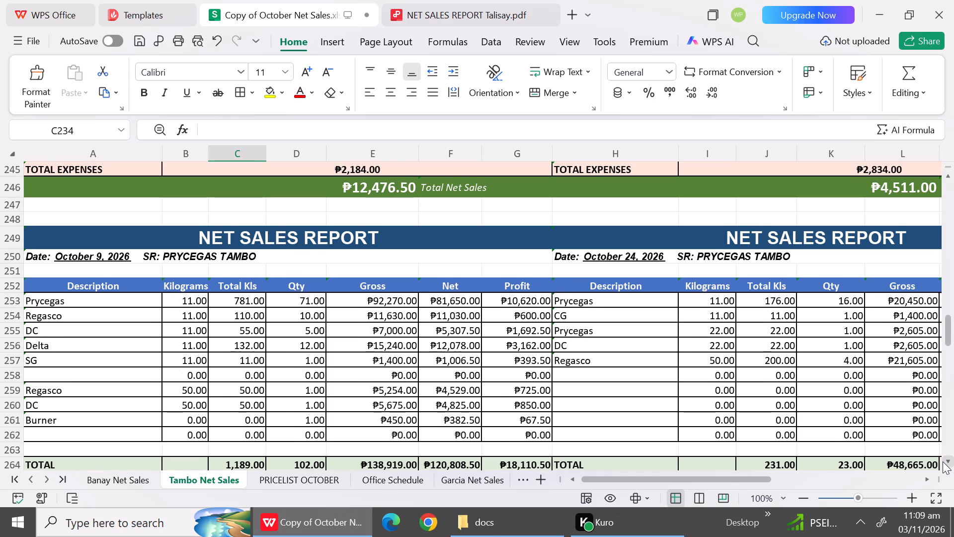
{"action": "scroll", "coordinate": [436, 363], "scroll_direction": "left", "scroll_amount": 1}
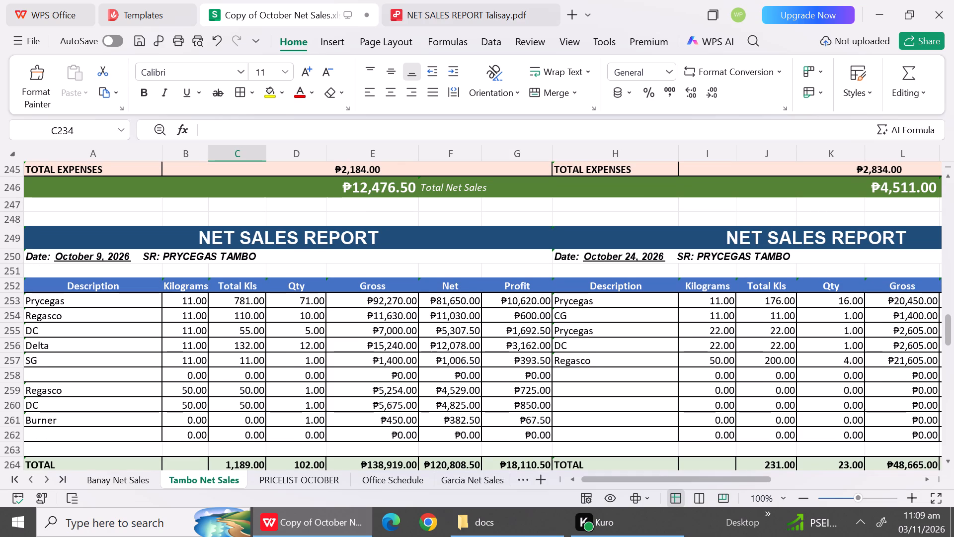
{"action": "left_click_drag", "start_coordinate": [249, 300], "coordinate": [255, 407]}
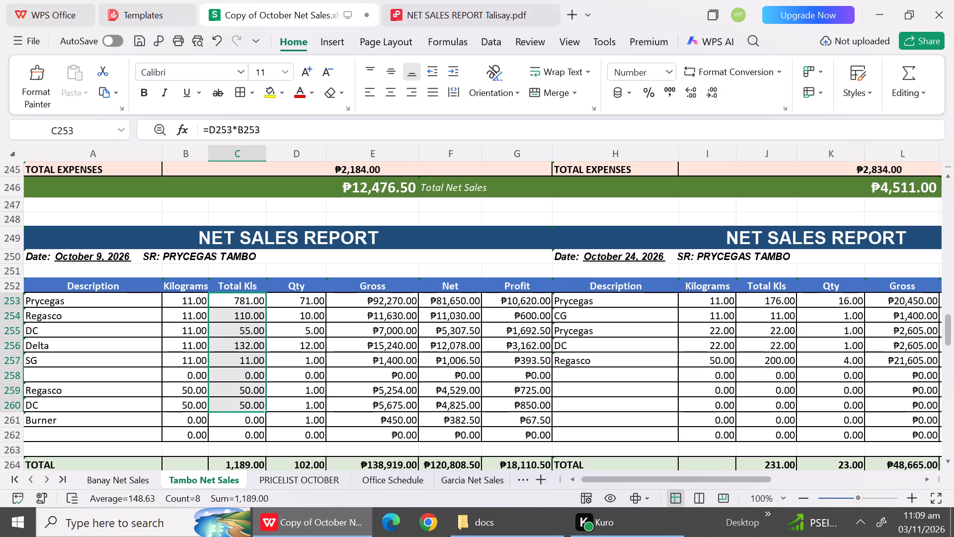
Review the October 24 report's net and profit columns and check its product entries in rows 253 through 257.
{"action": "triple_click", "coordinate": [943, 456]}
{"action": "triple_click", "coordinate": [943, 456]}
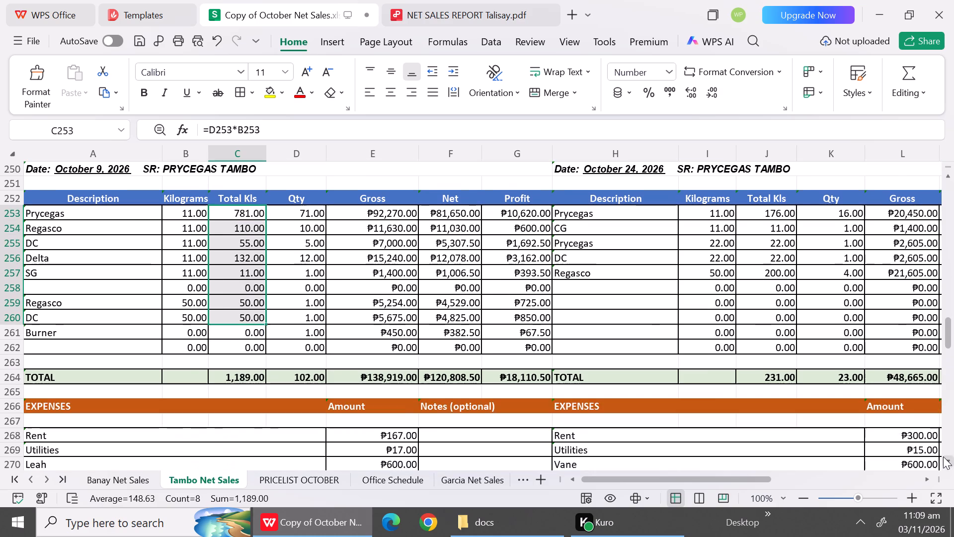
{"action": "triple_click", "coordinate": [943, 456]}
{"action": "double_click", "coordinate": [943, 456]}
{"action": "triple_click", "coordinate": [943, 456]}
{"action": "triple_click", "coordinate": [943, 456]}
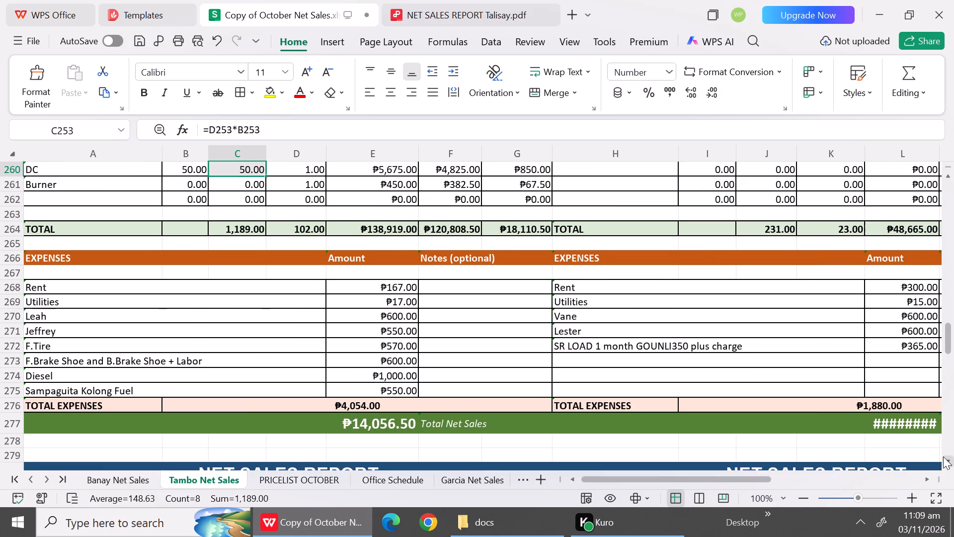
{"action": "triple_click", "coordinate": [943, 456]}
{"action": "triple_click", "coordinate": [943, 456]}
{"action": "triple_click", "coordinate": [943, 456]}
{"action": "triple_click", "coordinate": [943, 456]}
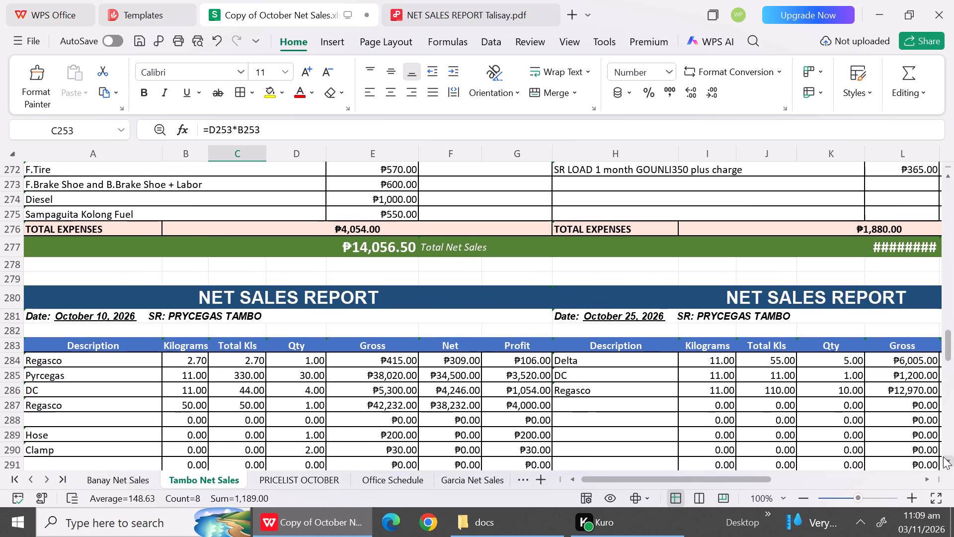
{"action": "left_click", "coordinate": [943, 456]}
{"action": "left_click_drag", "start_coordinate": [765, 482], "coordinate": [871, 483]}
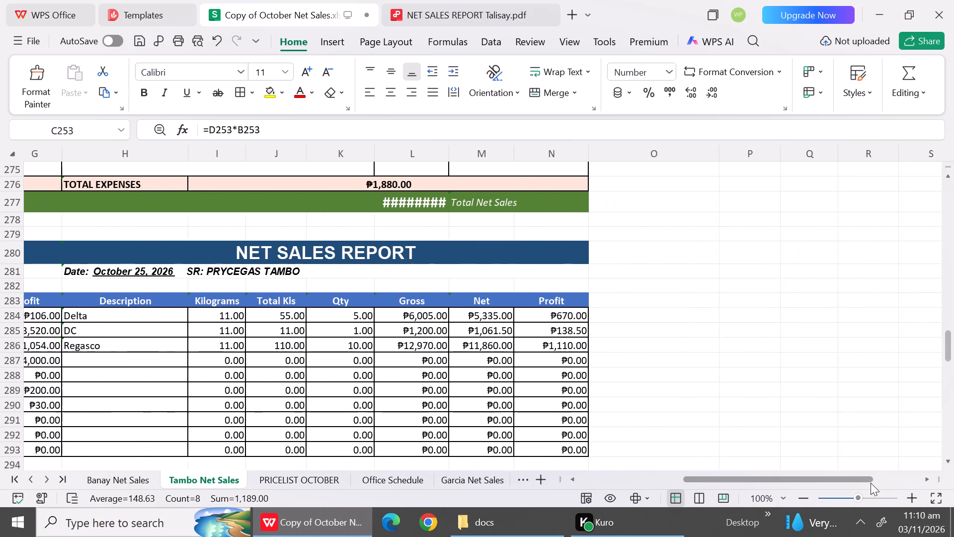
{"action": "left_click_drag", "start_coordinate": [871, 483], "coordinate": [874, 484]}
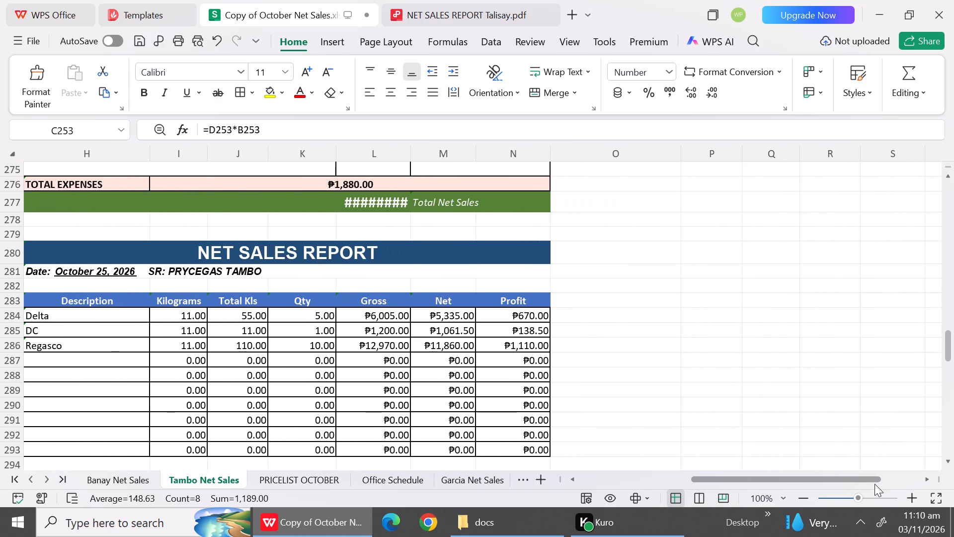
{"action": "left_click", "coordinate": [949, 198]}
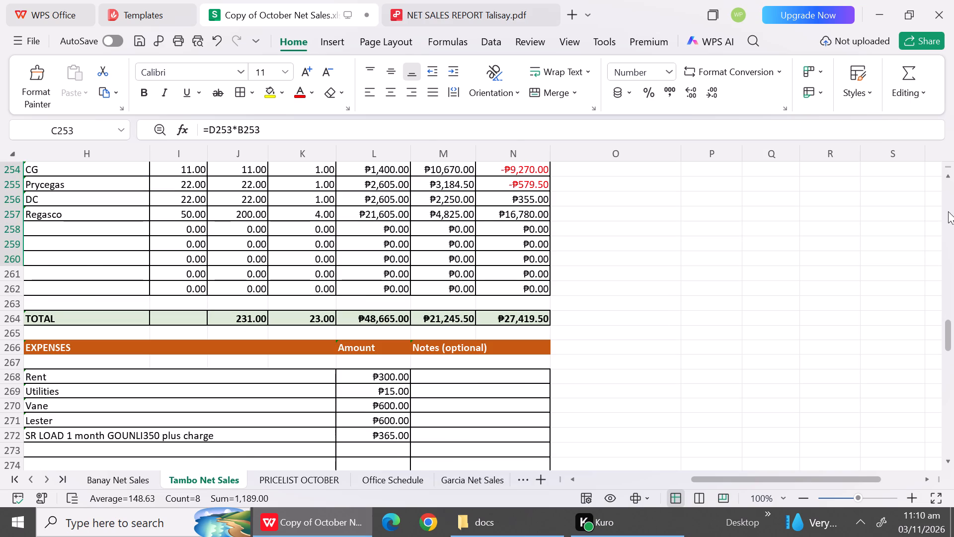
{"action": "left_click", "coordinate": [948, 211]}
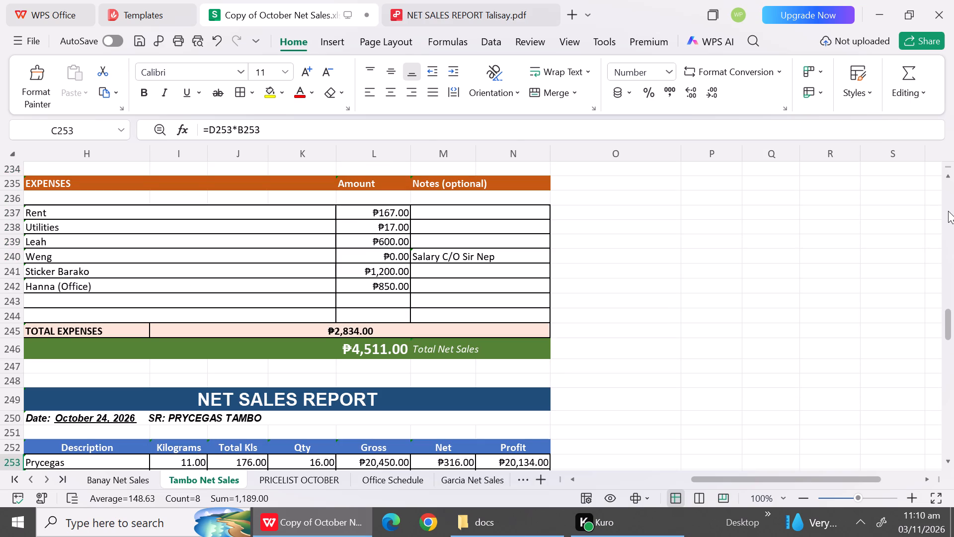
{"action": "triple_click", "coordinate": [952, 464]}
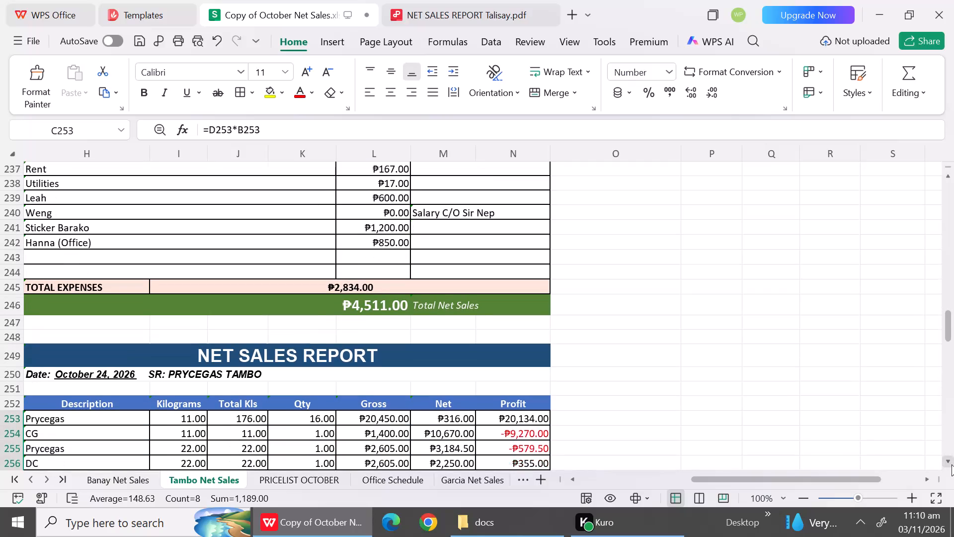
{"action": "triple_click", "coordinate": [952, 464]}
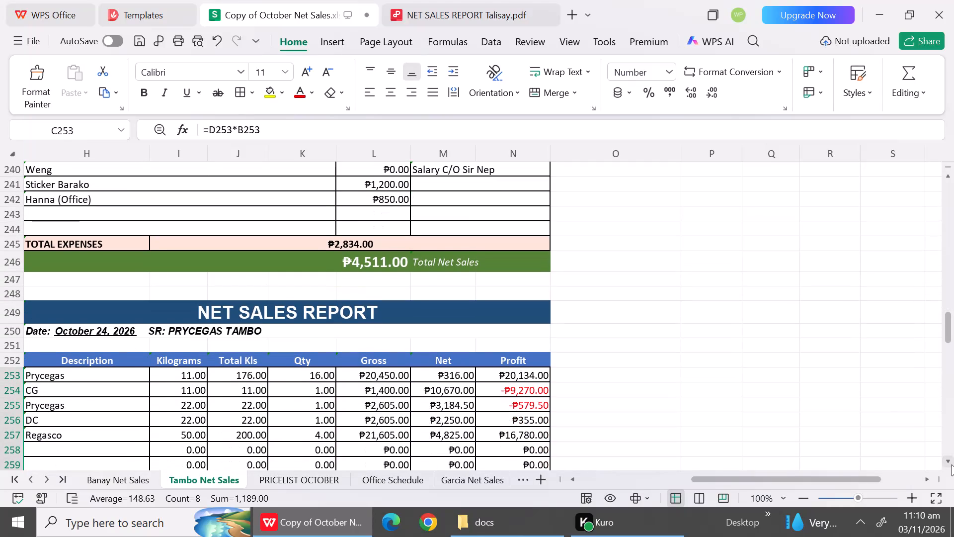
{"action": "left_click", "coordinate": [952, 464]}
{"action": "left_click", "coordinate": [952, 464]}
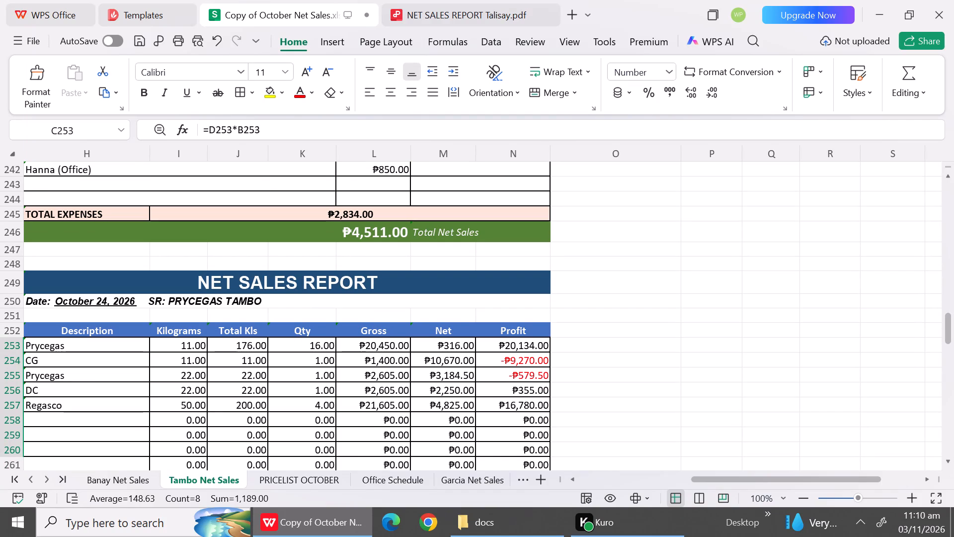
{"action": "left_click", "coordinate": [97, 339]}
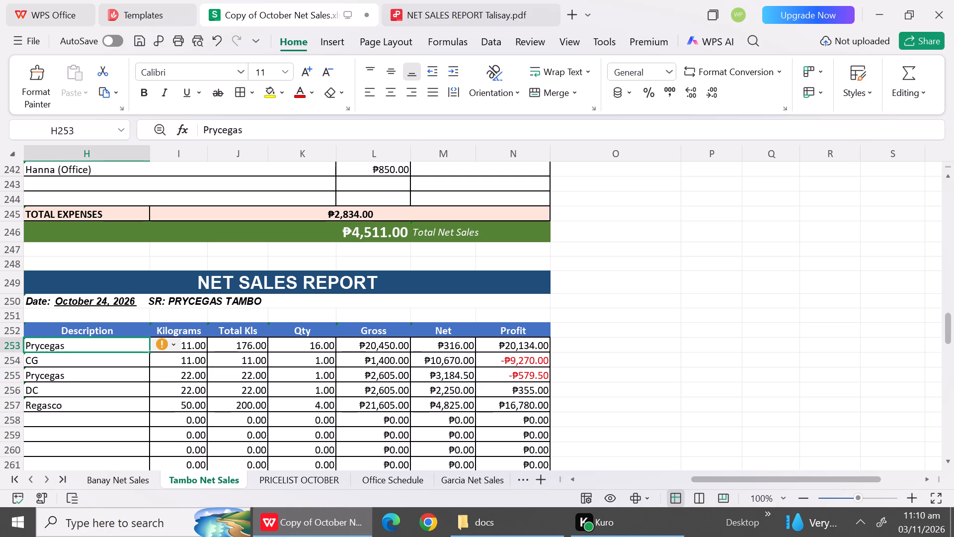
{"action": "left_click", "coordinate": [94, 366]}
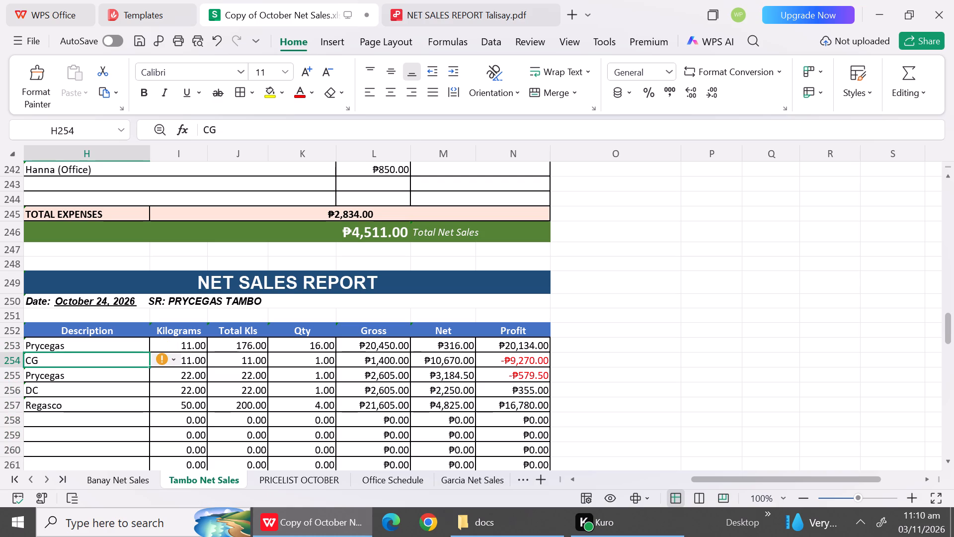
{"action": "left_click", "coordinate": [90, 379]}
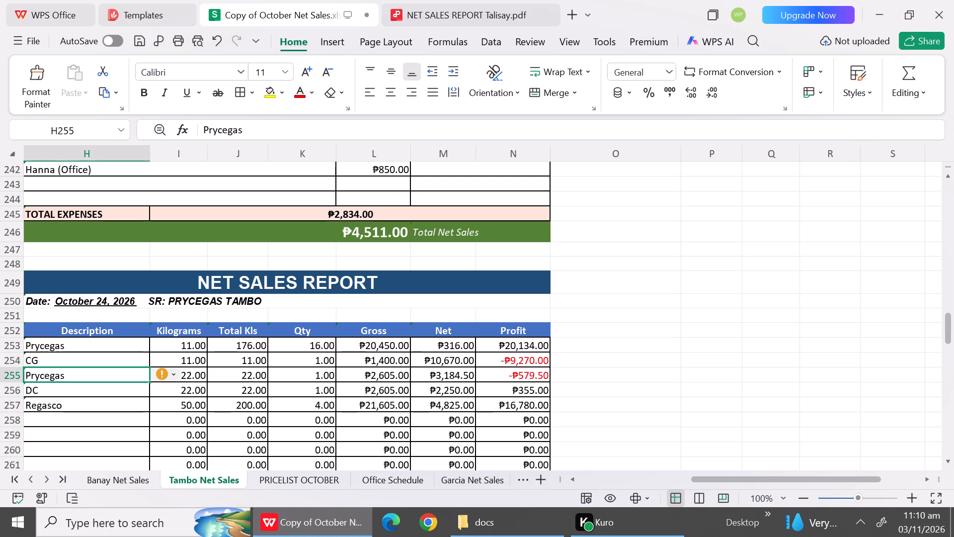
{"action": "left_click", "coordinate": [89, 396]}
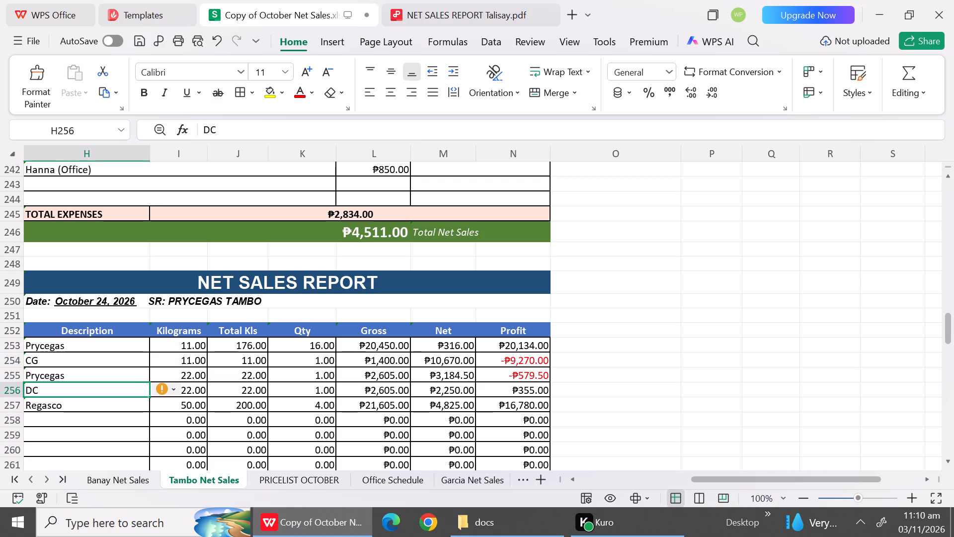
{"action": "left_click", "coordinate": [84, 415]}
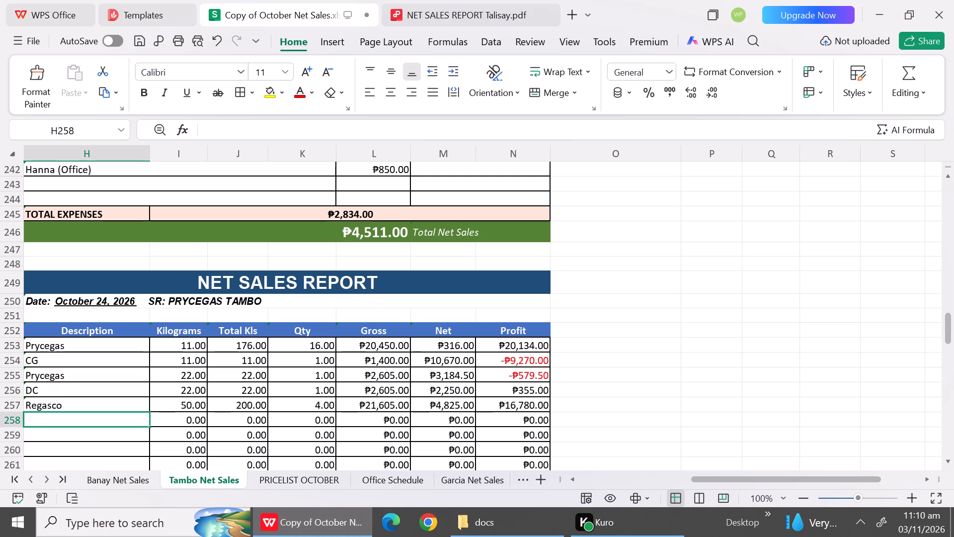
{"action": "left_click", "coordinate": [82, 403]}
Add a Prycegas entry in the October 24 report's empty row 258 with 50 kilograms and quantity 1.
{"action": "left_click", "coordinate": [76, 420]}
{"action": "key", "text": "shift+p"}
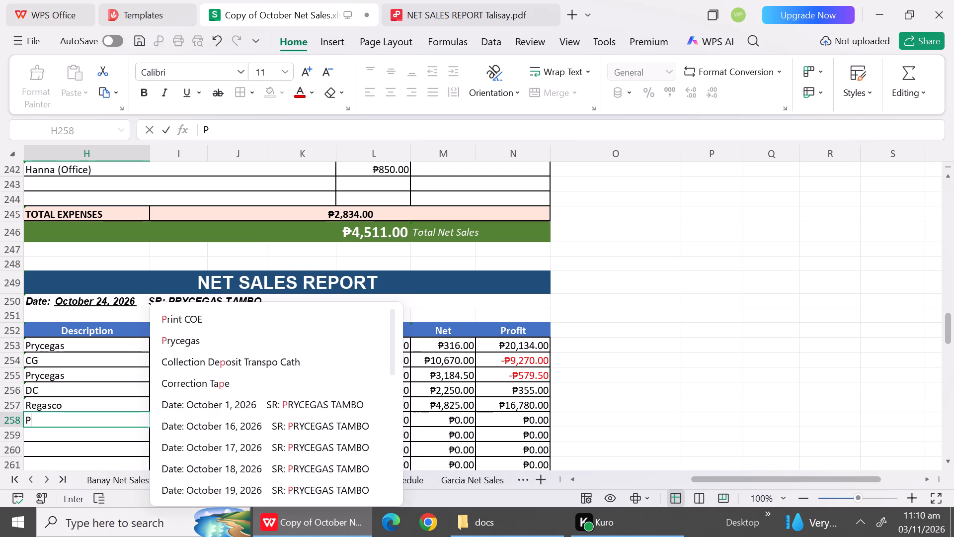
{"action": "left_click", "coordinate": [190, 340]}
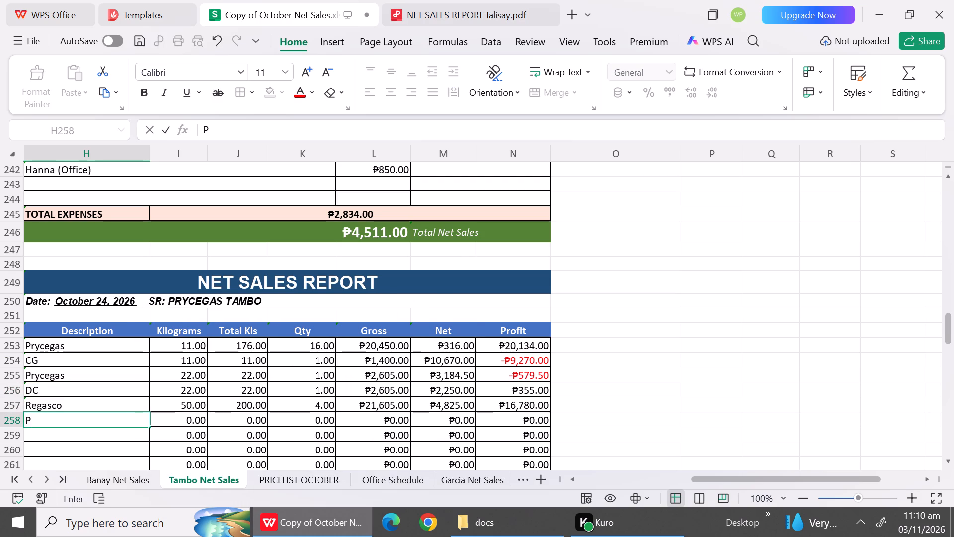
{"action": "left_click", "coordinate": [196, 422]}
{"action": "type", "text": "50"}
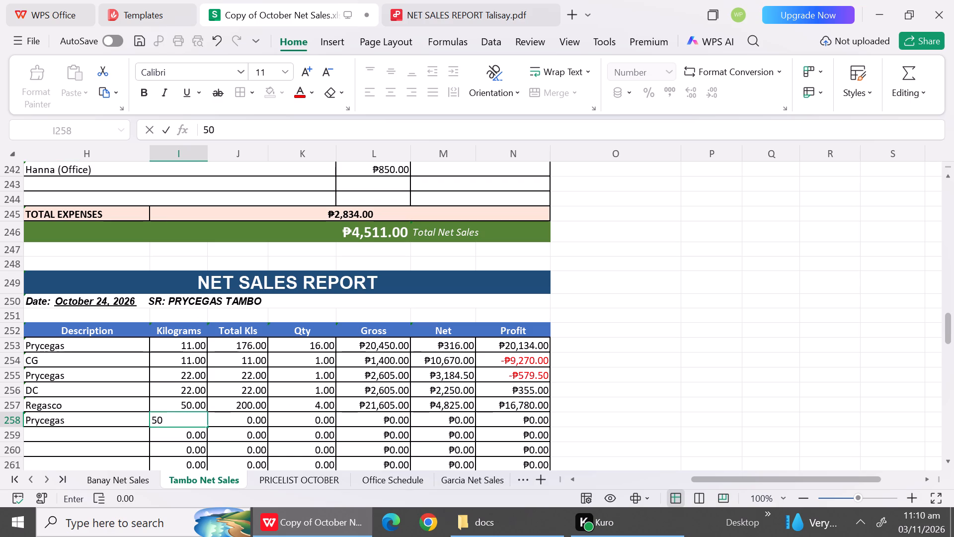
{"action": "left_click", "coordinate": [307, 428]}
{"action": "left_click", "coordinate": [307, 423]}
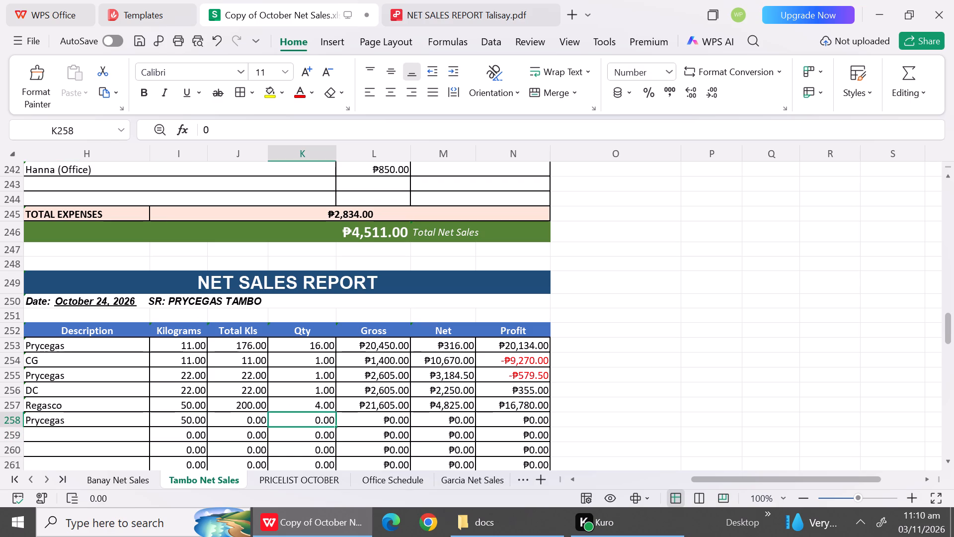
{"action": "key", "text": "1"}
{"action": "left_click", "coordinate": [360, 439]}
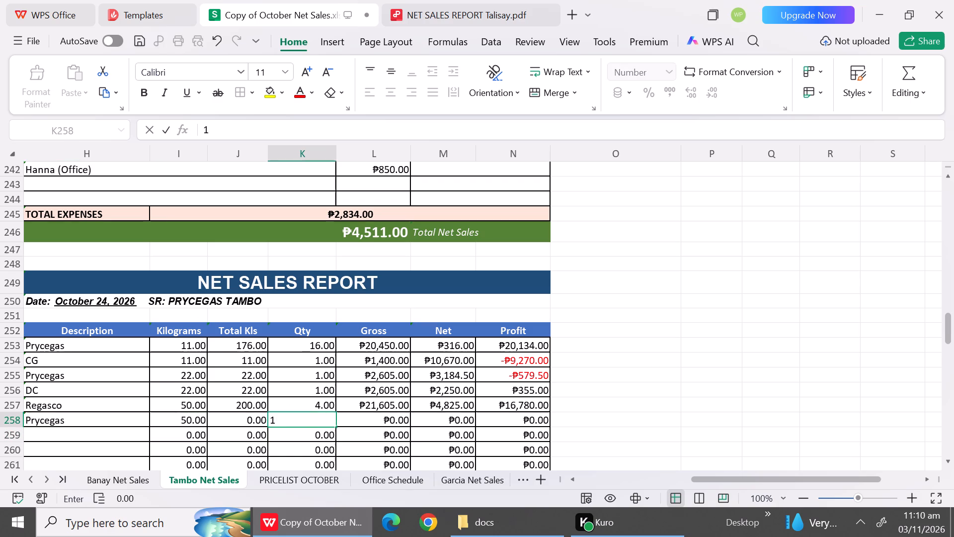
Enter the formula =K258*I258 in J258 as the new Prycegas row's Total Kls.
{"action": "left_click", "coordinate": [223, 422]}
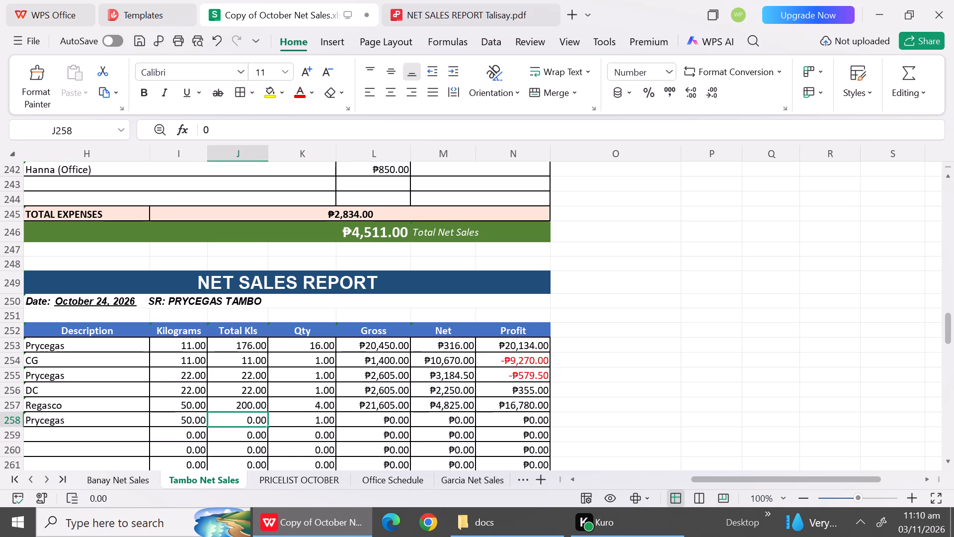
{"action": "key", "text": "shift+plus"}
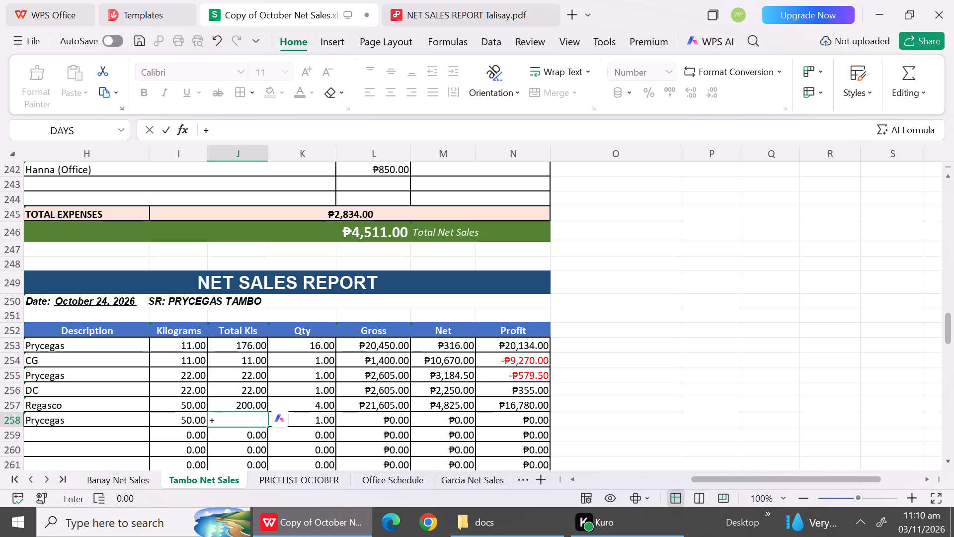
{"action": "key", "text": "BackSpace"}
{"action": "key", "text": "shift+plus"}
{"action": "key", "text": "BackSpace"}
{"action": "key", "text": "equal"}
{"action": "left_click", "coordinate": [329, 419]}
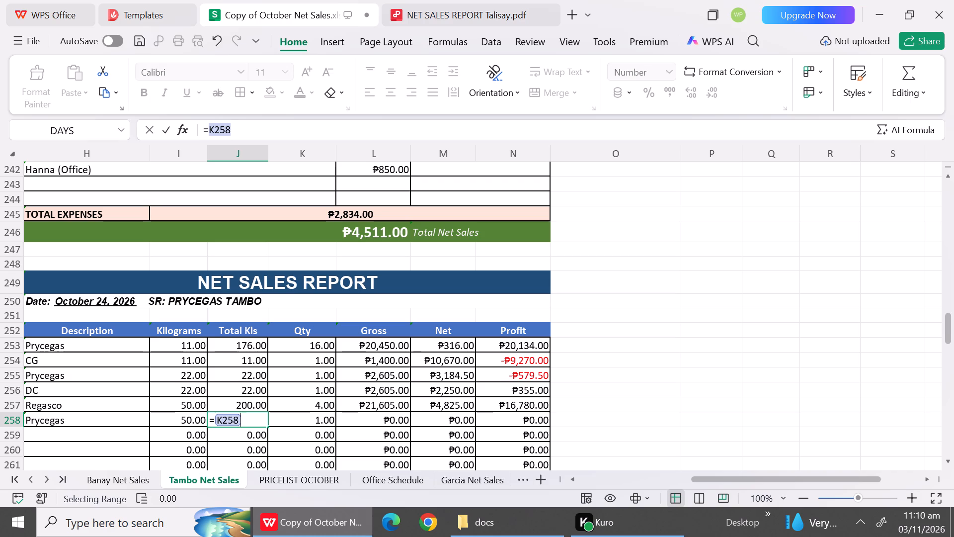
{"action": "key", "text": "shift+asterisk"}
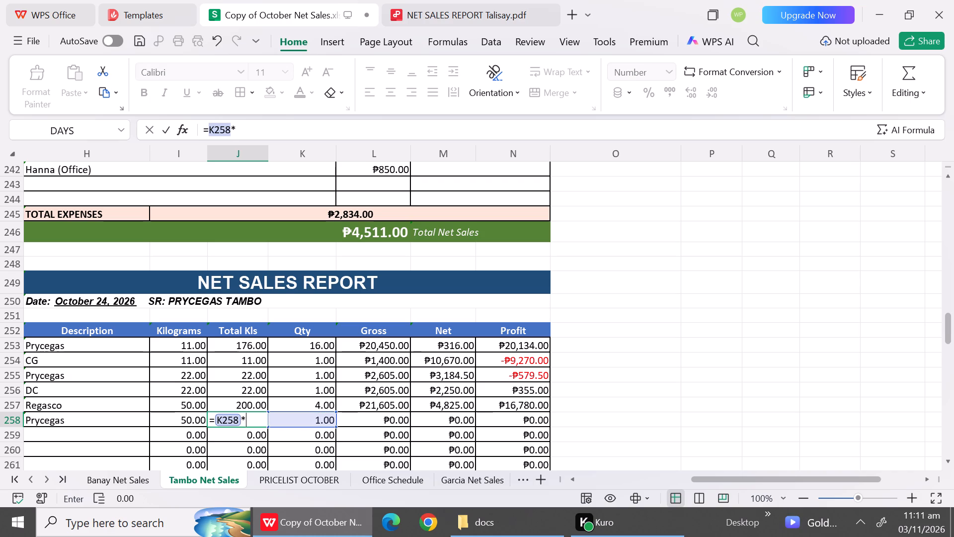
{"action": "left_click", "coordinate": [184, 420]}
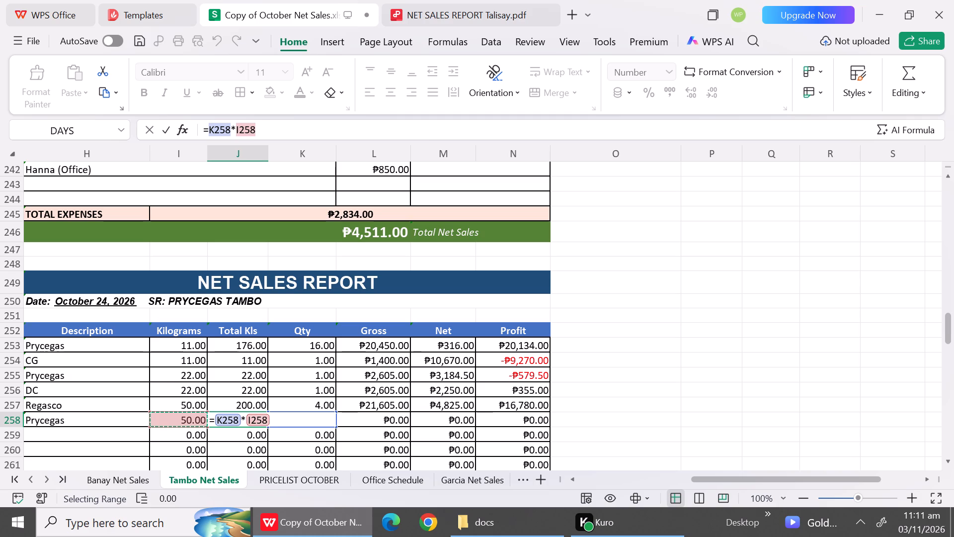
{"action": "key", "text": "Return"}
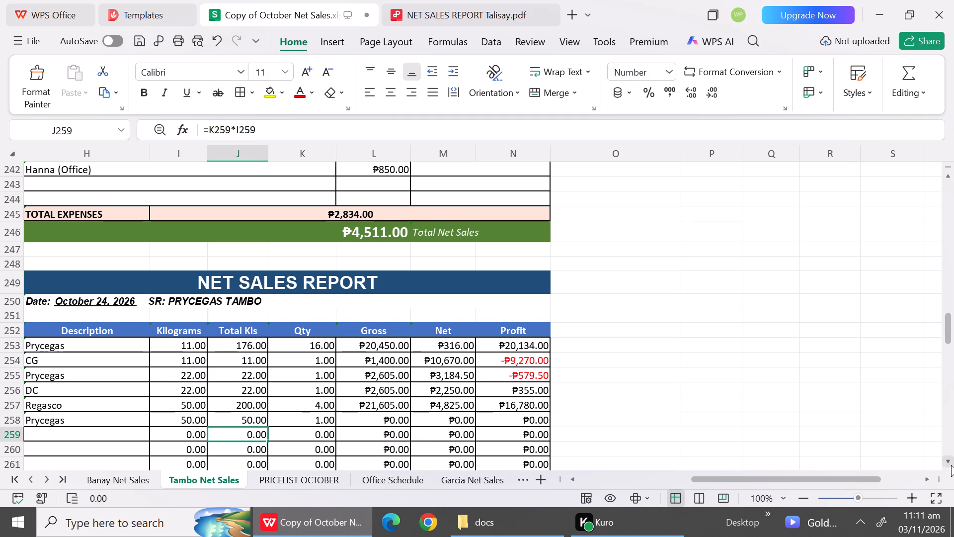
Check the October 24 Total Kls entries and correct the J264 total formula to =J253+J254+J255+J256+J257+J258.
{"action": "double_click", "coordinate": [951, 465]}
{"action": "left_click", "coordinate": [951, 465]}
{"action": "left_click", "coordinate": [951, 465]}
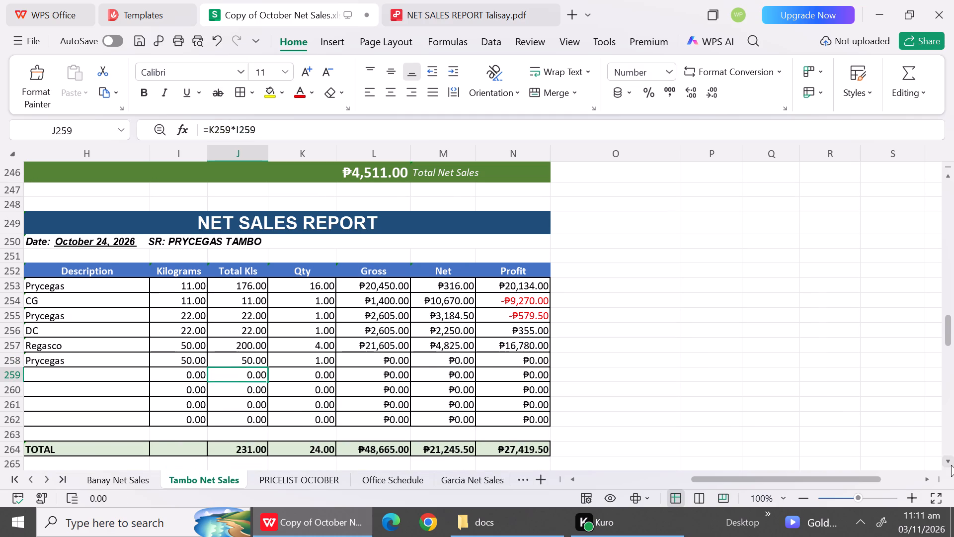
{"action": "scroll", "coordinate": [267, 285], "scroll_direction": "left", "scroll_amount": 1}
{"action": "left_click_drag", "start_coordinate": [259, 283], "coordinate": [249, 343]}
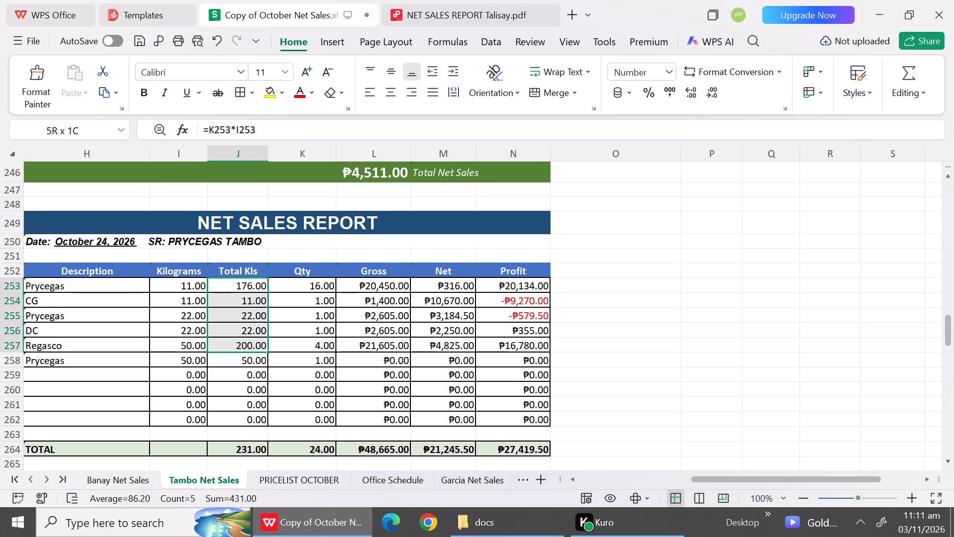
{"action": "left_click_drag", "start_coordinate": [249, 343], "coordinate": [252, 370]}
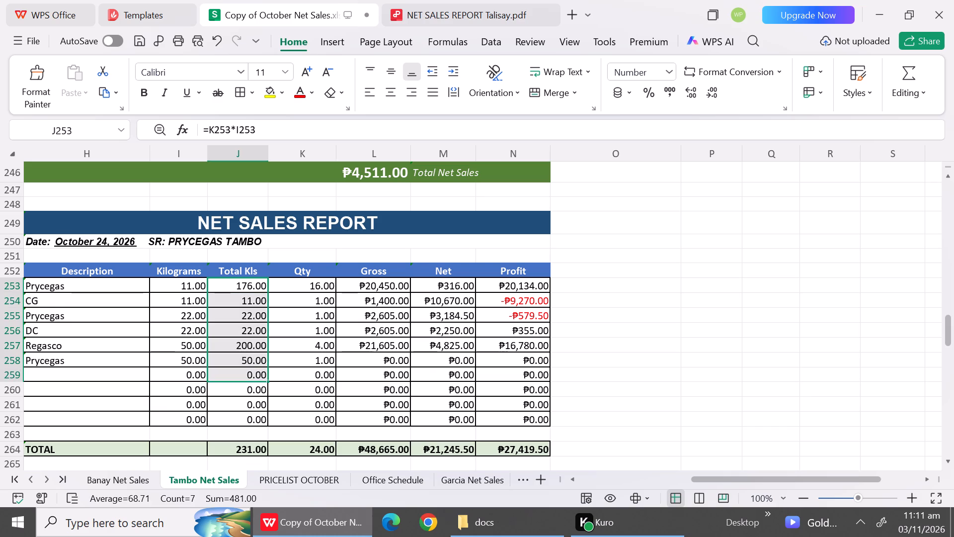
{"action": "double_click", "coordinate": [255, 448]}
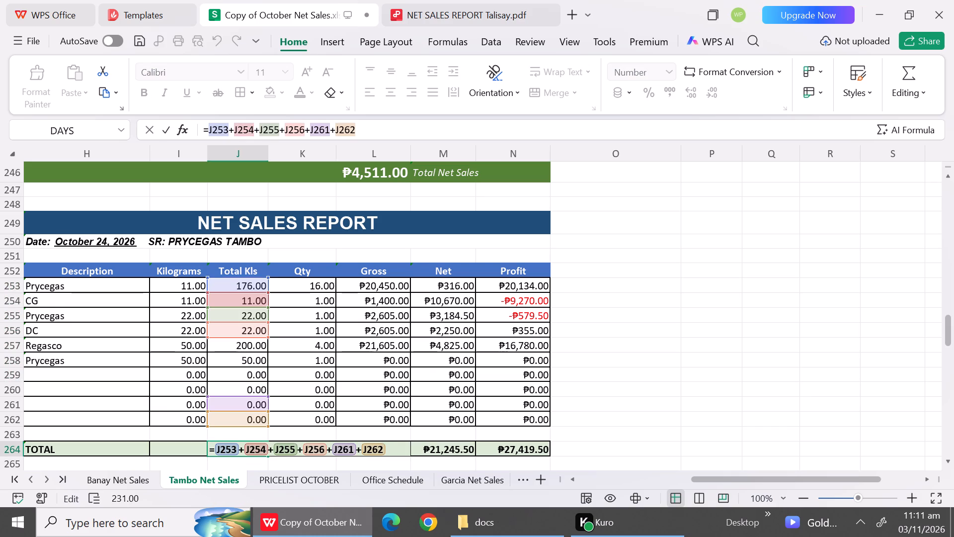
{"action": "left_click", "coordinate": [384, 451]}
{"action": "key", "text": "BackSpace"}
{"action": "key", "text": "BackSpace"}
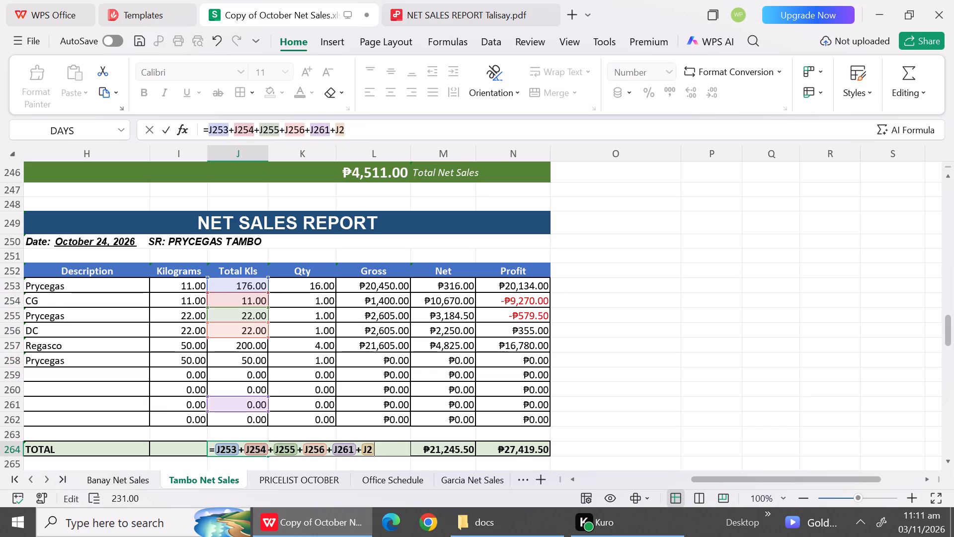
{"action": "key", "text": "BackSpace"}
{"action": "key", "text": "BackSpace"}
{"action": "key", "text": "BackSpace"}
{"action": "key", "text": "BackSpace"}
{"action": "key", "text": "BackSpace"}
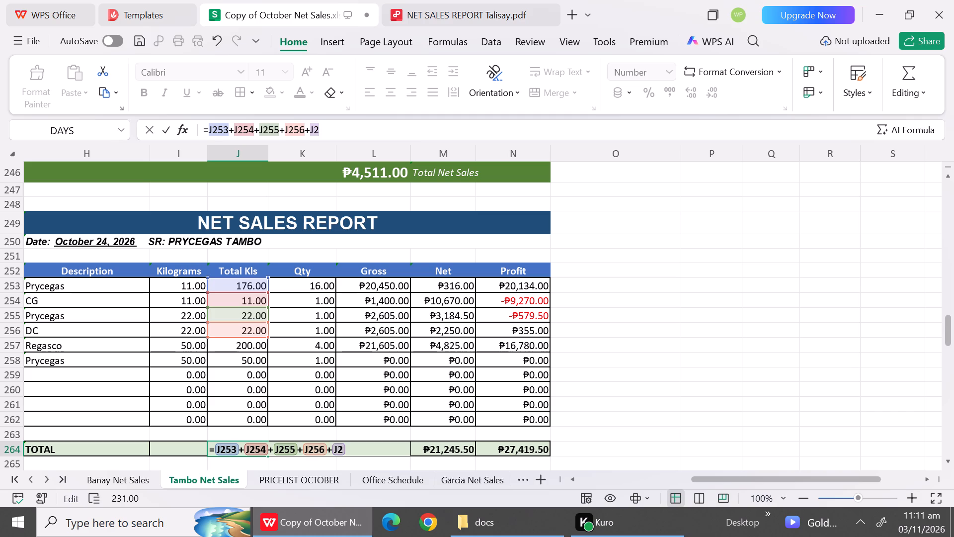
{"action": "key", "text": "BackSpace"}
{"action": "key", "text": "BackSpace"}
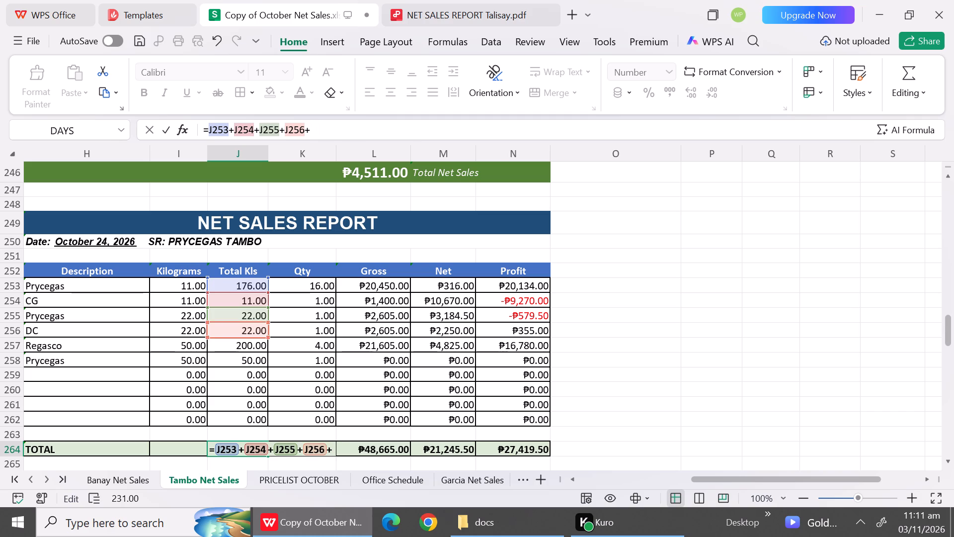
{"action": "left_click", "coordinate": [247, 348]}
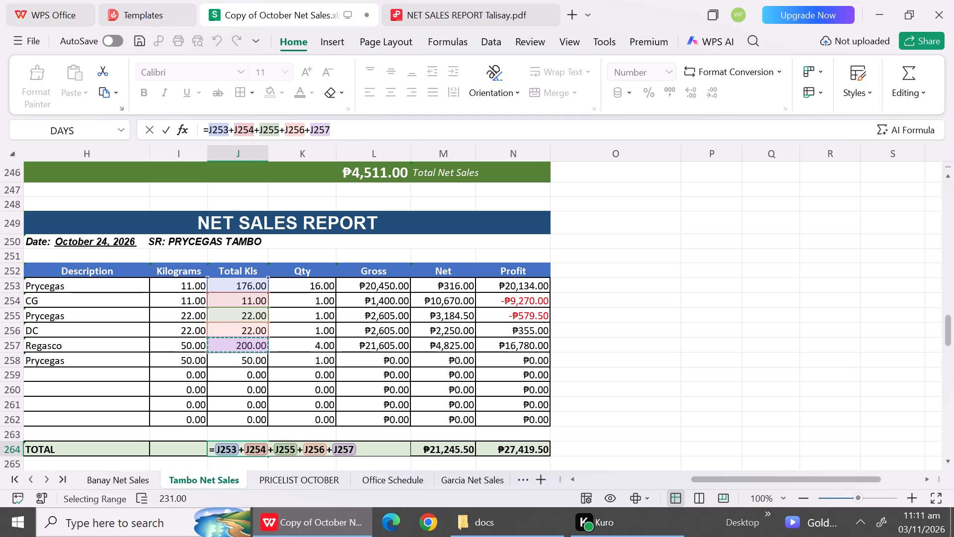
{"action": "key", "text": "shift+plus"}
{"action": "left_click", "coordinate": [247, 360]}
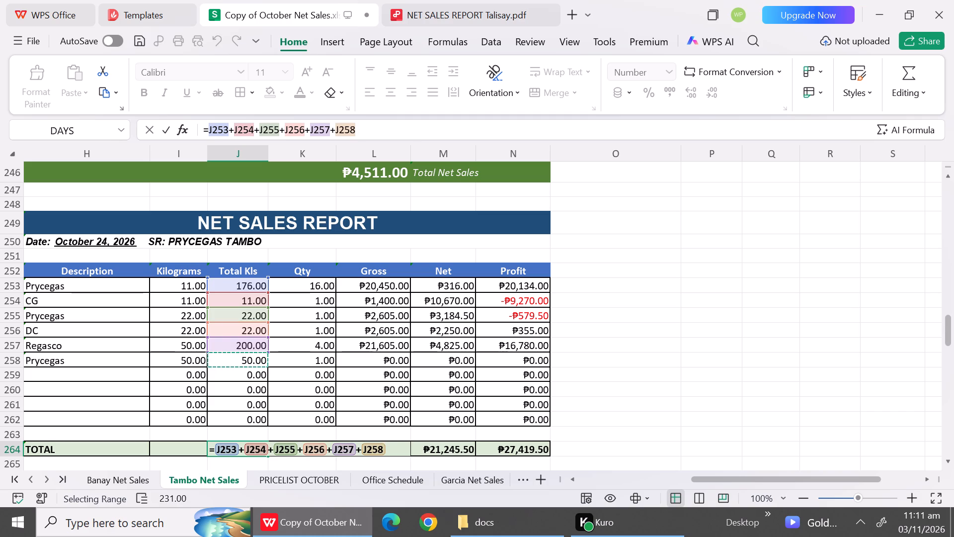
{"action": "key", "text": "Return"}
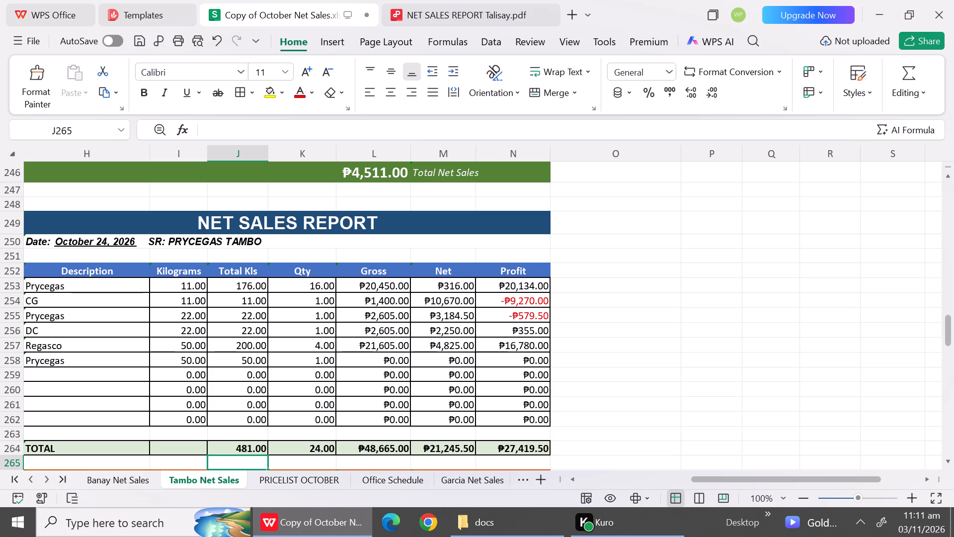
Look up the 11 kg Prycegas price in the October price list and set the net in M253 to 18400.
{"action": "left_click", "coordinate": [441, 288]}
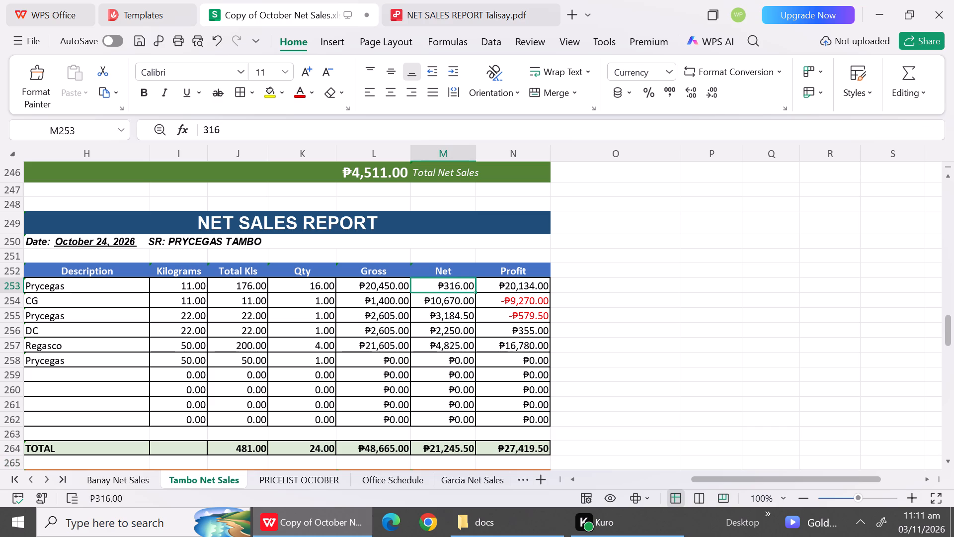
{"action": "left_click", "coordinate": [327, 481]}
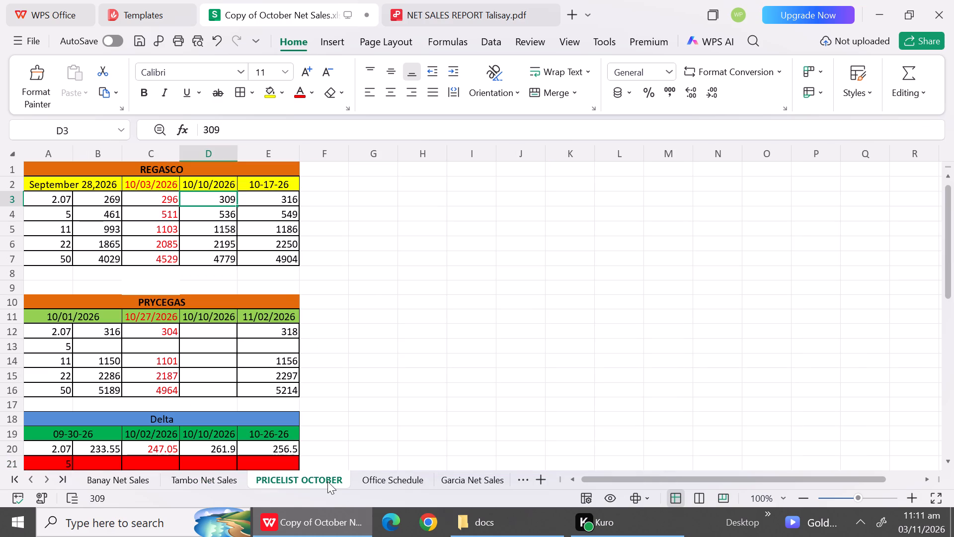
{"action": "left_click", "coordinate": [194, 481]}
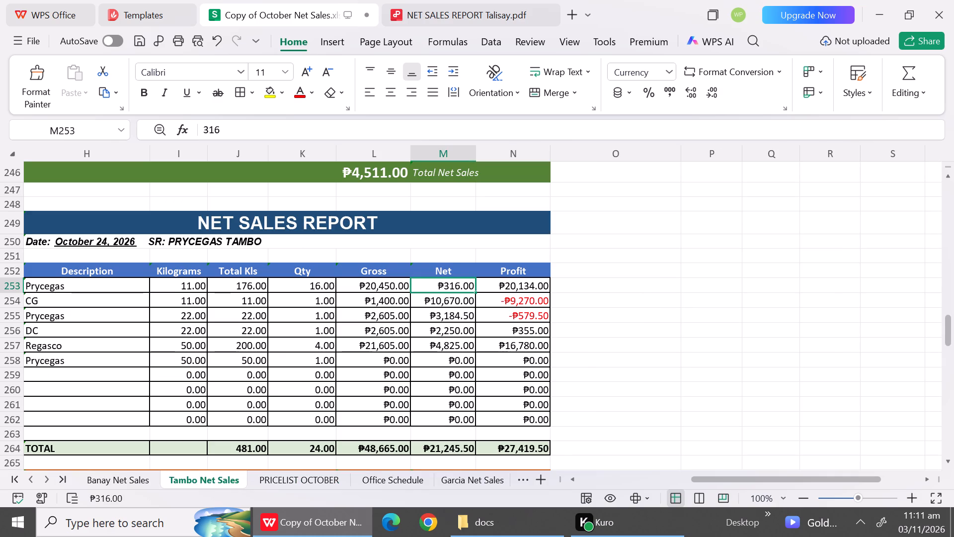
{"action": "key", "text": "1"}
{"action": "type", "text": "84"}
{"action": "type", "text": "00"}
{"action": "left_click", "coordinate": [440, 365]}
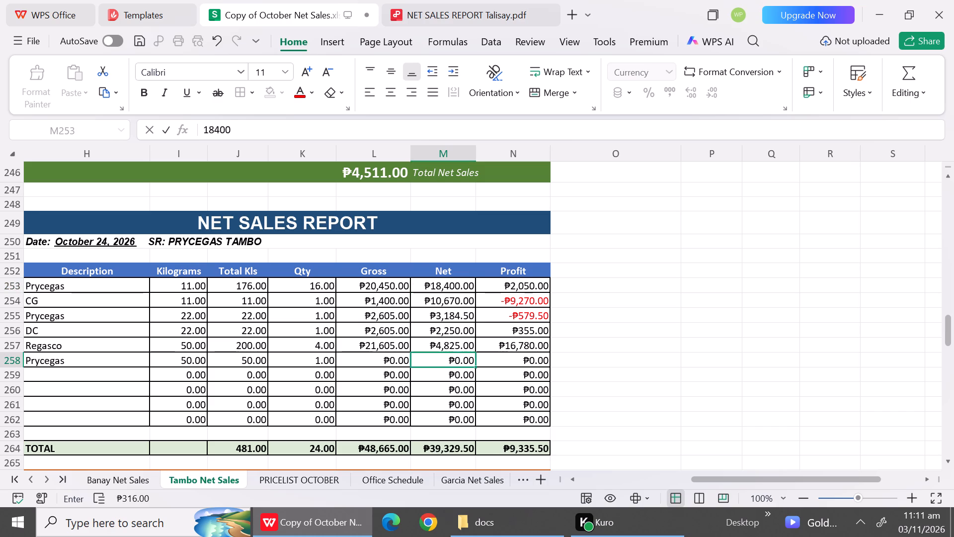
Look up the 11 kg CG price in the October price list and set the CG row's net in M254 to 979.
{"action": "left_click", "coordinate": [322, 298]}
{"action": "left_click", "coordinate": [365, 303]}
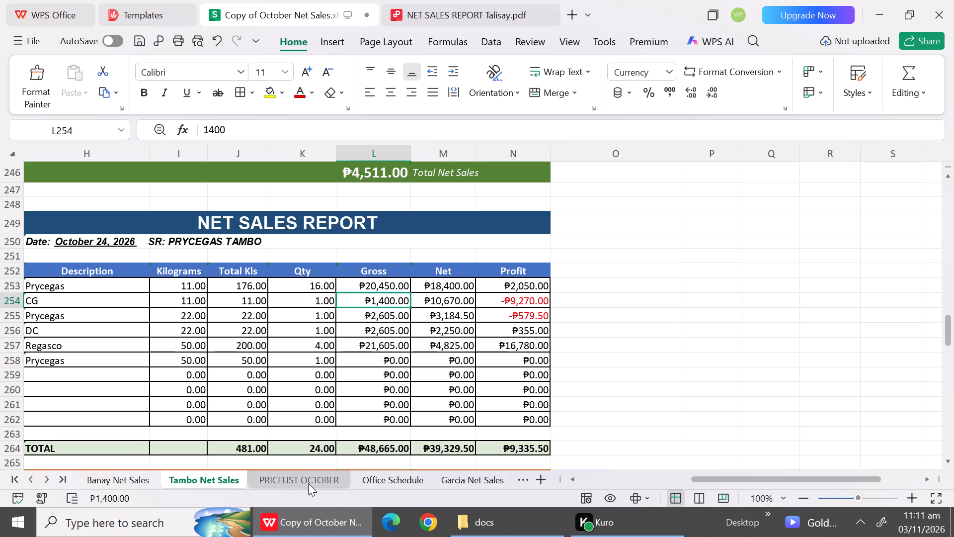
{"action": "left_click", "coordinate": [308, 483]}
{"action": "left_click", "coordinate": [953, 391]}
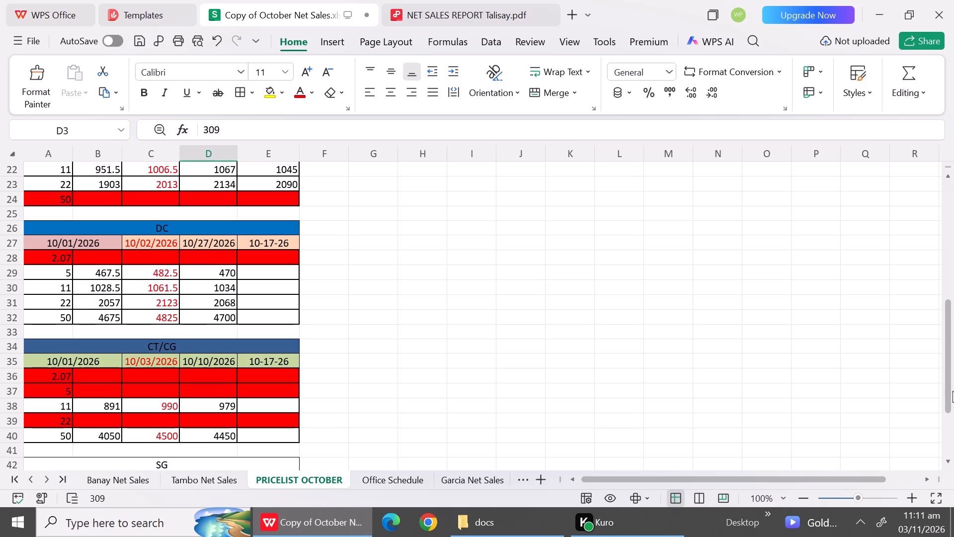
{"action": "left_click", "coordinate": [953, 450]}
{"action": "left_click", "coordinate": [190, 486]}
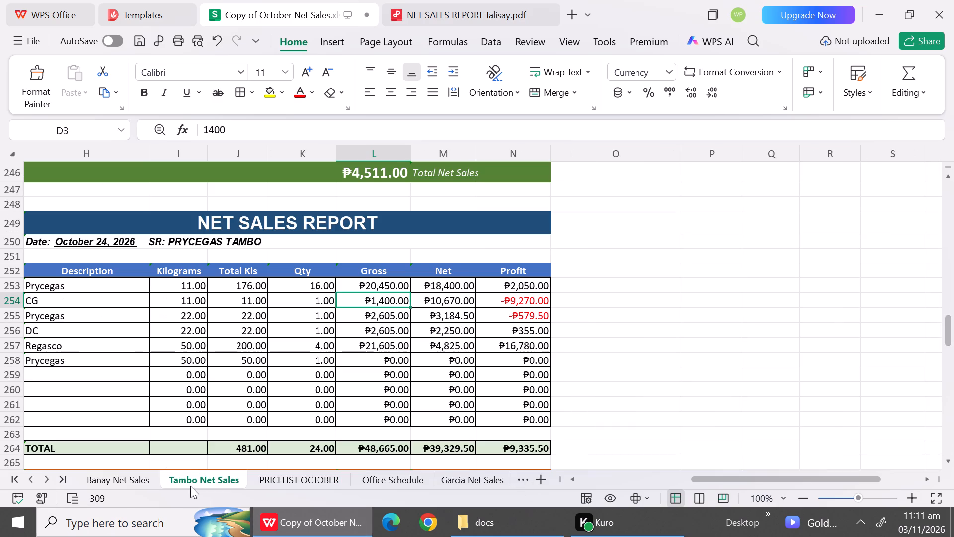
{"action": "left_click", "coordinate": [442, 304]}
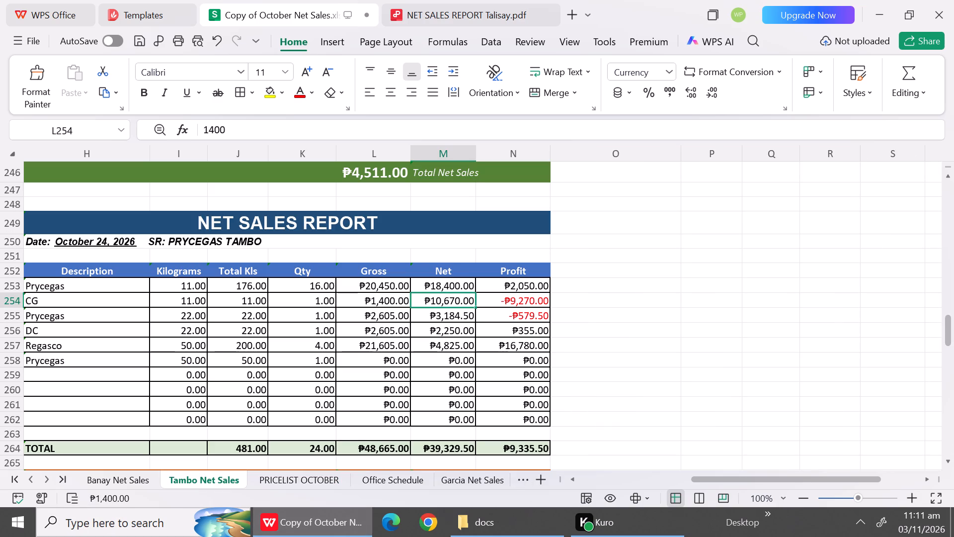
{"action": "type", "text": "979"}
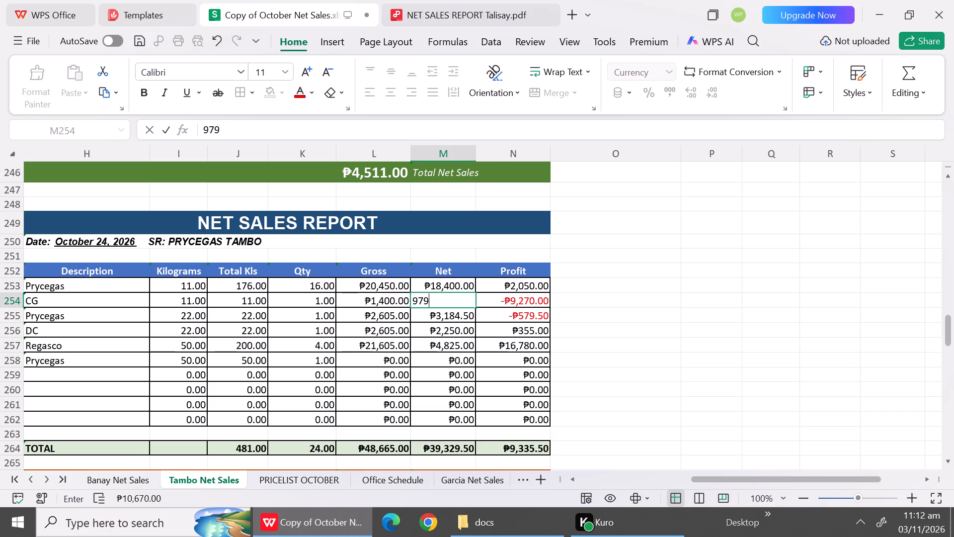
{"action": "left_click", "coordinate": [441, 351]}
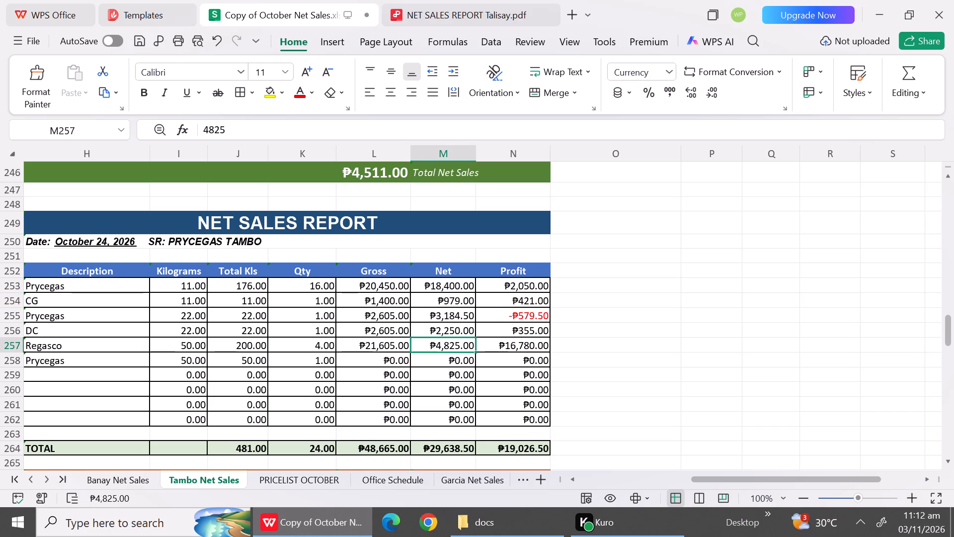
Look up the 22 kg Prycegas price in the October price list and set the net in M255 to 2286.
{"action": "left_click", "coordinate": [289, 483]}
{"action": "double_click", "coordinate": [947, 199]}
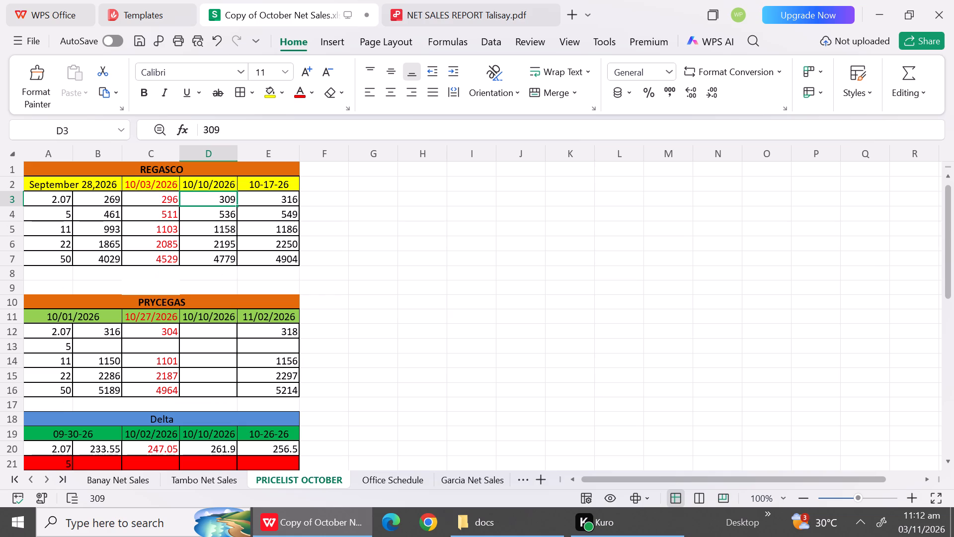
{"action": "left_click", "coordinate": [205, 483]}
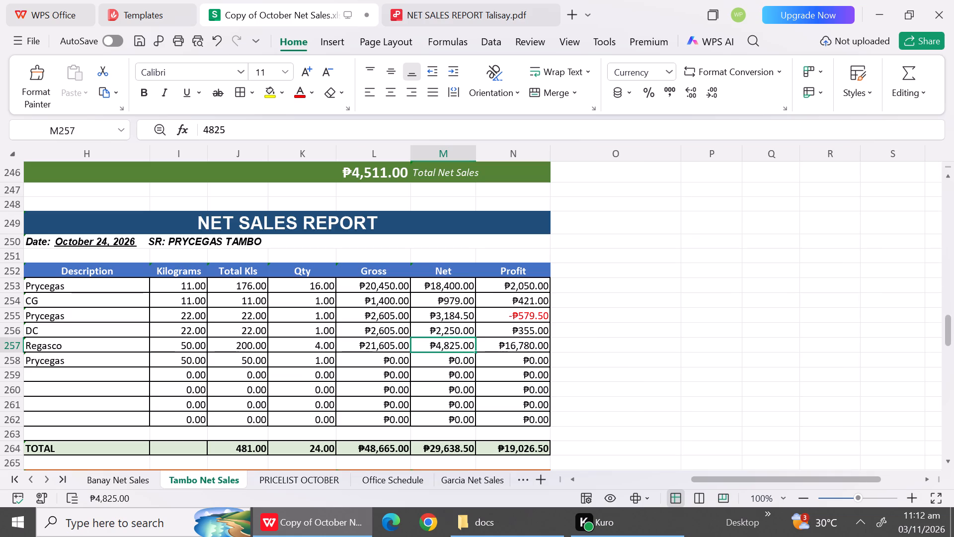
{"action": "left_click", "coordinate": [452, 315]}
{"action": "type", "text": "22"}
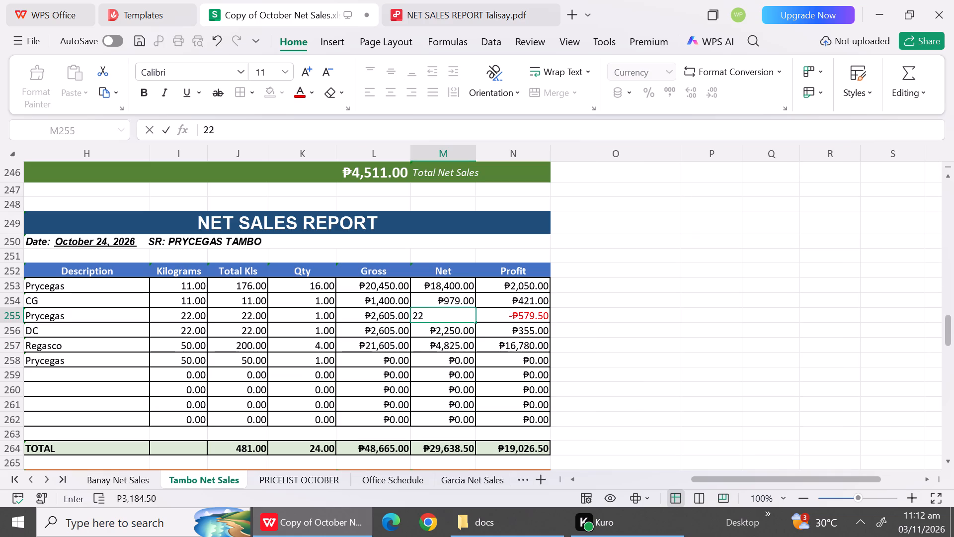
{"action": "type", "text": "86"}
{"action": "left_click", "coordinate": [444, 364]}
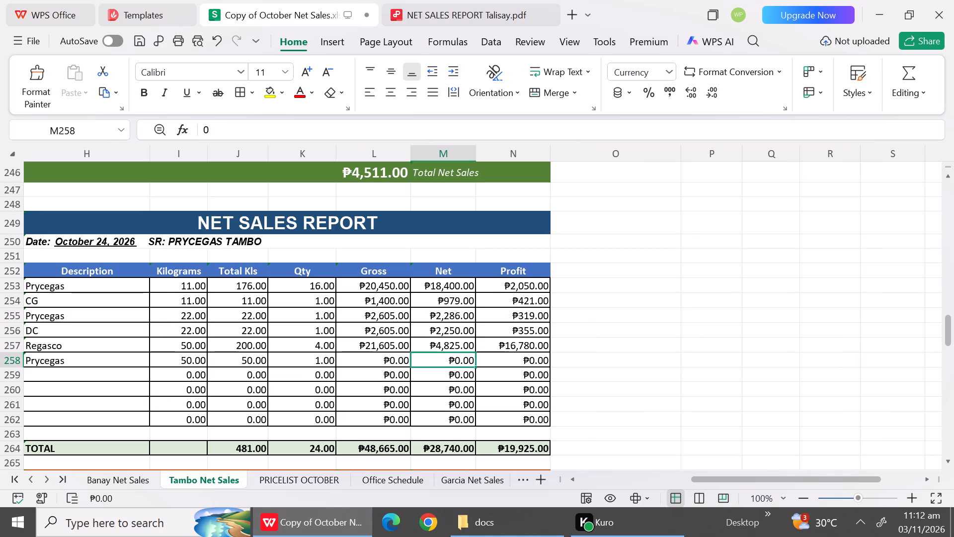
Look up the 22 kg DC price in the October price list and set the DC row's net in M256 to 2123.
{"action": "left_click", "coordinate": [309, 478]}
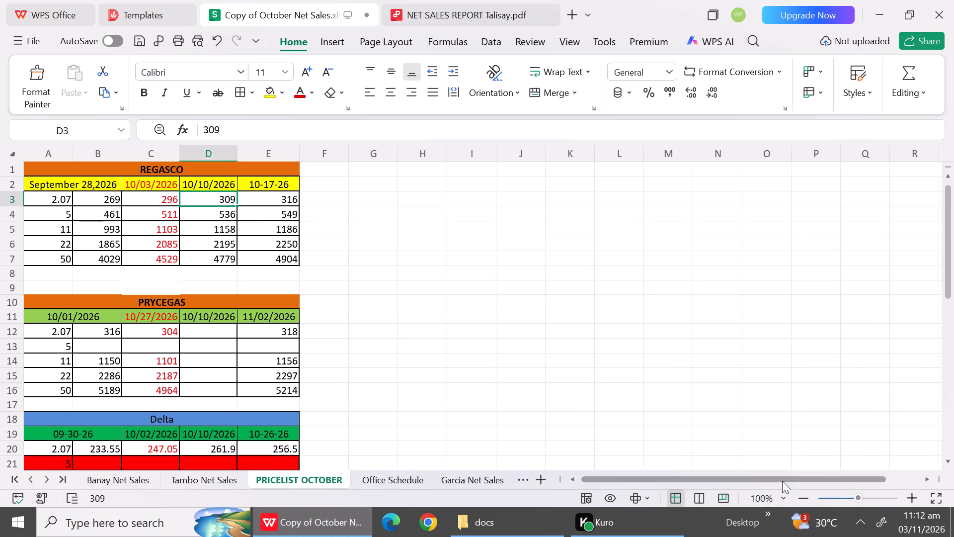
{"action": "left_click", "coordinate": [953, 425]}
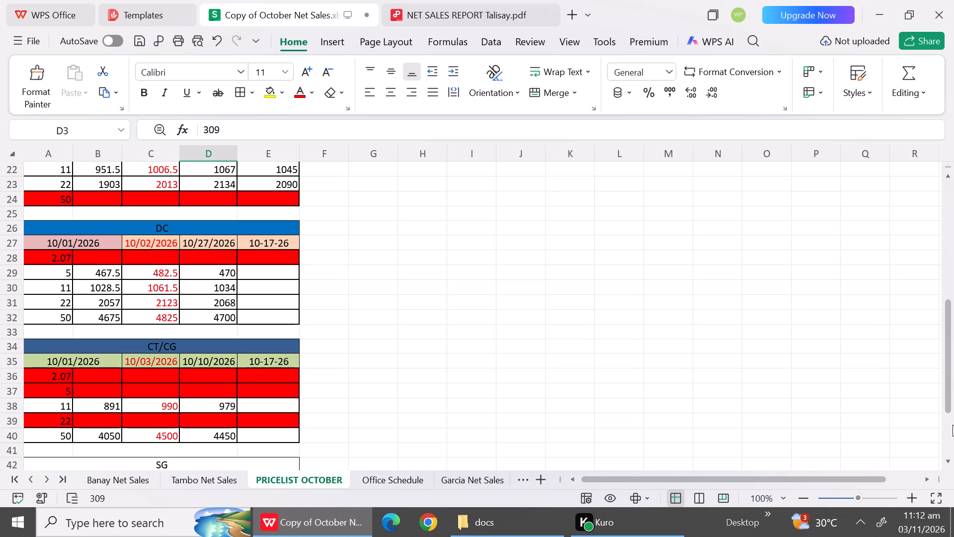
{"action": "left_click", "coordinate": [225, 482]}
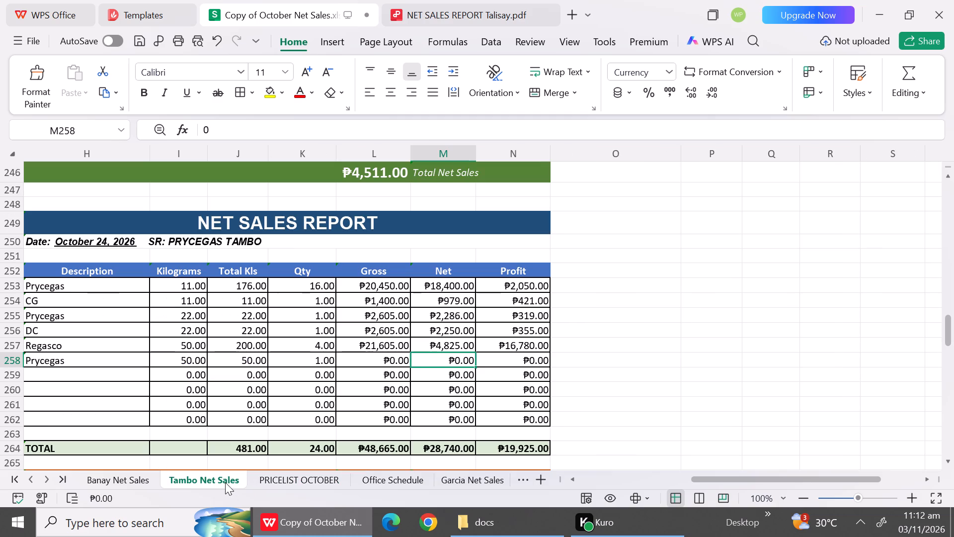
{"action": "left_click", "coordinate": [448, 331]}
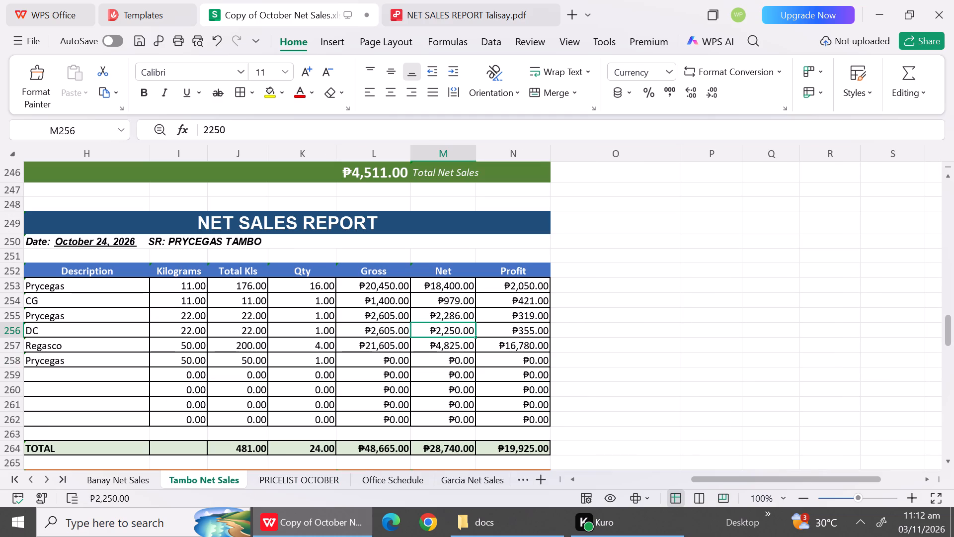
{"action": "type", "text": "2123"}
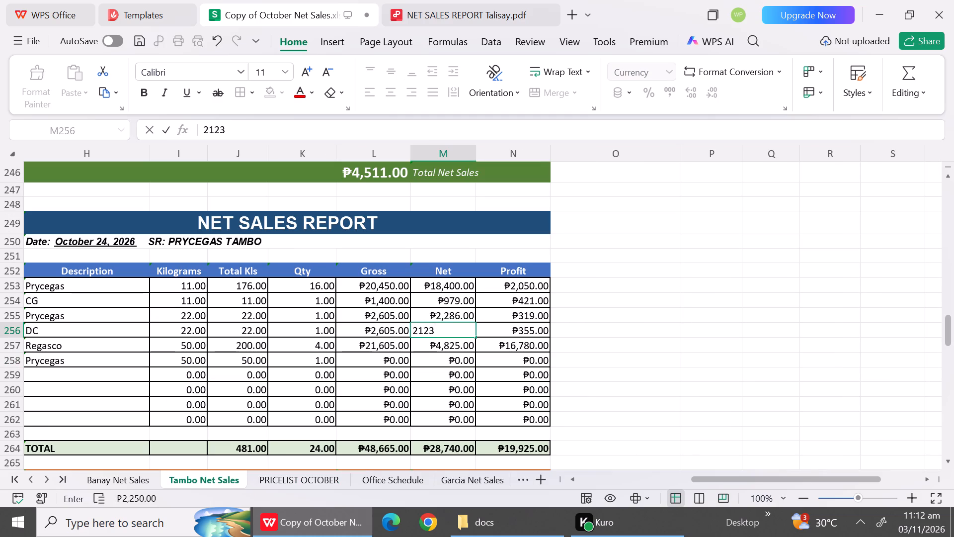
{"action": "left_click", "coordinate": [450, 374]}
Look up the 50 kg Regasco price in the October price list and set the net in M257 to 19616.
{"action": "left_click", "coordinate": [279, 476]}
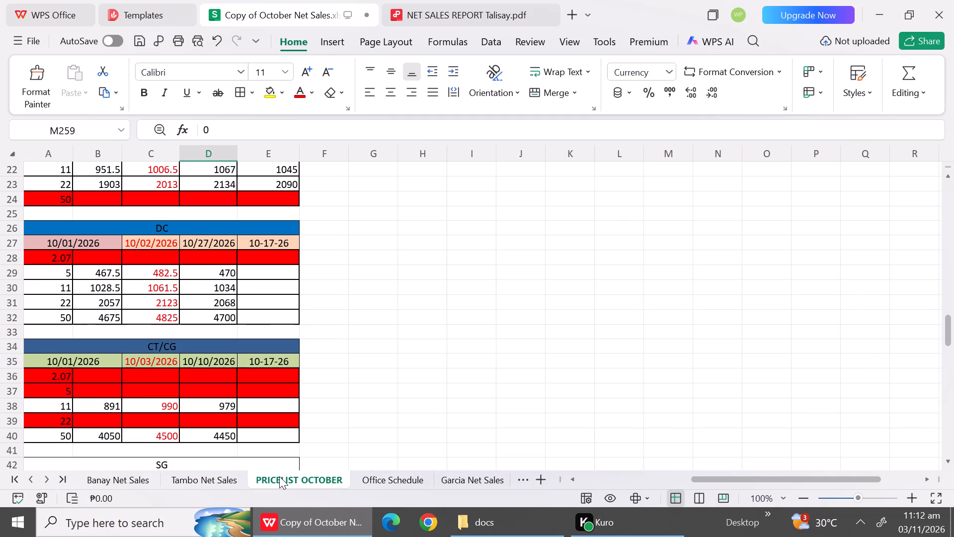
{"action": "left_click", "coordinate": [953, 201]}
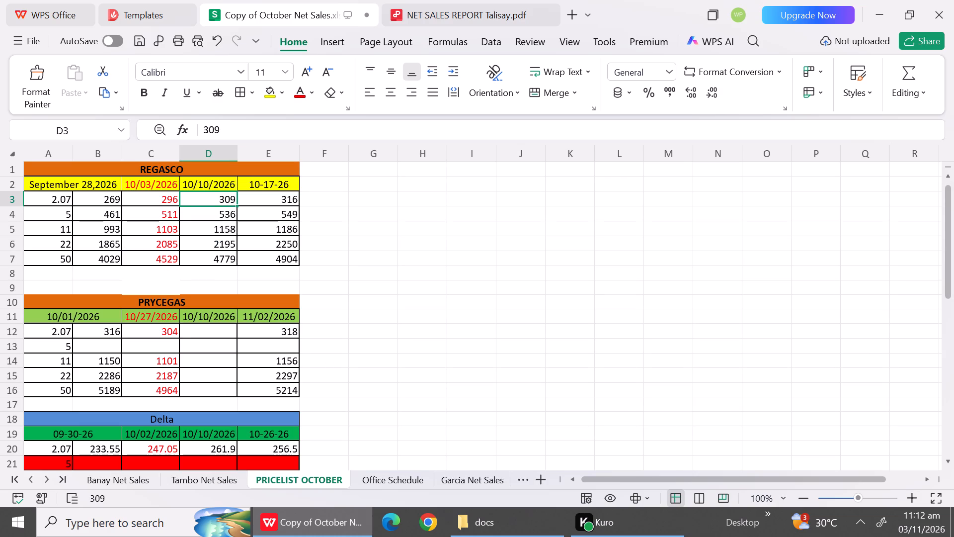
{"action": "left_click", "coordinate": [193, 478]}
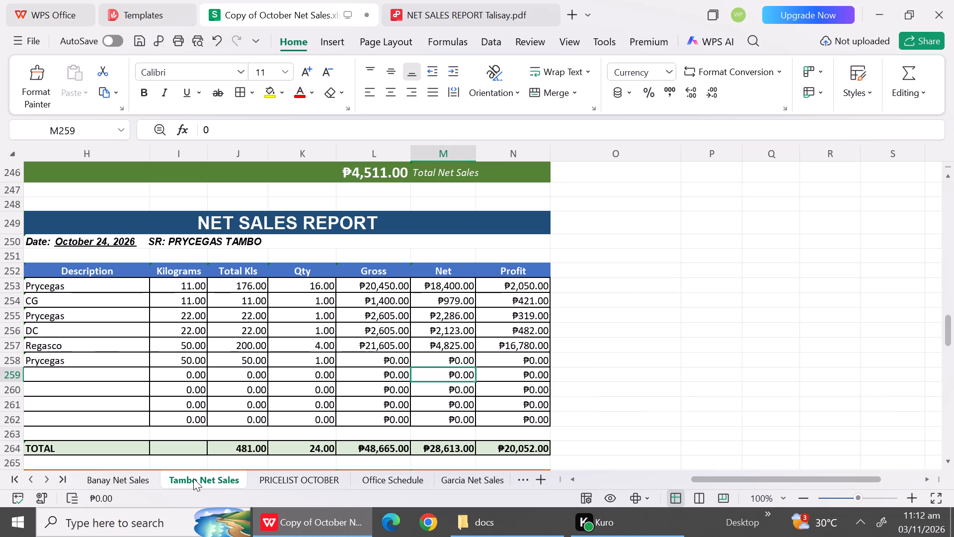
{"action": "left_click", "coordinate": [442, 347]}
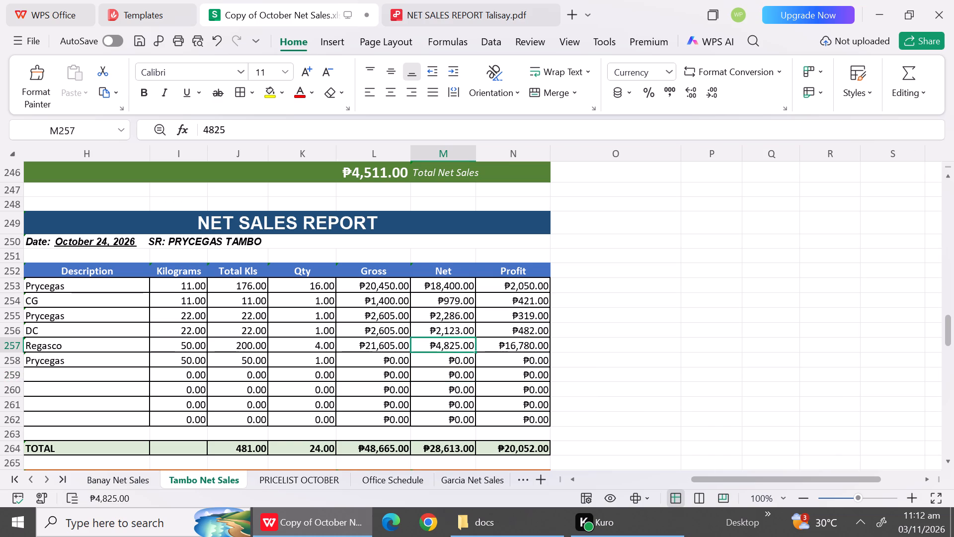
{"action": "key", "text": "1"}
{"action": "type", "text": "9616"}
{"action": "left_click", "coordinate": [441, 397]}
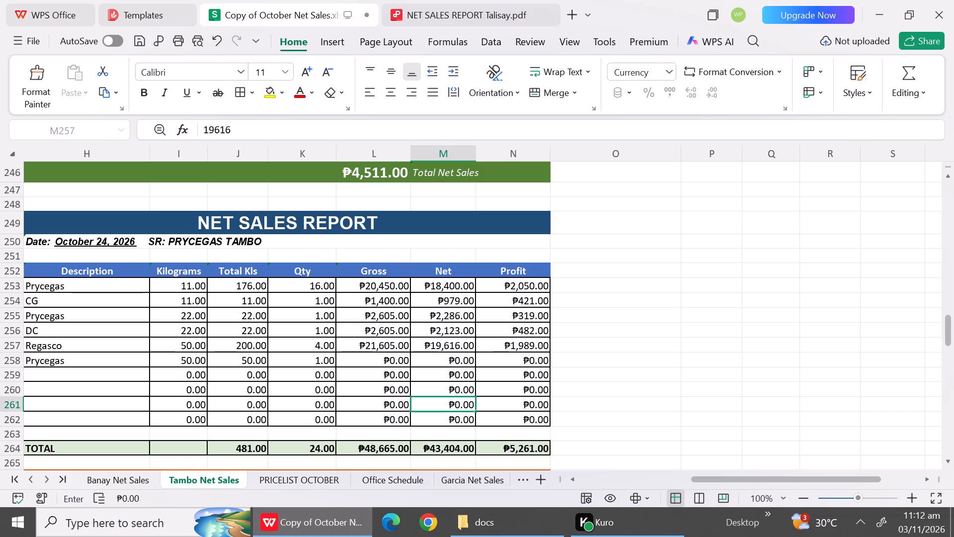
Set the gross of the 50 kg Prycegas row in L258 to 5400.
{"action": "left_click", "coordinate": [392, 358]}
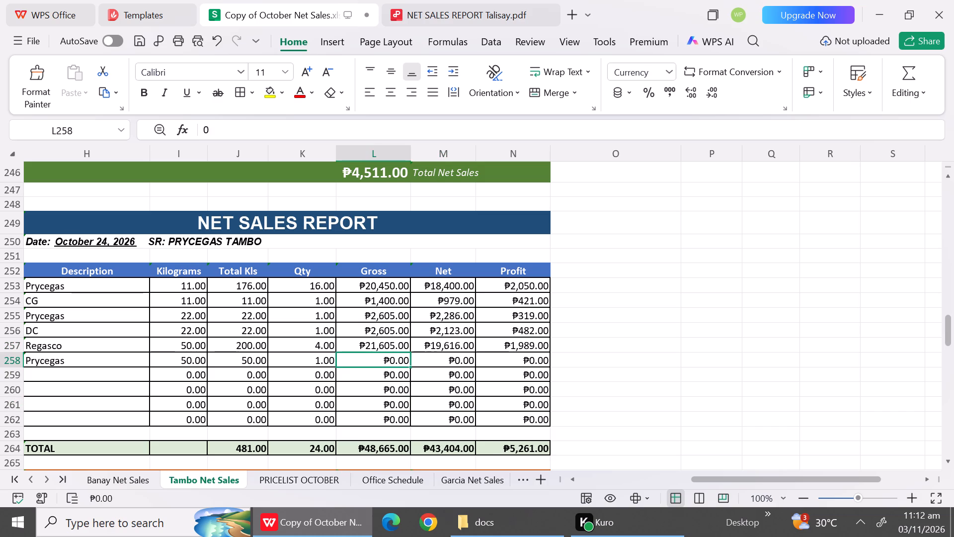
{"action": "type", "text": "5400"}
{"action": "left_click", "coordinate": [414, 404]}
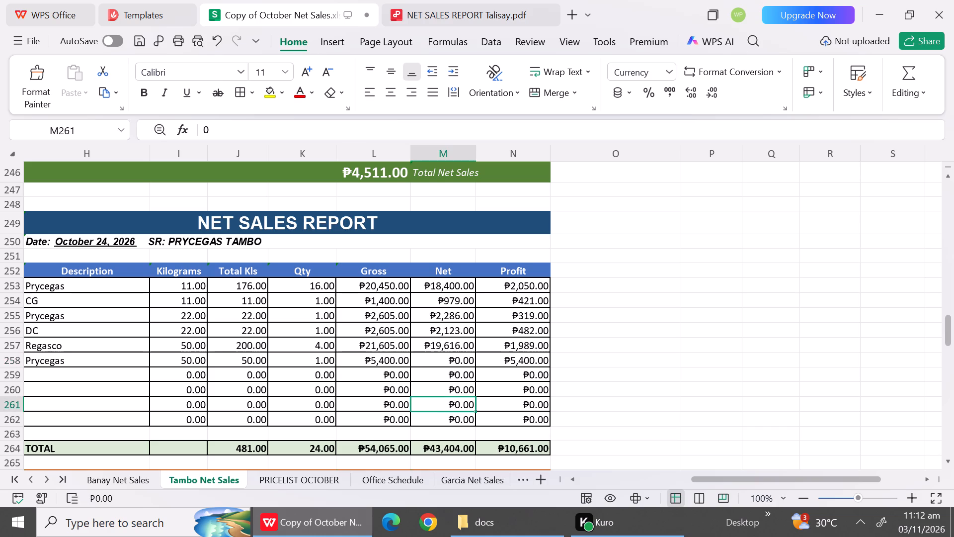
Look up the 50 kg Prycegas price in the October price list and set the net in M258 to 5189.
{"action": "left_click", "coordinate": [456, 352]}
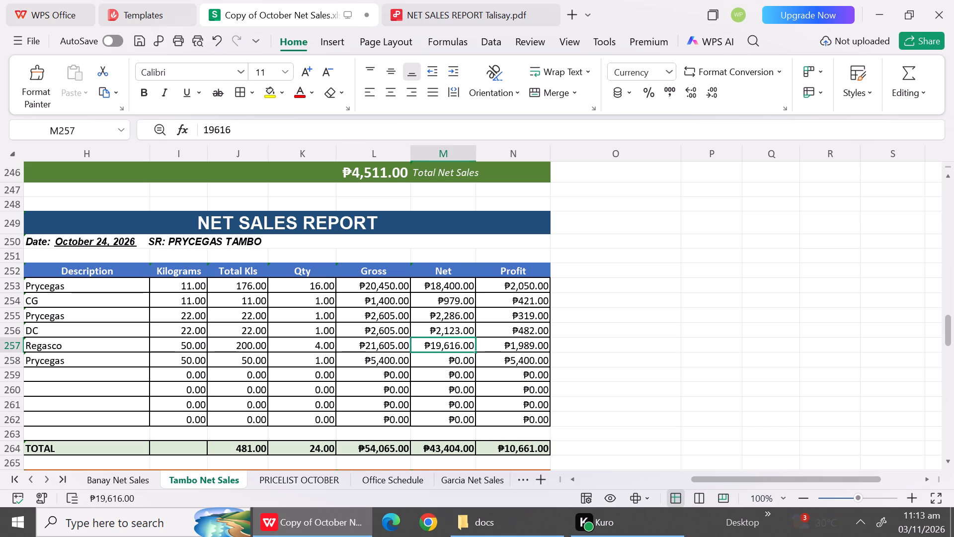
{"action": "left_click", "coordinate": [470, 357]}
{"action": "left_click", "coordinate": [330, 487]}
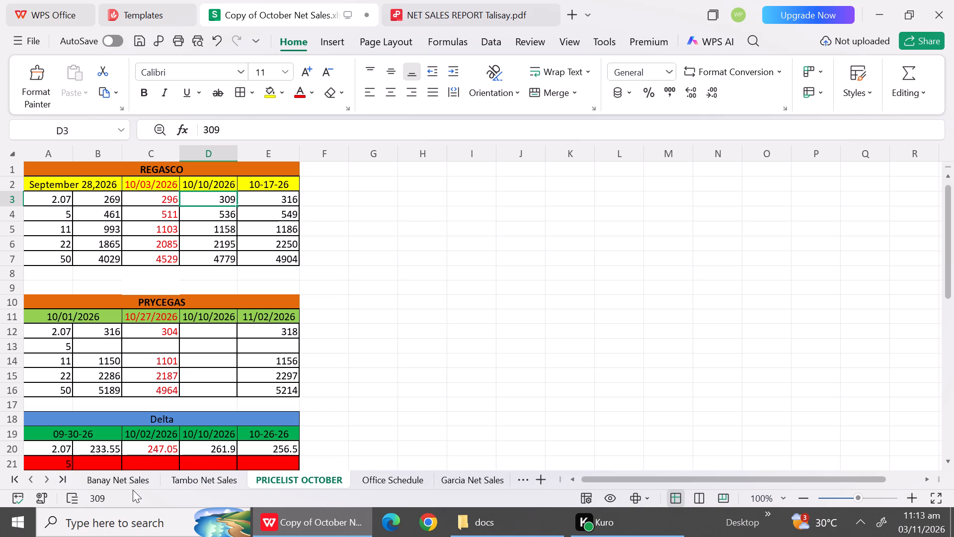
{"action": "left_click", "coordinate": [178, 479]}
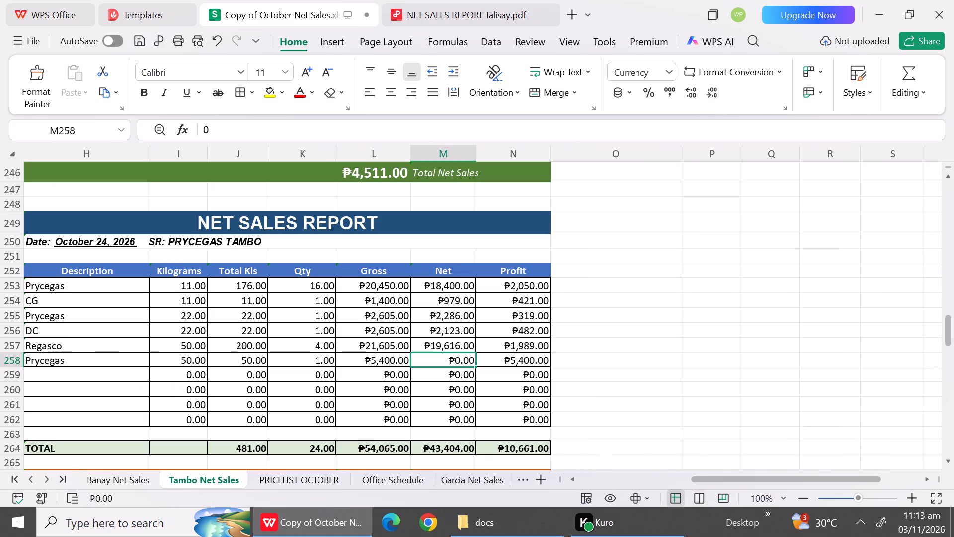
{"action": "type", "text": "51"}
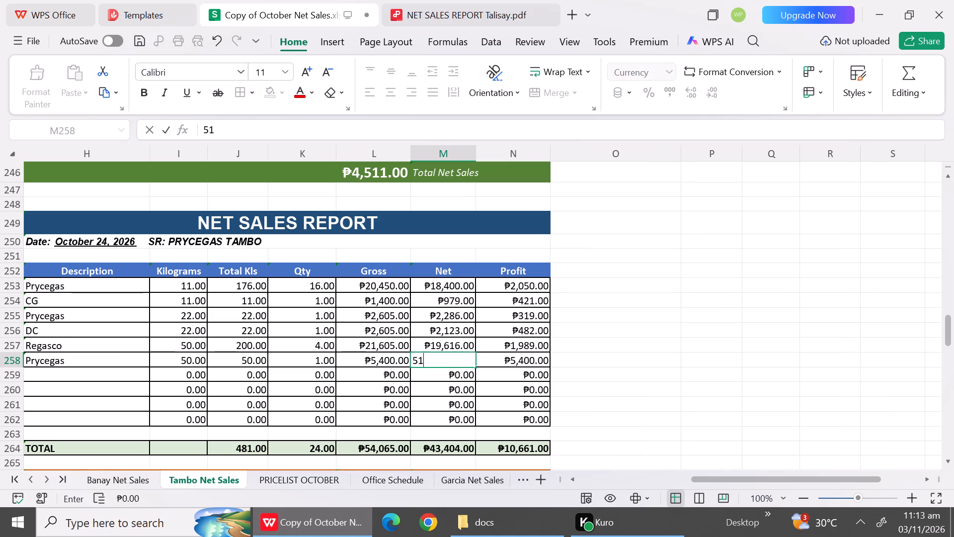
{"action": "type", "text": "89"}
{"action": "left_click", "coordinate": [435, 413]}
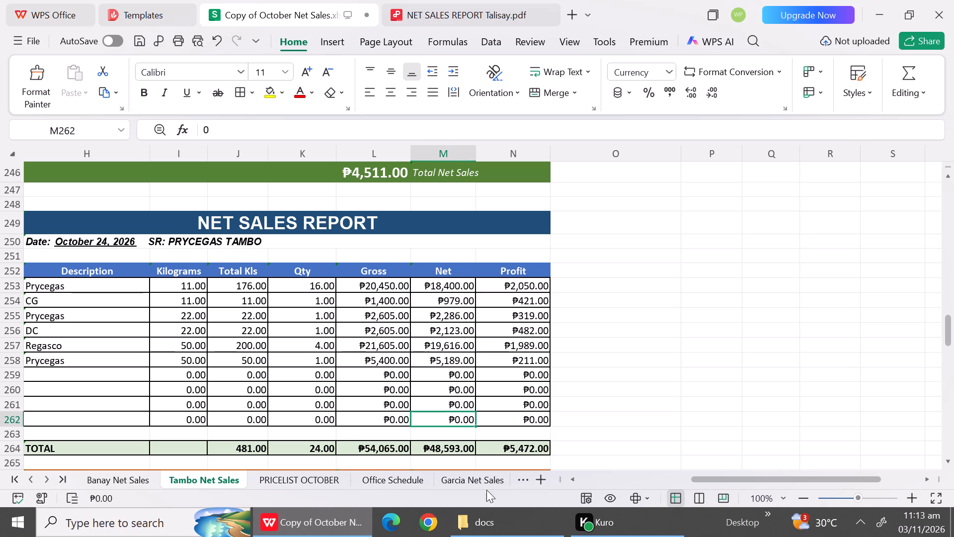
Correct the gross of the 50 kg Regasco row in L257 to 21766.
{"action": "left_click", "coordinate": [382, 362]}
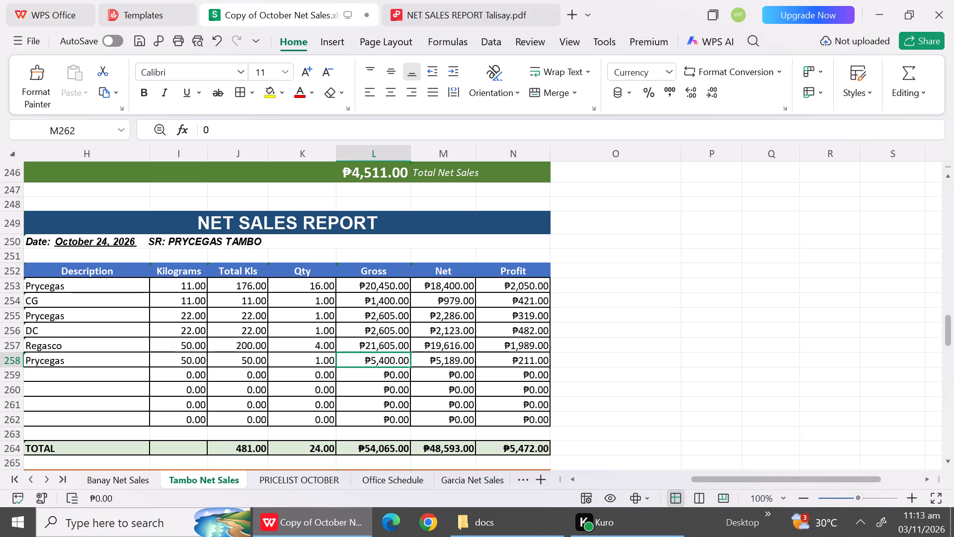
{"action": "left_click", "coordinate": [400, 349]}
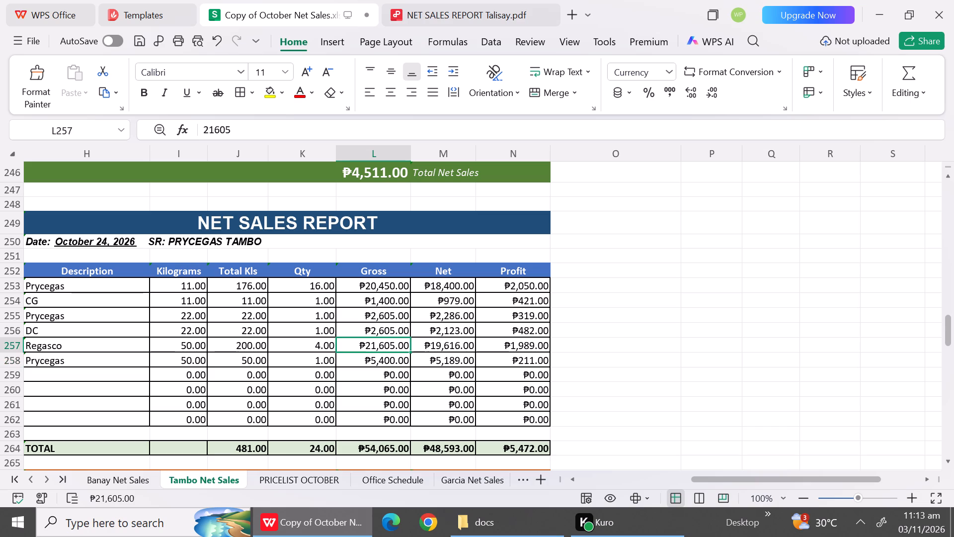
{"action": "double_click", "coordinate": [400, 349]}
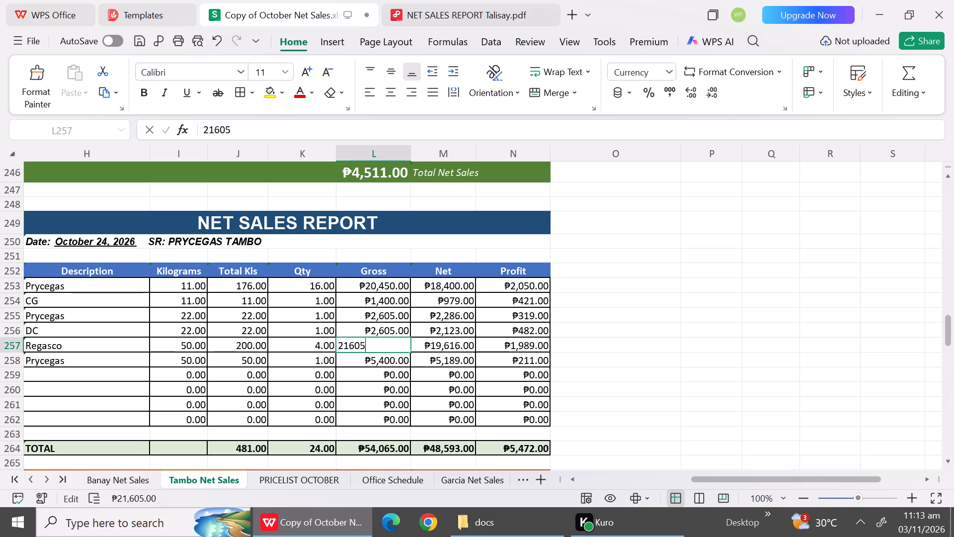
{"action": "key", "text": "BackSpace"}
{"action": "key", "text": "BackSpace"}
{"action": "key", "text": "BackSpace"}
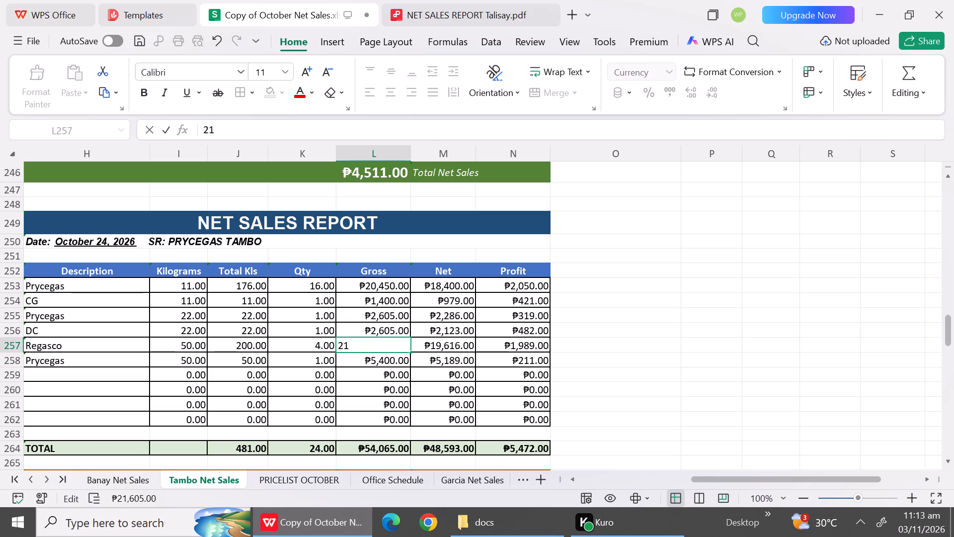
{"action": "key", "text": "7"}
{"action": "type", "text": "66"}
{"action": "left_click", "coordinate": [381, 411]}
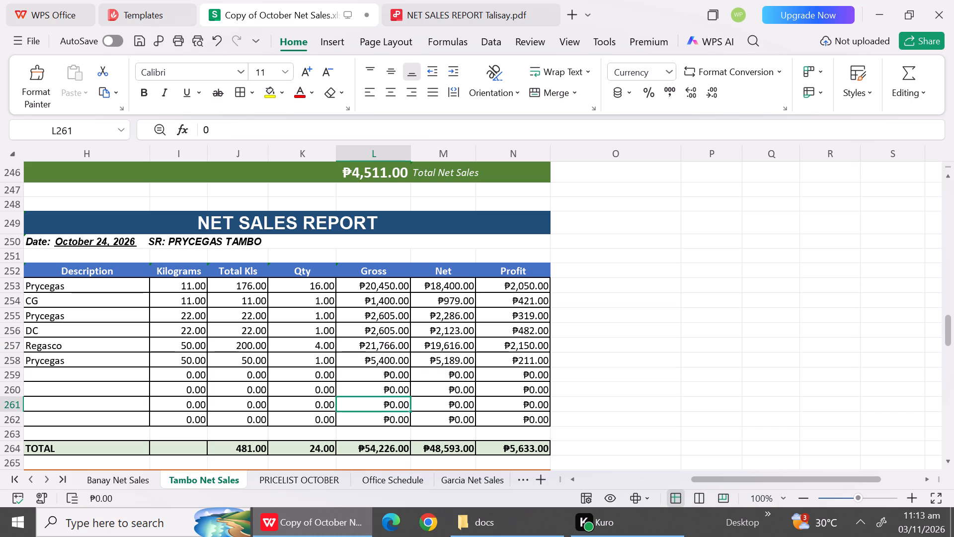
Add a Sold Cylinder entry in row 259 with 500 kilograms, quantity 3 and total kilos overwritten with 0.
{"action": "left_click", "coordinate": [82, 371]}
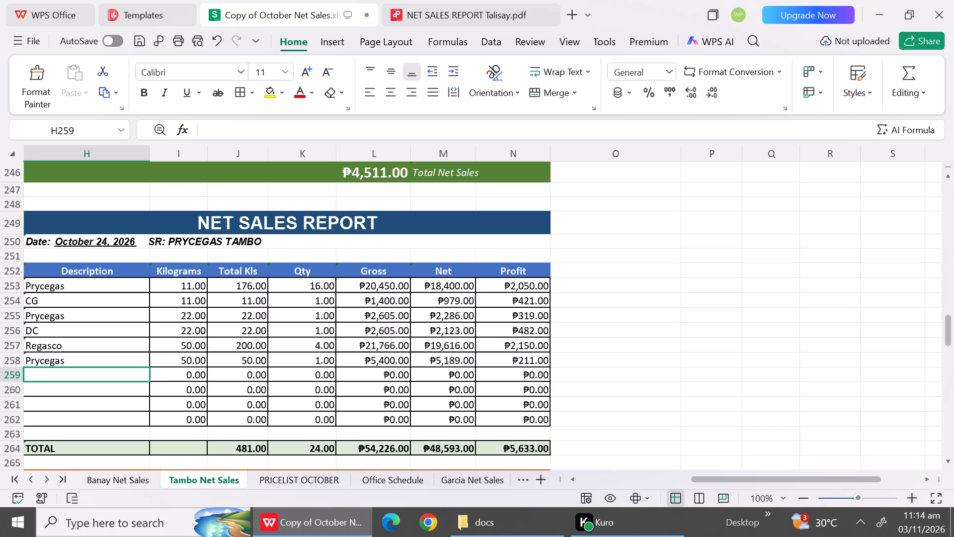
{"action": "type", "text": "Sold Cyl"}
{"action": "type", "text": "inder"}
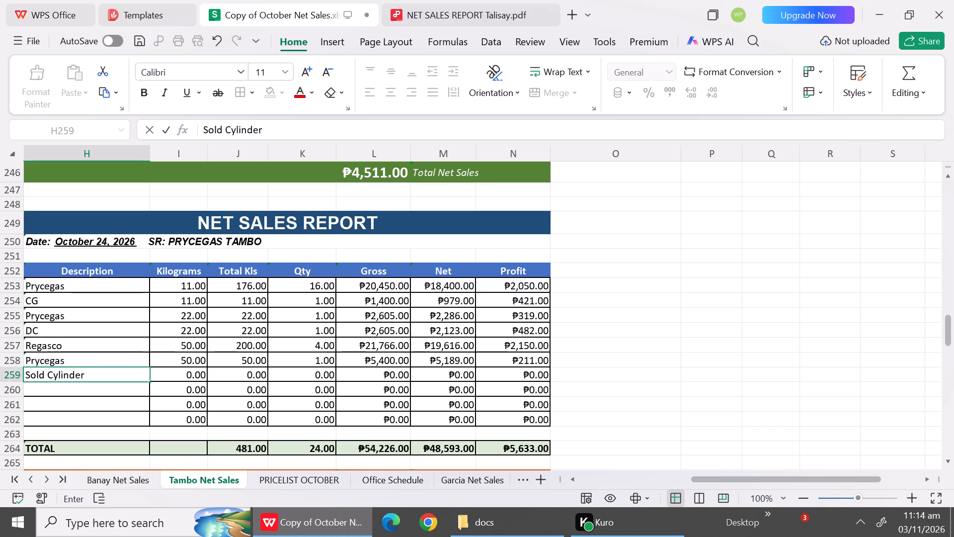
{"action": "left_click", "coordinate": [186, 375]}
{"action": "type", "text": "500"}
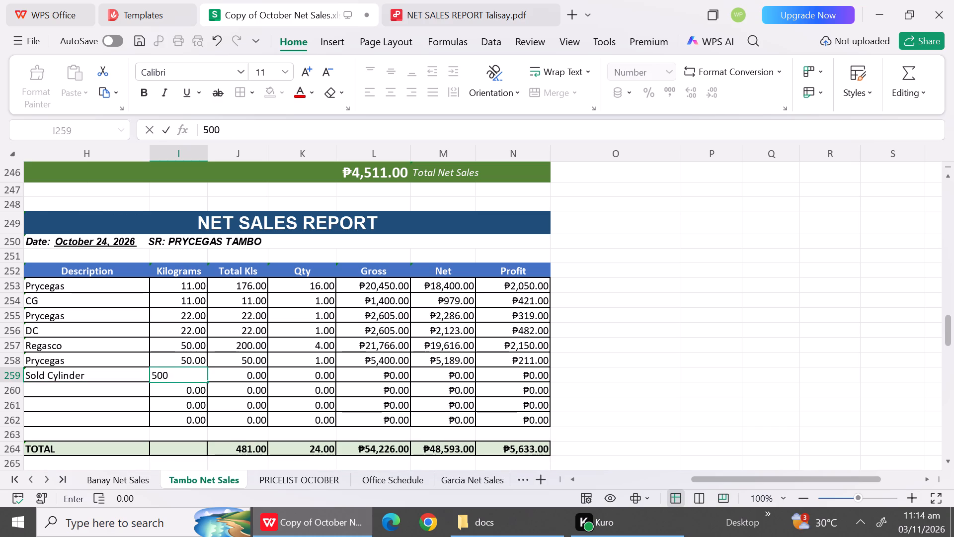
{"action": "left_click", "coordinate": [268, 375]}
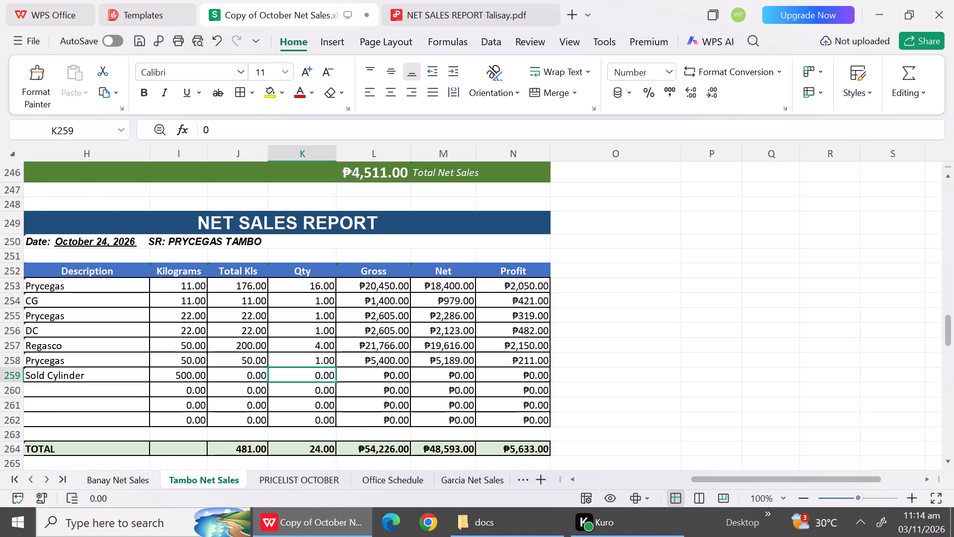
{"action": "left_click", "coordinate": [308, 376]}
{"action": "key", "text": "3"}
{"action": "left_click", "coordinate": [314, 412]}
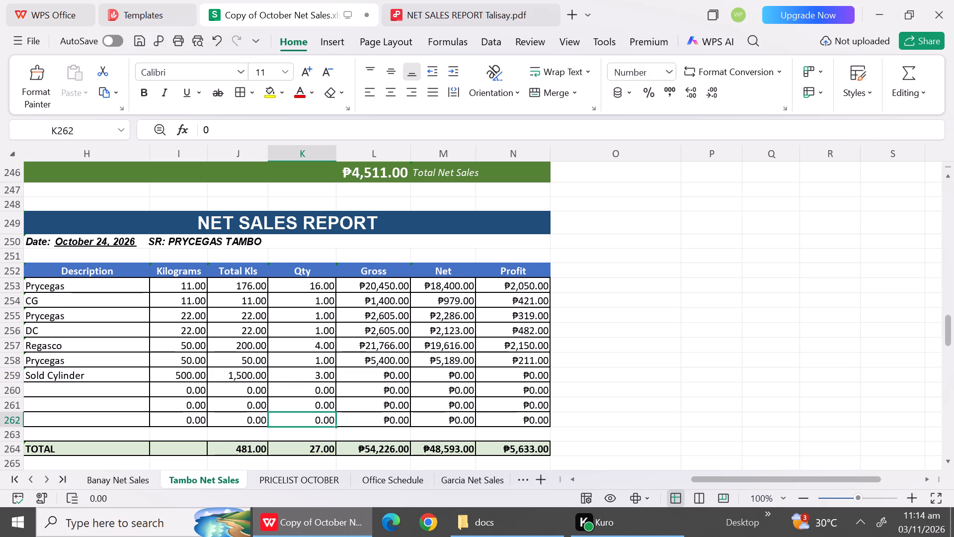
{"action": "left_click", "coordinate": [253, 379]}
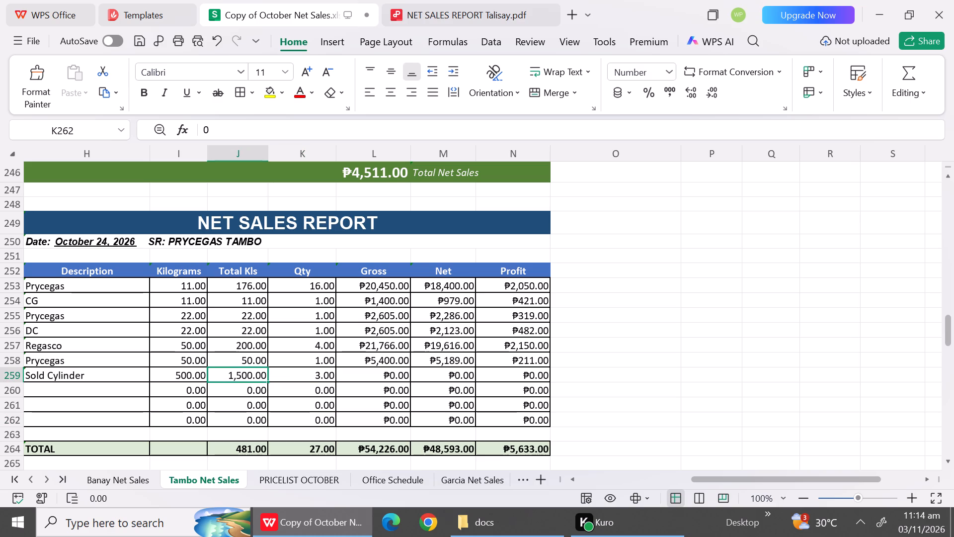
{"action": "key", "text": "0"}
{"action": "left_click", "coordinate": [272, 400]}
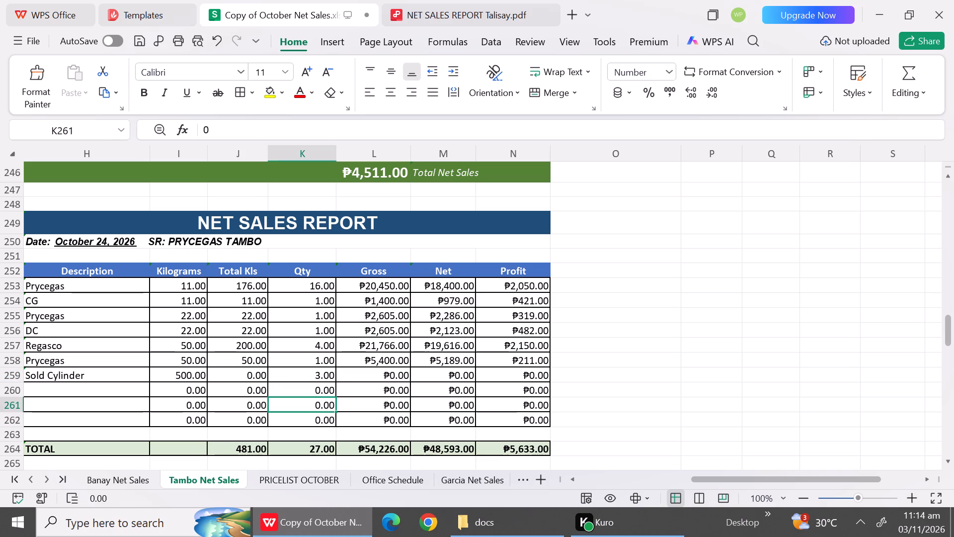
Set the Sold Cylinder row's gross to 9000 and its net to 8100.
{"action": "left_click", "coordinate": [396, 378]}
{"action": "type", "text": "9000"}
{"action": "left_click", "coordinate": [415, 412]}
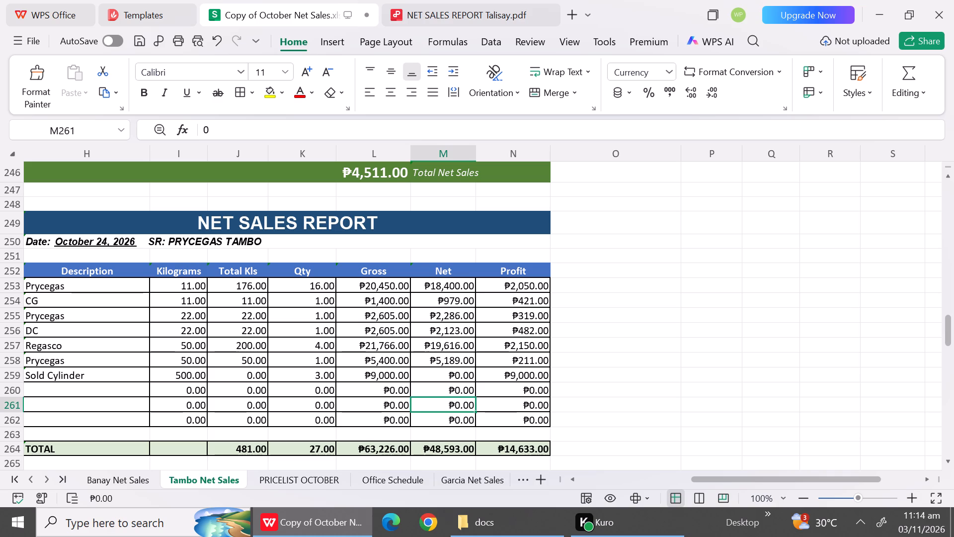
{"action": "left_click", "coordinate": [440, 374]}
{"action": "type", "text": "81"}
{"action": "type", "text": "00"}
{"action": "left_click", "coordinate": [441, 389]}
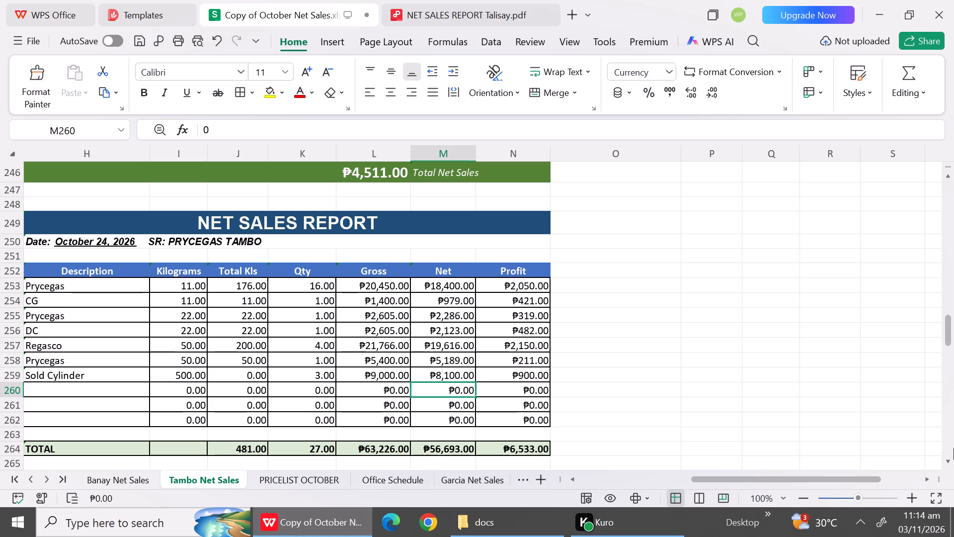
Set the October 24 expense amounts to 167 for Rent and 17 for Utilities.
{"action": "triple_click", "coordinate": [950, 461]}
{"action": "triple_click", "coordinate": [950, 461]}
{"action": "triple_click", "coordinate": [950, 461]}
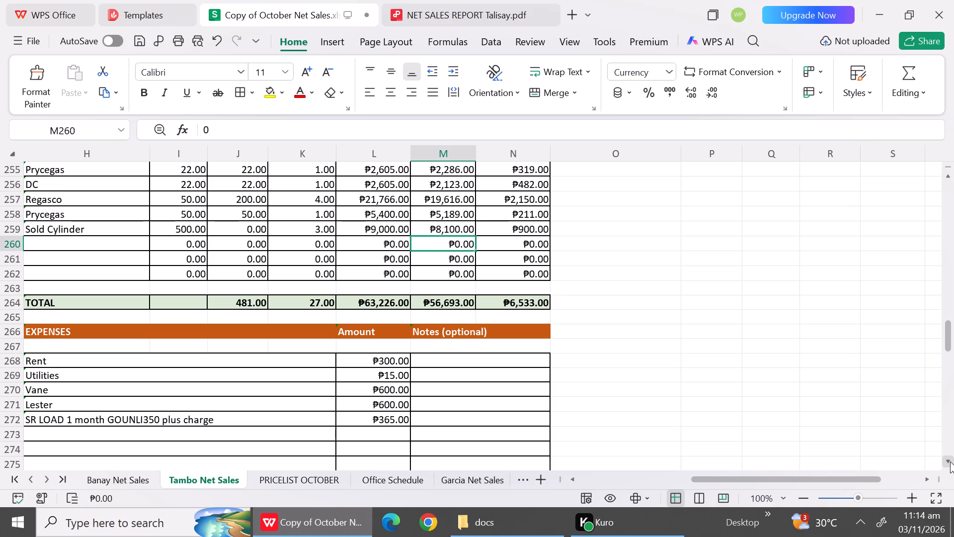
{"action": "left_click", "coordinate": [385, 362]}
{"action": "type", "text": "167"}
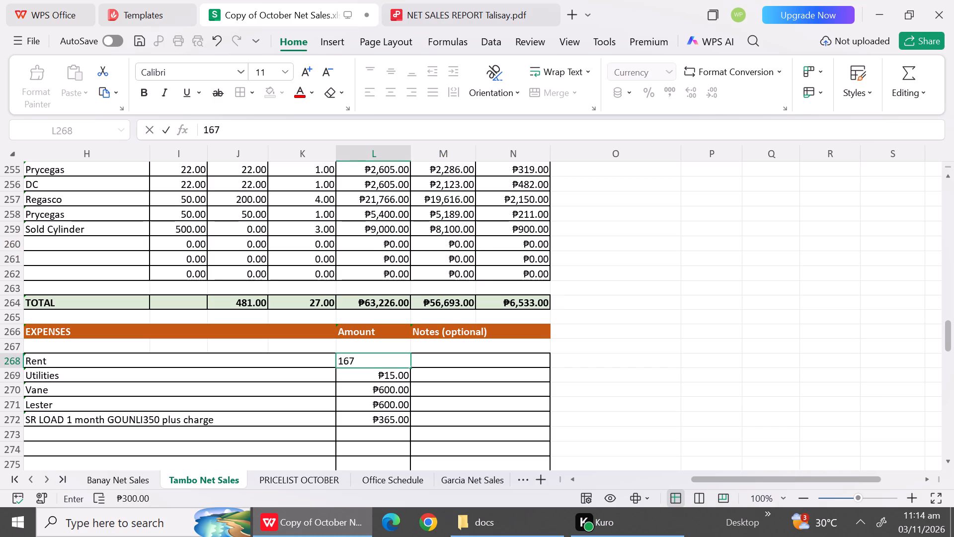
{"action": "left_click", "coordinate": [387, 381]}
{"action": "type", "text": "17"}
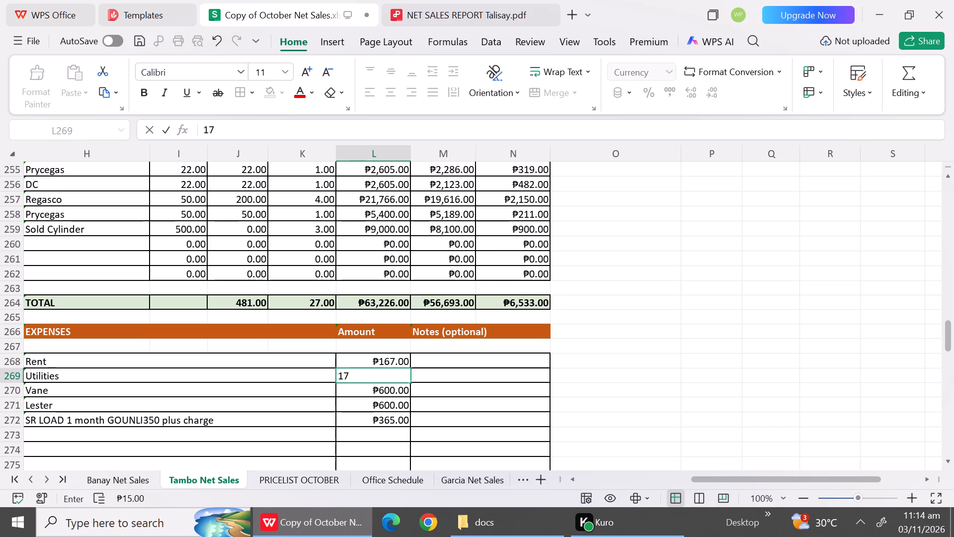
{"action": "left_click", "coordinate": [389, 401]}
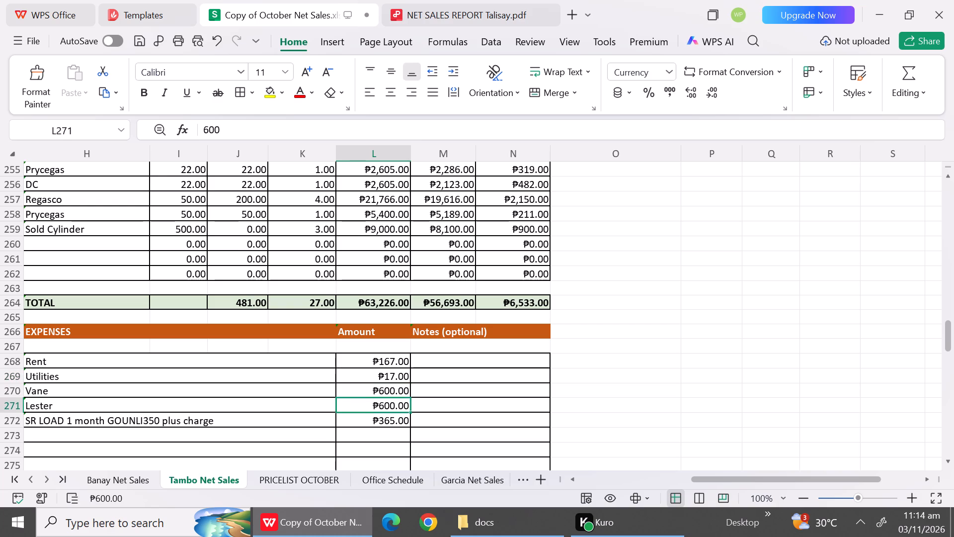
Replace the Vane entry in expense row 270 with Leah.
{"action": "left_click", "coordinate": [164, 389]}
{"action": "type", "text": "Le"}
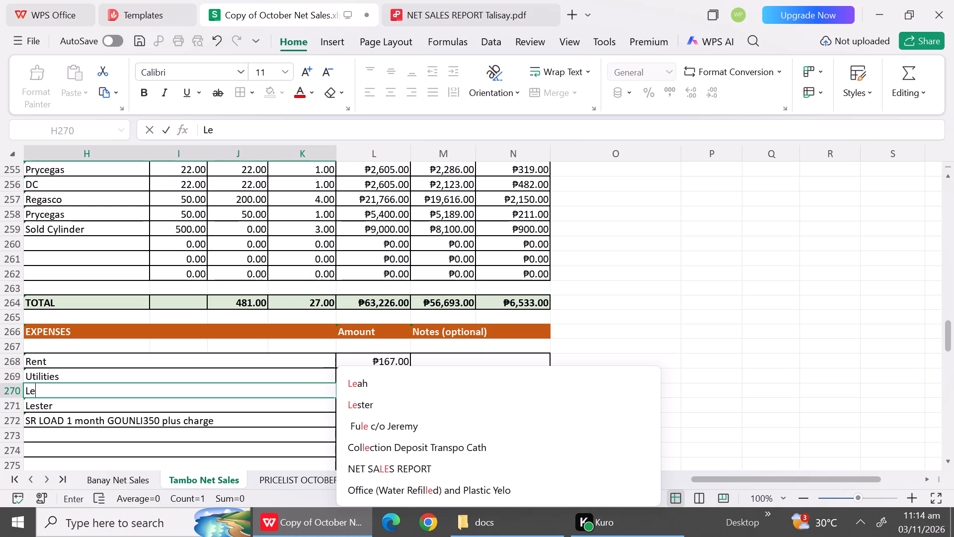
{"action": "left_click", "coordinate": [369, 381]}
{"action": "left_click", "coordinate": [379, 397]}
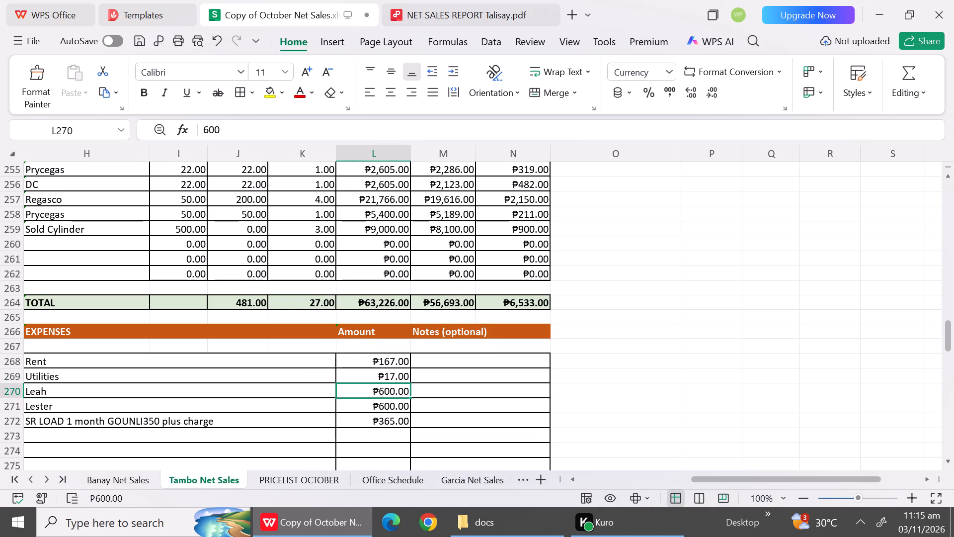
Replace the Lester expense in row 271 with Weng, amount 0, and add the note "Salary C/O Sir Nep".
{"action": "left_click", "coordinate": [245, 406]}
{"action": "type", "text": "We"}
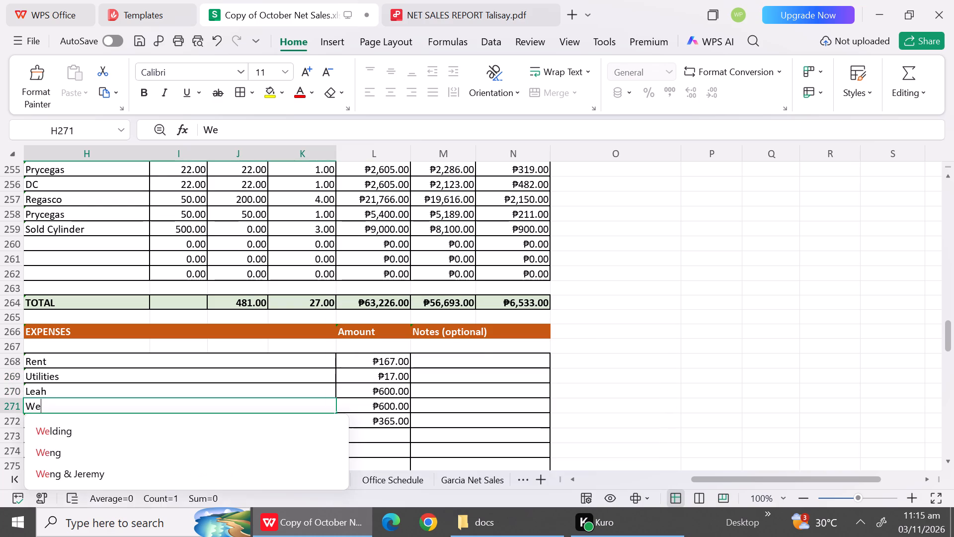
{"action": "left_click", "coordinate": [206, 458]}
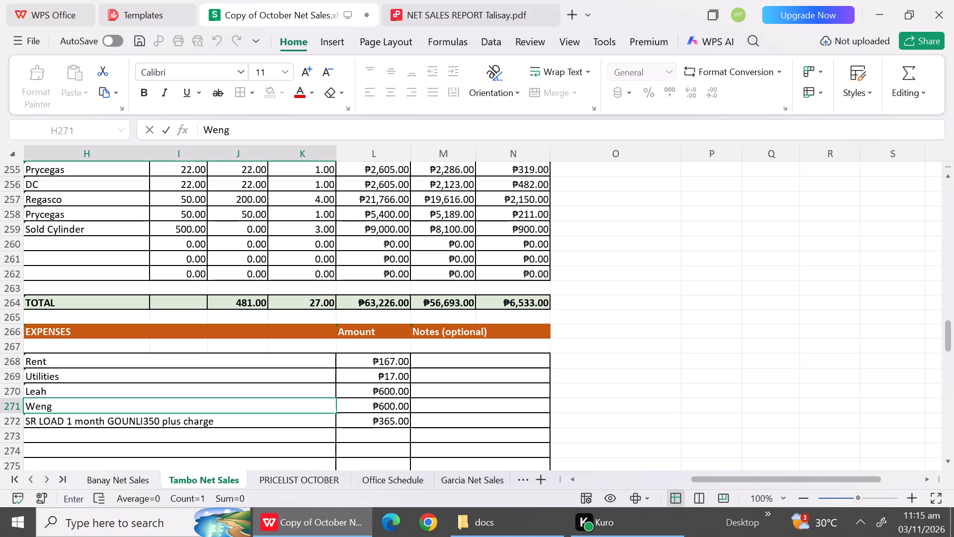
{"action": "left_click", "coordinate": [399, 406]}
{"action": "key", "text": "0"}
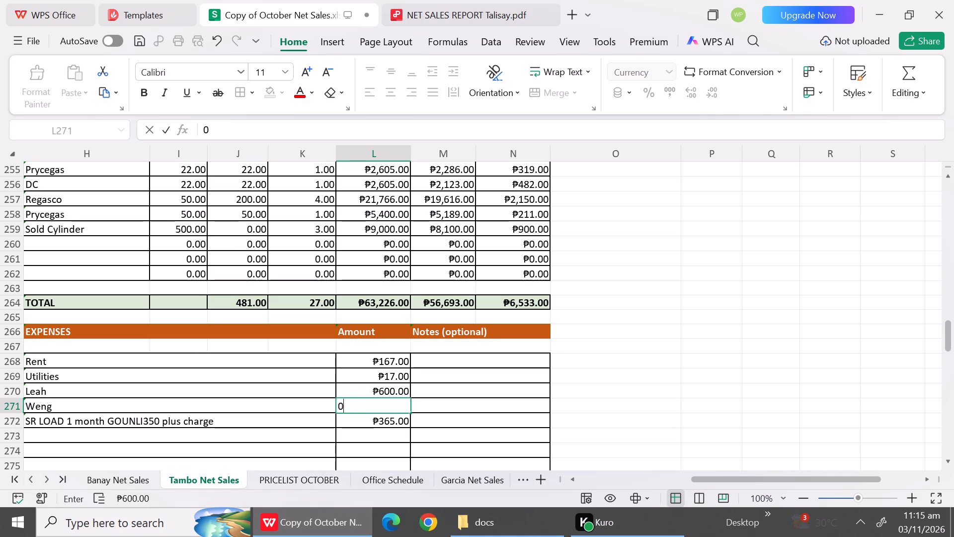
{"action": "left_click", "coordinate": [481, 407]}
{"action": "key", "text": "shift+s"}
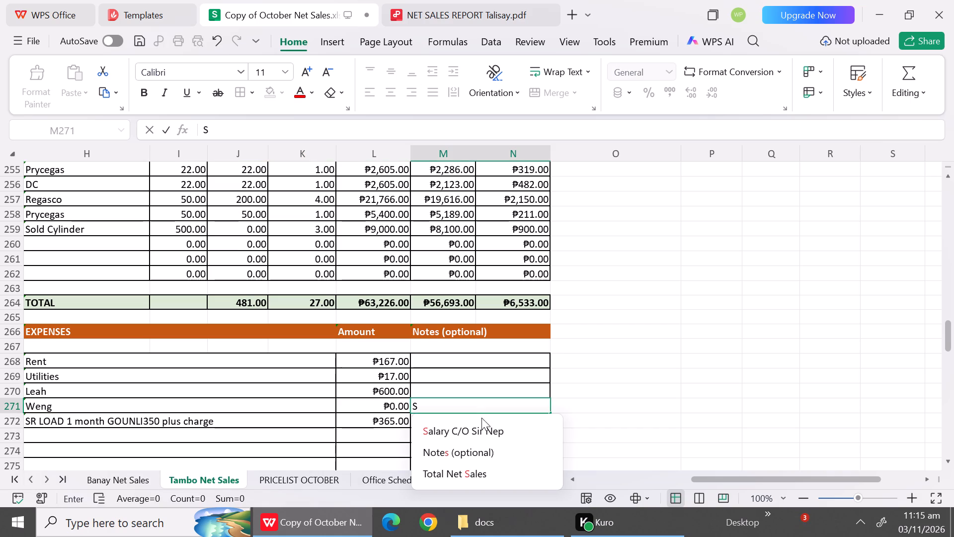
{"action": "left_click", "coordinate": [479, 433]}
Replace the SR LOAD expense in row 272 of the October 24 report with Bajaj Fuel.
{"action": "left_click", "coordinate": [188, 422]}
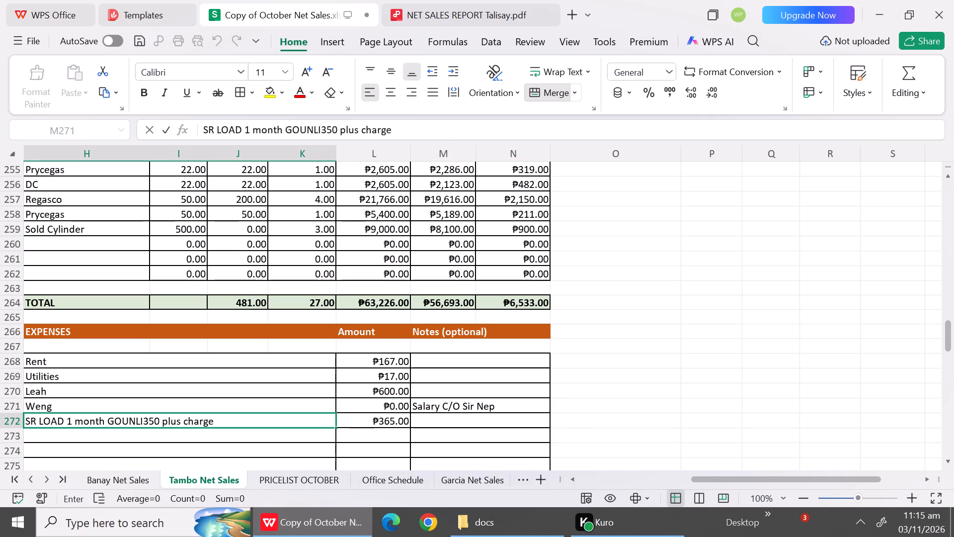
{"action": "type", "text": "Ba"}
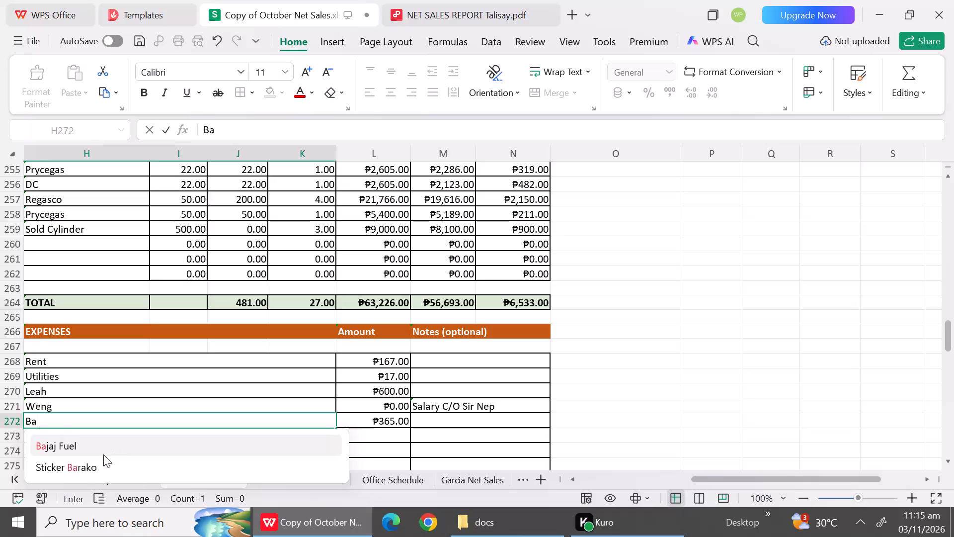
{"action": "left_click", "coordinate": [102, 450]}
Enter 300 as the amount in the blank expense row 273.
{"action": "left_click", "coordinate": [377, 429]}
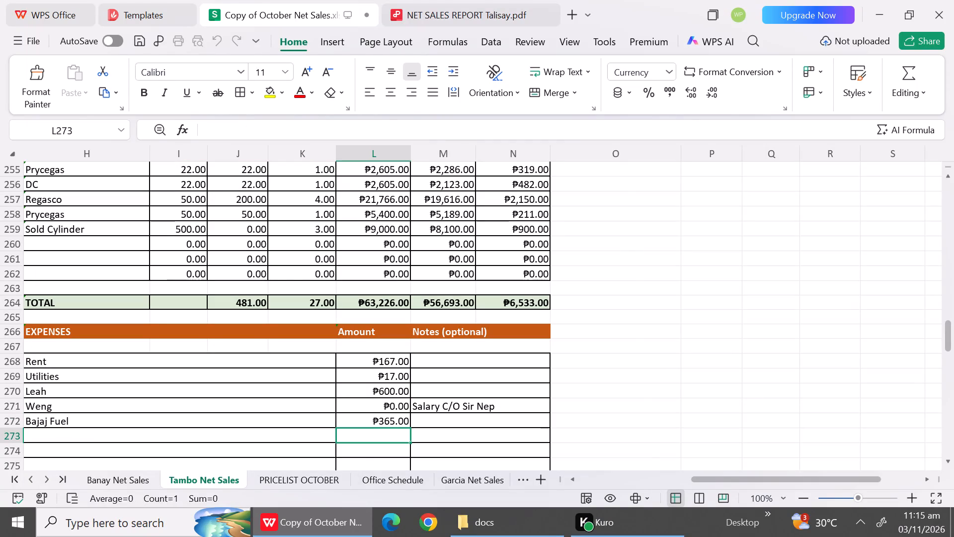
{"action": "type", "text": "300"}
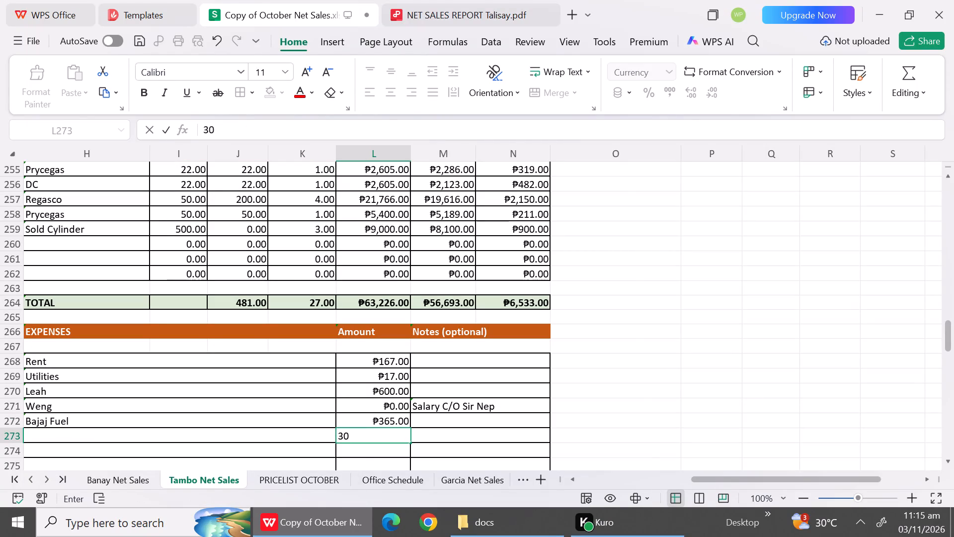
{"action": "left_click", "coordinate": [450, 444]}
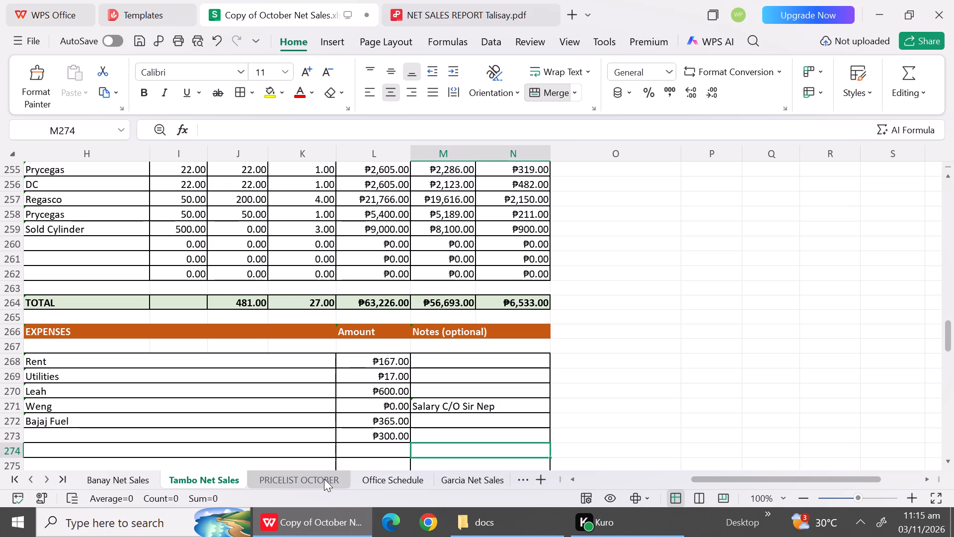
Check the October 24 entry in the Office Schedule sheet, and set the Bajaj Fuel amount to 300 in the Tambo report.
{"action": "left_click", "coordinate": [383, 480]}
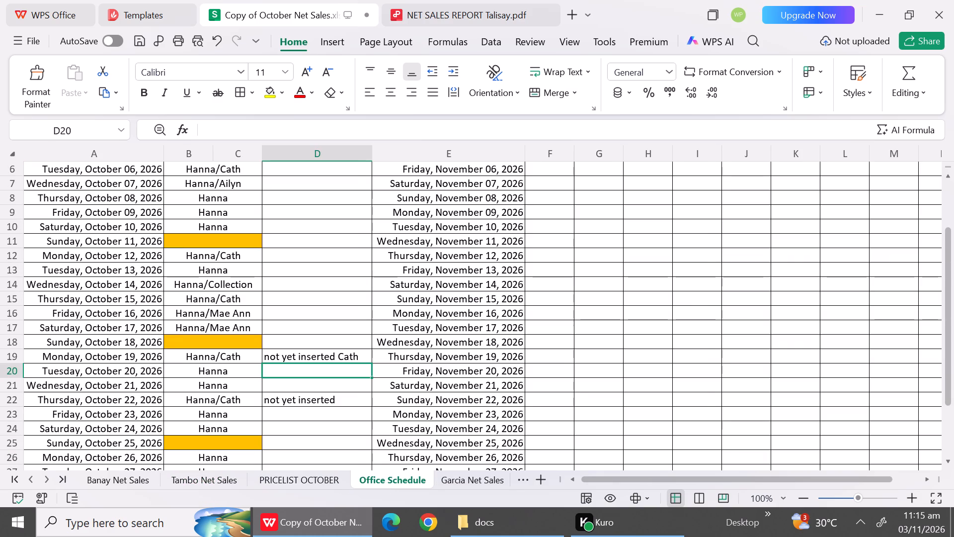
{"action": "left_click", "coordinate": [277, 434]}
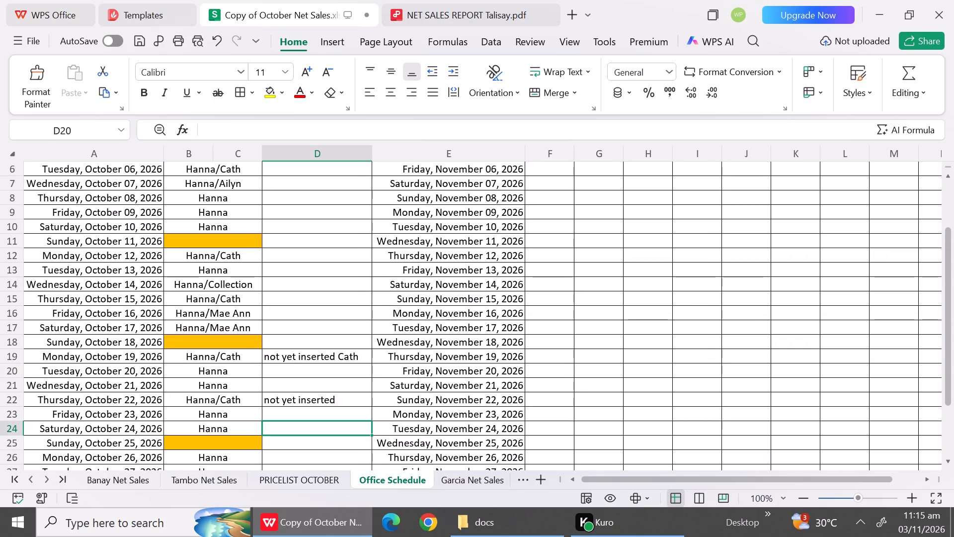
{"action": "left_click", "coordinate": [210, 479]}
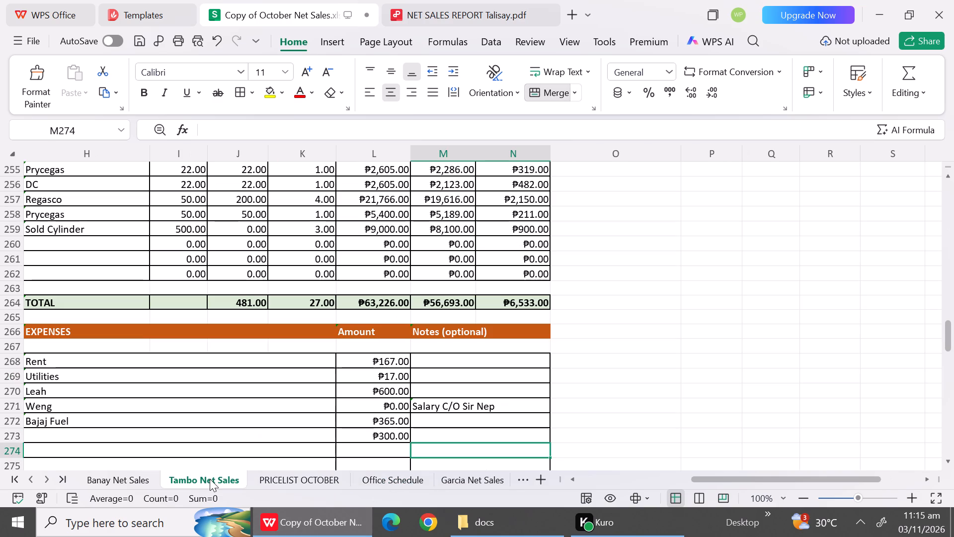
{"action": "left_click", "coordinate": [155, 434]}
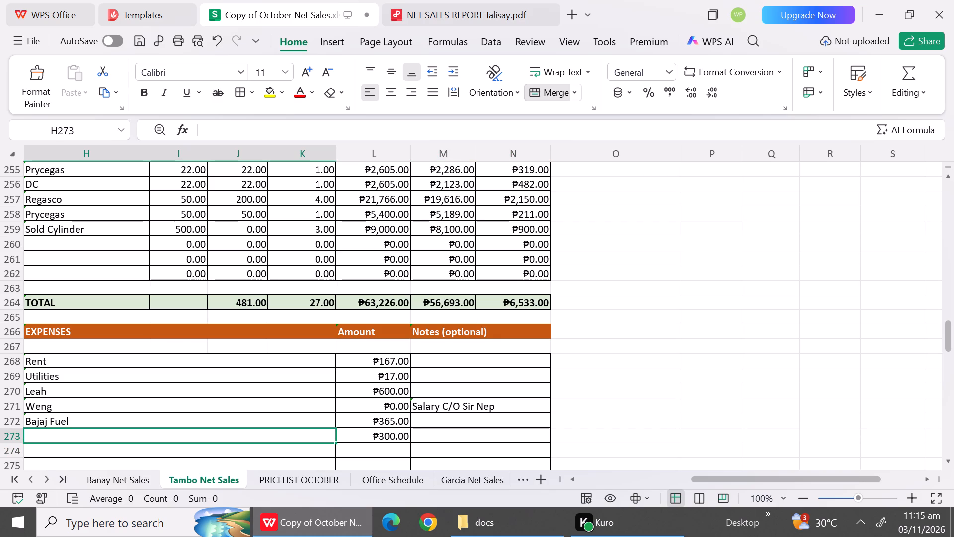
{"action": "left_click", "coordinate": [367, 427]}
{"action": "type", "text": "300"}
{"action": "left_click", "coordinate": [260, 432]}
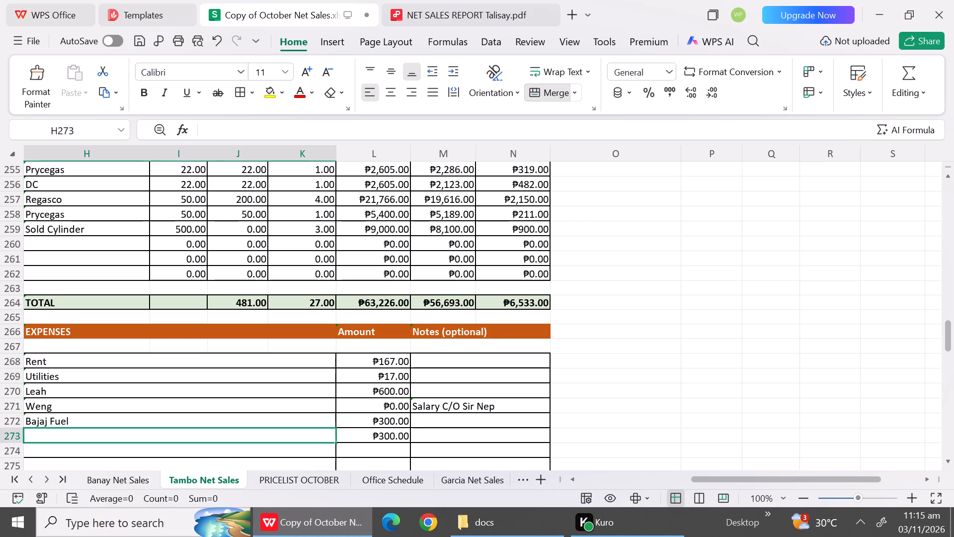
Enter Hanna (Office) as the expense in row 273 with an amount of 850.
{"action": "type", "text": "Ha"}
{"action": "left_click", "coordinate": [260, 435]}
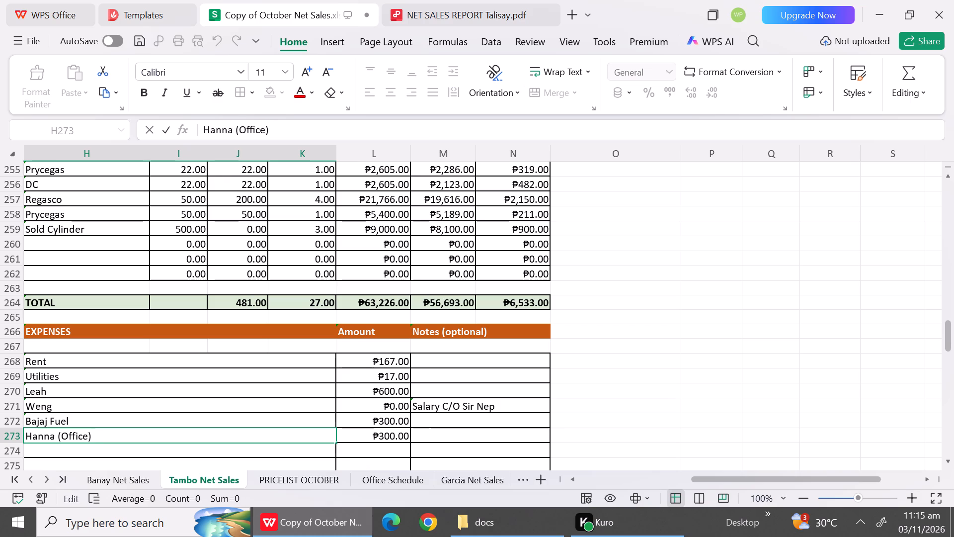
{"action": "left_click", "coordinate": [381, 435]}
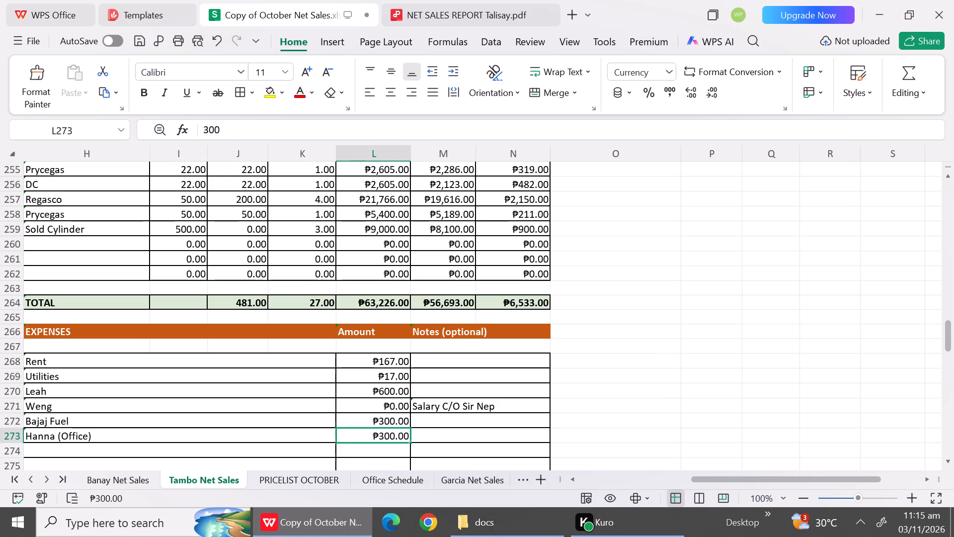
{"action": "type", "text": "850"}
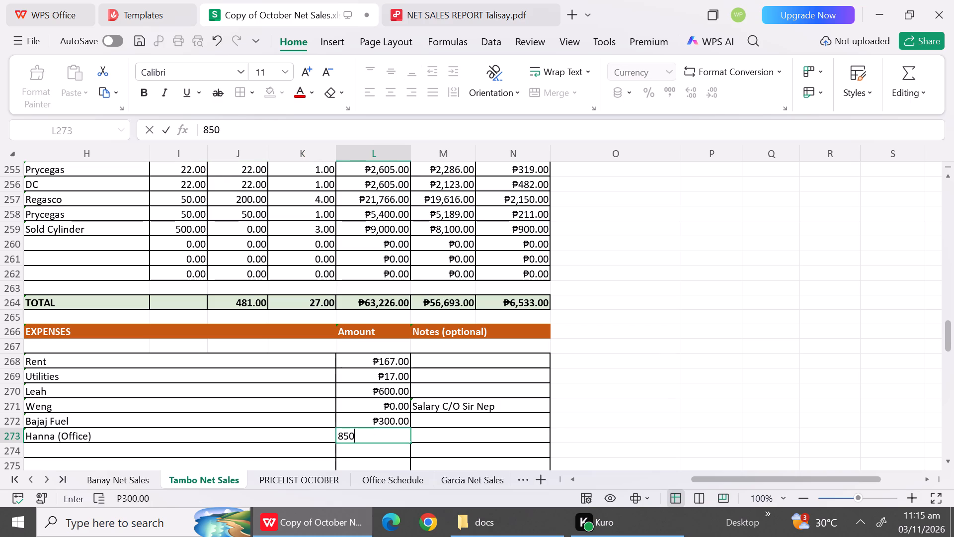
{"action": "left_click", "coordinate": [319, 443]}
In the October 25 report, replace Delta in the first sales row with Prycegas, quantity 44, gross 57980 and net 50600.
{"action": "left_click", "coordinate": [946, 465]}
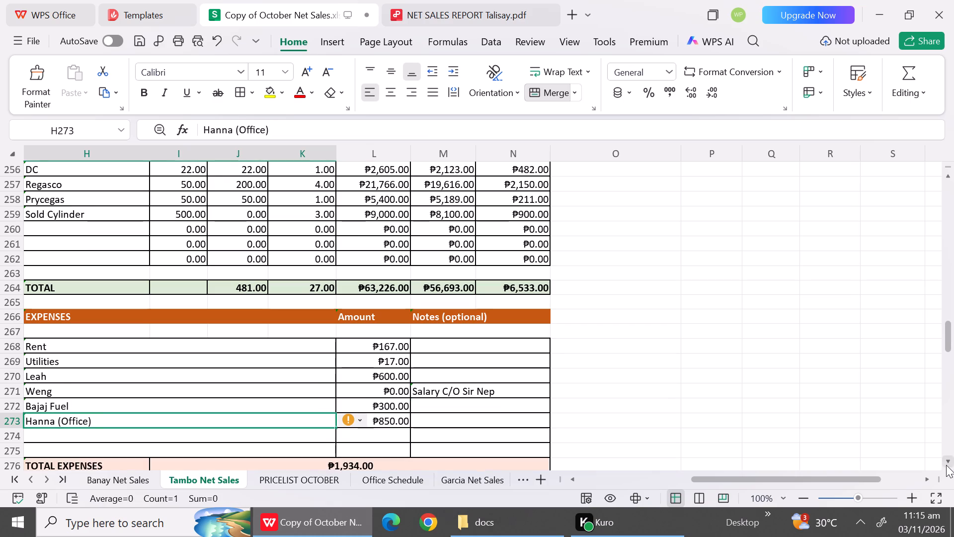
{"action": "triple_click", "coordinate": [946, 465]}
{"action": "triple_click", "coordinate": [946, 465]}
{"action": "triple_click", "coordinate": [946, 465]}
{"action": "triple_click", "coordinate": [946, 465]}
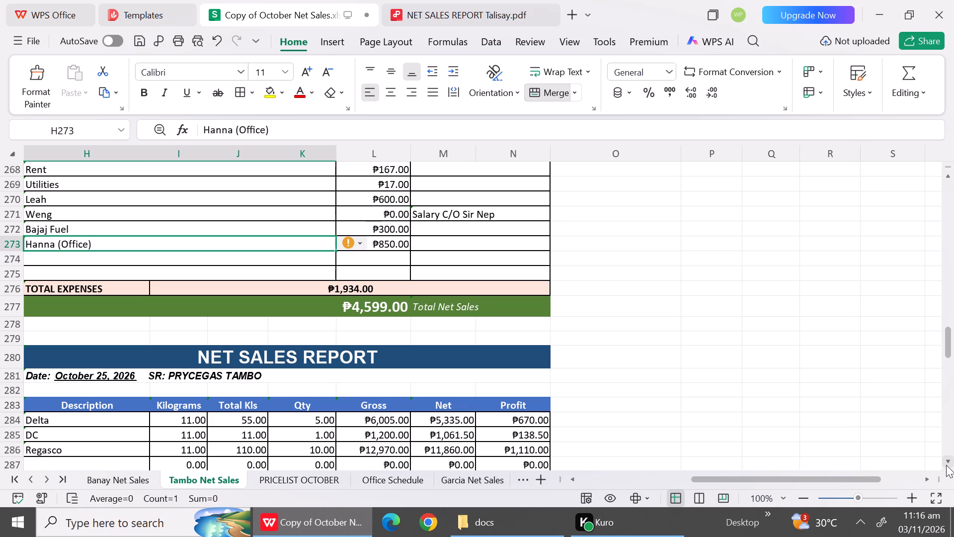
{"action": "triple_click", "coordinate": [946, 465]}
{"action": "triple_click", "coordinate": [946, 465]}
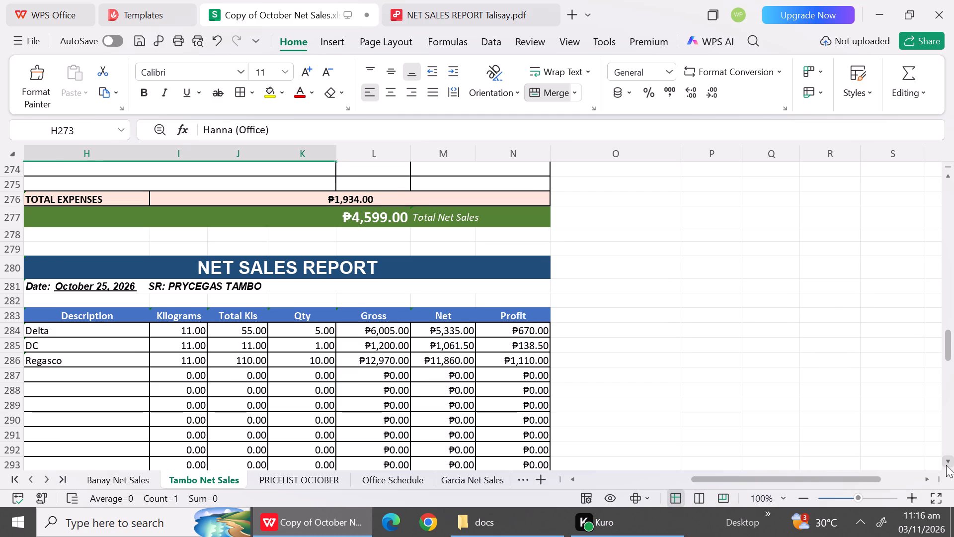
{"action": "double_click", "coordinate": [946, 465]}
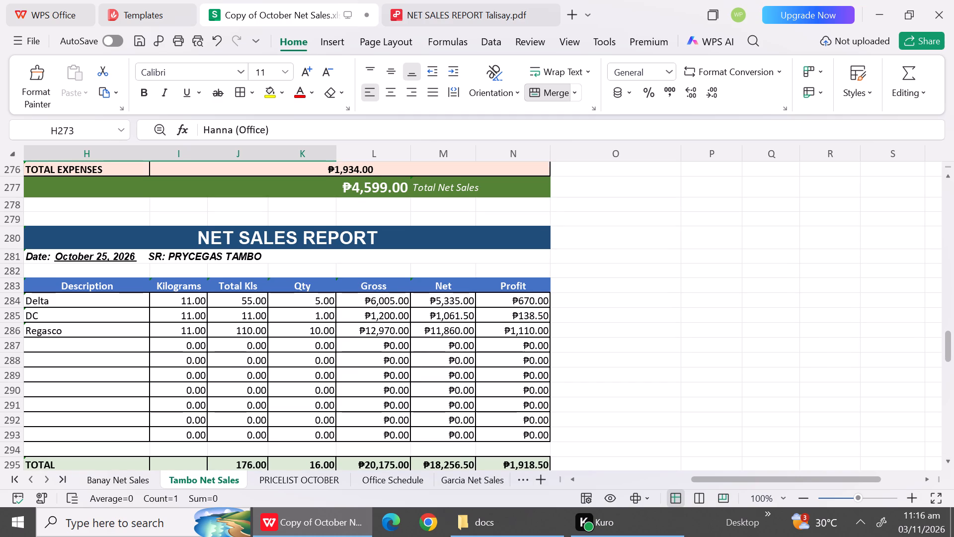
{"action": "left_click", "coordinate": [141, 302]}
{"action": "key", "text": "shift+p"}
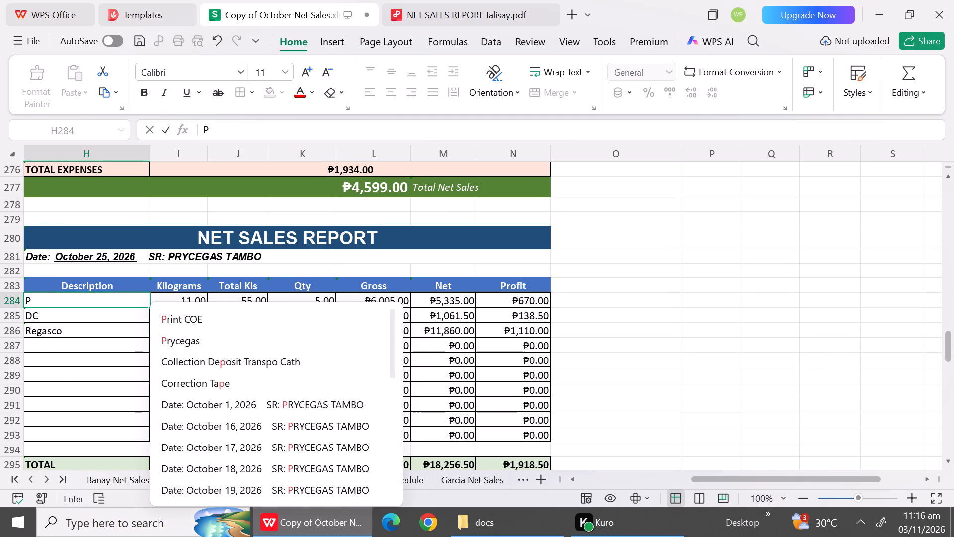
{"action": "left_click", "coordinate": [188, 340]}
{"action": "left_click", "coordinate": [311, 300]}
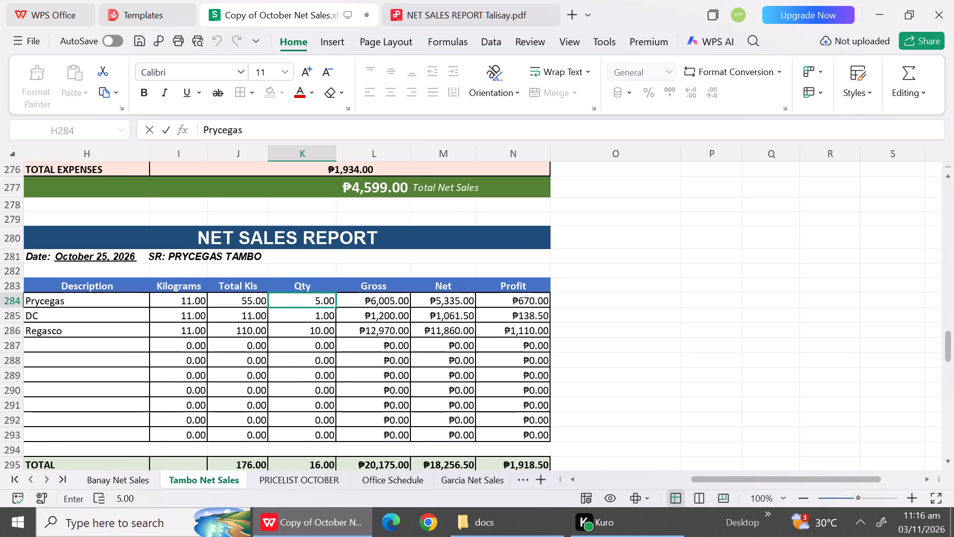
{"action": "type", "text": "44"}
{"action": "left_click", "coordinate": [363, 304]}
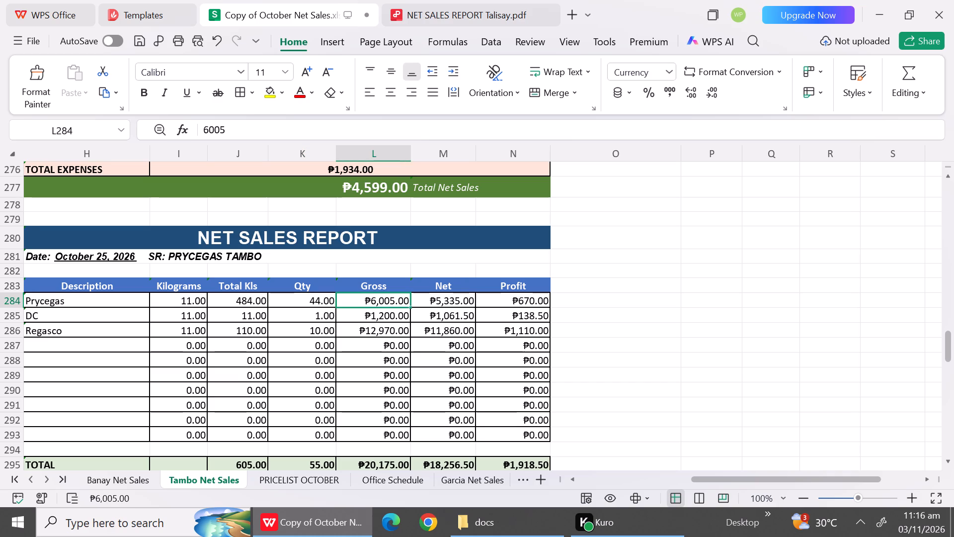
{"action": "type", "text": "57"}
{"action": "type", "text": "980"}
{"action": "left_click", "coordinate": [312, 312]}
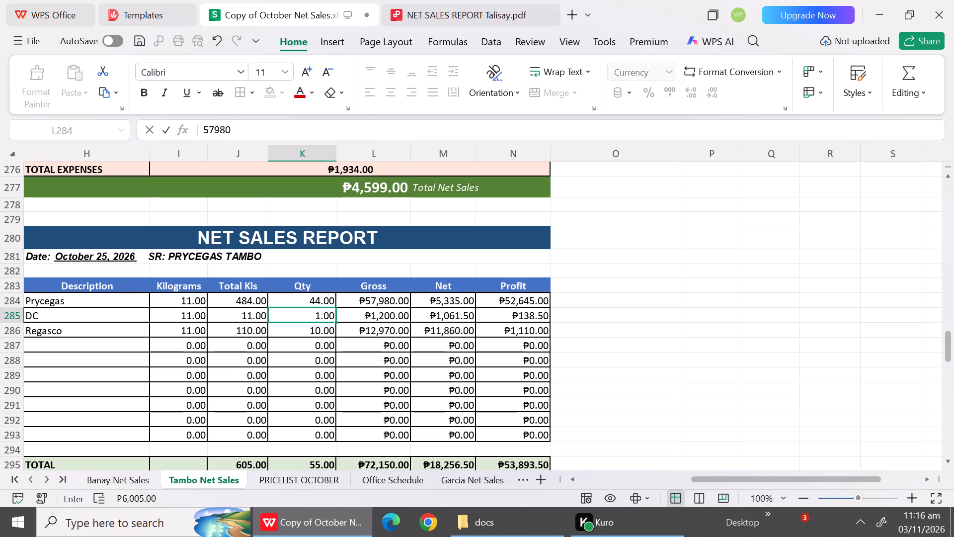
{"action": "left_click", "coordinate": [430, 301]}
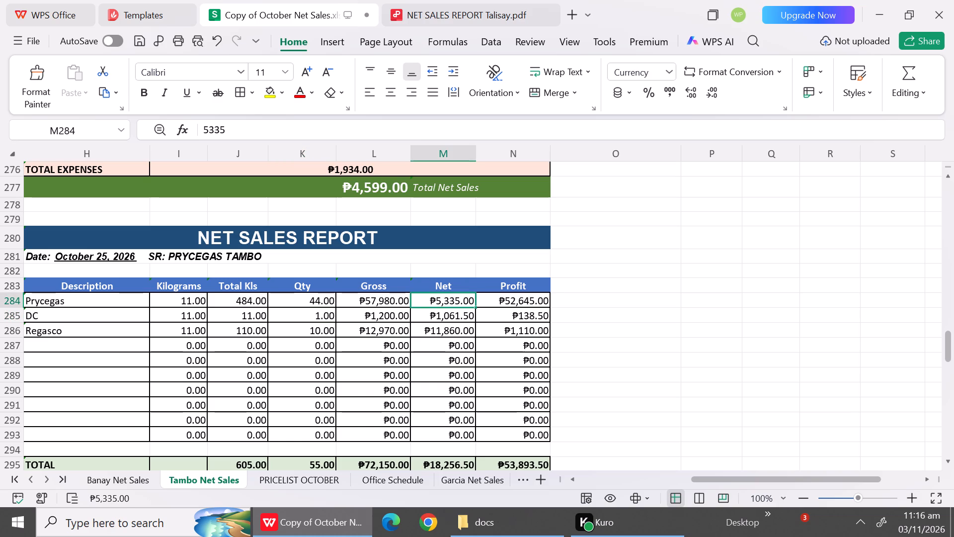
{"action": "type", "text": "50"}
{"action": "type", "text": "600"}
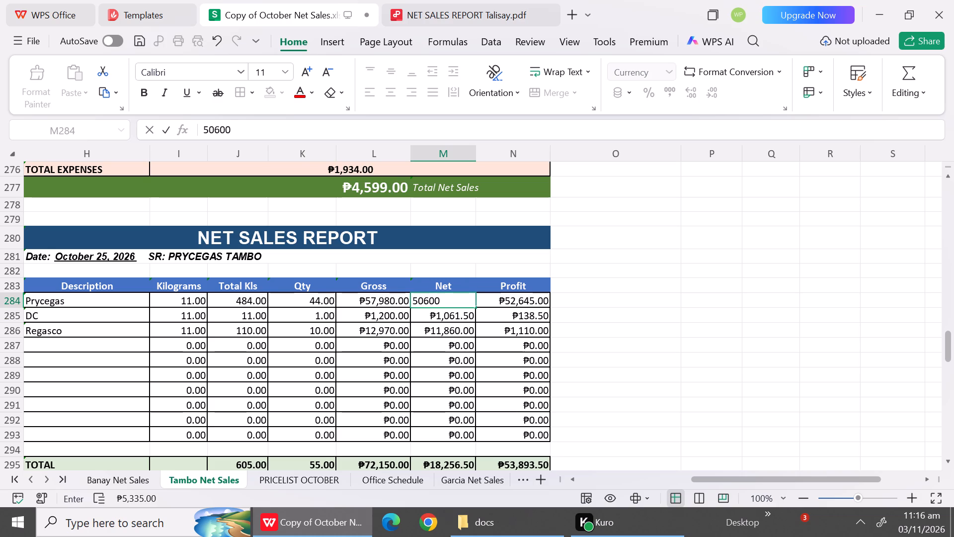
{"action": "left_click", "coordinate": [406, 379]}
Replace the October 25 DC row with Prycegas, 2.7 kilograms, quantity 2, gross 832 and net 632, checking the October pricelist.
{"action": "left_click", "coordinate": [97, 318]}
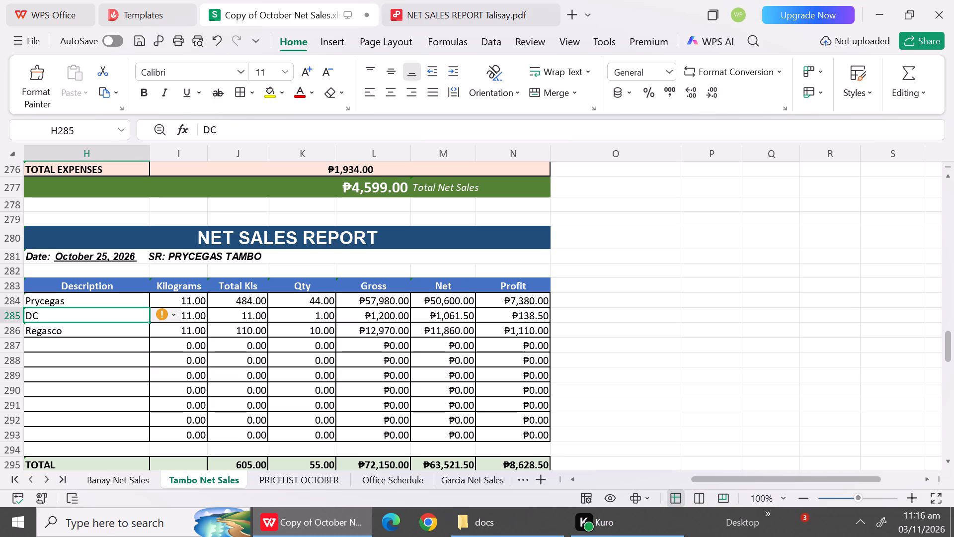
{"action": "key", "text": "shift+p"}
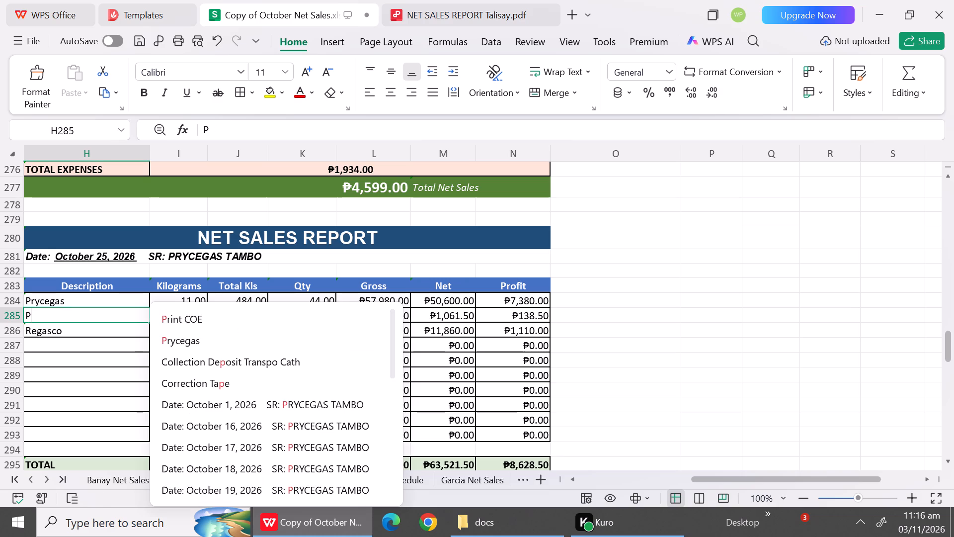
{"action": "left_click", "coordinate": [177, 339]}
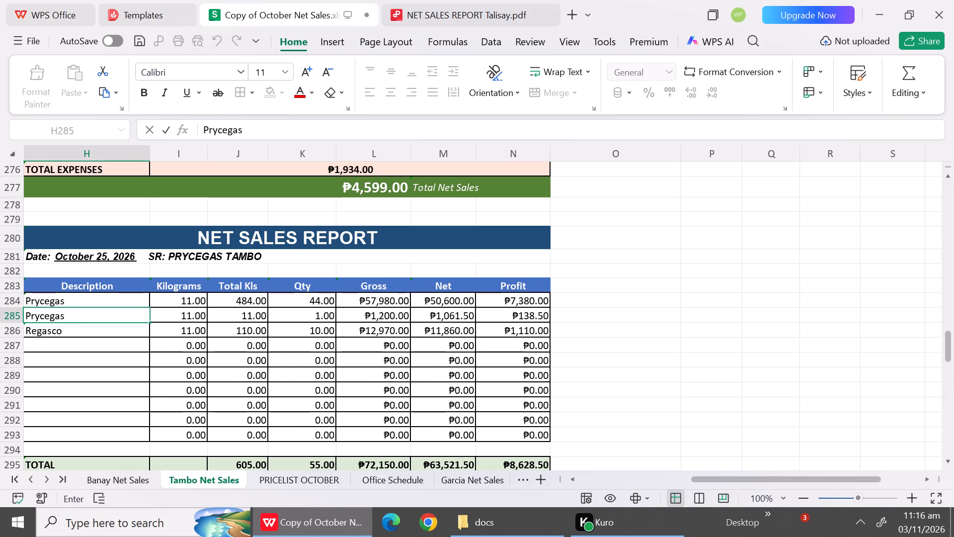
{"action": "left_click", "coordinate": [186, 316]}
{"action": "type", "text": "2.7"}
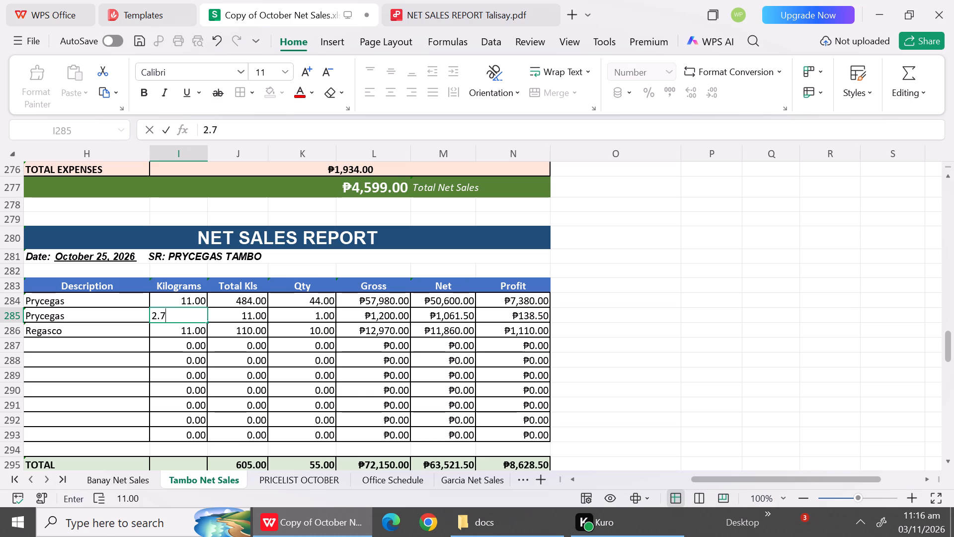
{"action": "left_click", "coordinate": [304, 319]}
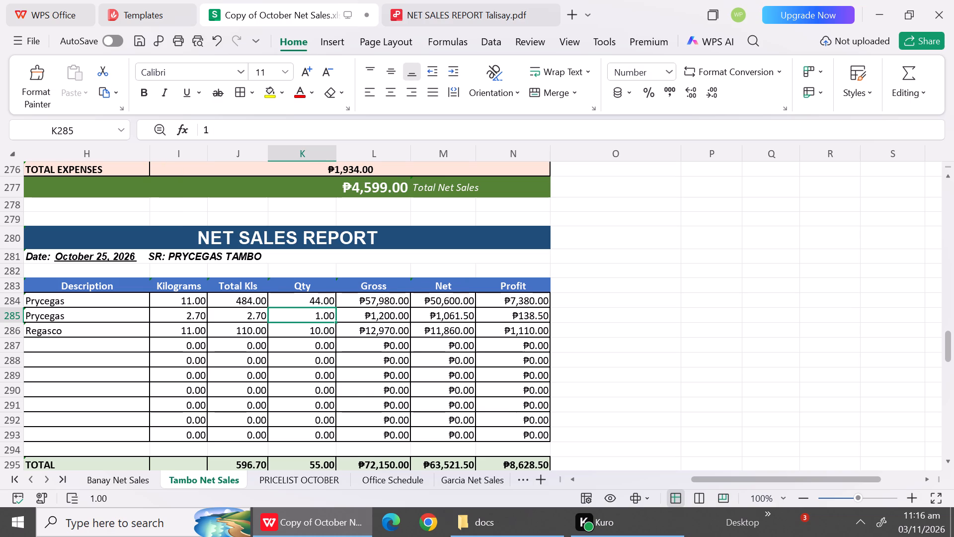
{"action": "key", "text": "2"}
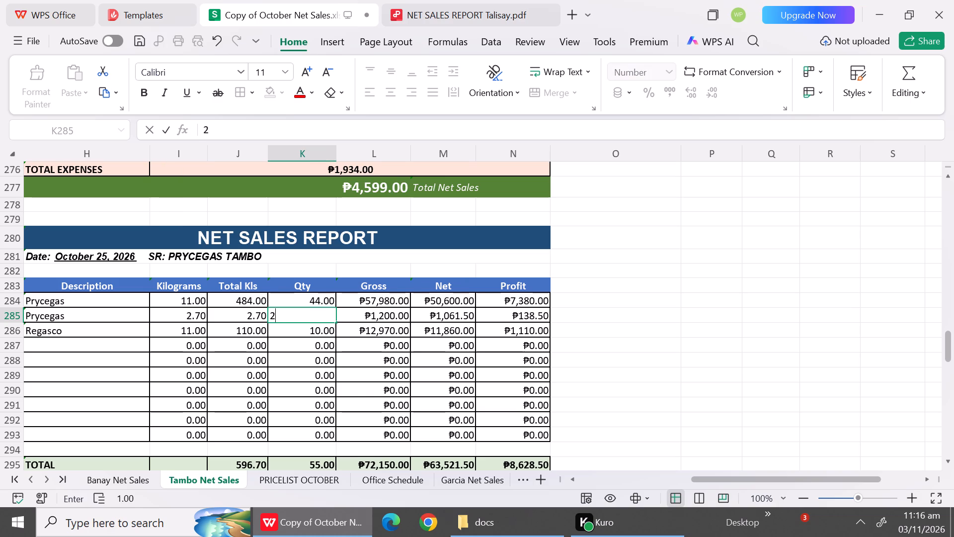
{"action": "left_click", "coordinate": [356, 317]}
{"action": "type", "text": "832"}
{"action": "left_click", "coordinate": [436, 319]}
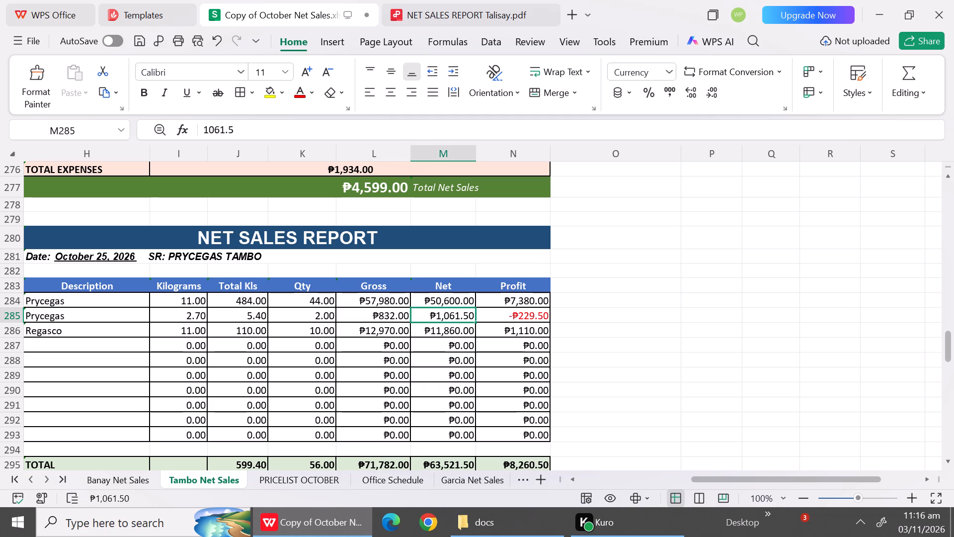
{"action": "left_click", "coordinate": [307, 479]}
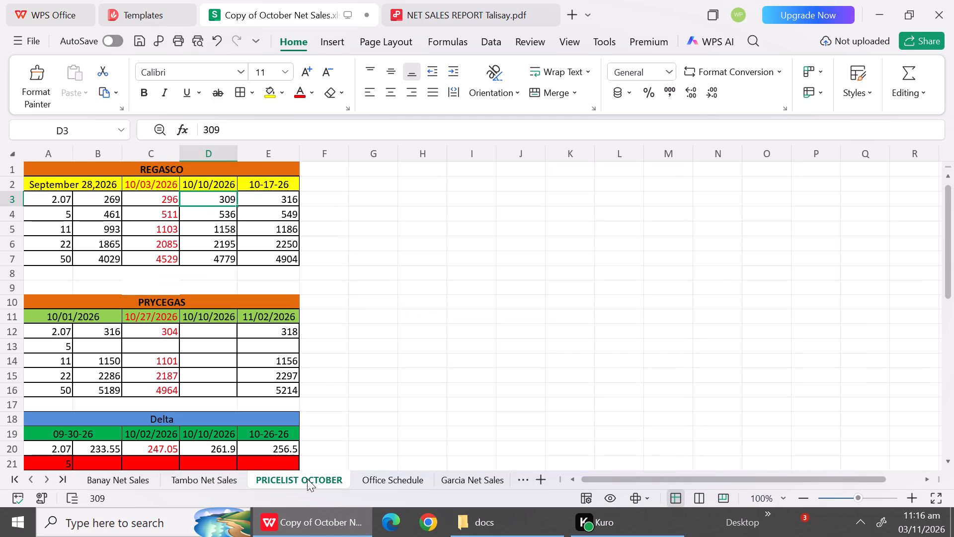
{"action": "left_click", "coordinate": [207, 484]}
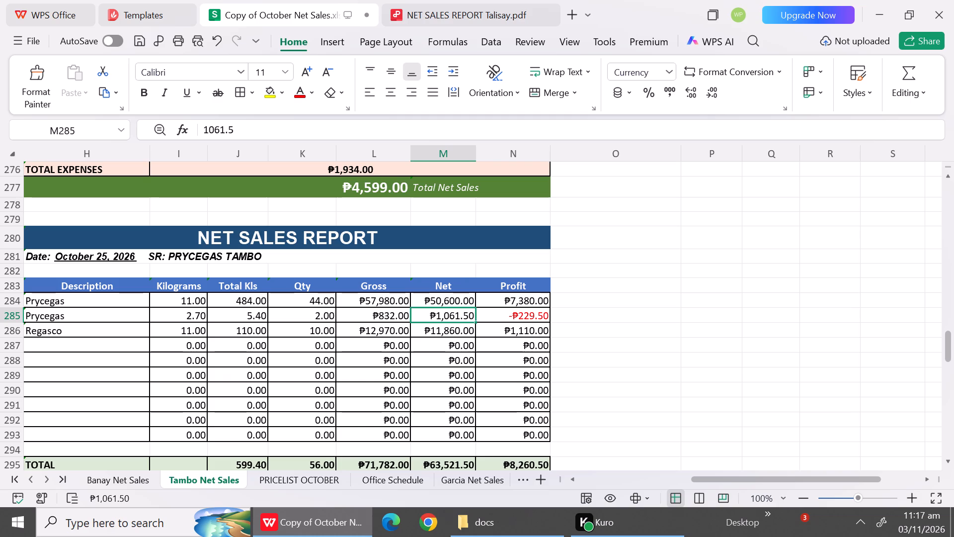
{"action": "type", "text": "632"}
{"action": "left_click", "coordinate": [384, 386]}
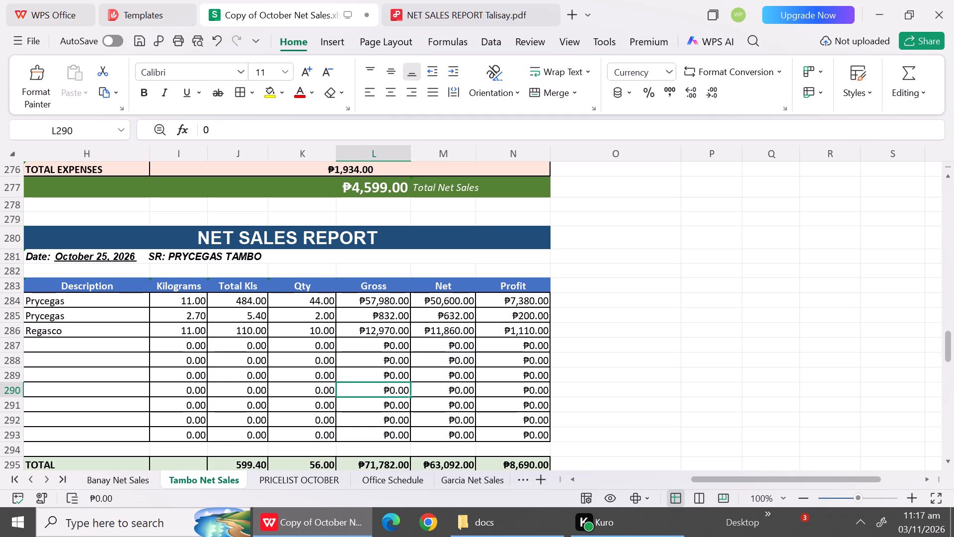
Update the October 25 Regasco 11 kg row to quantity 2, gross 2778 and net 2372, checking the October pricelist.
{"action": "left_click", "coordinate": [105, 335]}
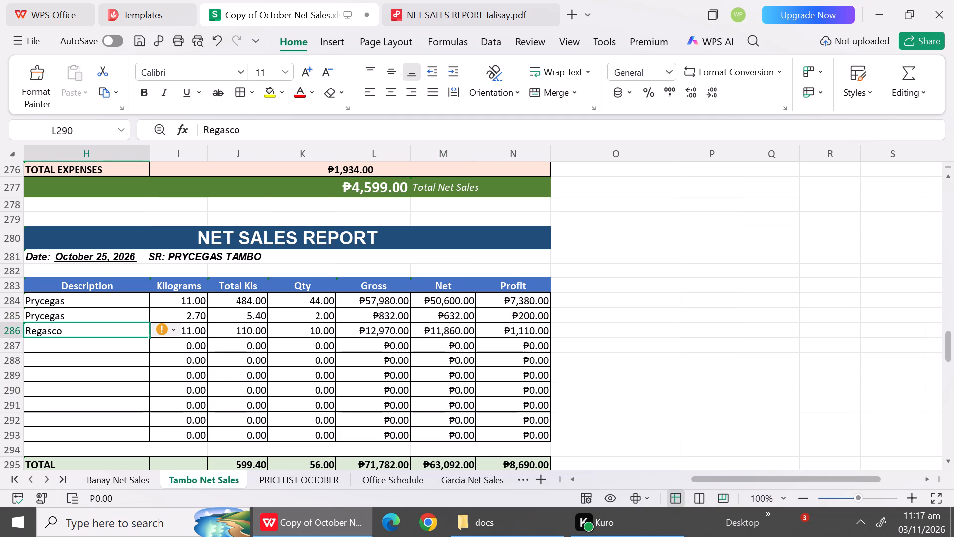
{"action": "left_click", "coordinate": [308, 336]}
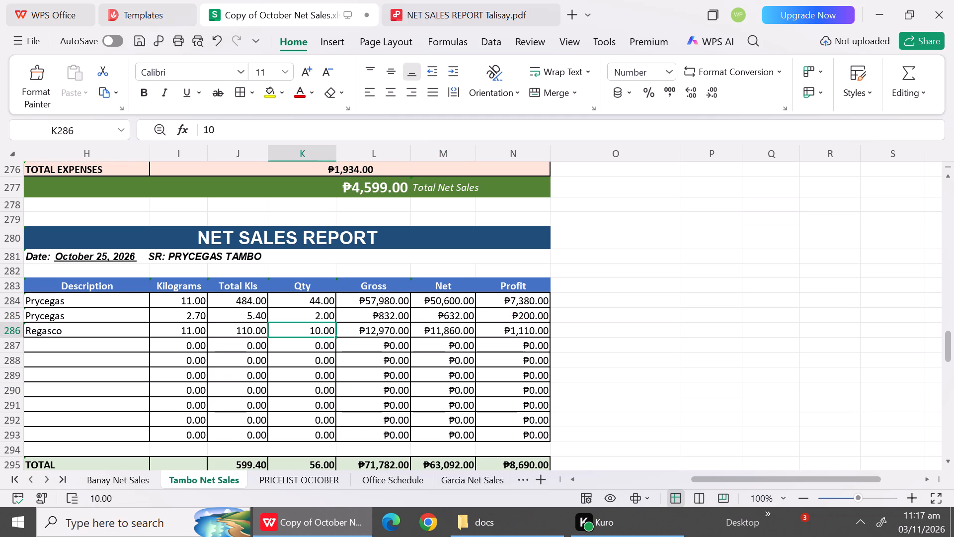
{"action": "key", "text": "2"}
{"action": "left_click", "coordinate": [400, 331]}
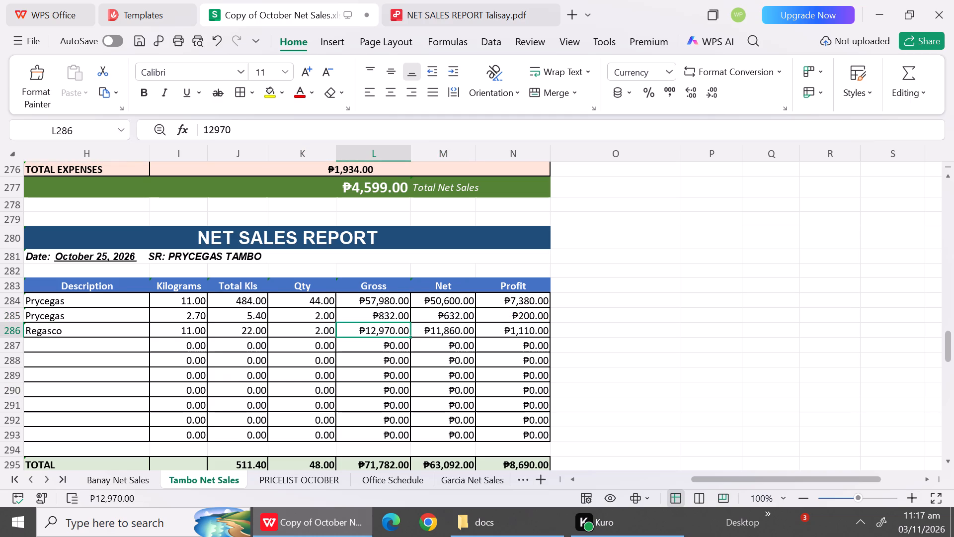
{"action": "type", "text": "2778"}
{"action": "left_click", "coordinate": [439, 332]}
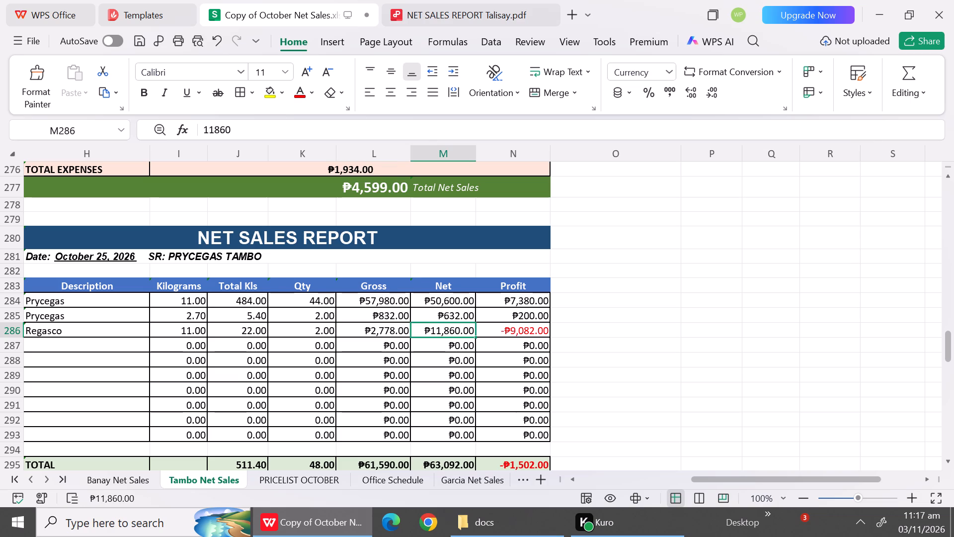
{"action": "left_click", "coordinate": [303, 489]}
{"action": "left_click", "coordinate": [294, 480]}
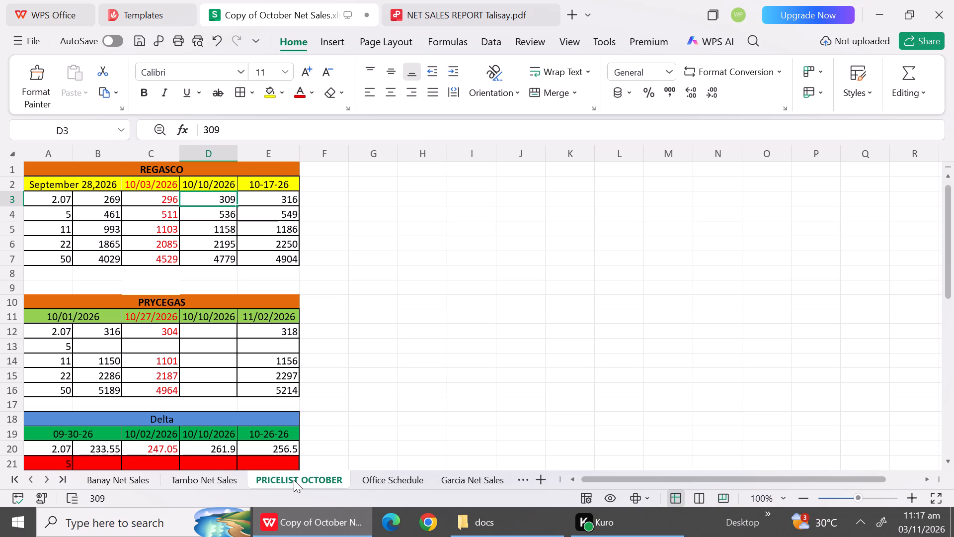
{"action": "left_click", "coordinate": [181, 481]}
{"action": "key", "text": "3"}
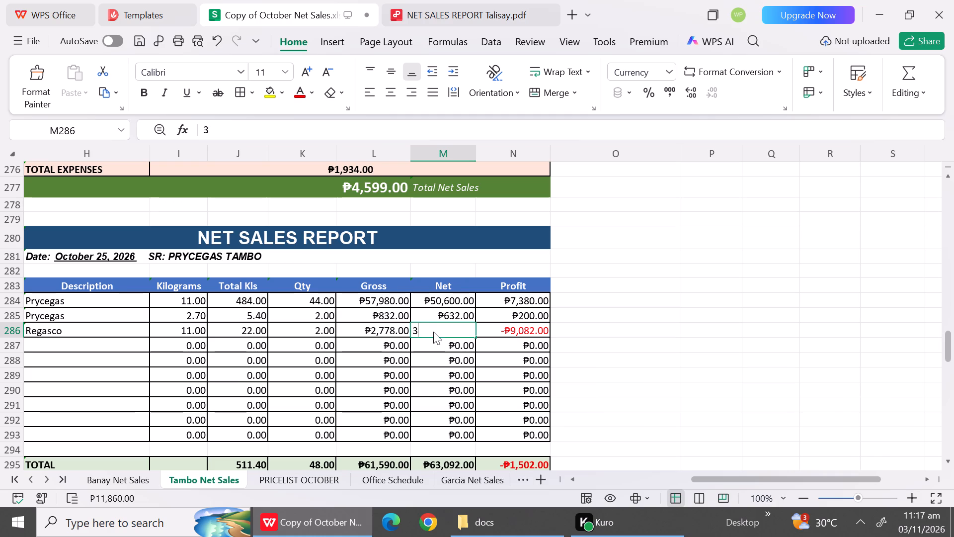
{"action": "key", "text": "BackSpace"}
{"action": "type", "text": "23"}
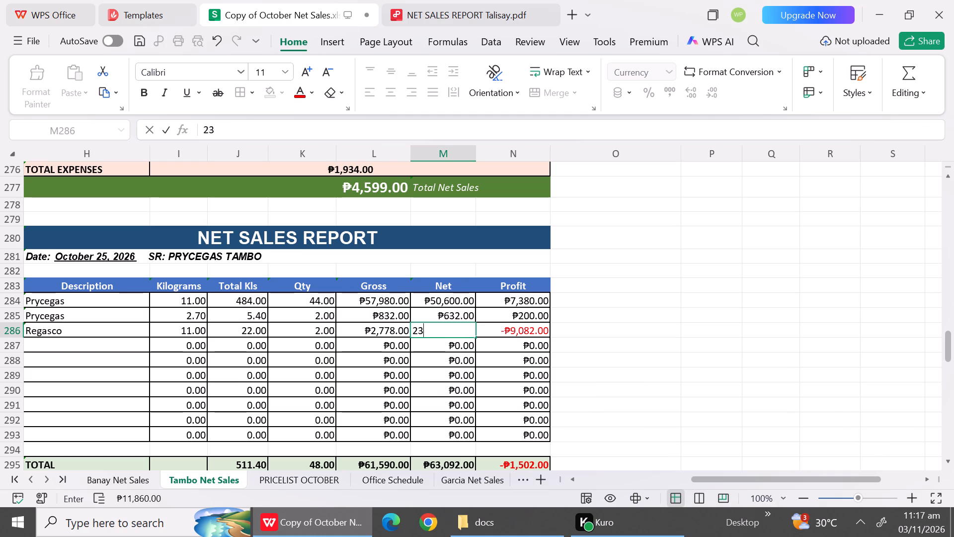
{"action": "type", "text": "72"}
{"action": "left_click", "coordinate": [428, 351]}
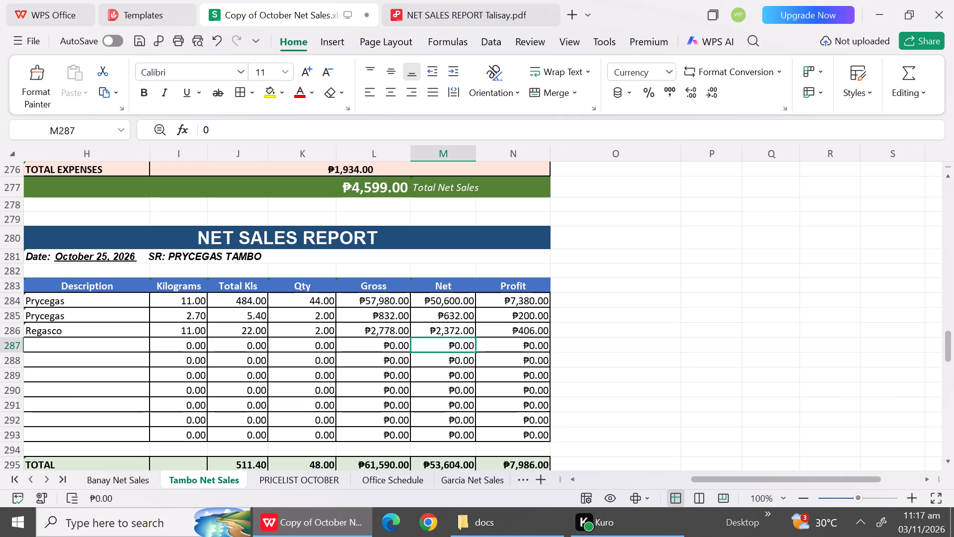
Add a second Regasco row in row 287 with 22 kilograms and quantity 1.
{"action": "left_click", "coordinate": [106, 351]}
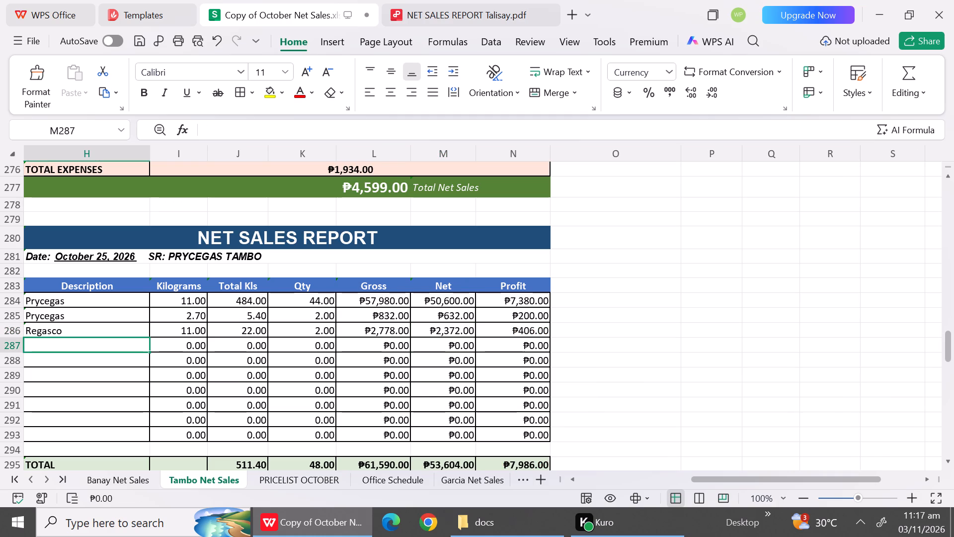
{"action": "type", "text": "Re"}
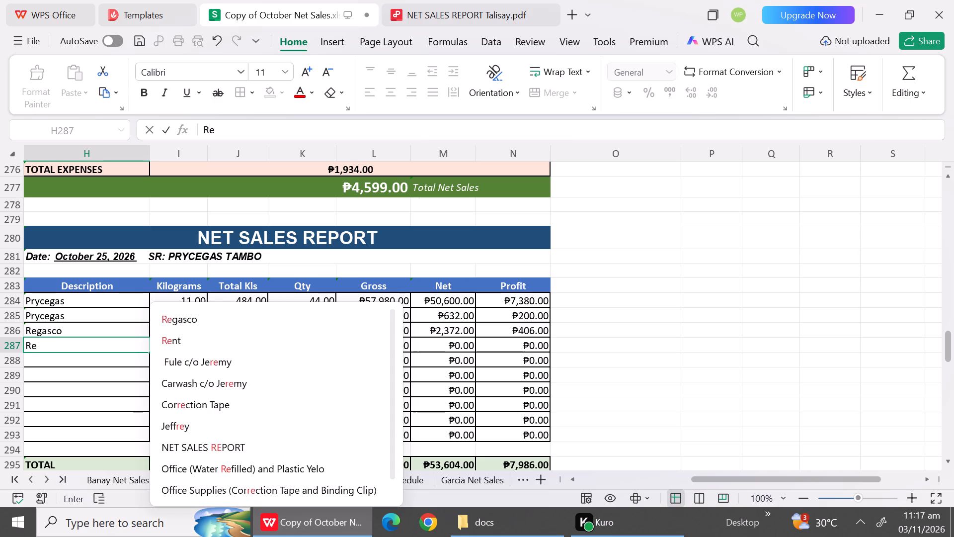
{"action": "left_click", "coordinate": [193, 321]}
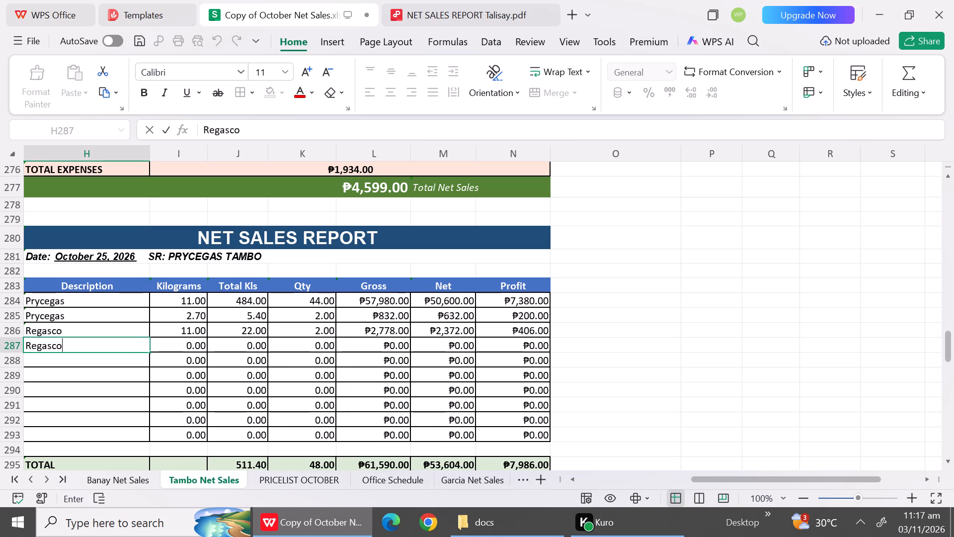
{"action": "left_click", "coordinate": [185, 347]}
{"action": "type", "text": "22"}
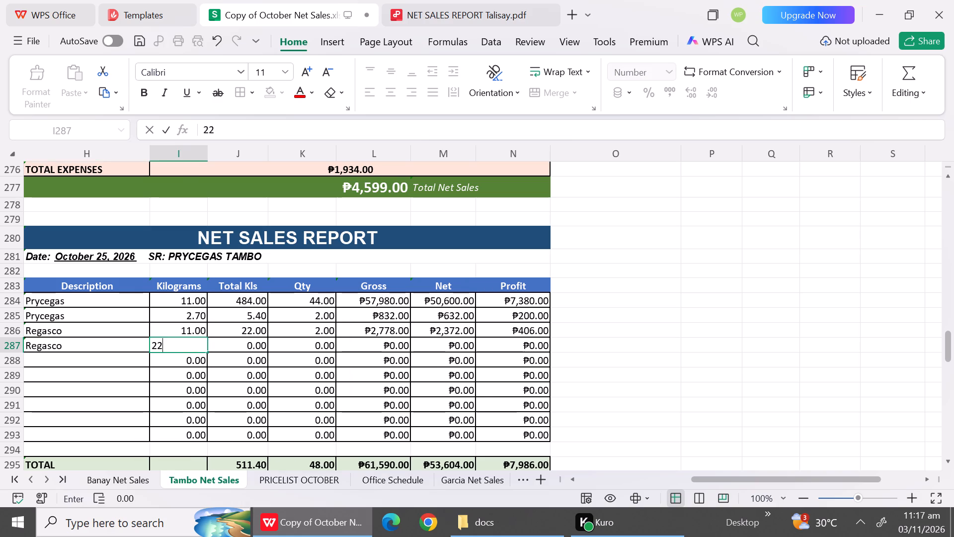
{"action": "left_click", "coordinate": [306, 348]}
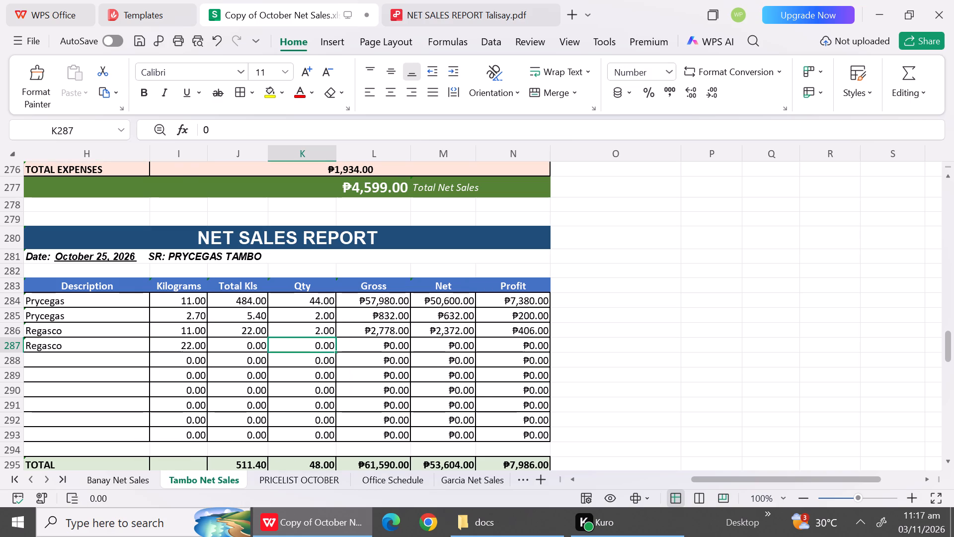
{"action": "key", "text": "1"}
{"action": "left_click", "coordinate": [310, 376]}
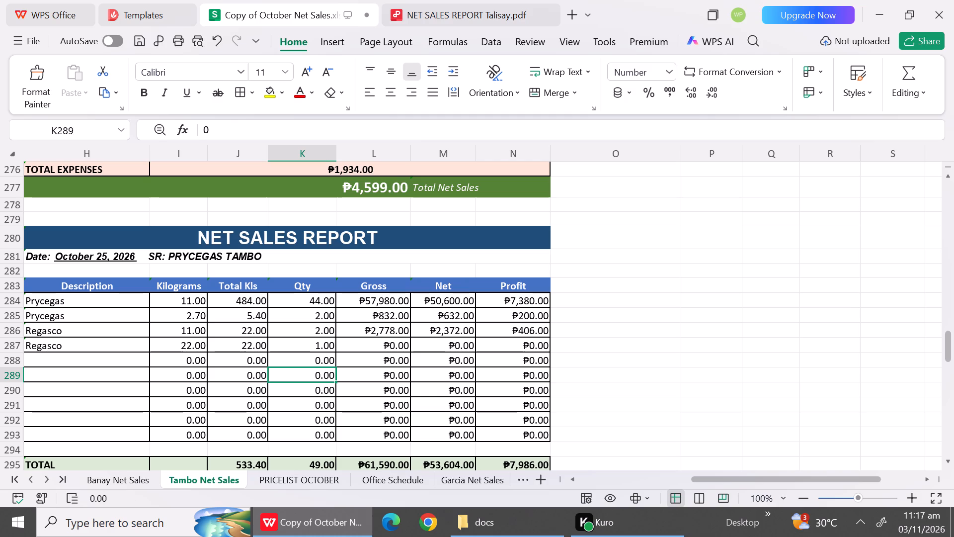
Enter gross 2569 and net 2250 for the Regasco 22 kg row, checking the October pricelist.
{"action": "left_click", "coordinate": [377, 349]}
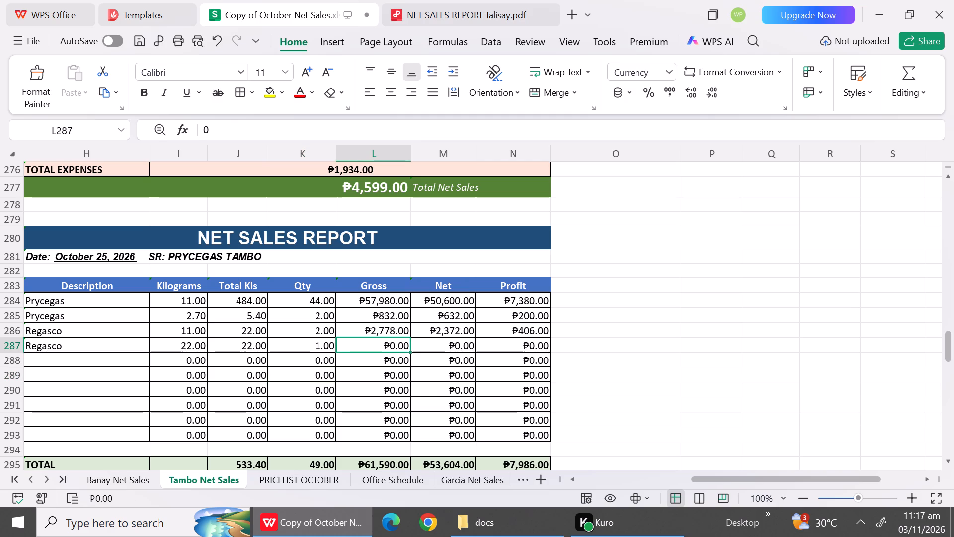
{"action": "key", "text": "3"}
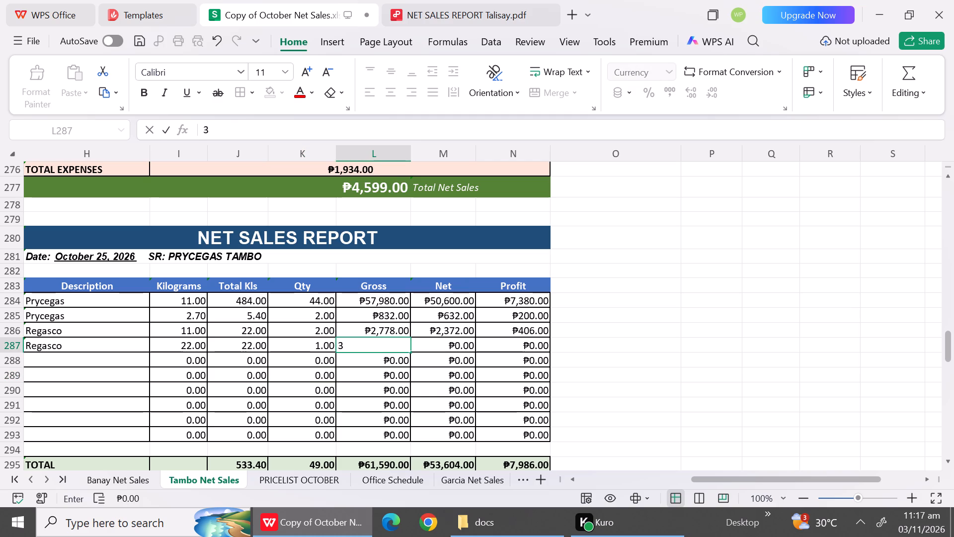
{"action": "key", "text": "BackSpace"}
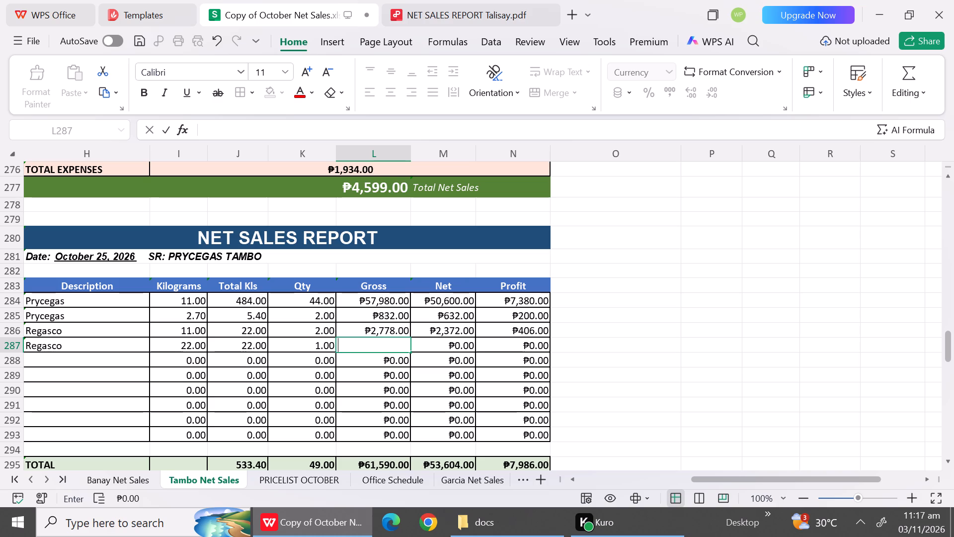
{"action": "key", "text": "2"}
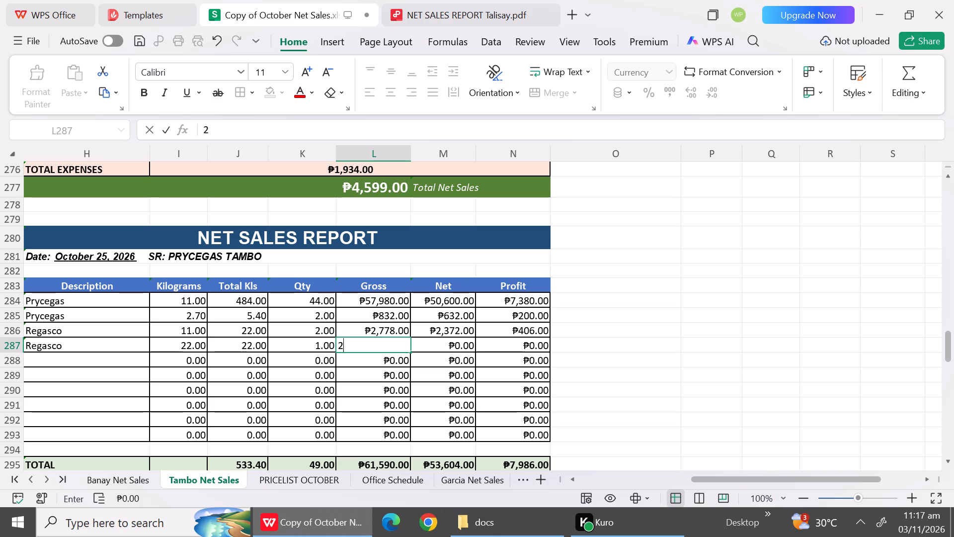
{"action": "key", "text": "4"}
{"action": "key", "text": "BackSpace"}
{"action": "type", "text": "56"}
{"action": "key", "text": "9"}
{"action": "left_click", "coordinate": [380, 399]}
{"action": "left_click", "coordinate": [466, 354]}
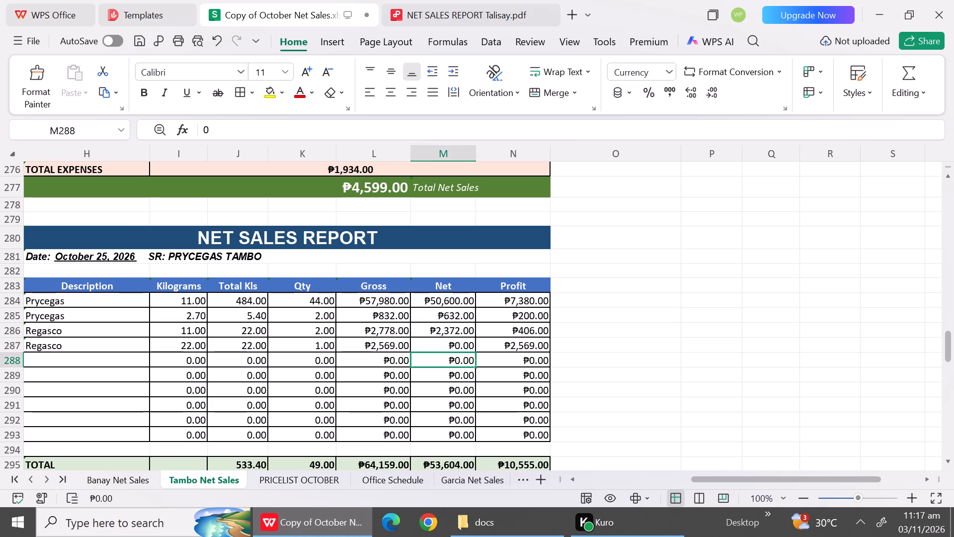
{"action": "left_click", "coordinate": [259, 480]}
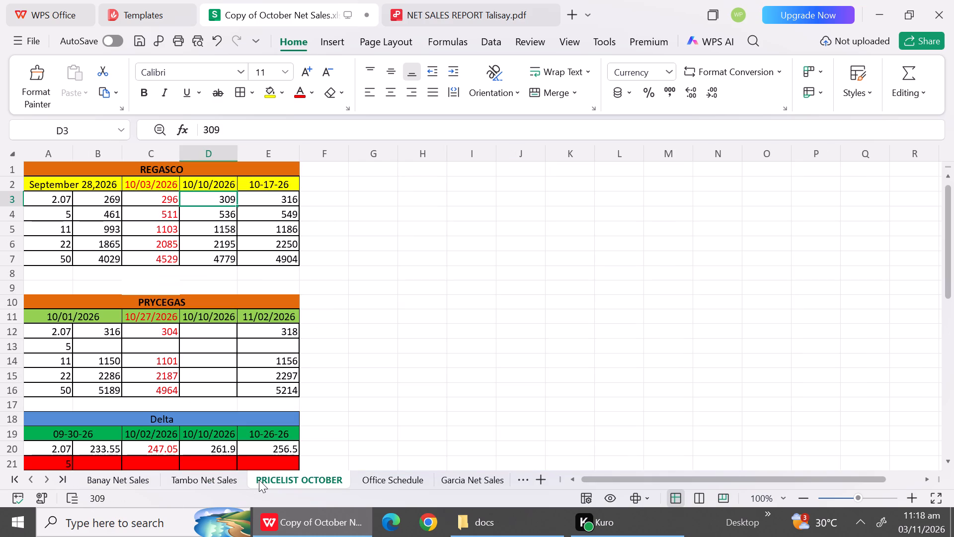
{"action": "left_click", "coordinate": [230, 483]}
{"action": "left_click", "coordinate": [445, 345]}
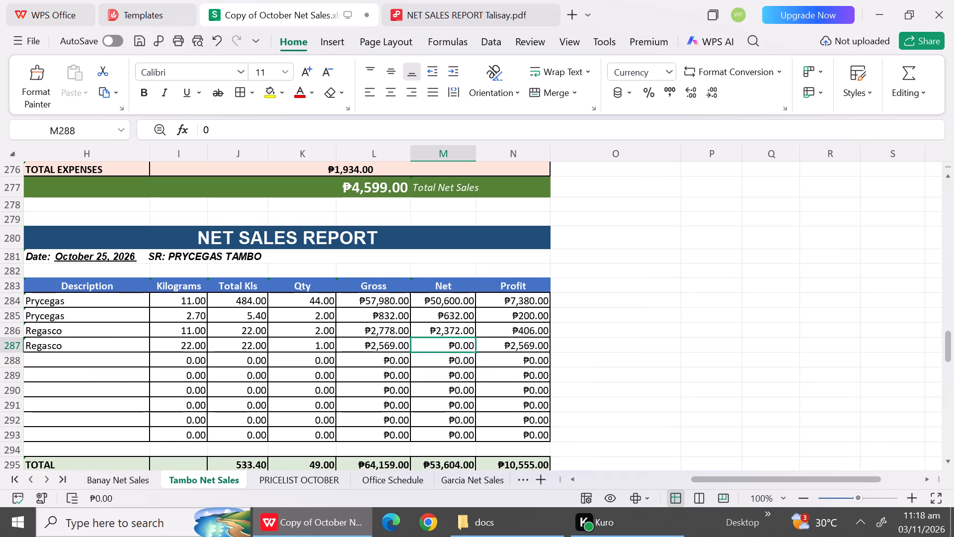
{"action": "type", "text": "225"}
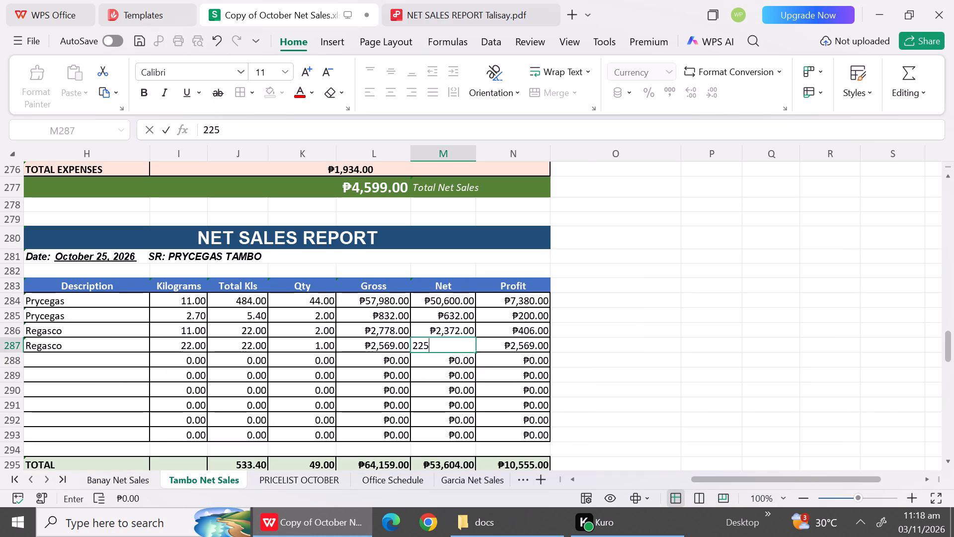
{"action": "key", "text": "0"}
{"action": "left_click", "coordinate": [434, 375]}
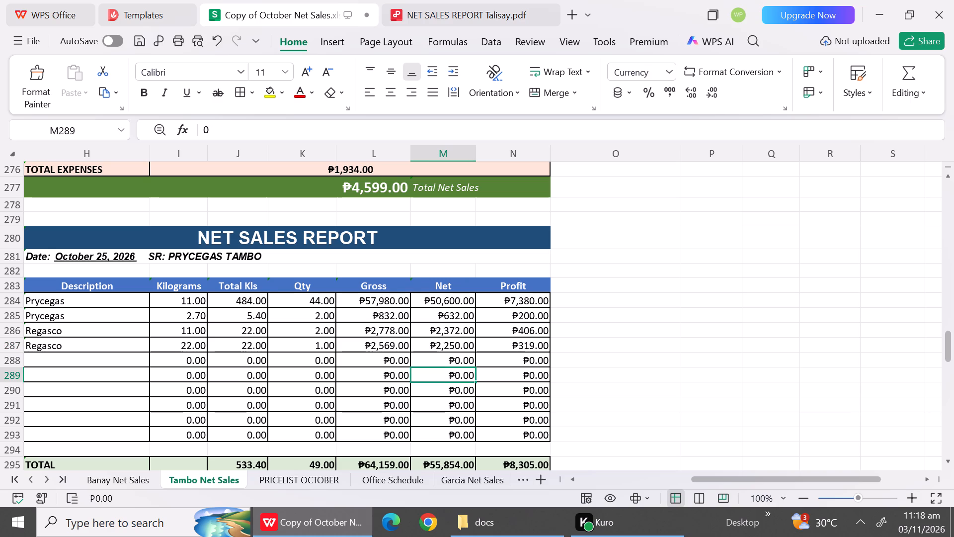
Add a Sold Cylinder row in row 288 with 11 kilograms and quantity 1.
{"action": "left_click", "coordinate": [135, 359]}
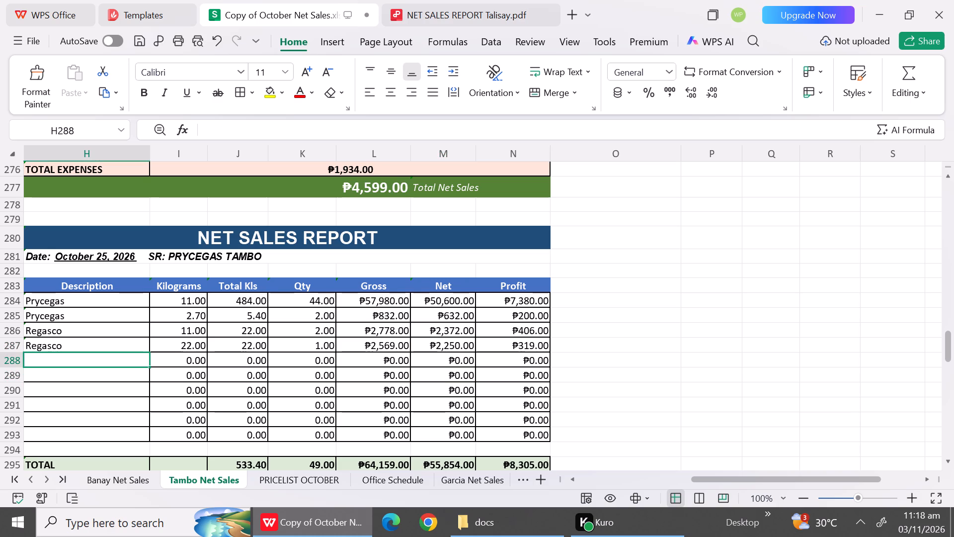
{"action": "type", "text": "Sol"}
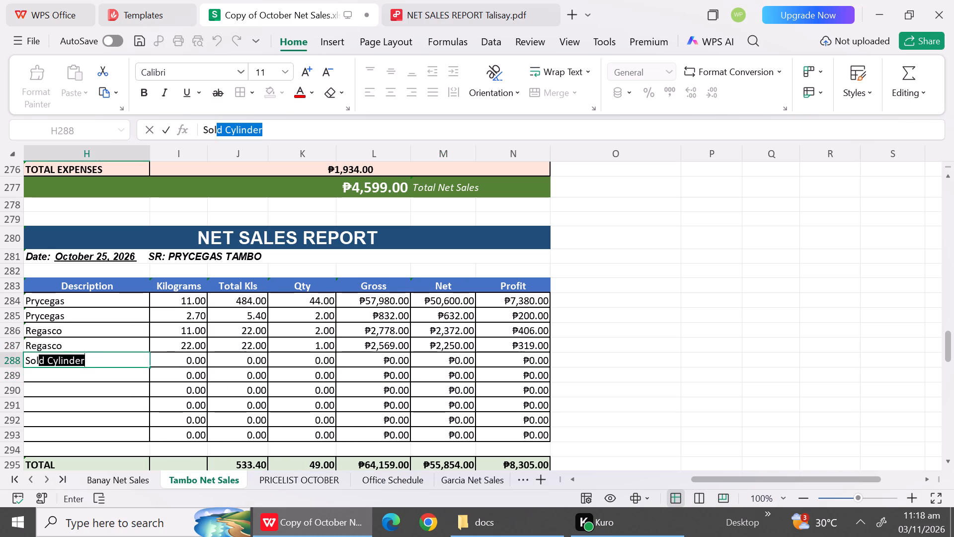
{"action": "key", "text": "f"}
{"action": "key", "text": "BackSpace"}
{"action": "type", "text": "d"}
{"action": "key", "text": "space"}
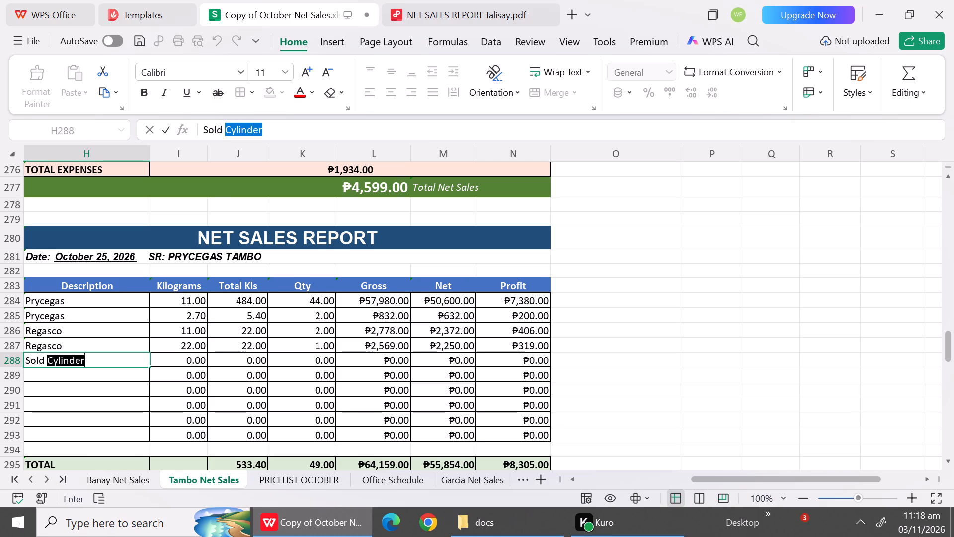
{"action": "key", "text": "Down"}
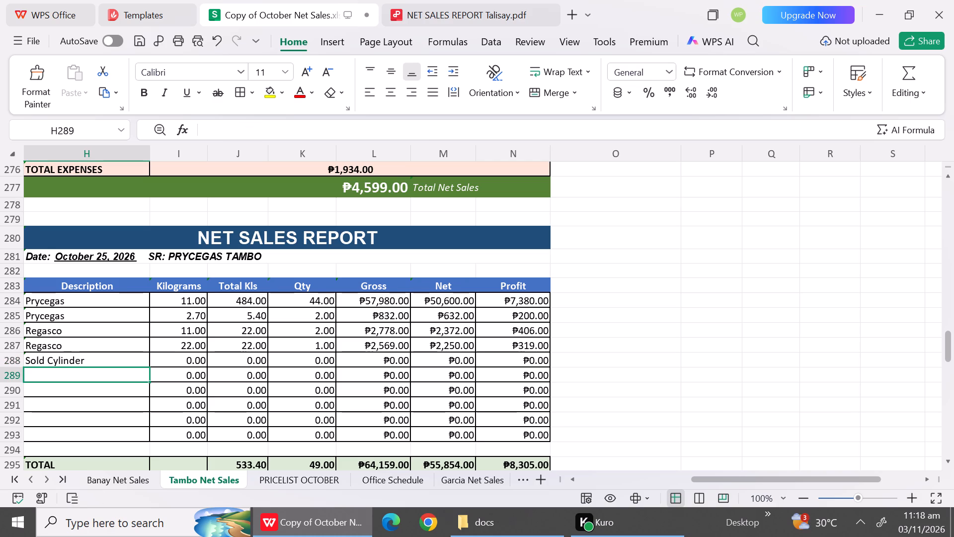
{"action": "left_click", "coordinate": [170, 366]}
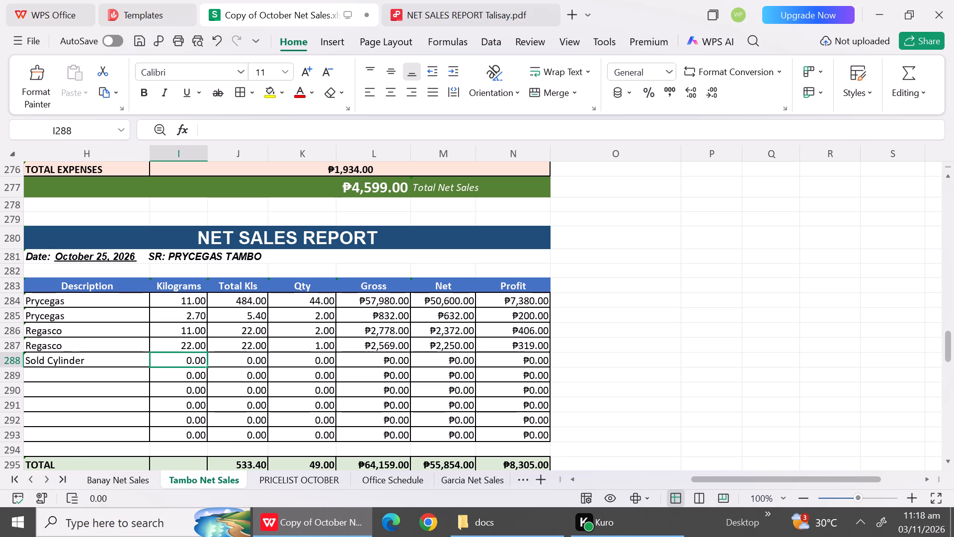
{"action": "left_click", "coordinate": [170, 366]}
{"action": "type", "text": "11"}
{"action": "left_click", "coordinate": [304, 362]}
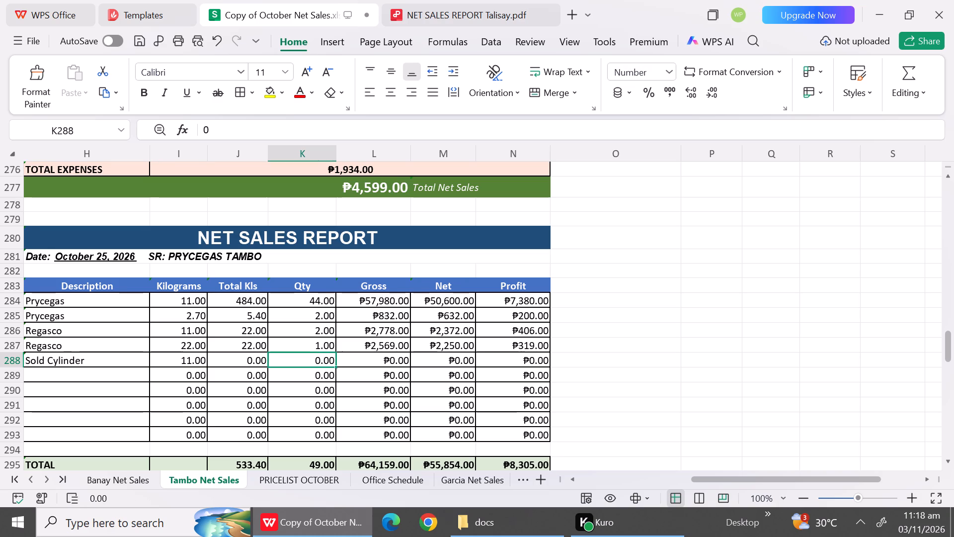
{"action": "key", "text": "1"}
{"action": "left_click", "coordinate": [309, 423]}
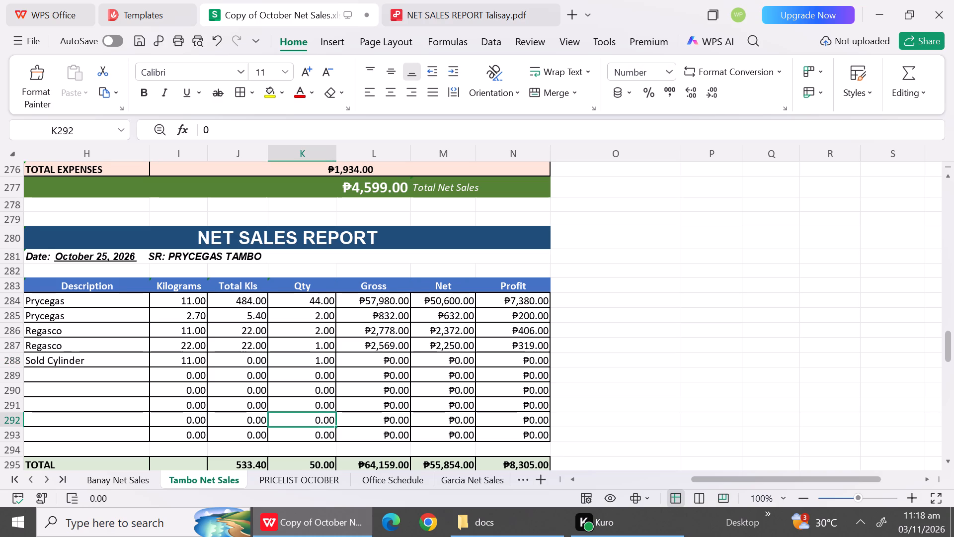
Enter gross 1900 and net 1200 for the October 25 Sold Cylinder row.
{"action": "left_click", "coordinate": [375, 360]}
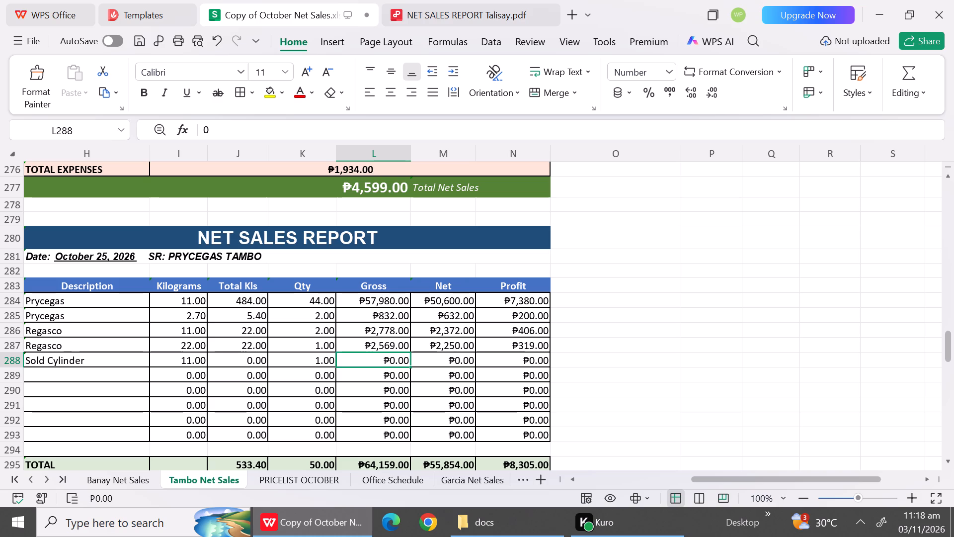
{"action": "type", "text": "1900"}
{"action": "left_click", "coordinate": [375, 420]}
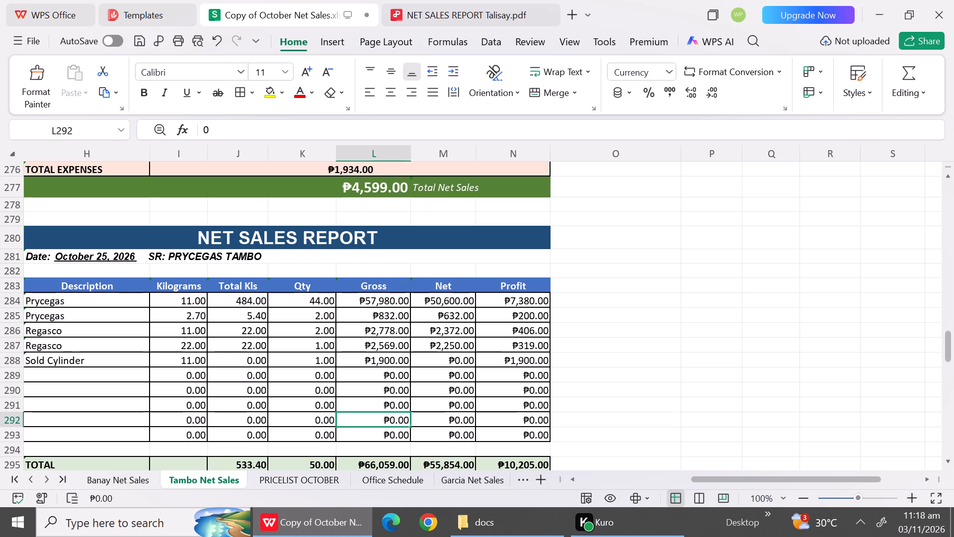
{"action": "left_click", "coordinate": [462, 362]}
{"action": "type", "text": "1200"}
{"action": "left_click", "coordinate": [449, 401]}
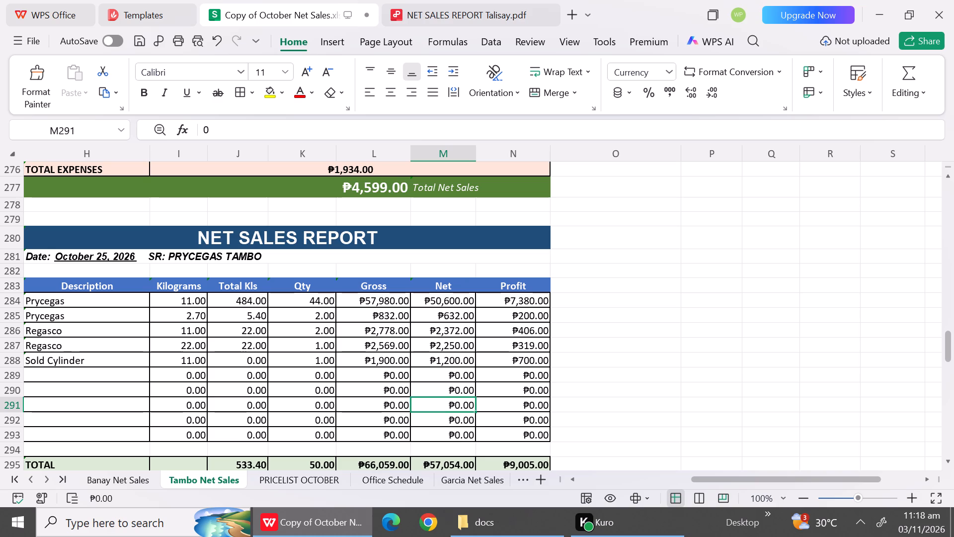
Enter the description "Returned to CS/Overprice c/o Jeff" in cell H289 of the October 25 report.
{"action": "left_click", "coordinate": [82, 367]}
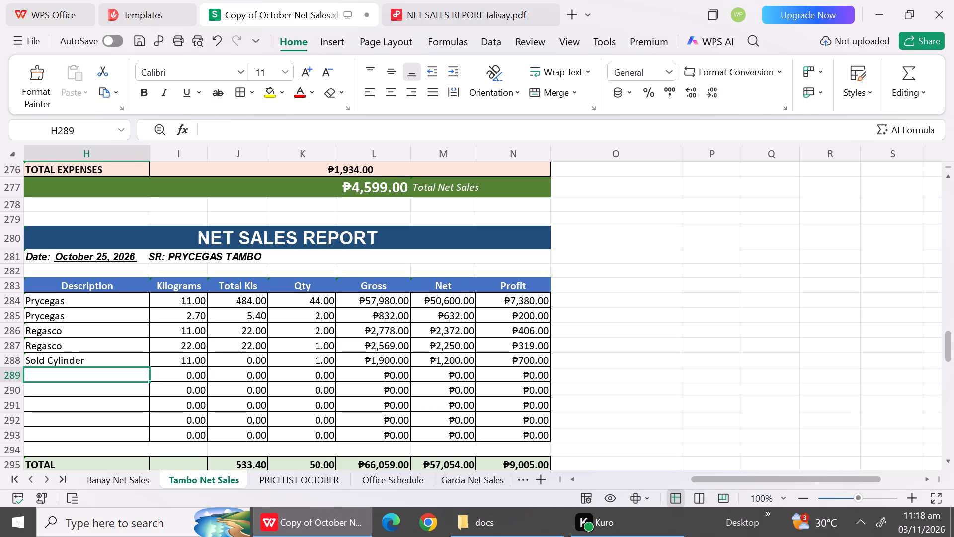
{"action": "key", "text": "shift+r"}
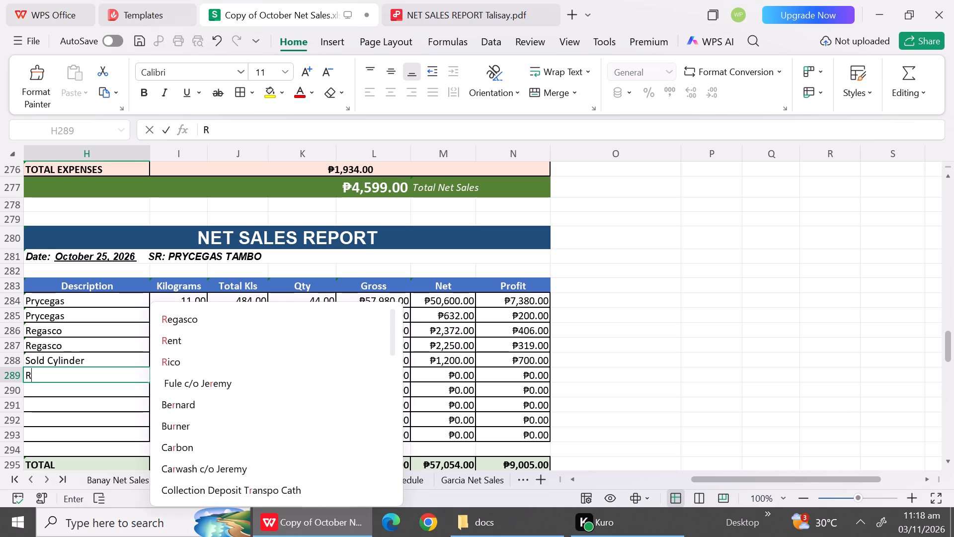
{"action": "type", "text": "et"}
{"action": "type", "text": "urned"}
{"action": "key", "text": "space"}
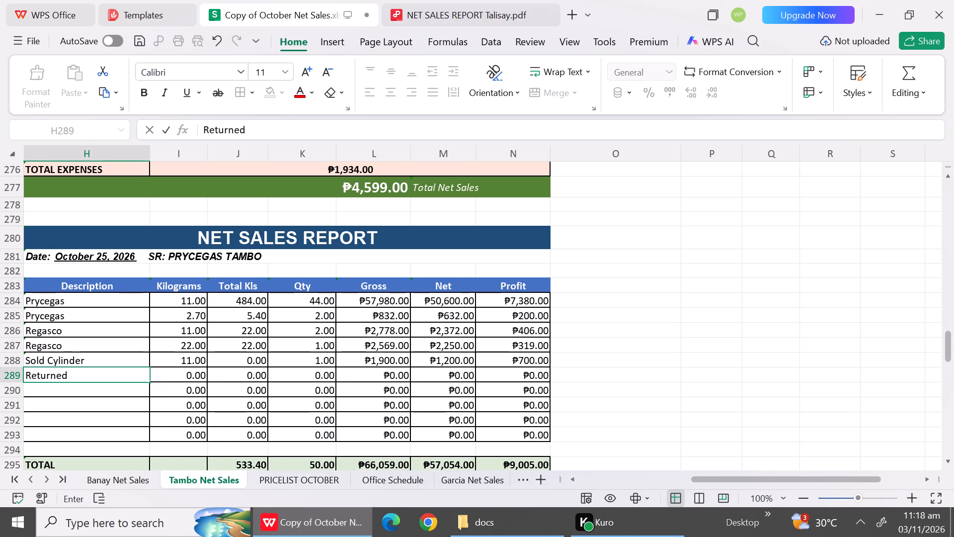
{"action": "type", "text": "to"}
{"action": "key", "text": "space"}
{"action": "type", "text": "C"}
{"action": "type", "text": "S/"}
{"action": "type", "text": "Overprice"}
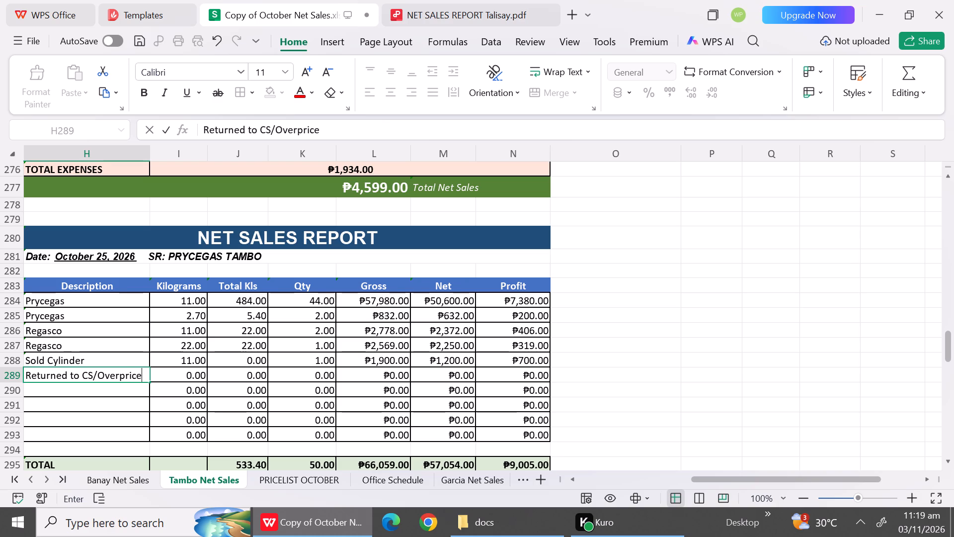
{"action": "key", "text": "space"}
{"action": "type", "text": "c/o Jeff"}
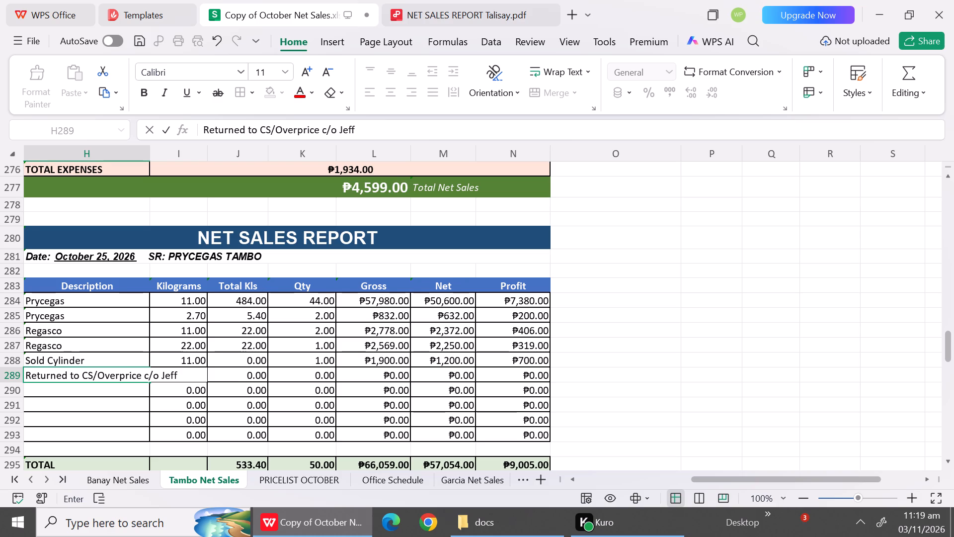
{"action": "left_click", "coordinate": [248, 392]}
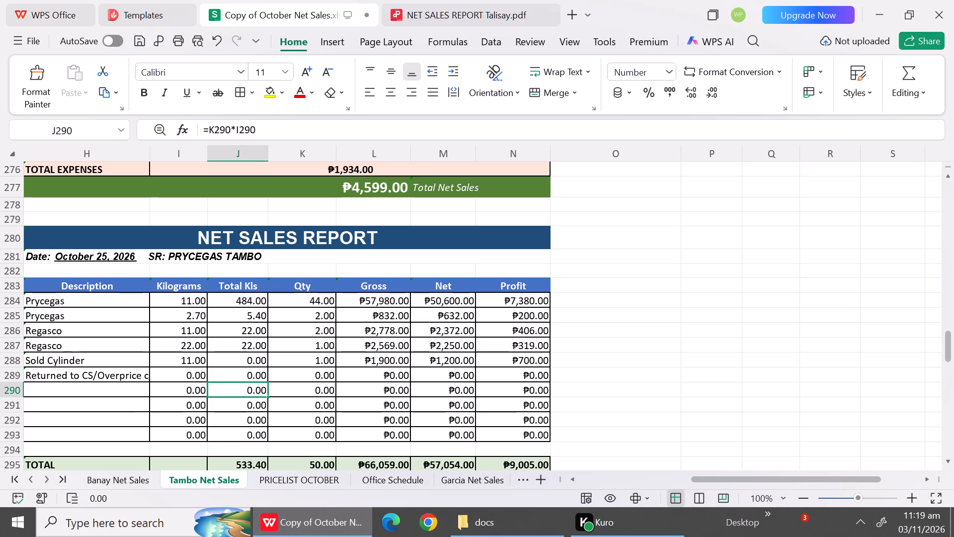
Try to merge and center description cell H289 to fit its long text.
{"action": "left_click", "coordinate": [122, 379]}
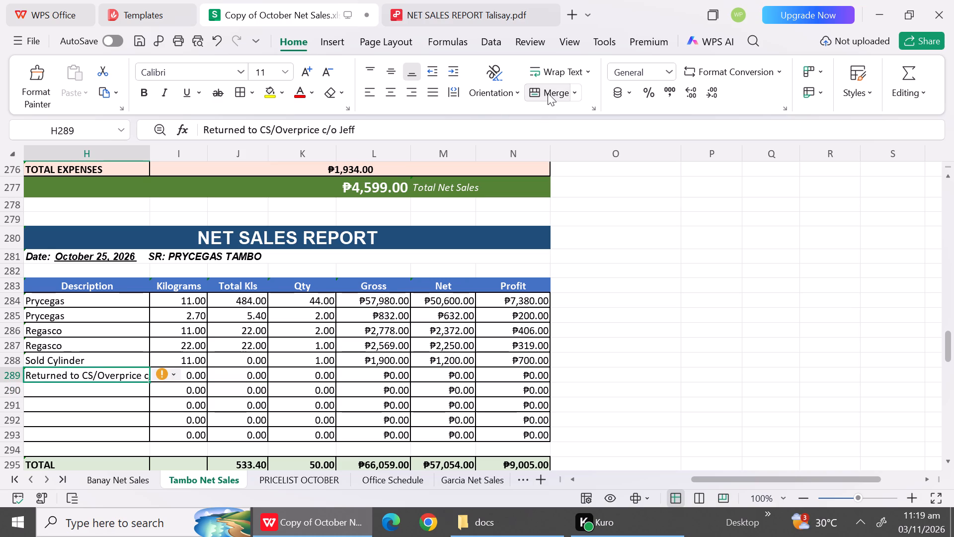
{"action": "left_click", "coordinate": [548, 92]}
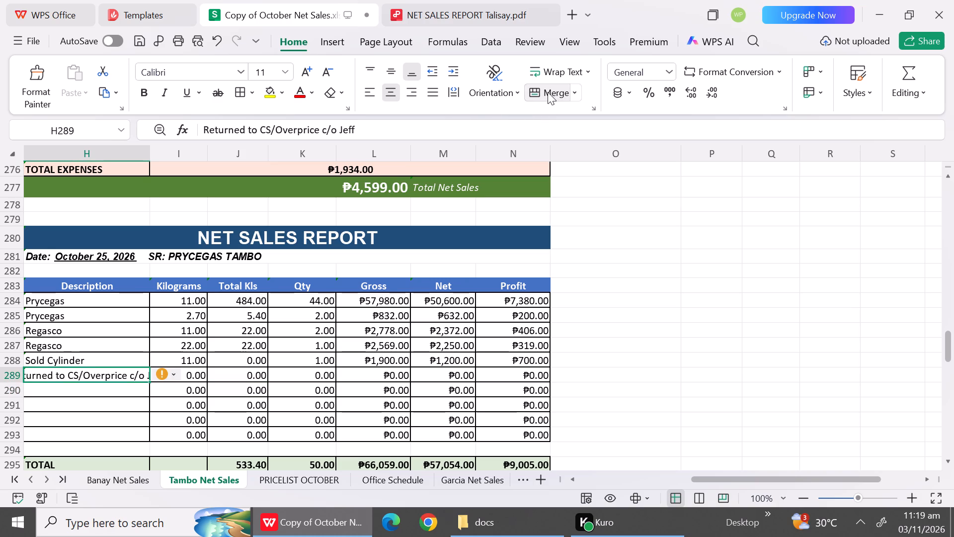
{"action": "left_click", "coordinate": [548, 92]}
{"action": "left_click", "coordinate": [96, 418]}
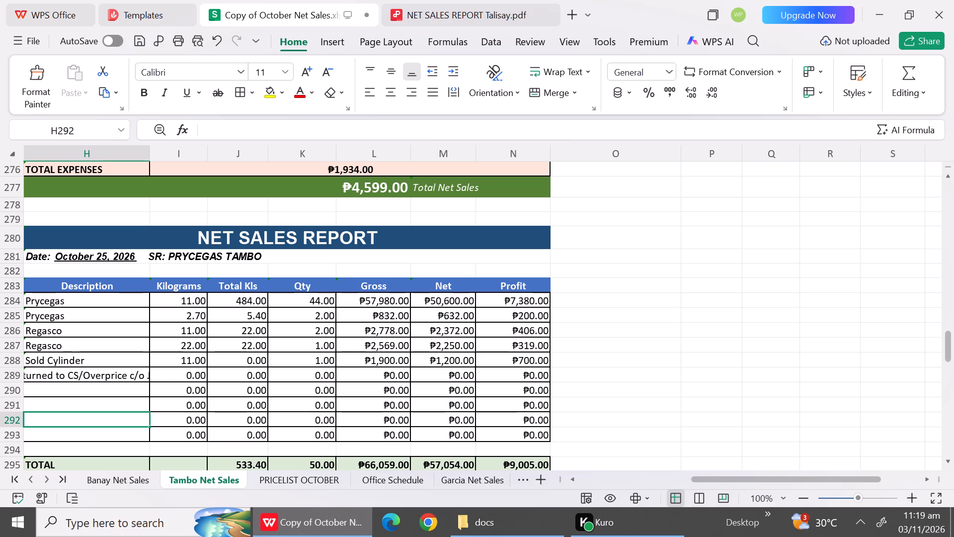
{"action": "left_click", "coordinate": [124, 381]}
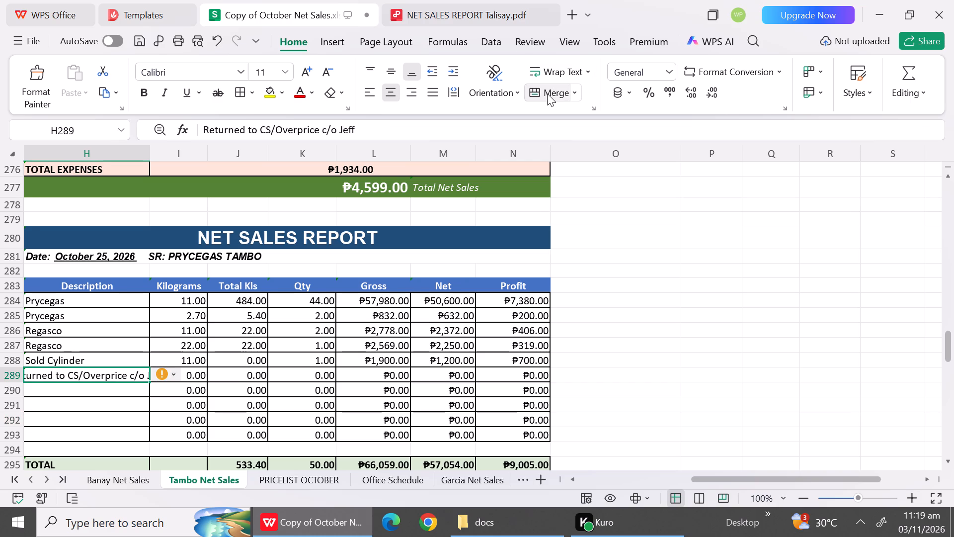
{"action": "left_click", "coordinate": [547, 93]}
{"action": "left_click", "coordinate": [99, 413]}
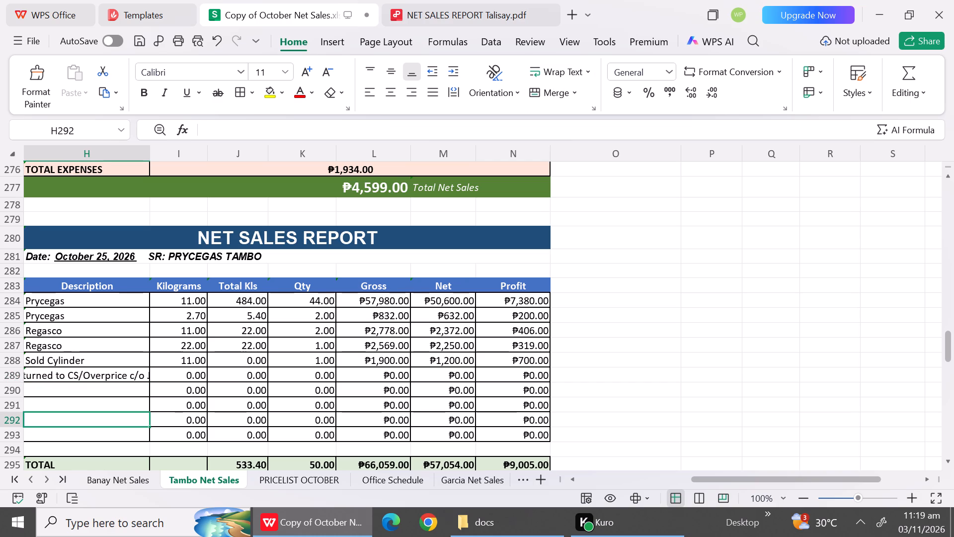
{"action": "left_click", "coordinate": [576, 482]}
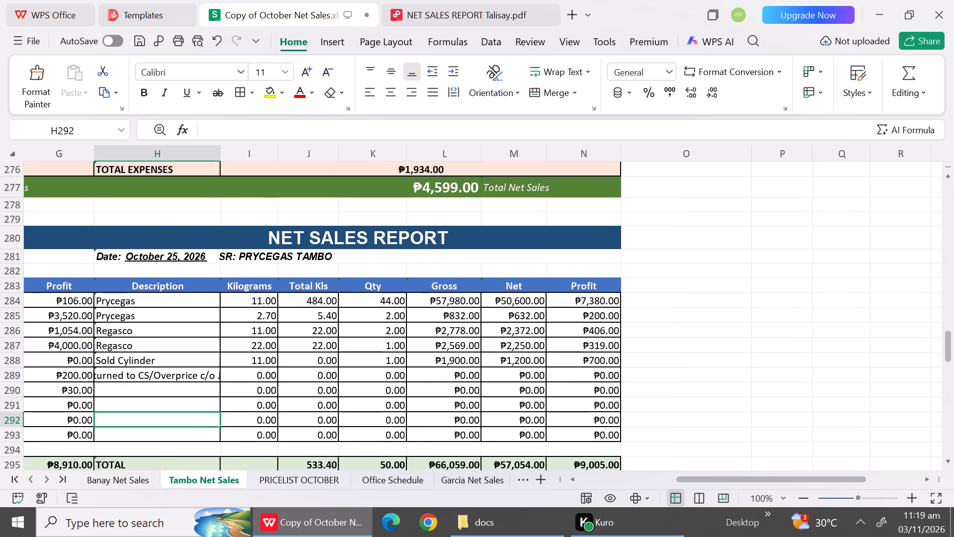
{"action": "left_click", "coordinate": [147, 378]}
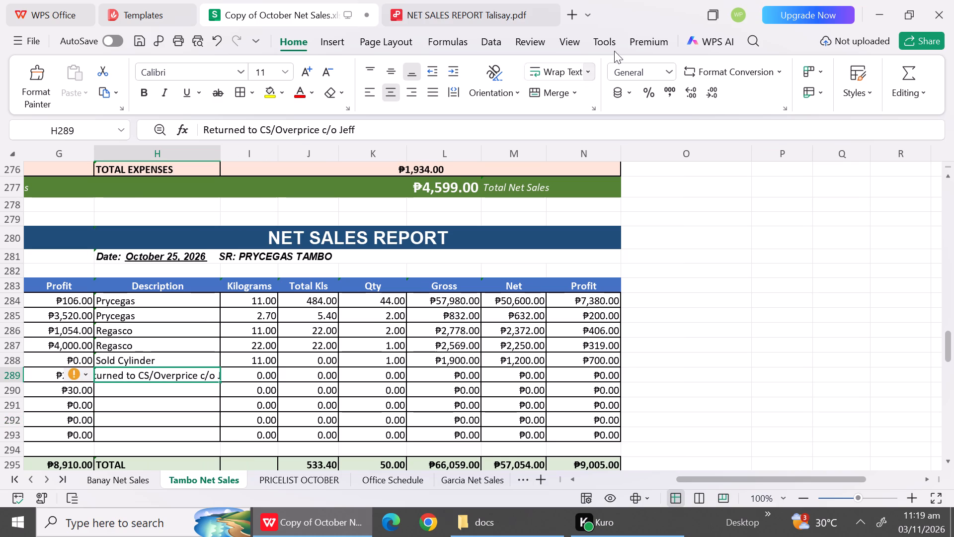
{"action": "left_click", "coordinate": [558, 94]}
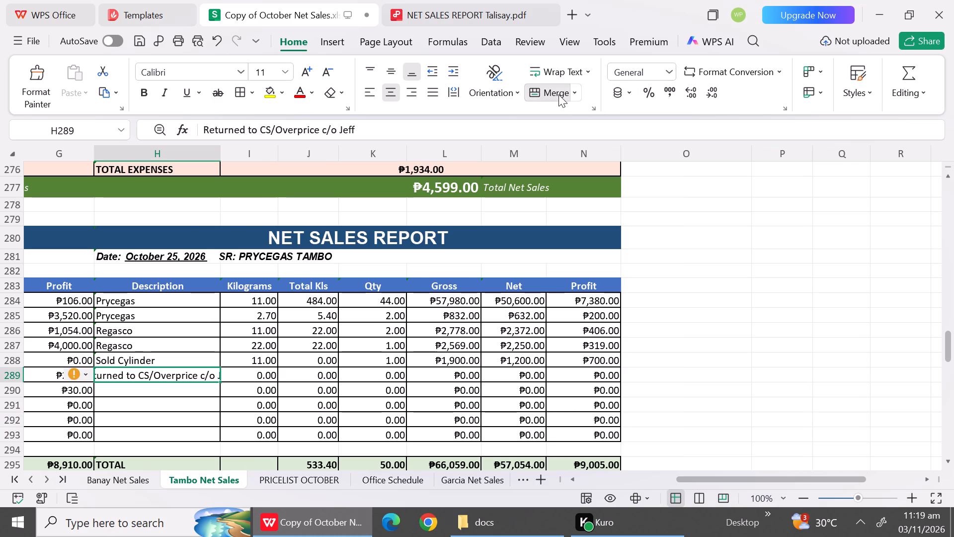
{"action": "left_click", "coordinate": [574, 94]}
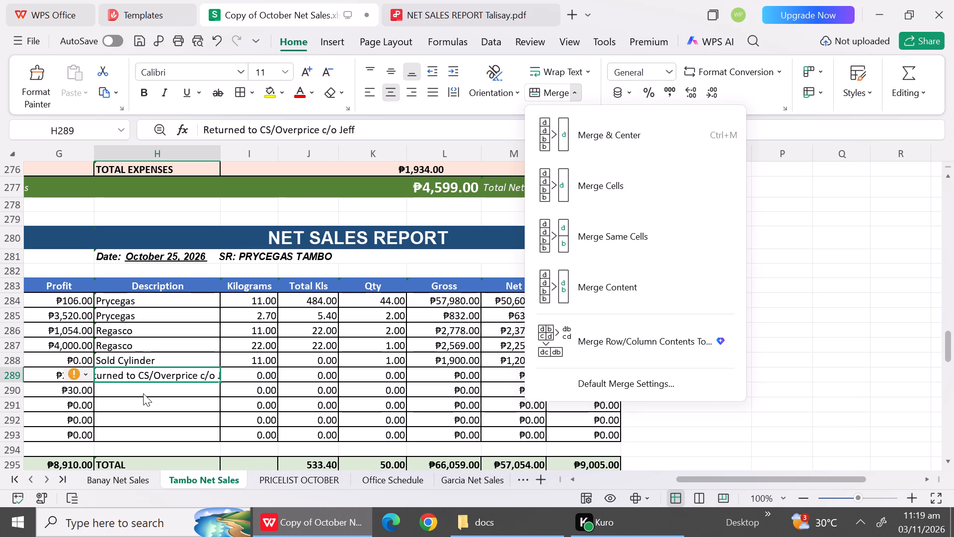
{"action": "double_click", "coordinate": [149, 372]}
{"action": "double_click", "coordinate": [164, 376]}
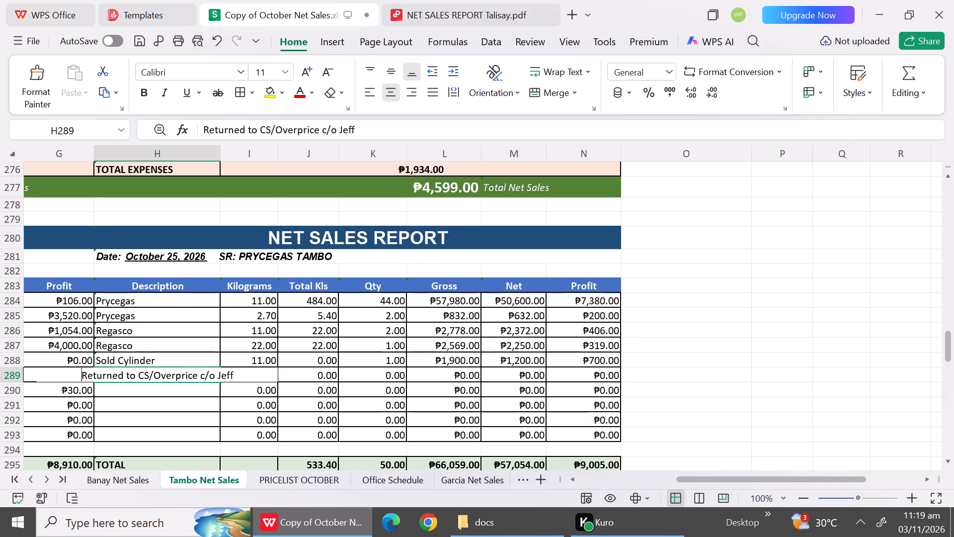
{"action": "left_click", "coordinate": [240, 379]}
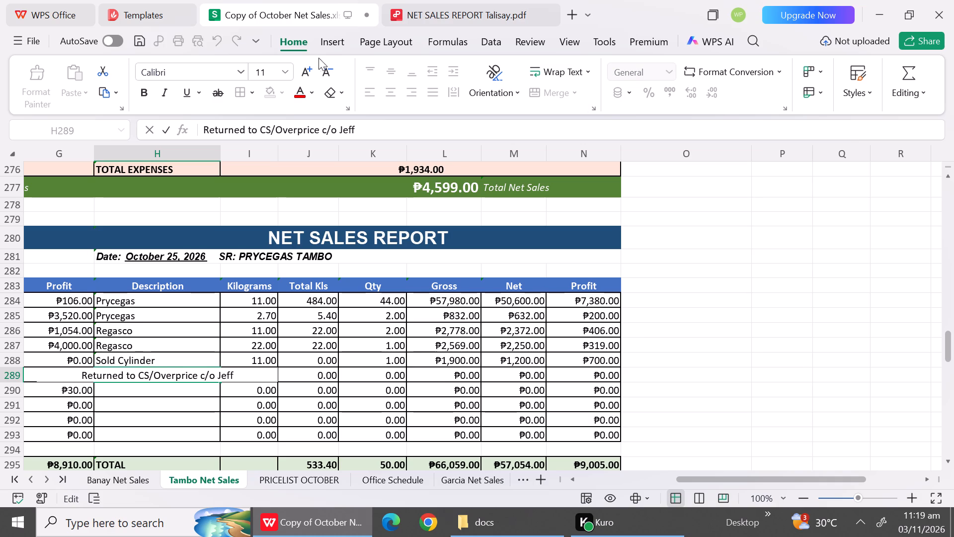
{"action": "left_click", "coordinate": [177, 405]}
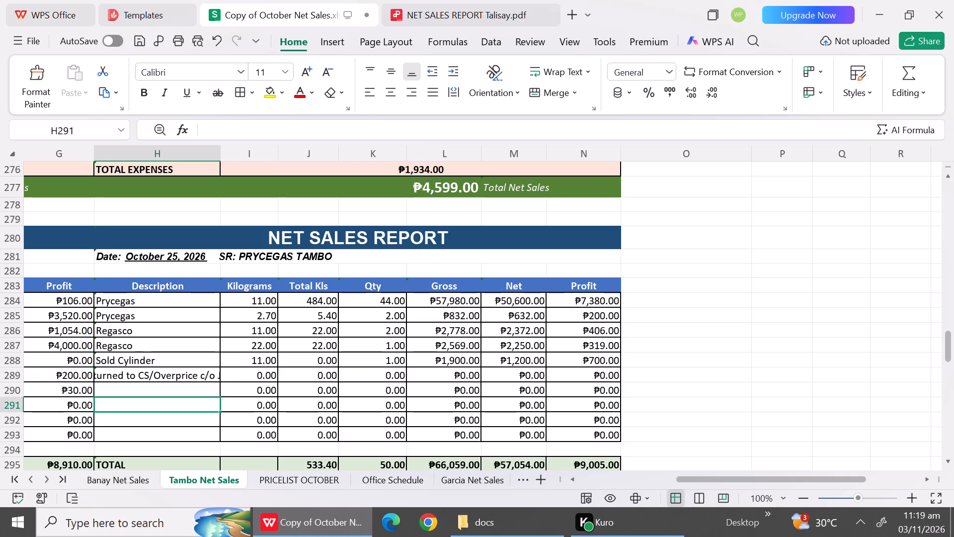
Widen the Description column H slightly.
{"action": "left_click", "coordinate": [153, 369]}
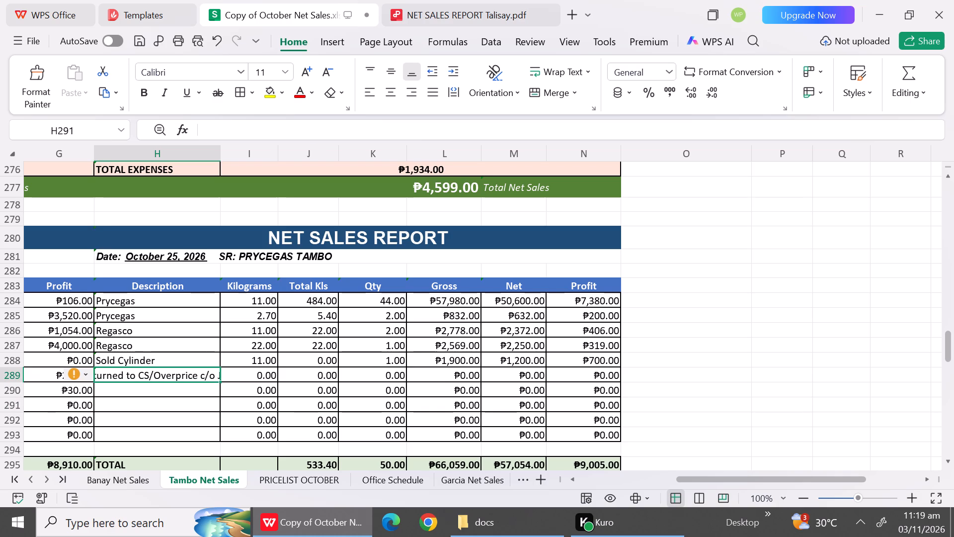
{"action": "left_click_drag", "start_coordinate": [222, 152], "coordinate": [233, 154]}
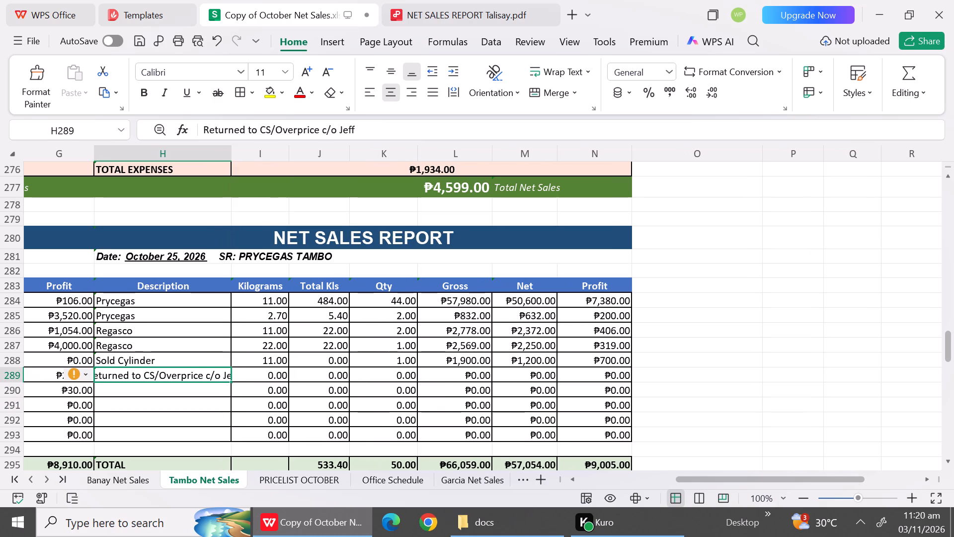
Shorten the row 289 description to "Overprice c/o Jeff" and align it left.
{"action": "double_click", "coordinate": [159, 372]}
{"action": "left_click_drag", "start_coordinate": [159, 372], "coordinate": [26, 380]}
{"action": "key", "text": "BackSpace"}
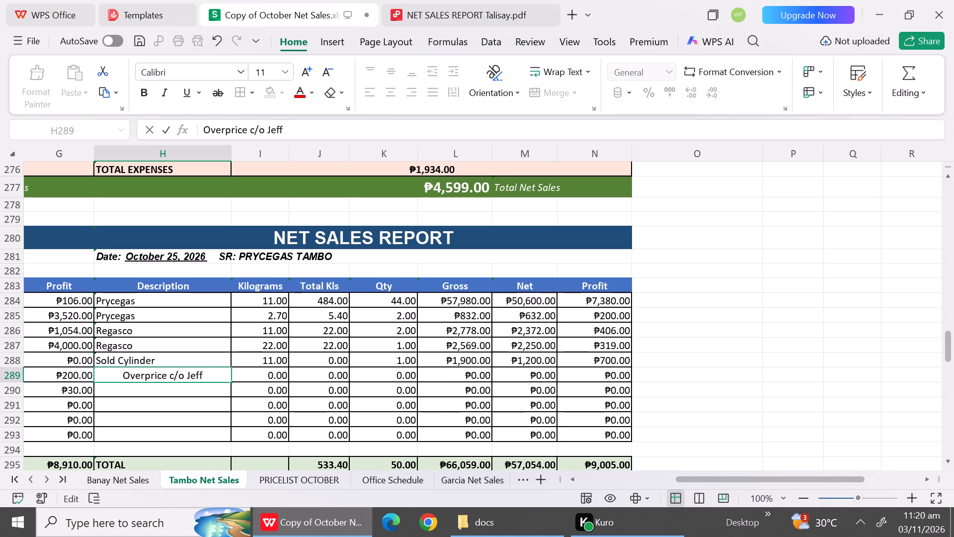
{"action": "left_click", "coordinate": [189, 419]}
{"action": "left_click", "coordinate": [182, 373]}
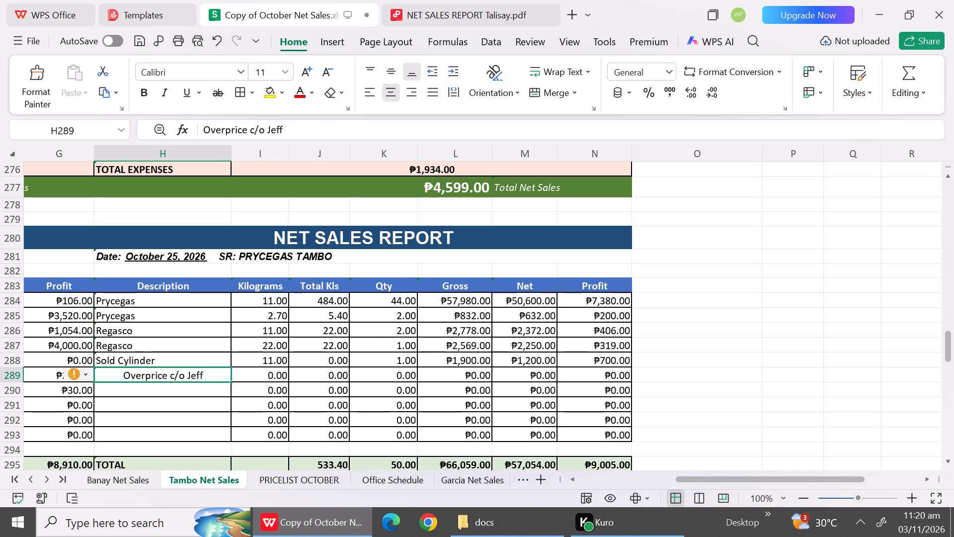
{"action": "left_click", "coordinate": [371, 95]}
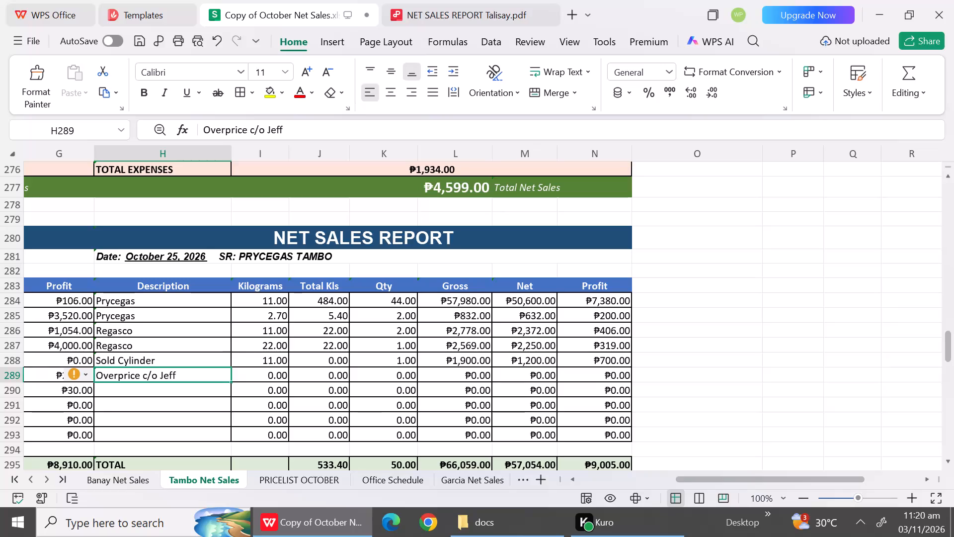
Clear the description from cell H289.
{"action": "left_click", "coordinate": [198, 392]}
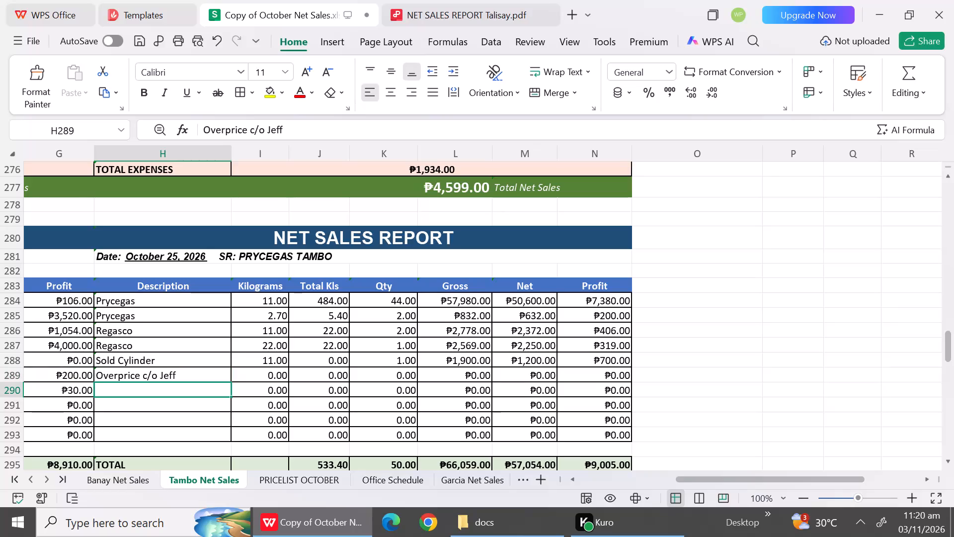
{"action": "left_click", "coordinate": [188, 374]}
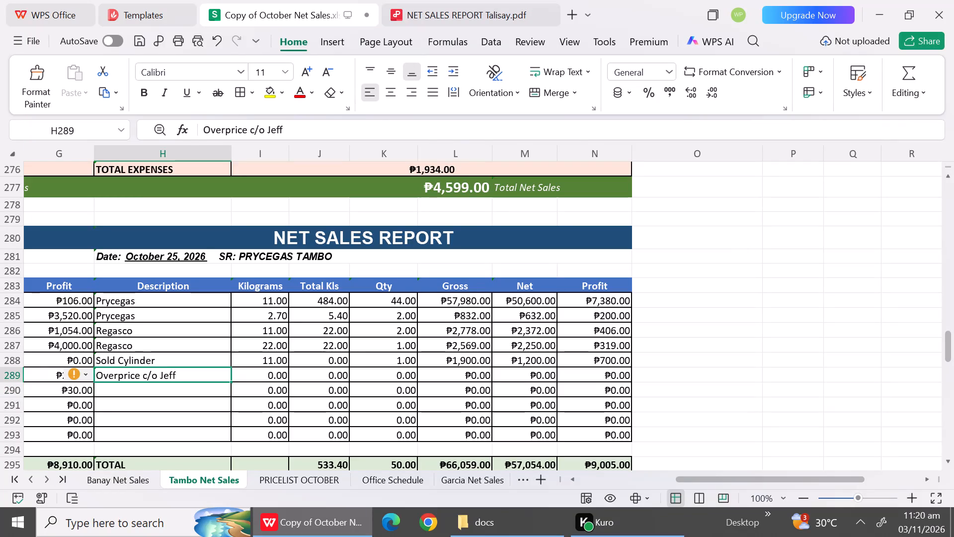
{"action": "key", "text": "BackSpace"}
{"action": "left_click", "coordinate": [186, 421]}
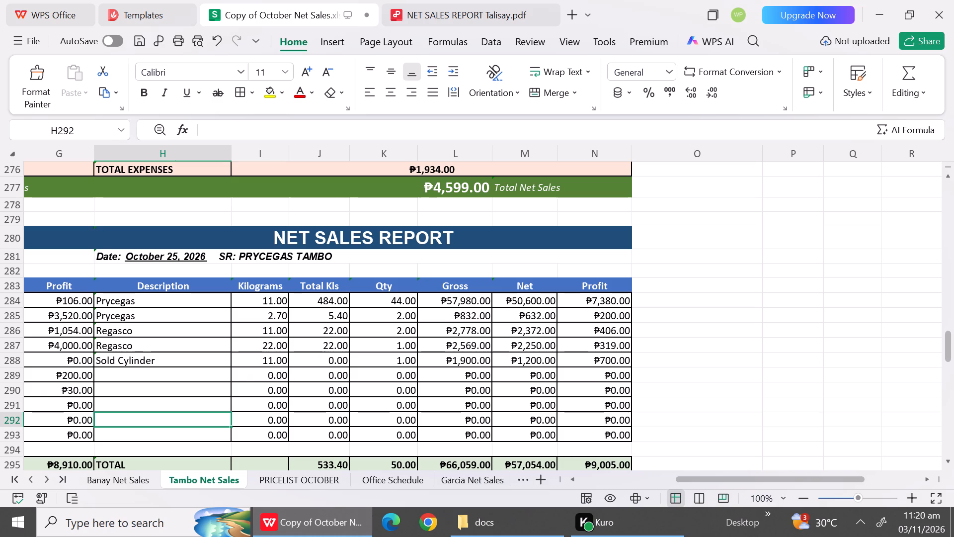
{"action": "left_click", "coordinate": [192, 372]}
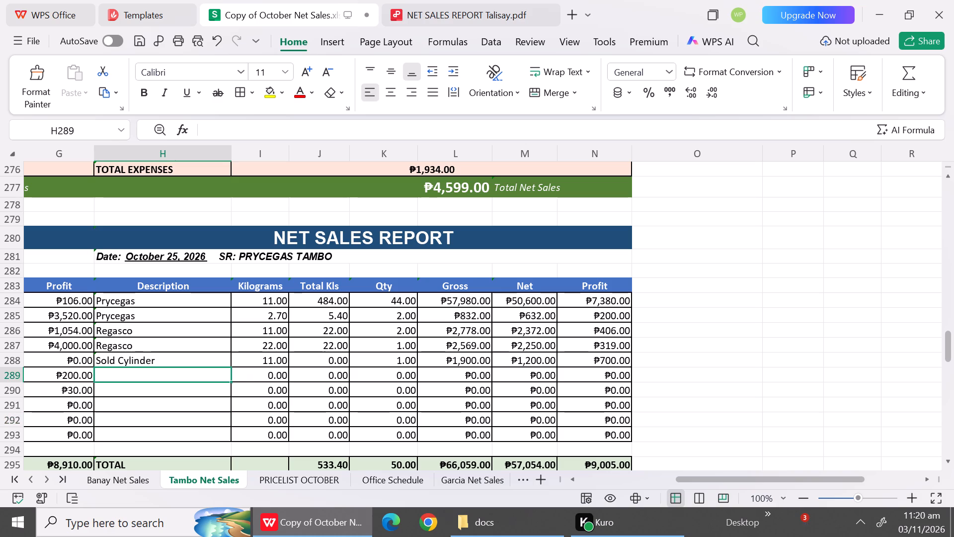
In the October 25 expenses, set the Rent amount to 167 and the Utilities amount to 17.
{"action": "triple_click", "coordinate": [950, 462]}
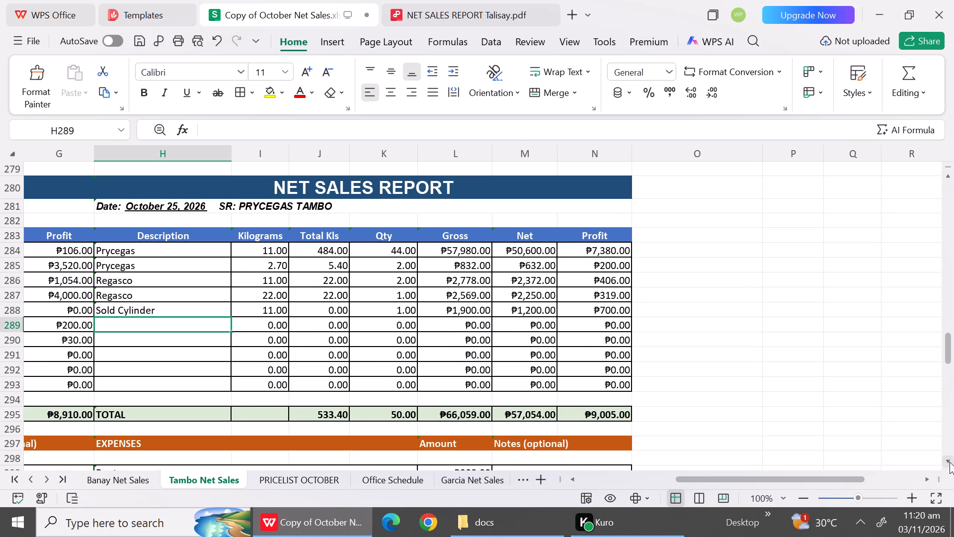
{"action": "left_click", "coordinate": [950, 462]}
{"action": "triple_click", "coordinate": [950, 462]}
{"action": "double_click", "coordinate": [950, 462]}
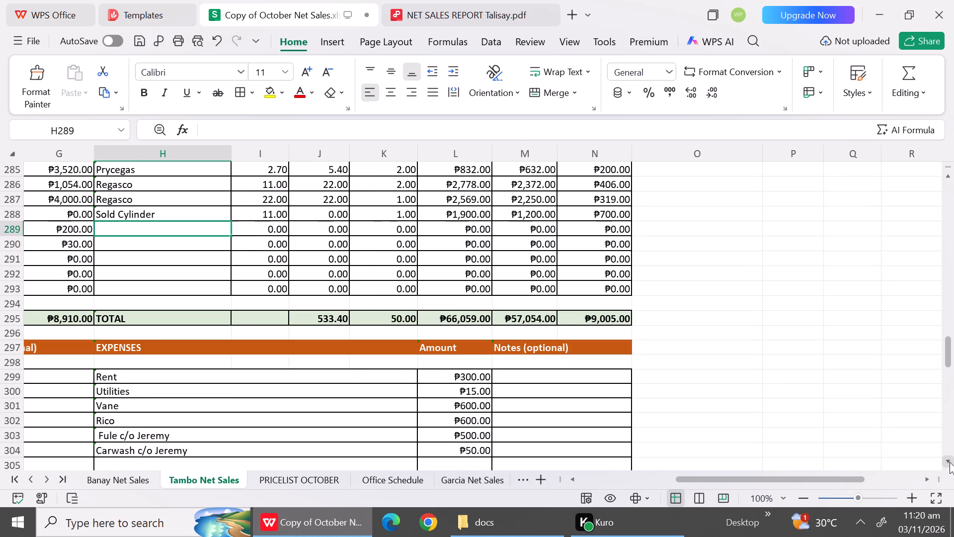
{"action": "left_click", "coordinate": [950, 462]}
{"action": "left_click", "coordinate": [469, 367]}
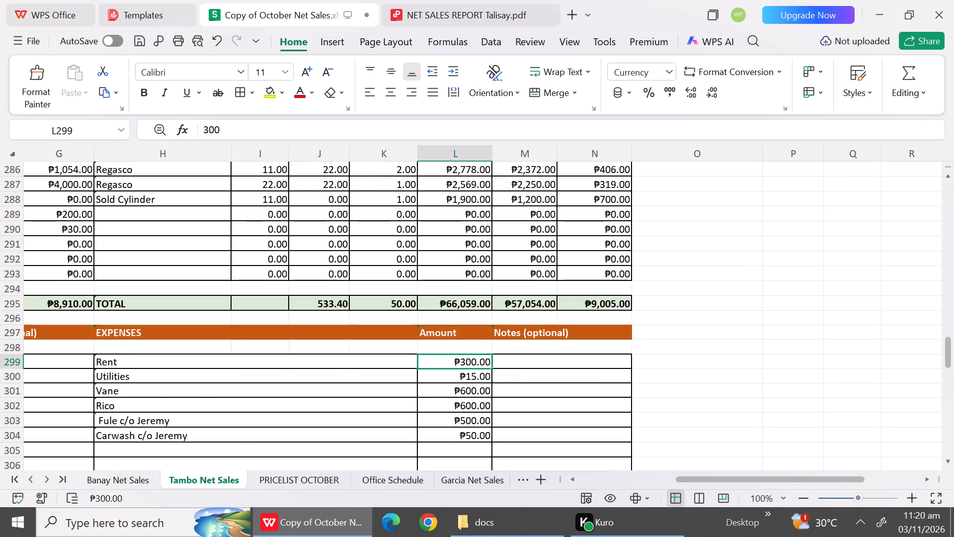
{"action": "type", "text": "167"}
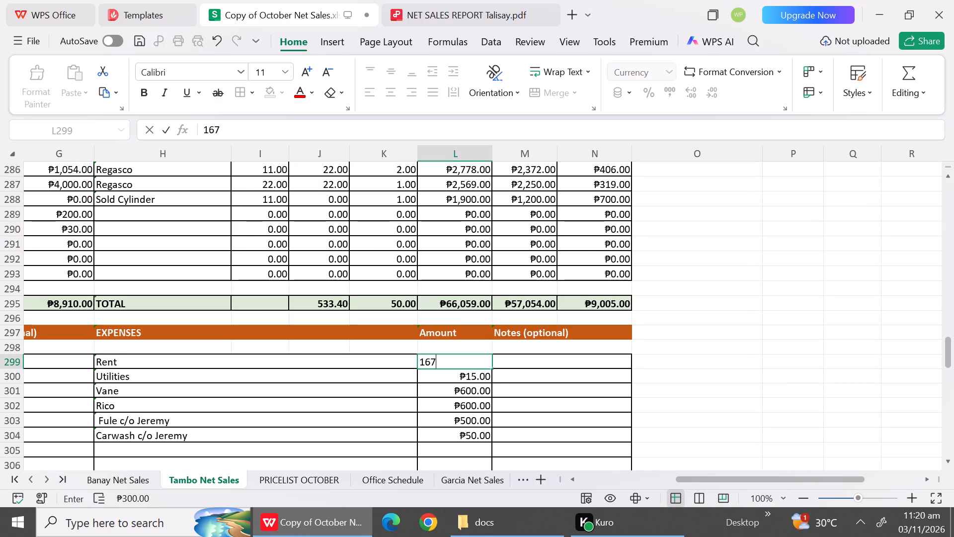
{"action": "left_click", "coordinate": [471, 382]}
{"action": "type", "text": "17"}
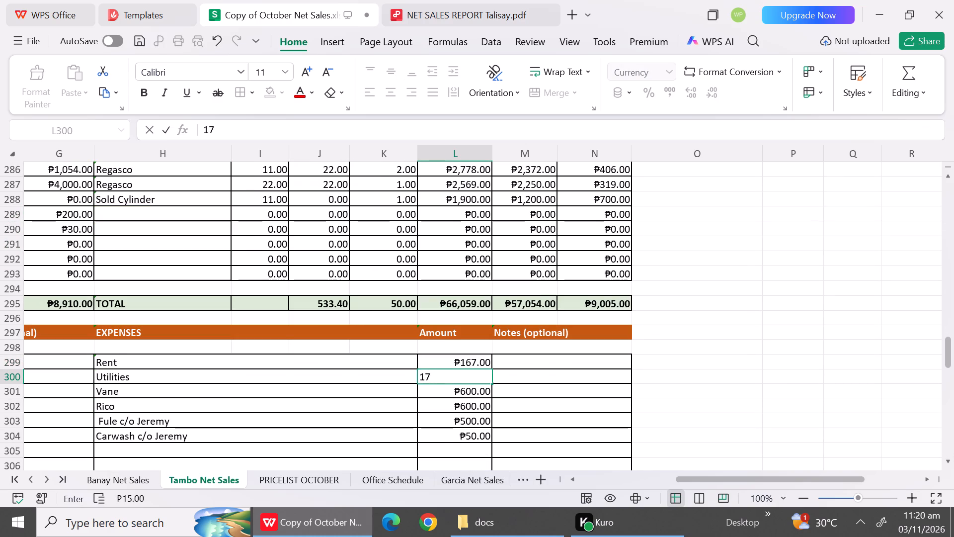
Replace the expense names in rows 301 and 302 with Leah and Jansen.
{"action": "left_click", "coordinate": [466, 392]}
{"action": "left_click", "coordinate": [329, 393]}
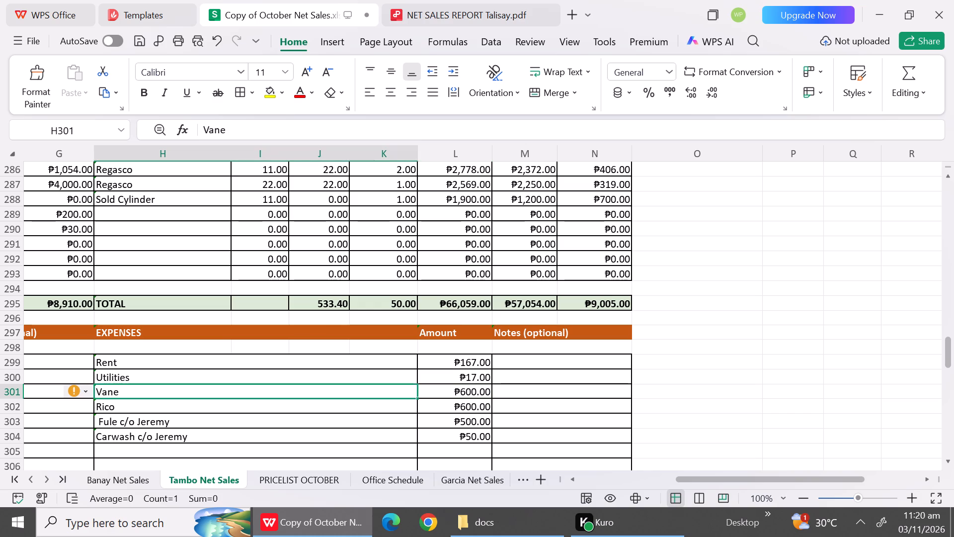
{"action": "key", "text": "shift+l"}
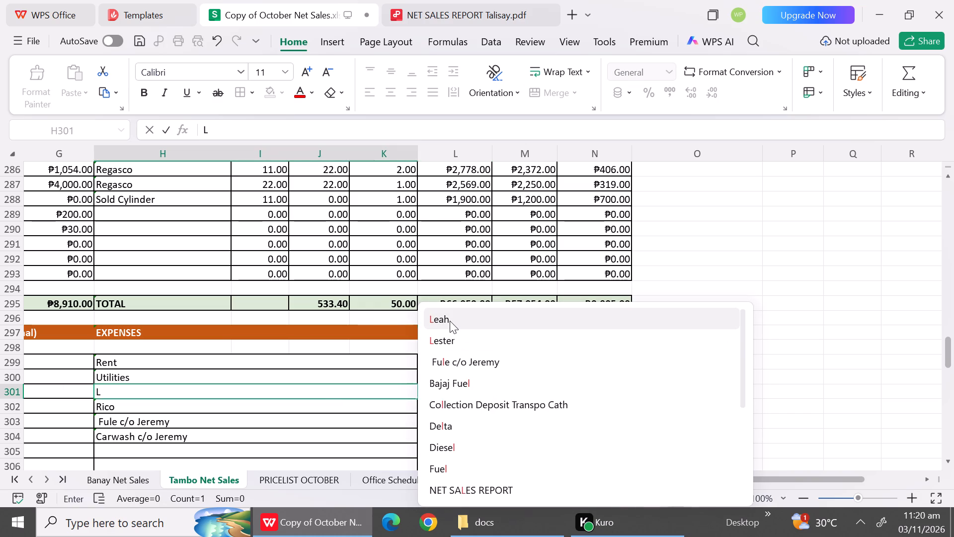
{"action": "left_click", "coordinate": [450, 321]}
{"action": "left_click", "coordinate": [249, 410]}
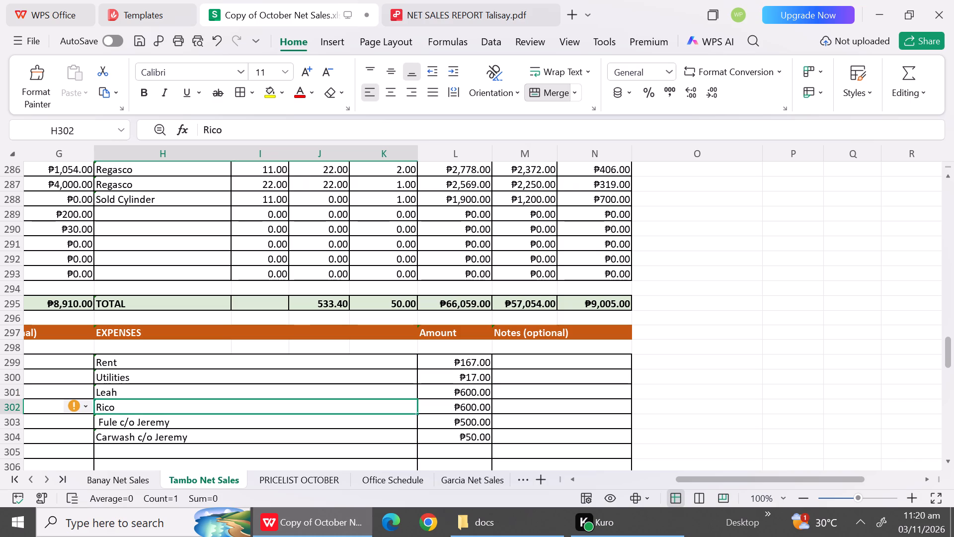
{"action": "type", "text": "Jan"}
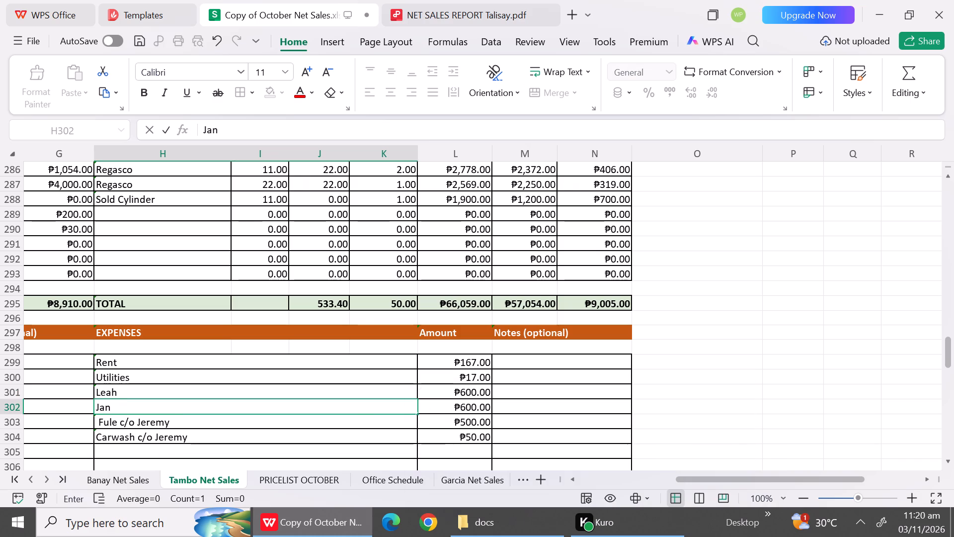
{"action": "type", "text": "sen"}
{"action": "left_click", "coordinate": [482, 412]}
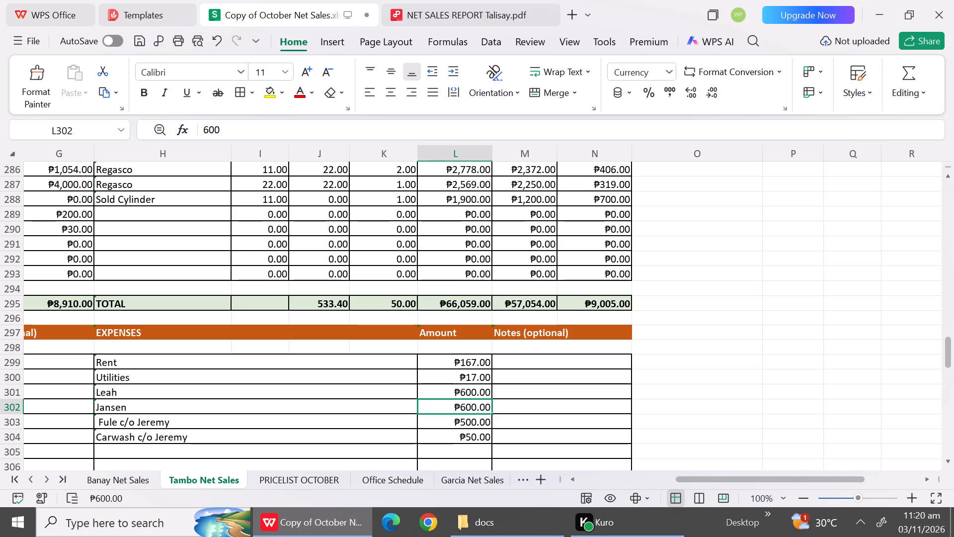
Replace the row 303 expense with "Returned to Customer (Overprice by Jeffrey)" and set its amount to 150.
{"action": "left_click", "coordinate": [250, 418]}
{"action": "key", "text": "BackSpace"}
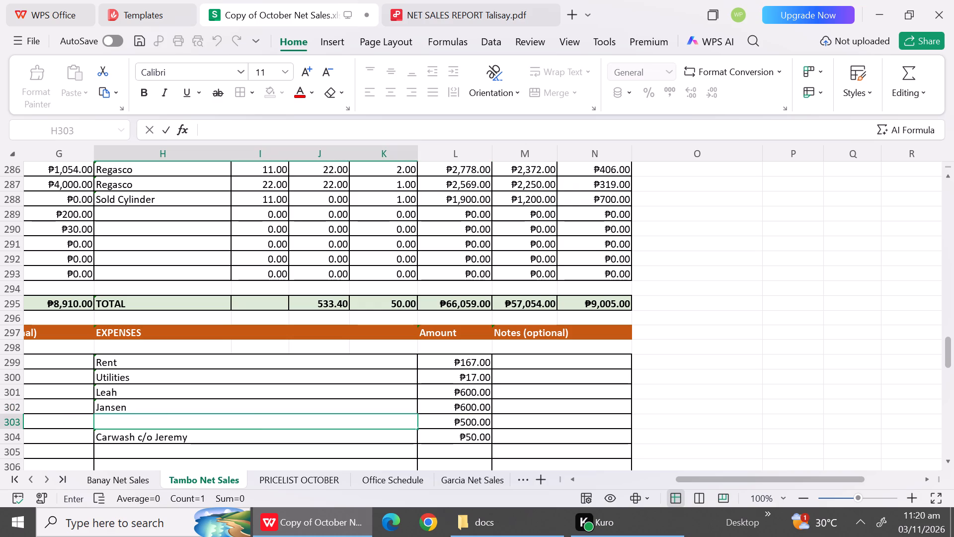
{"action": "key", "text": "BackSpace"}
{"action": "type", "text": "Re"}
{"action": "type", "text": "turned to Customer (Over"}
{"action": "type", "text": "pro"}
{"action": "key", "text": "BackSpace"}
{"action": "type", "text": "ice"}
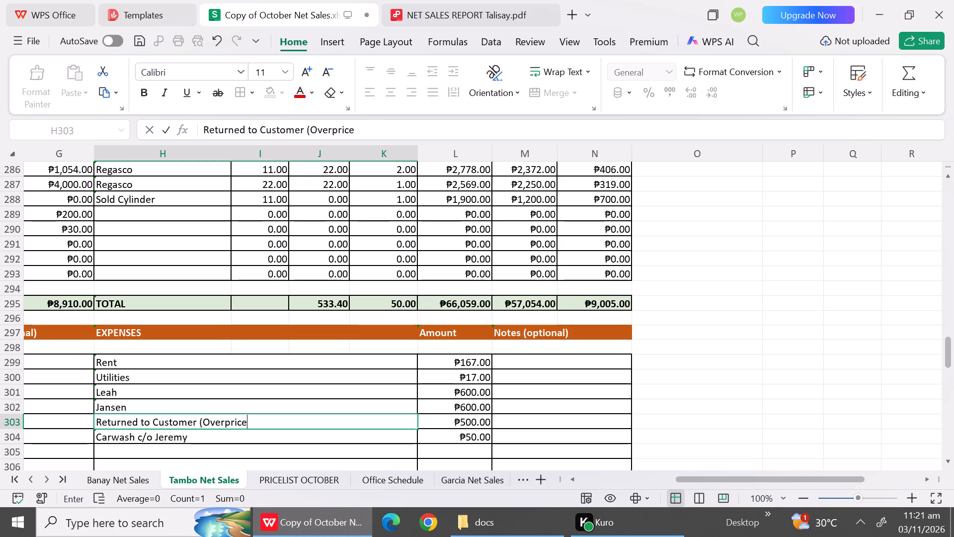
{"action": "key", "text": "space"}
{"action": "type", "text": "by"}
{"action": "key", "text": "space"}
{"action": "type", "text": "Jeff"}
{"action": "type", "text": "rey"}
{"action": "key", "text": "shift+parenright"}
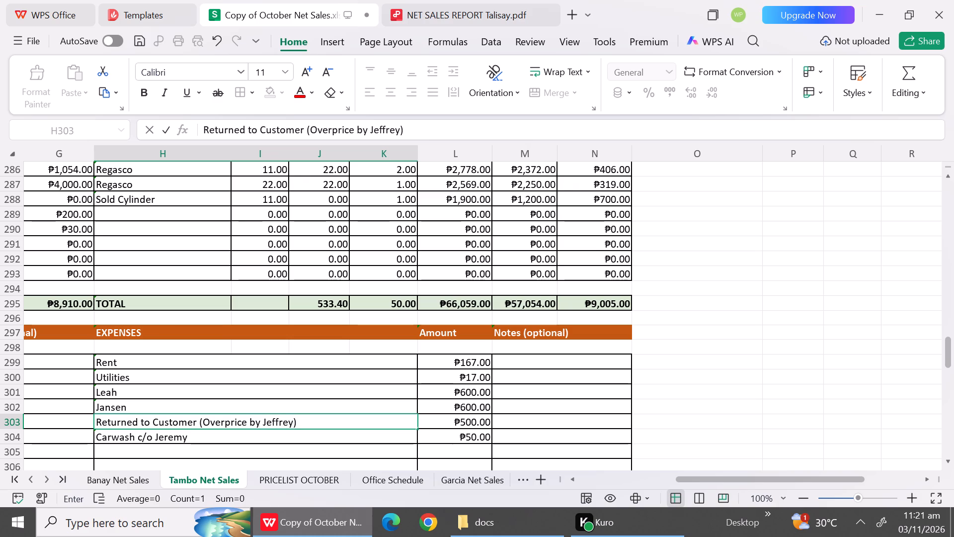
{"action": "left_click", "coordinate": [454, 418]}
{"action": "type", "text": "150"}
Replace the row 304 expense with "Refill H20" and set its amount to 30.
{"action": "left_click", "coordinate": [387, 435]}
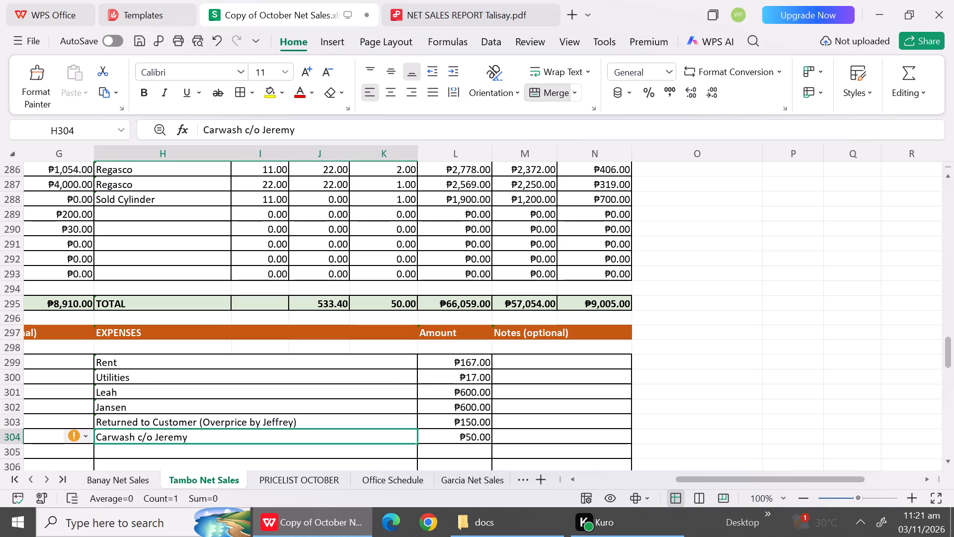
{"action": "type", "text": "Re"}
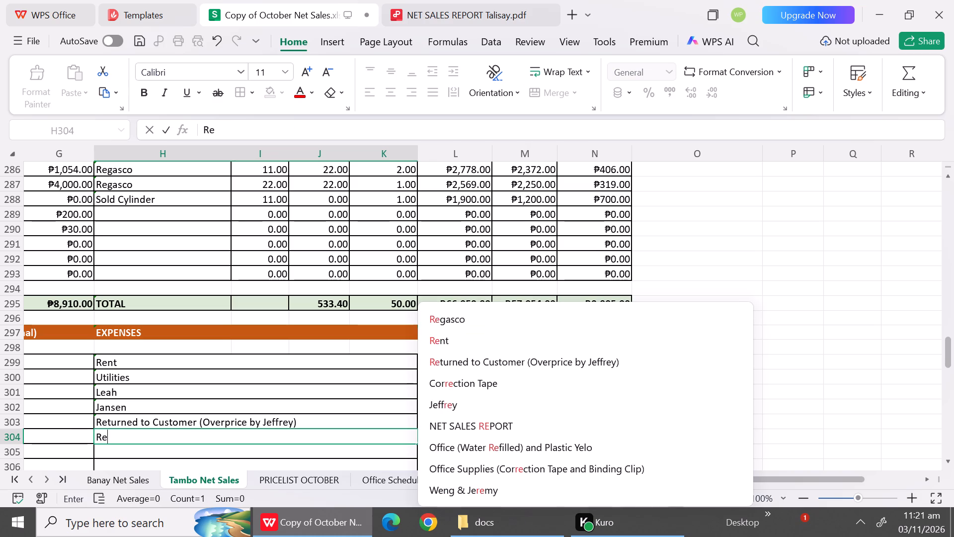
{"action": "key", "text": "i"}
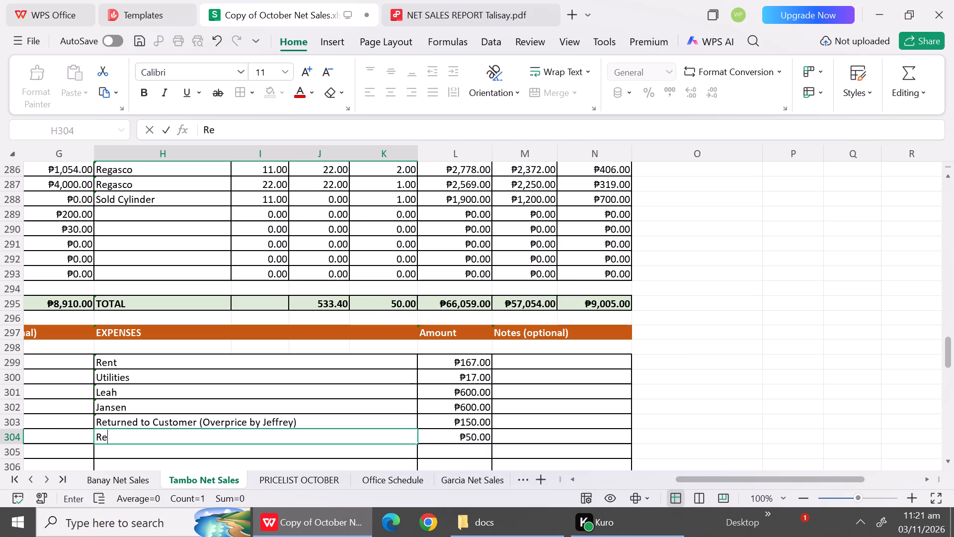
{"action": "type", "text": "ll"}
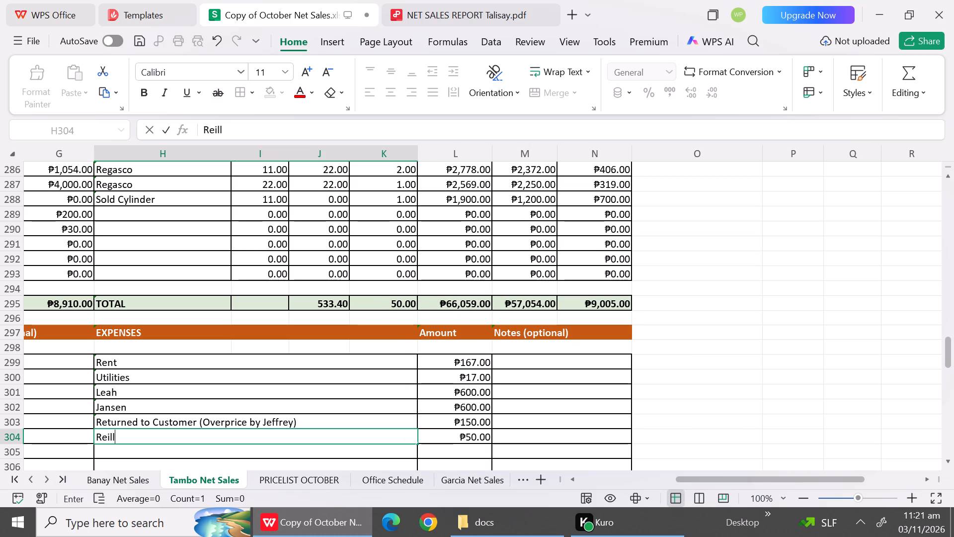
{"action": "key", "text": "space"}
{"action": "key", "text": "BackSpace"}
{"action": "key", "text": "BackSpace"}
{"action": "key", "text": "BackSpace"}
{"action": "key", "text": "BackSpace"}
{"action": "type", "text": "fill H@)"}
{"action": "key", "text": "BackSpace"}
{"action": "key", "text": "BackSpace"}
{"action": "type", "text": "20"}
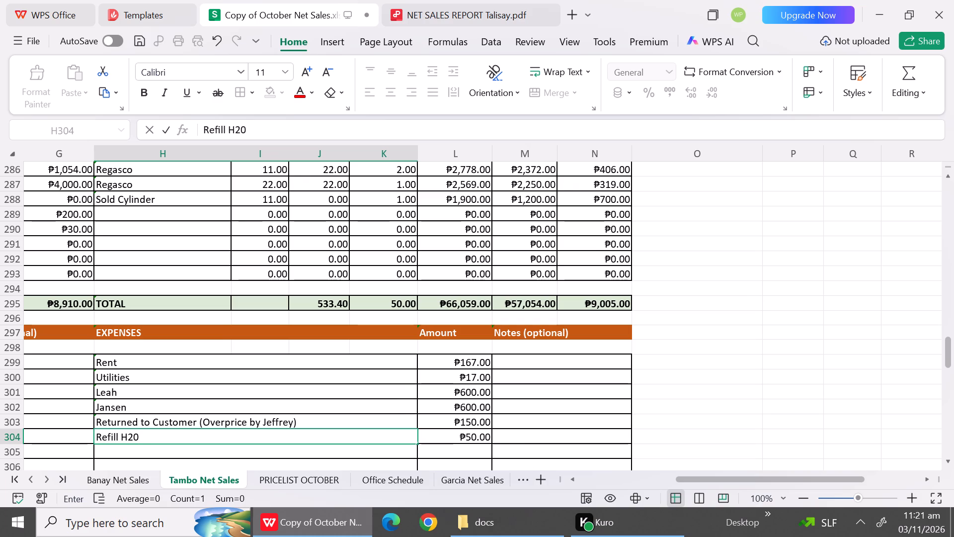
{"action": "left_click", "coordinate": [464, 440]}
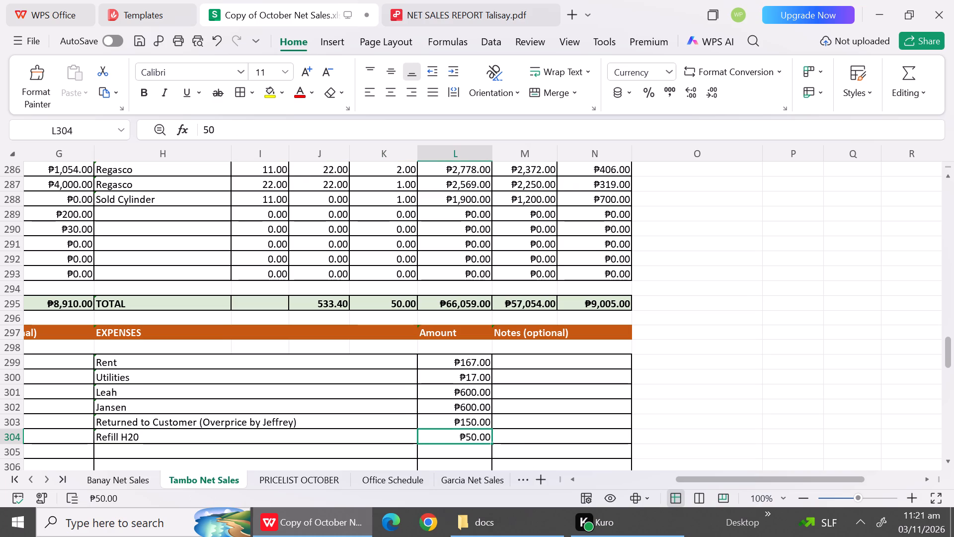
{"action": "type", "text": "30"}
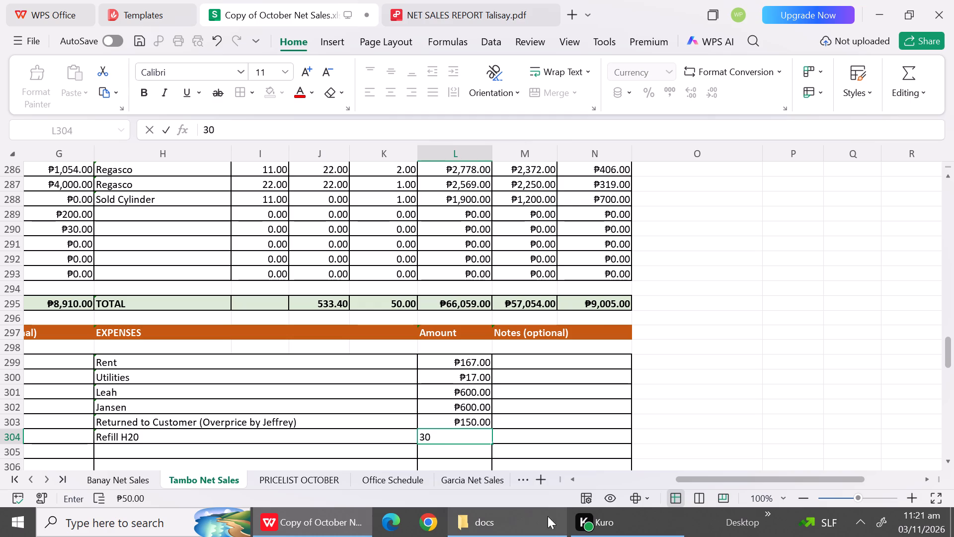
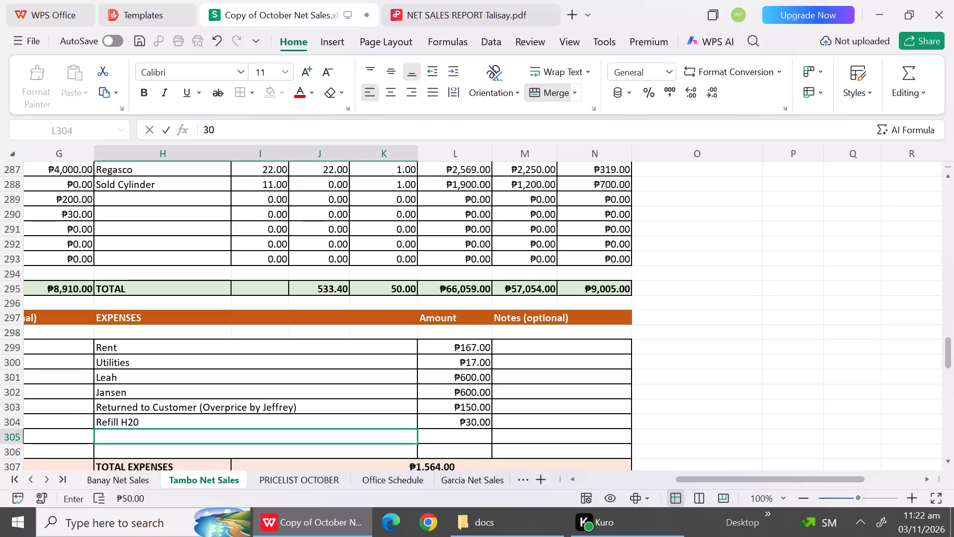
Add the expense Incentive Sold Cylinder with an amount of 200 below Refill H20 in the Tambo Net Sales sheet.
{"action": "left_click", "coordinate": [126, 438]}
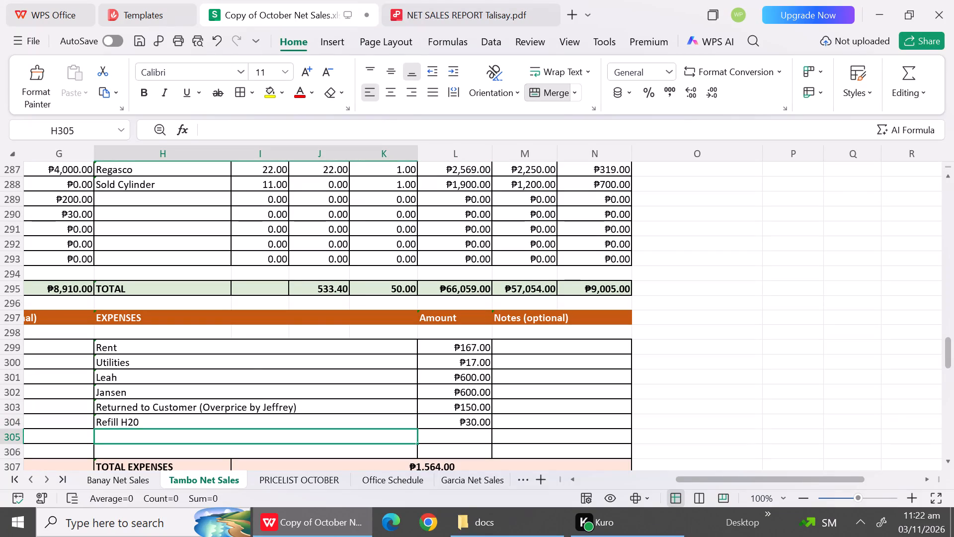
{"action": "key", "text": "shift+i"}
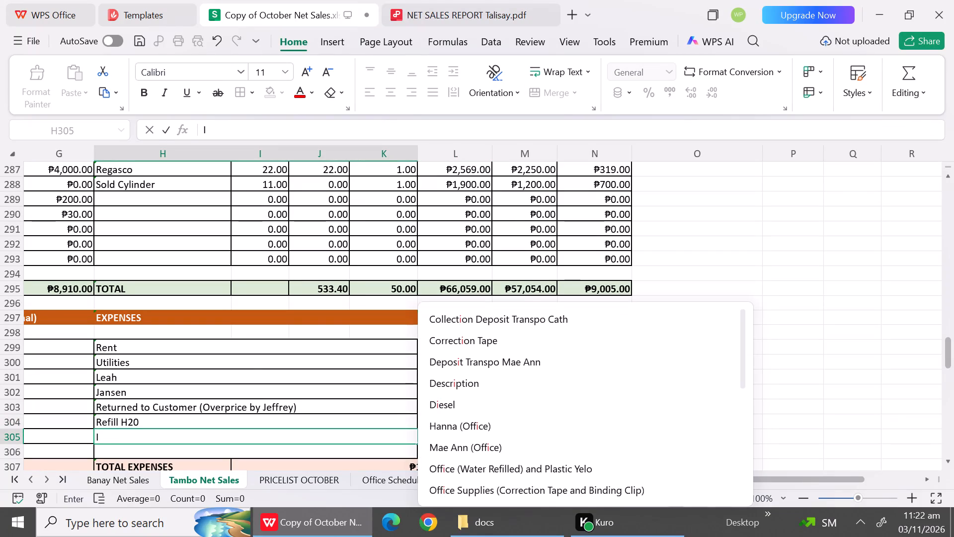
{"action": "type", "text": "ncent"}
{"action": "type", "text": "ive Sold Cuy"}
{"action": "key", "text": "BackSpace"}
{"action": "key", "text": "BackSpace"}
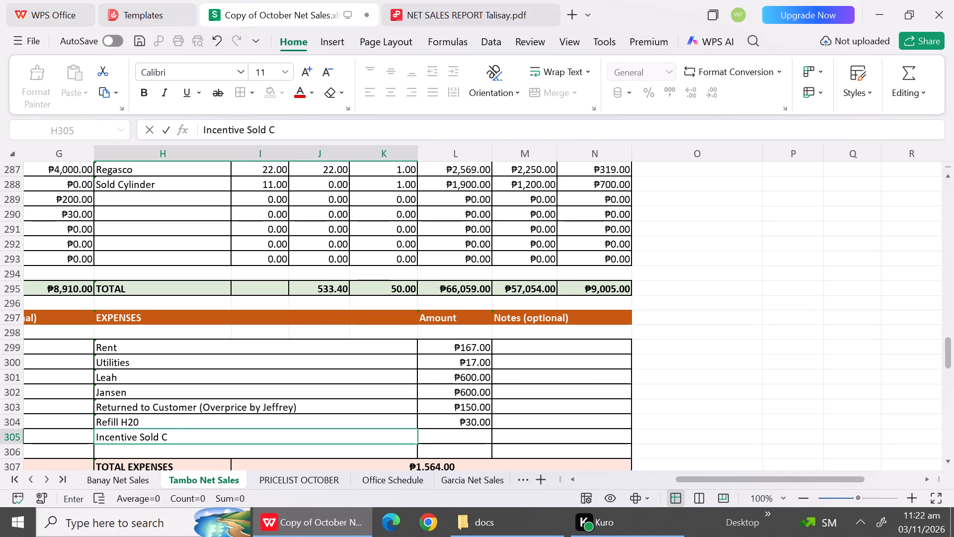
{"action": "type", "text": "ylinder"}
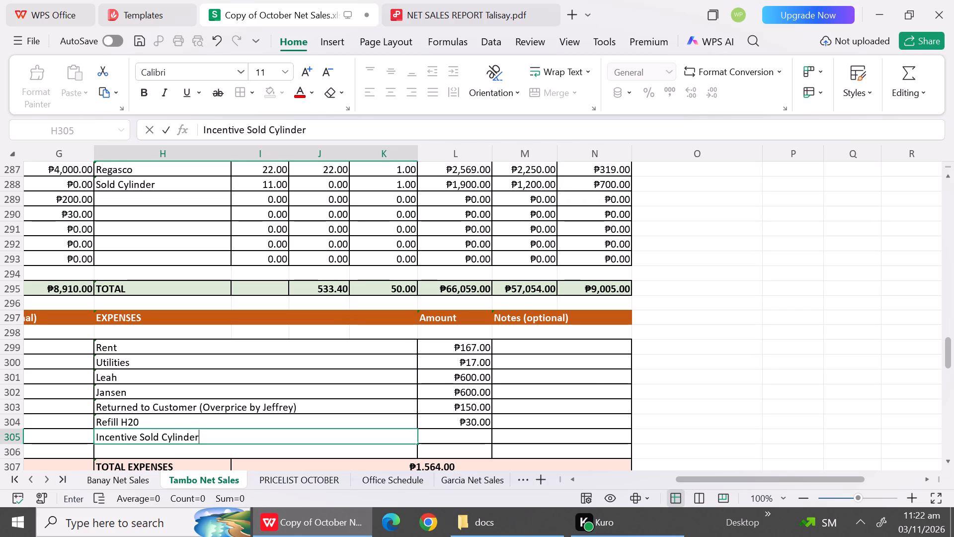
{"action": "left_click", "coordinate": [454, 432]}
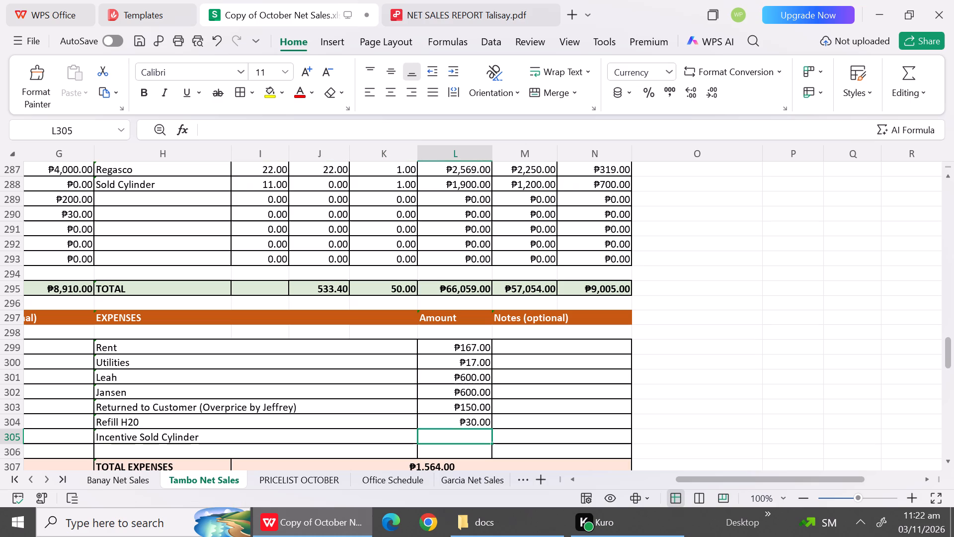
{"action": "type", "text": "200"}
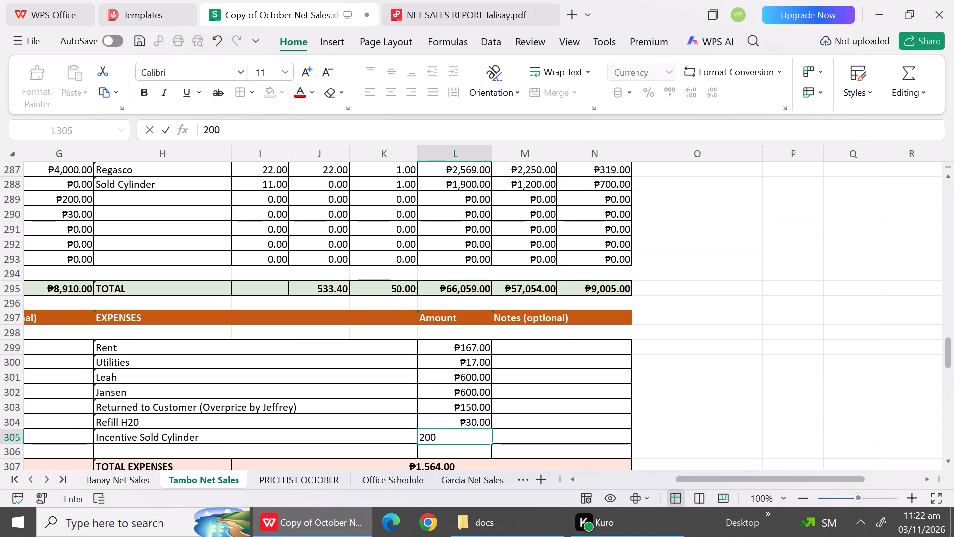
{"action": "left_click", "coordinate": [277, 429]}
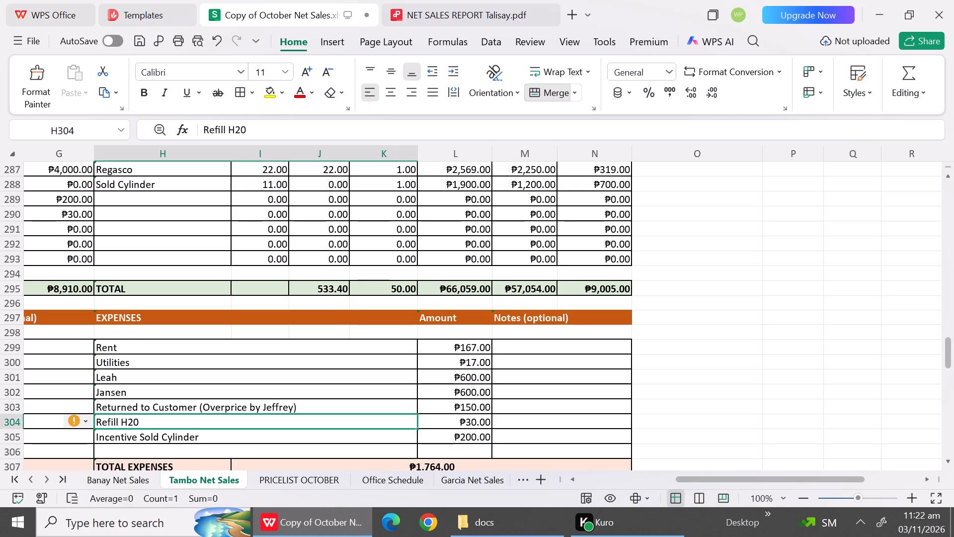
Add the expense TMX Fuel with an amount of 570 in row 306, just above Total Expenses.
{"action": "double_click", "coordinate": [945, 459]}
{"action": "left_click", "coordinate": [262, 419]}
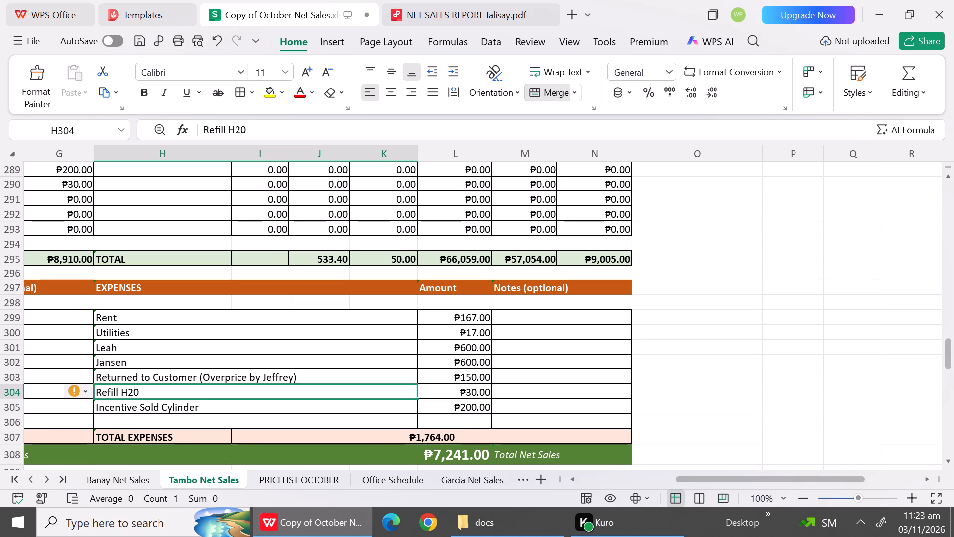
{"action": "type", "text": "TMX Fuek"}
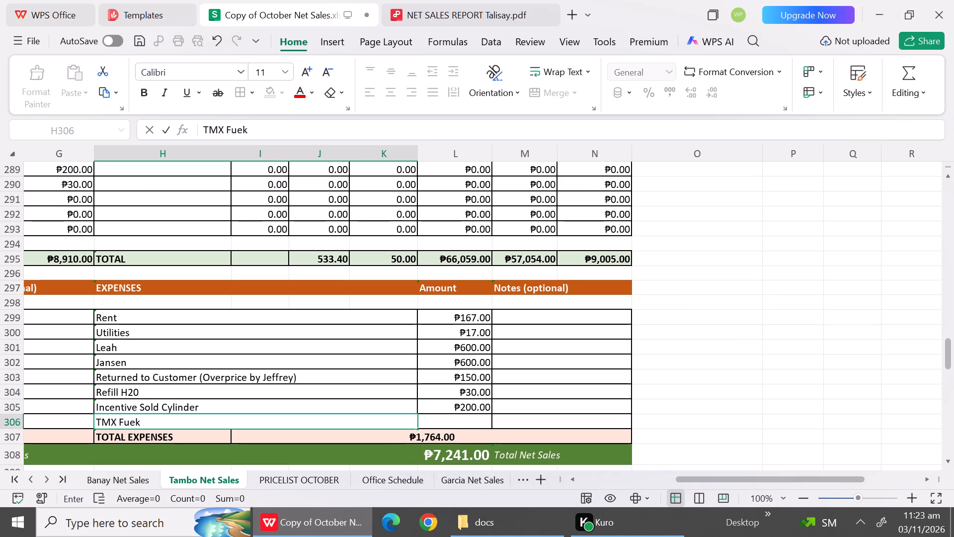
{"action": "key", "text": "BackSpace"}
{"action": "key", "text": "l"}
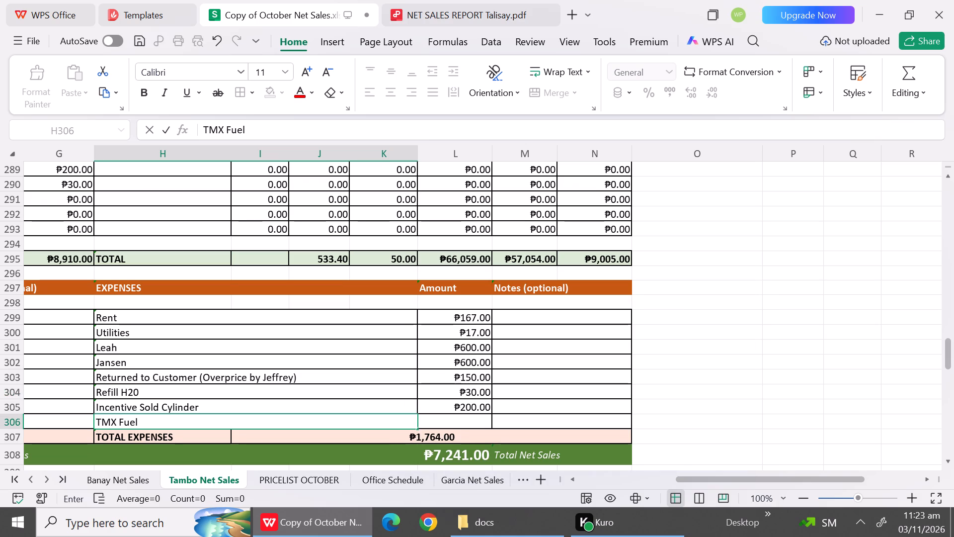
{"action": "left_click", "coordinate": [470, 423]}
{"action": "key", "text": "5"}
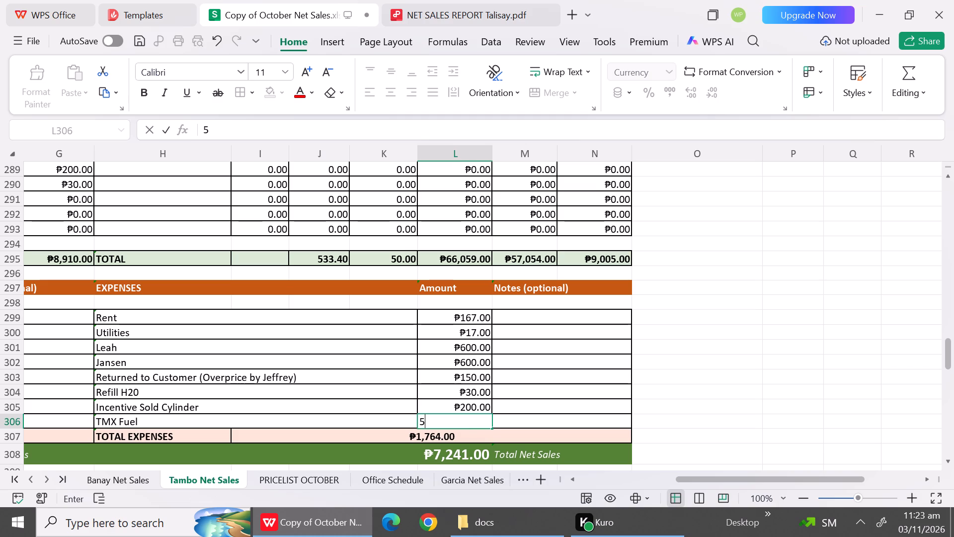
{"action": "type", "text": "70"}
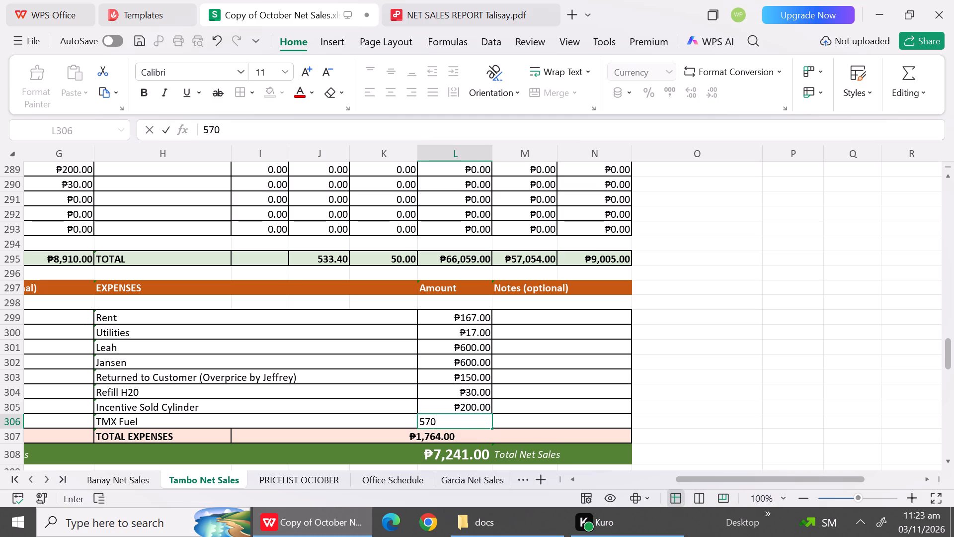
{"action": "left_click", "coordinate": [527, 426]}
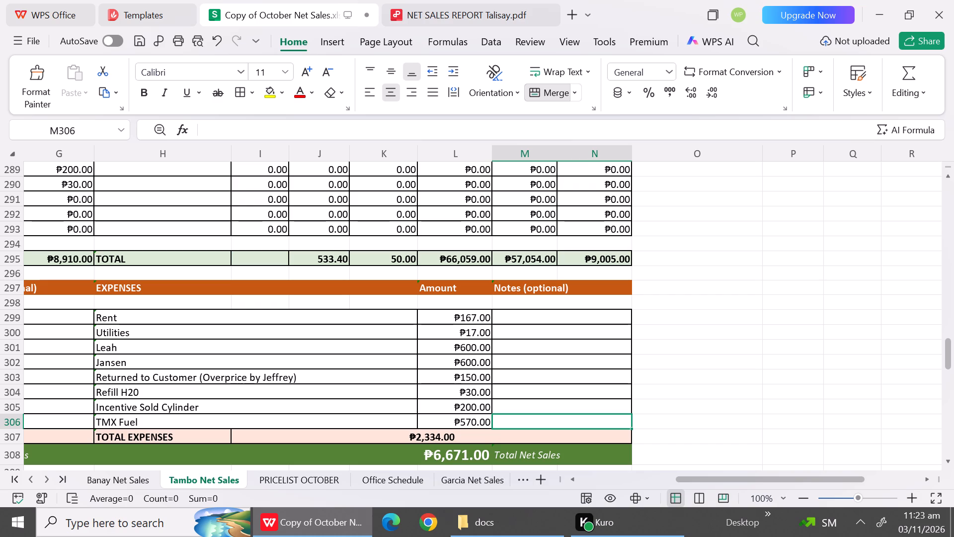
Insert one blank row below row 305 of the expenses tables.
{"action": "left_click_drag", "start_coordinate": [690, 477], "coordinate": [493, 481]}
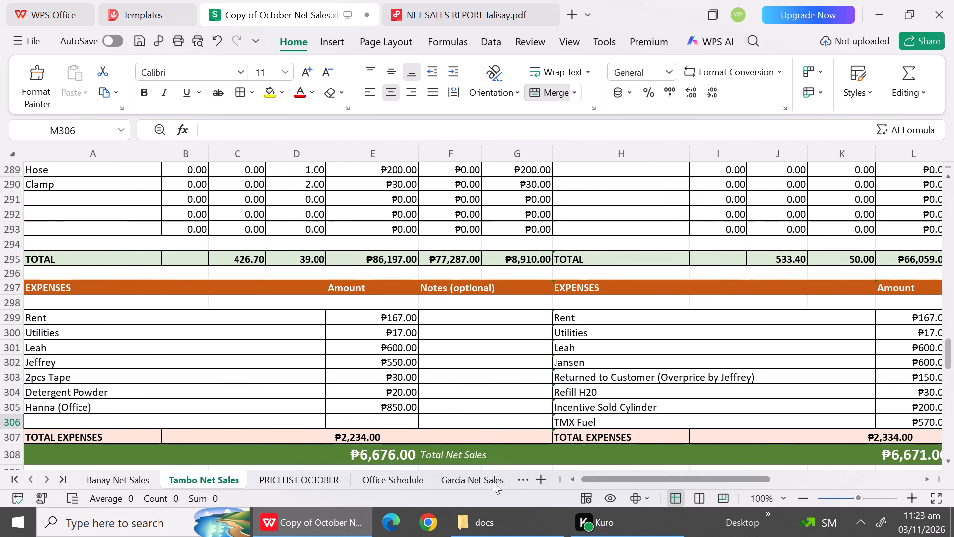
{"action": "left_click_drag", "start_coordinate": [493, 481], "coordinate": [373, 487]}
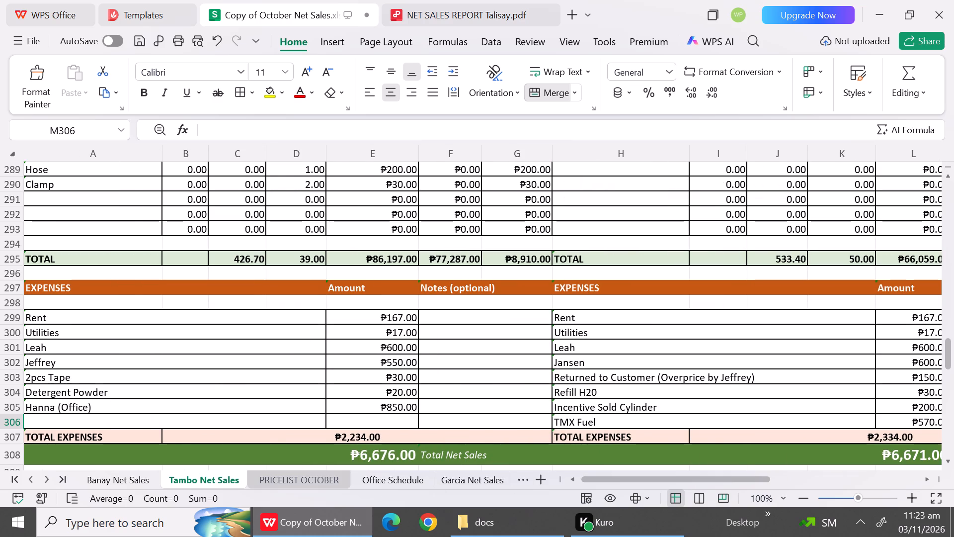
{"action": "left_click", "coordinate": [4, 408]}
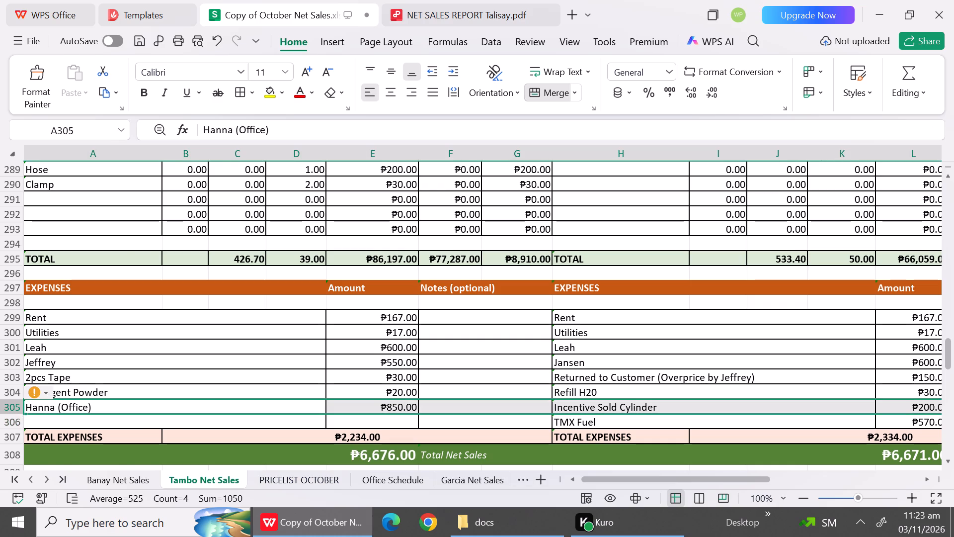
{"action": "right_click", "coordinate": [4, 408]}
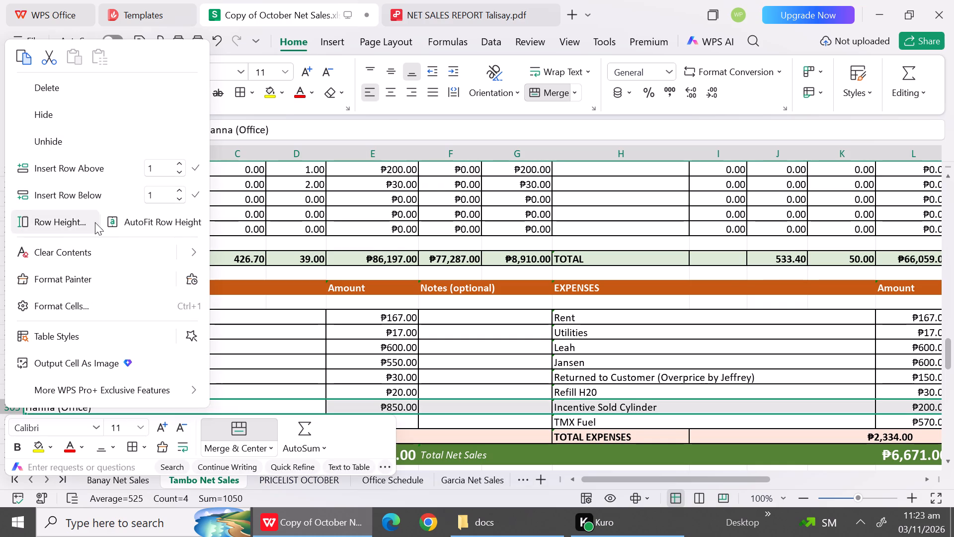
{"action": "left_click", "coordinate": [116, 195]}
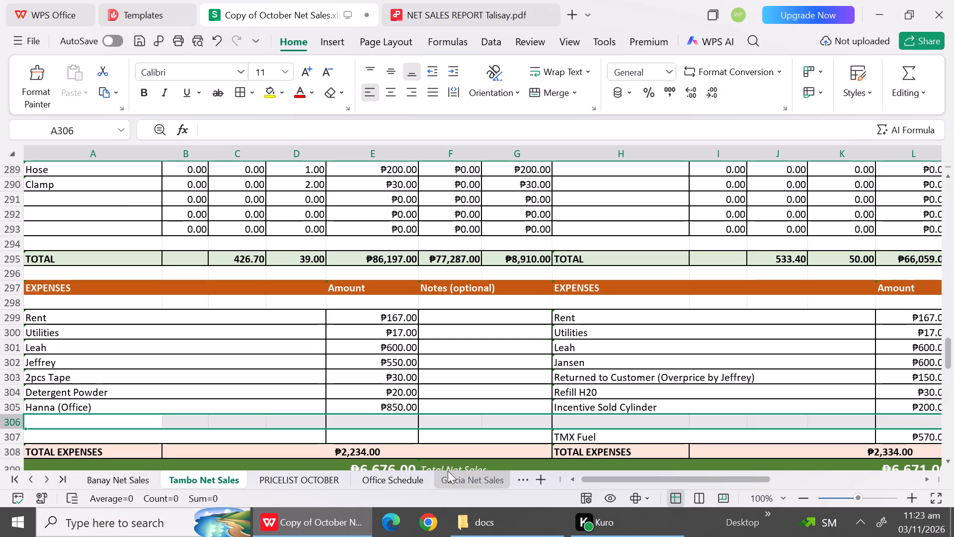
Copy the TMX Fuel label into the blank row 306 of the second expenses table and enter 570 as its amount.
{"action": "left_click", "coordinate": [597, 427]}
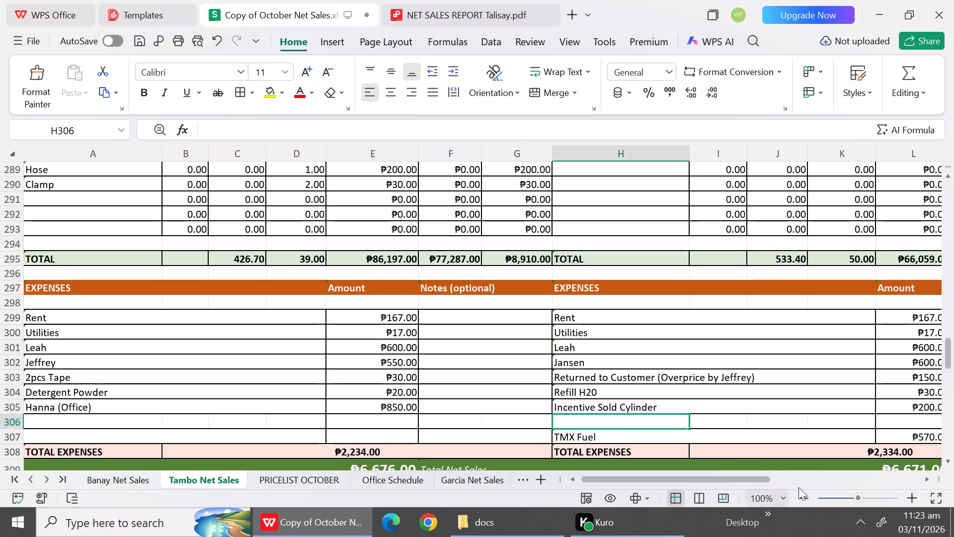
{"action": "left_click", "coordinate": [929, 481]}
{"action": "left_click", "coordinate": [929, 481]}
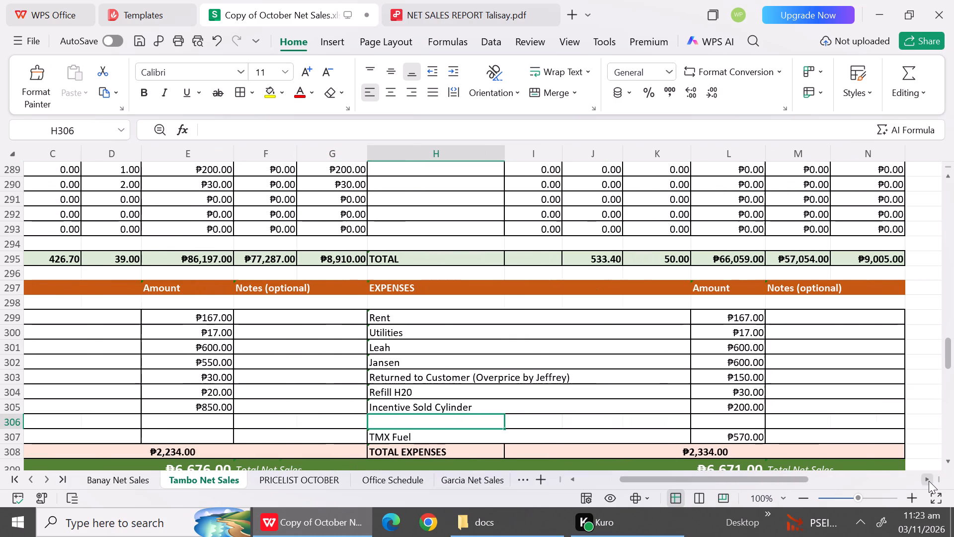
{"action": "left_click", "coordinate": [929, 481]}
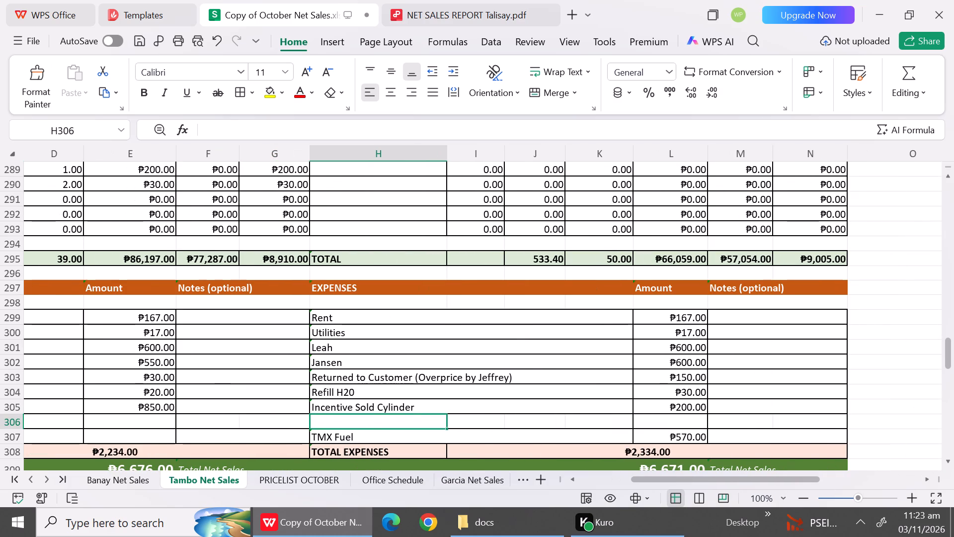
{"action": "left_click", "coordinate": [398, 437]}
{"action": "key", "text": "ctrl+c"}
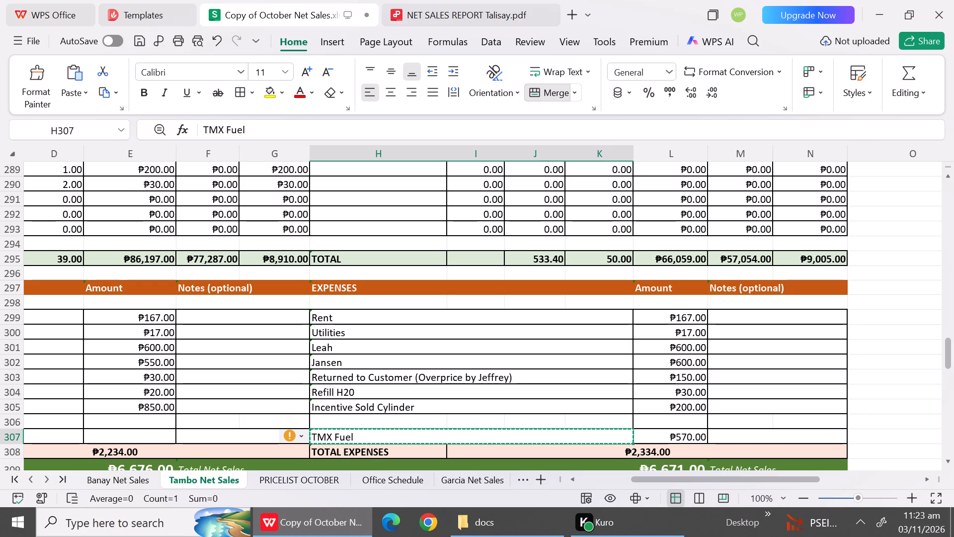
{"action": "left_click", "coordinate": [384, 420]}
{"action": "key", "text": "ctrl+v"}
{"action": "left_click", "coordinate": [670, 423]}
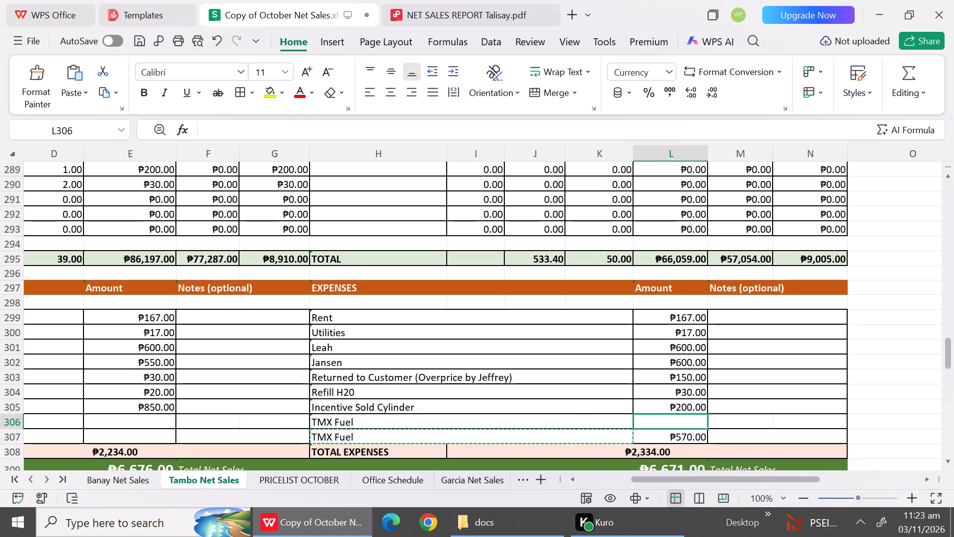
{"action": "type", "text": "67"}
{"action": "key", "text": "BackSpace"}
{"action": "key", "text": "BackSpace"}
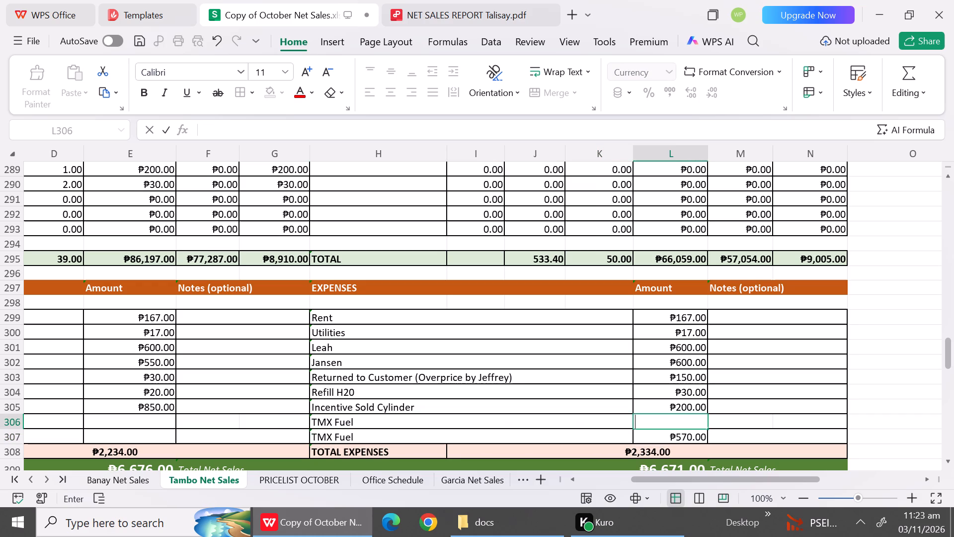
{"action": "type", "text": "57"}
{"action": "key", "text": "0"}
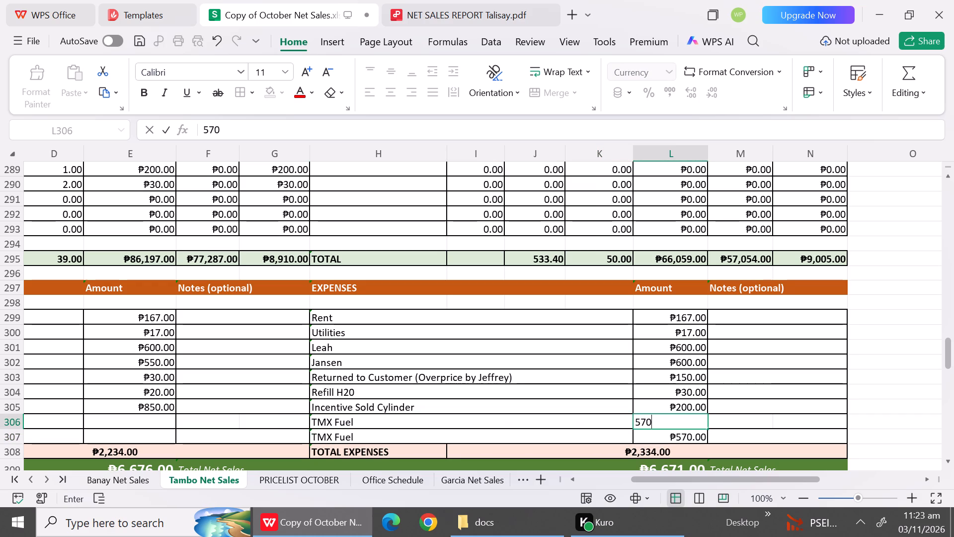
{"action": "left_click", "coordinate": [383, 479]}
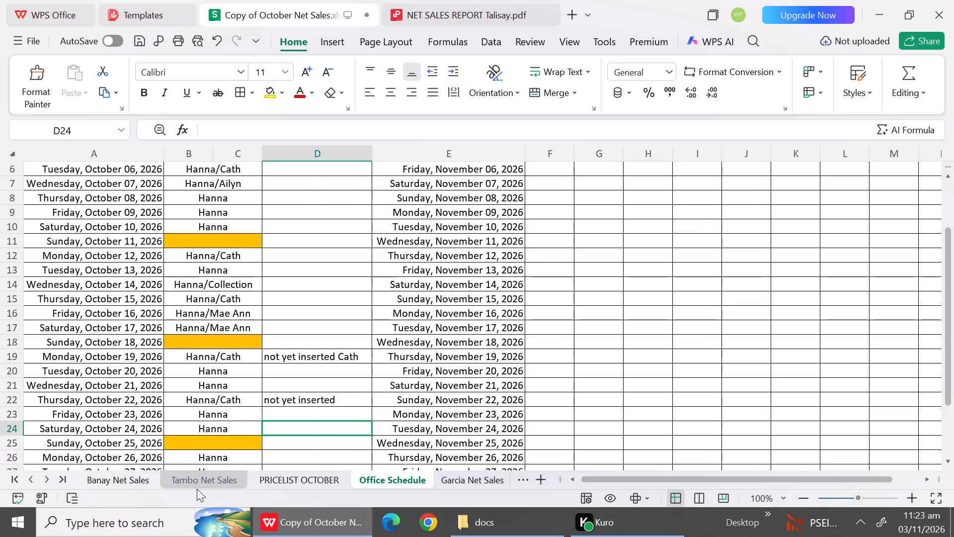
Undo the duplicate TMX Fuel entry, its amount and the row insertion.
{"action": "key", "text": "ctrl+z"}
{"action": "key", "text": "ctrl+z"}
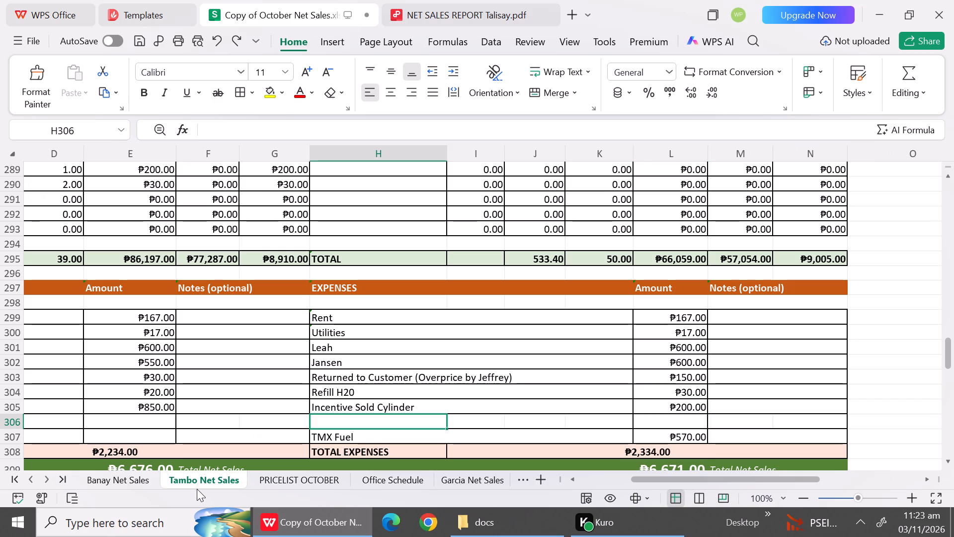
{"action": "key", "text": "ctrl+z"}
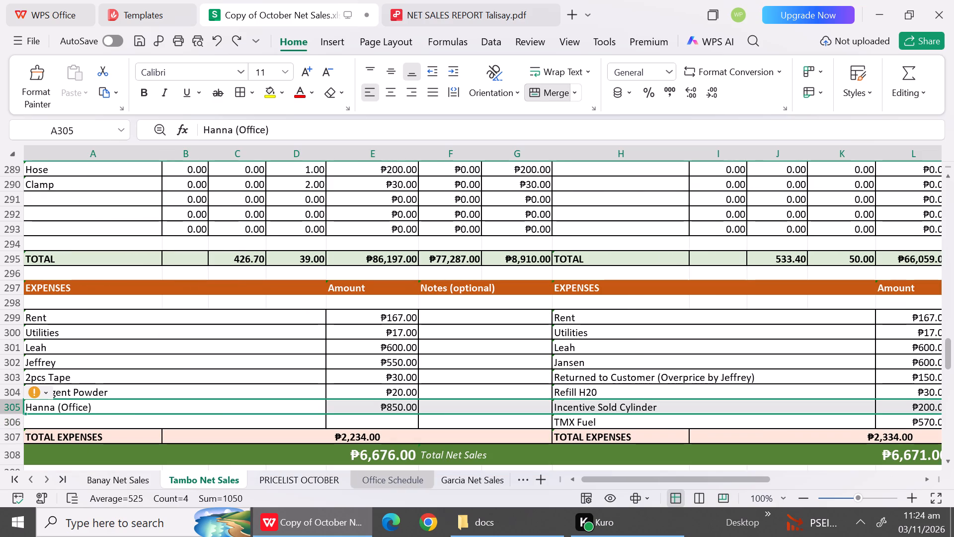
Review the second expenses table with its net sales total, and the October 1, 2026 report block below it.
{"action": "left_click", "coordinate": [491, 426]}
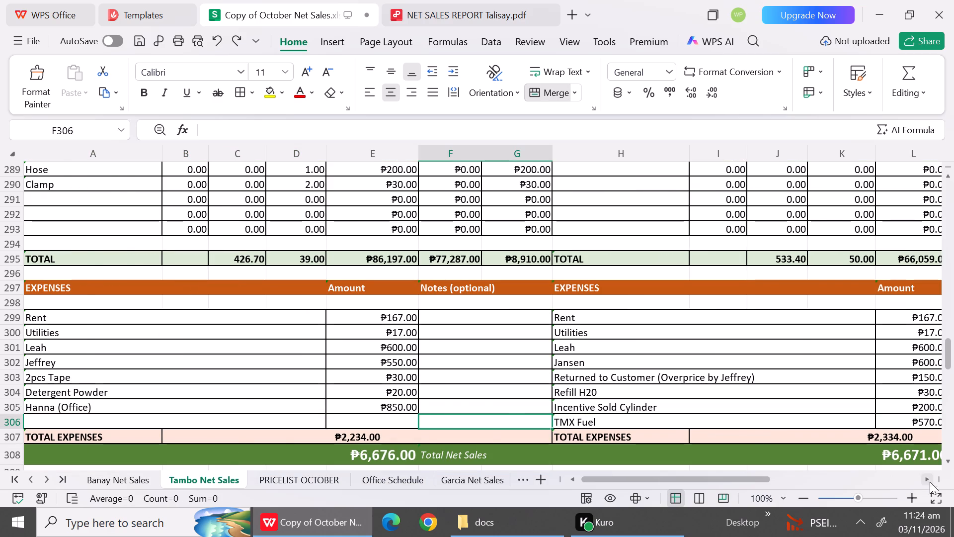
{"action": "left_click", "coordinate": [928, 480]}
{"action": "triple_click", "coordinate": [928, 480]}
{"action": "double_click", "coordinate": [928, 480]}
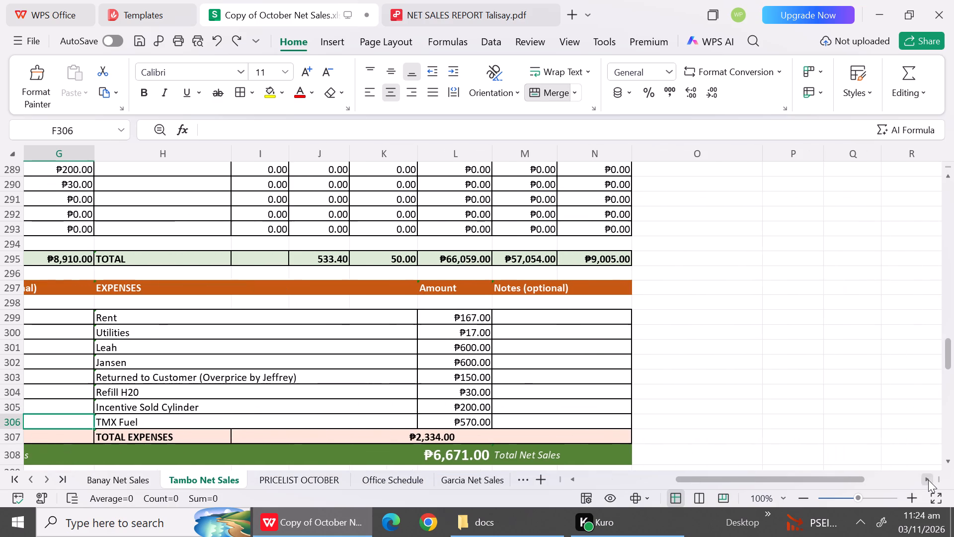
{"action": "left_click", "coordinate": [928, 480]}
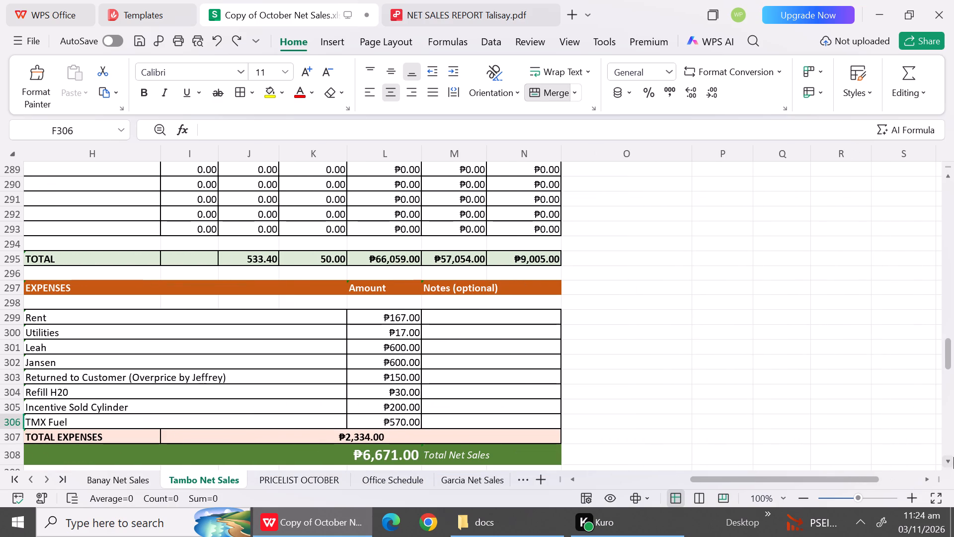
{"action": "left_click", "coordinate": [950, 459]}
{"action": "triple_click", "coordinate": [950, 459]}
{"action": "triple_click", "coordinate": [950, 459]}
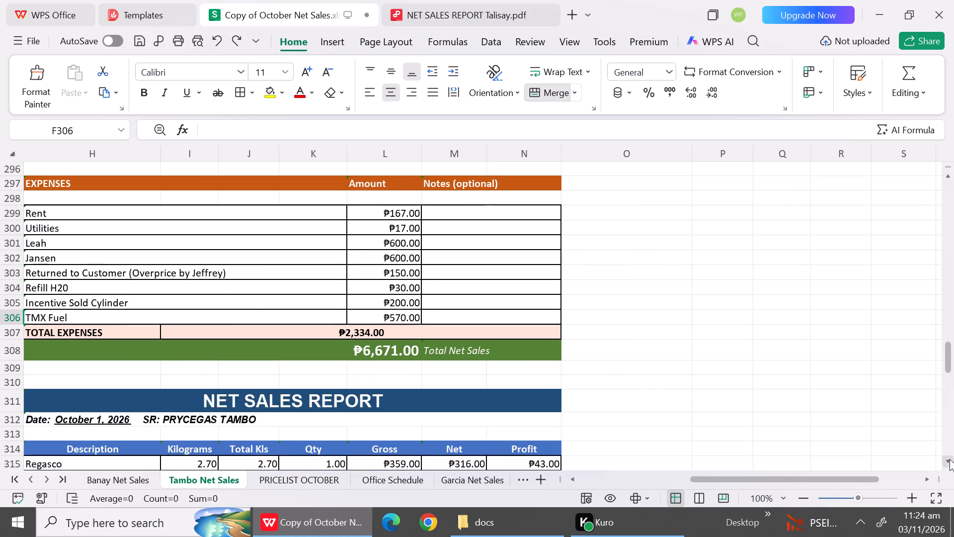
{"action": "double_click", "coordinate": [950, 459]}
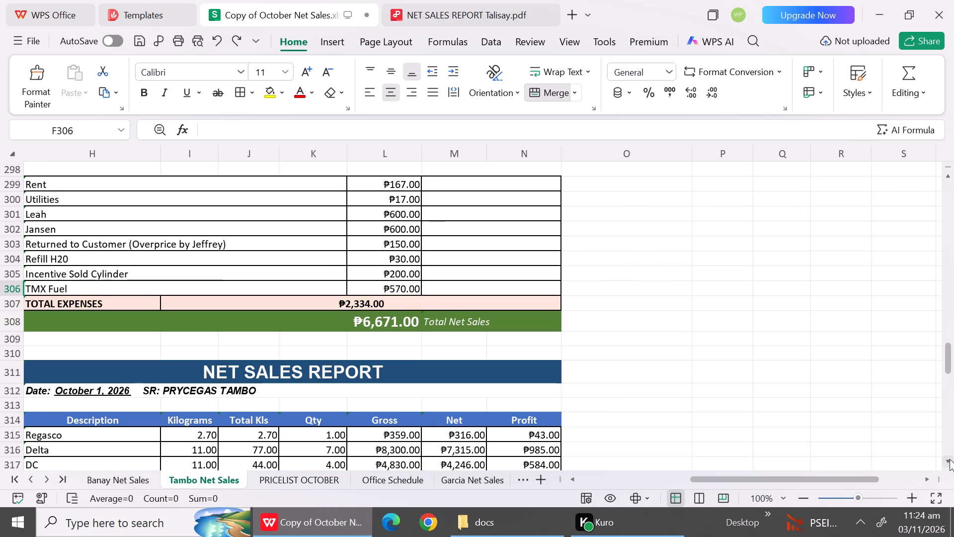
{"action": "left_click", "coordinate": [950, 459]}
{"action": "left_click", "coordinate": [950, 459]}
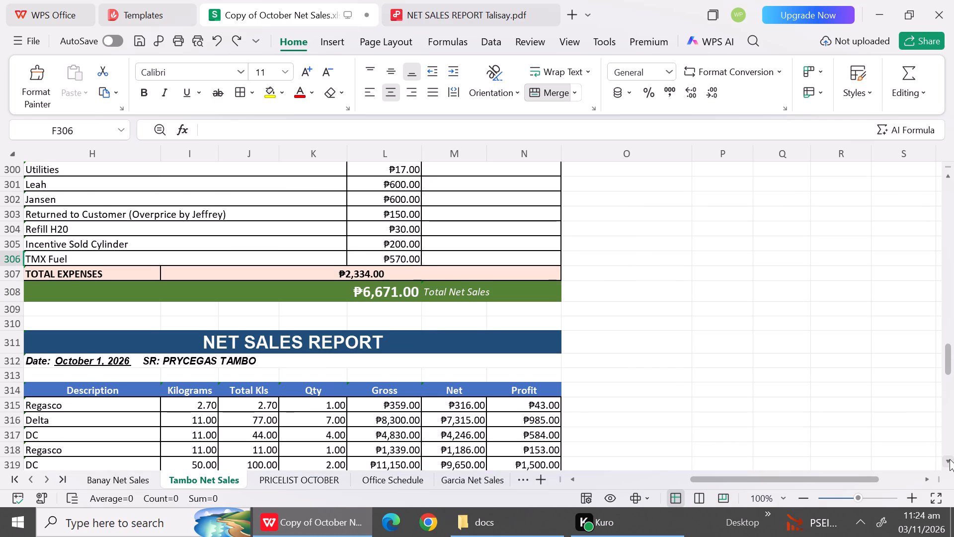
{"action": "left_click", "coordinate": [950, 459]}
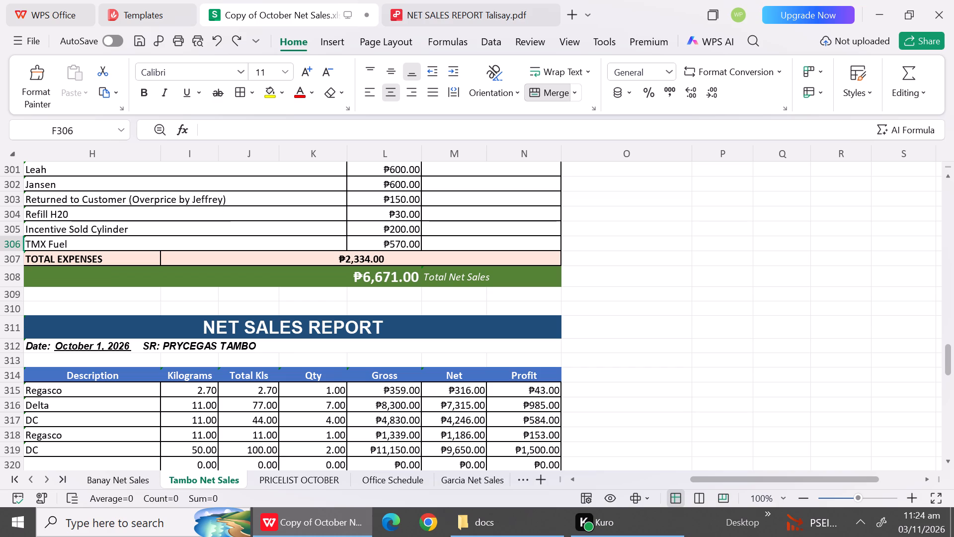
Change the date of the October 1 net sales report in row 312 to October 26, 2026.
{"action": "double_click", "coordinate": [99, 349]}
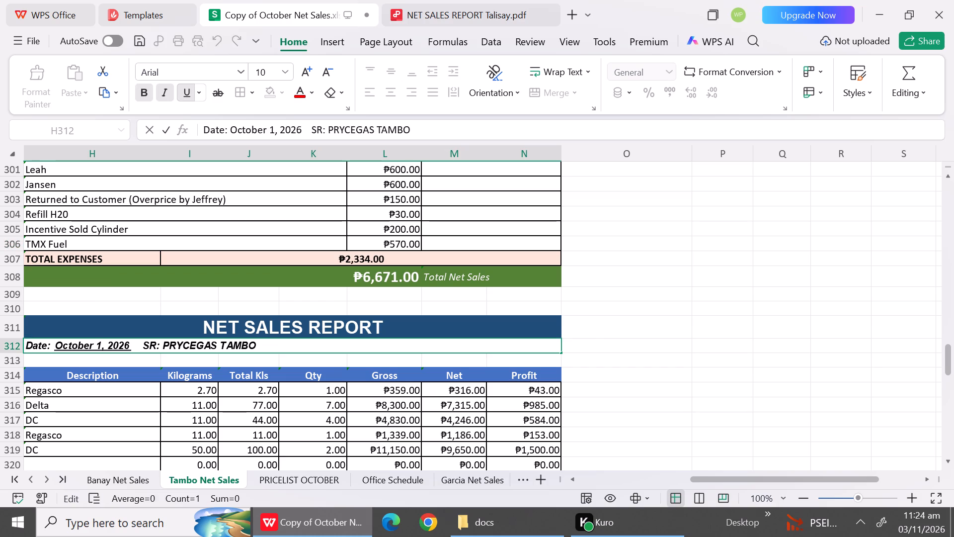
{"action": "key", "text": "BackSpace"}
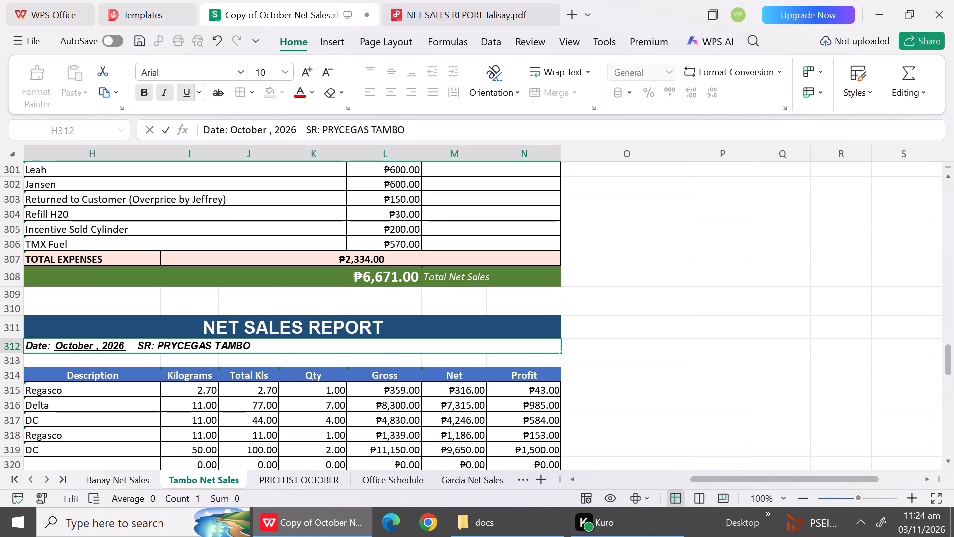
{"action": "type", "text": "26"}
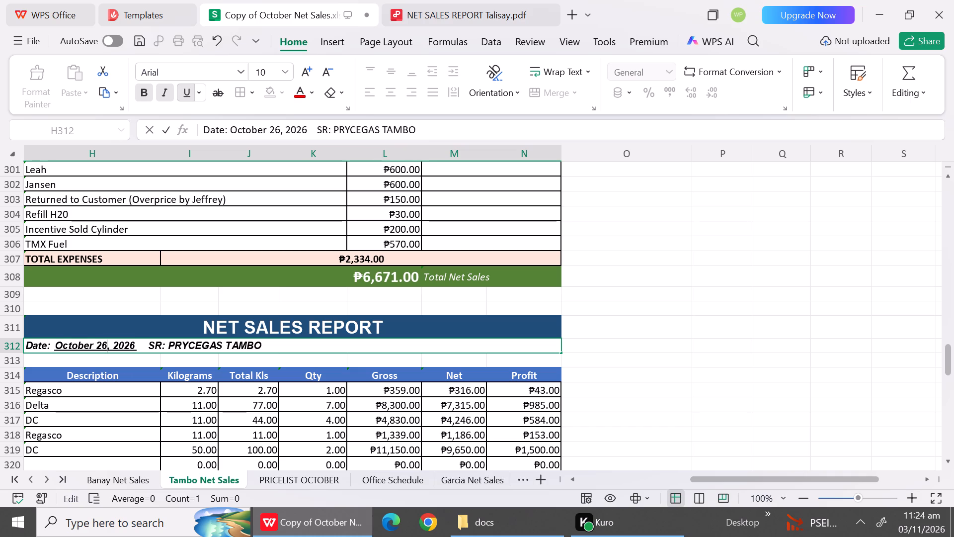
{"action": "left_click", "coordinate": [156, 431]}
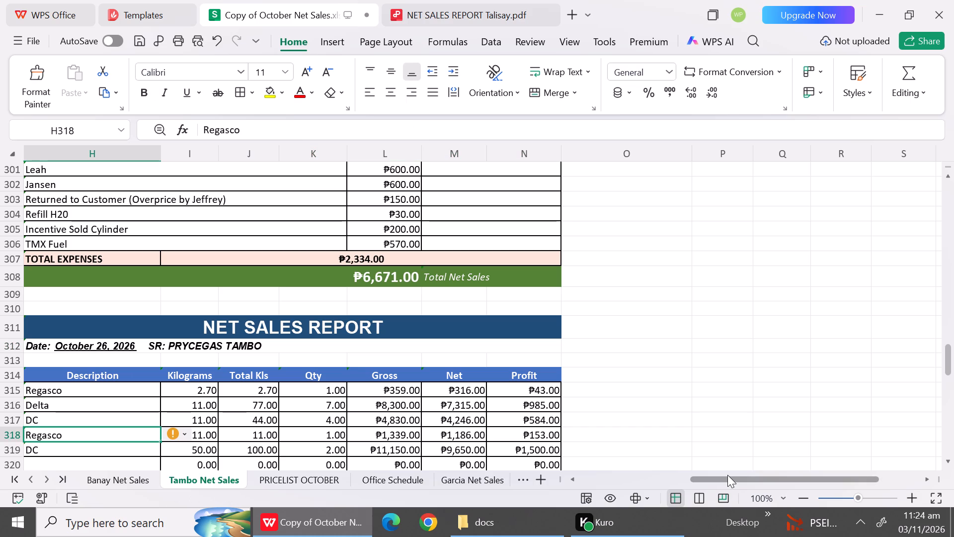
Change the first sales line, row 315, to Prycegas with a quantity of 2 and a gross of 832.
{"action": "triple_click", "coordinate": [948, 459]}
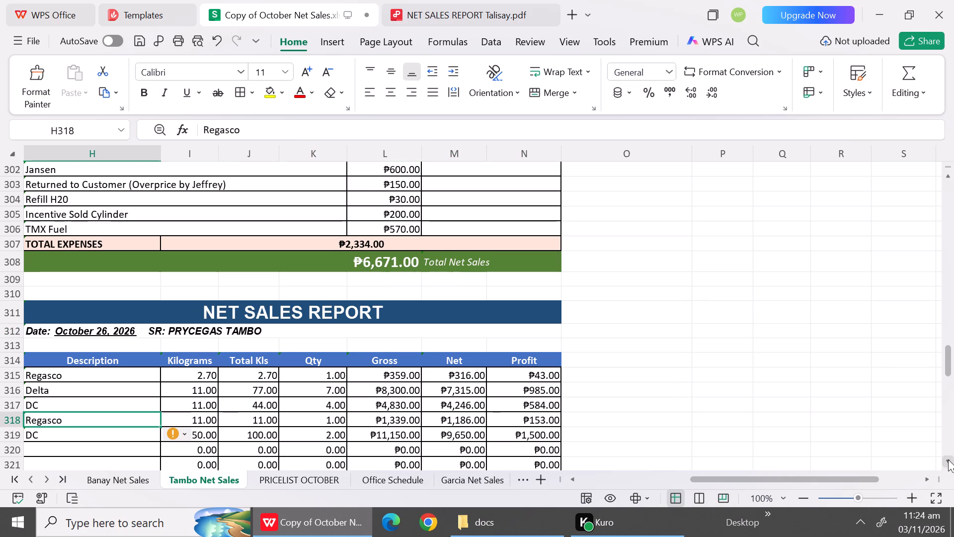
{"action": "triple_click", "coordinate": [948, 459]}
{"action": "double_click", "coordinate": [948, 459]}
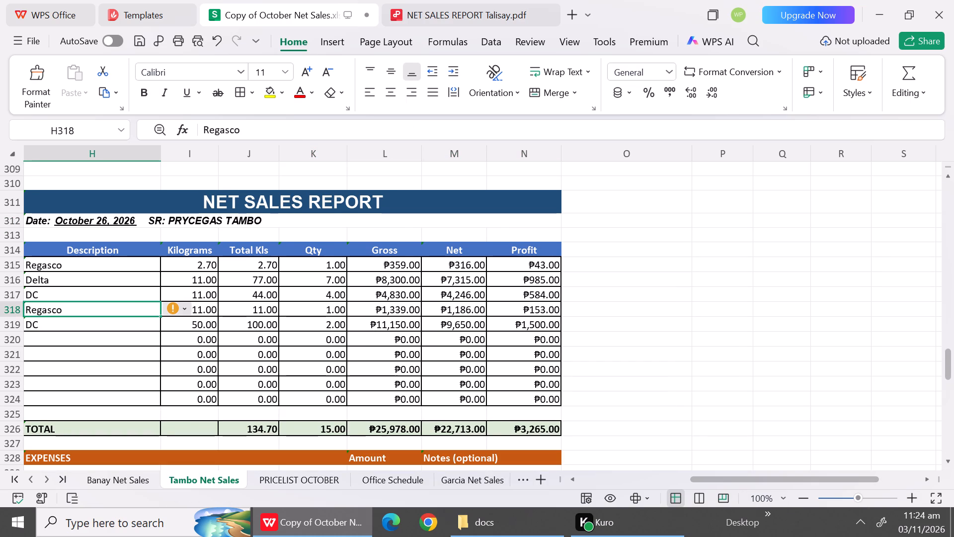
{"action": "left_click", "coordinate": [132, 268]}
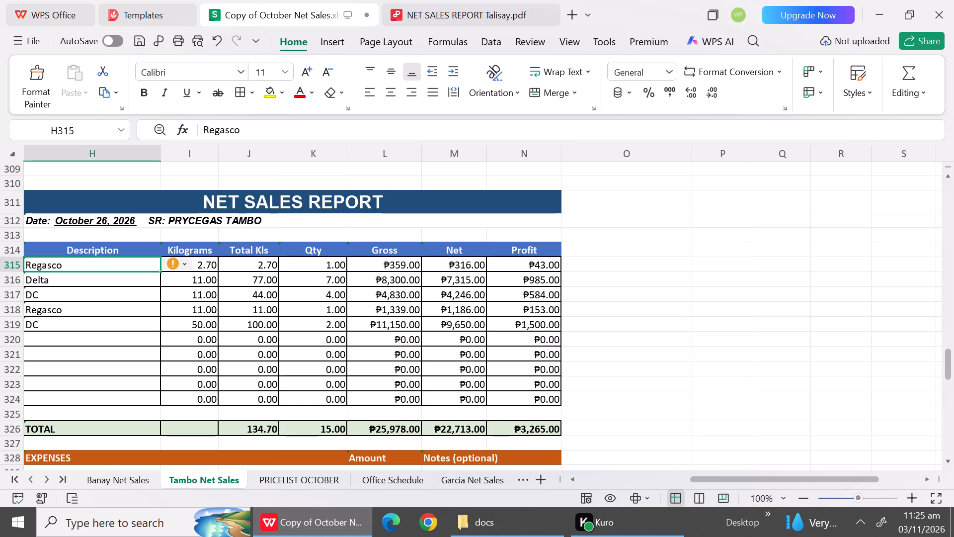
{"action": "key", "text": "shift+p"}
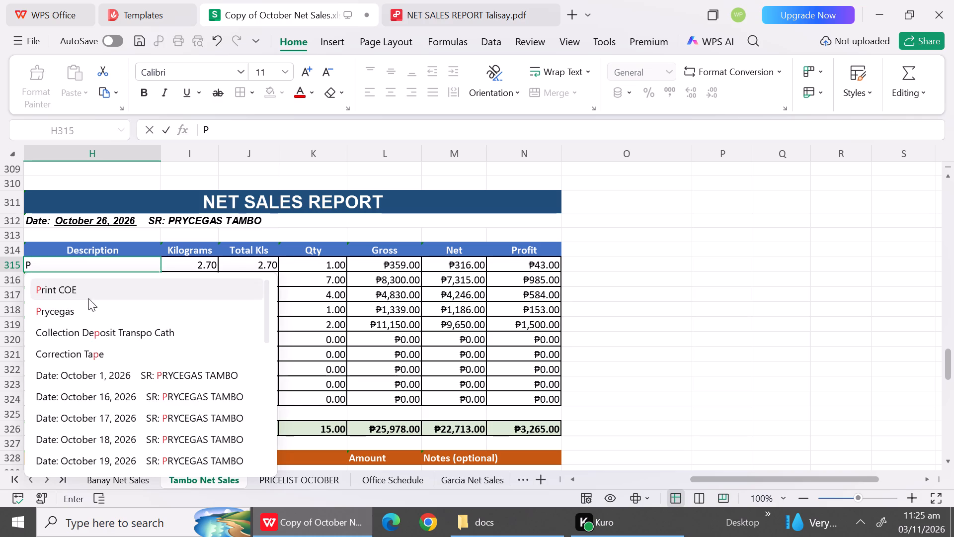
{"action": "left_click", "coordinate": [82, 305]}
{"action": "left_click", "coordinate": [343, 268]}
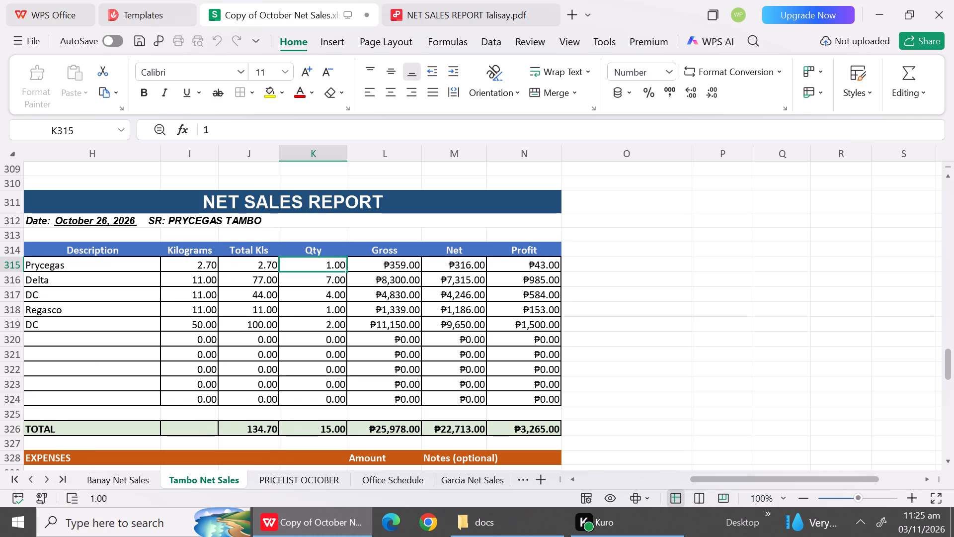
{"action": "key", "text": "2"}
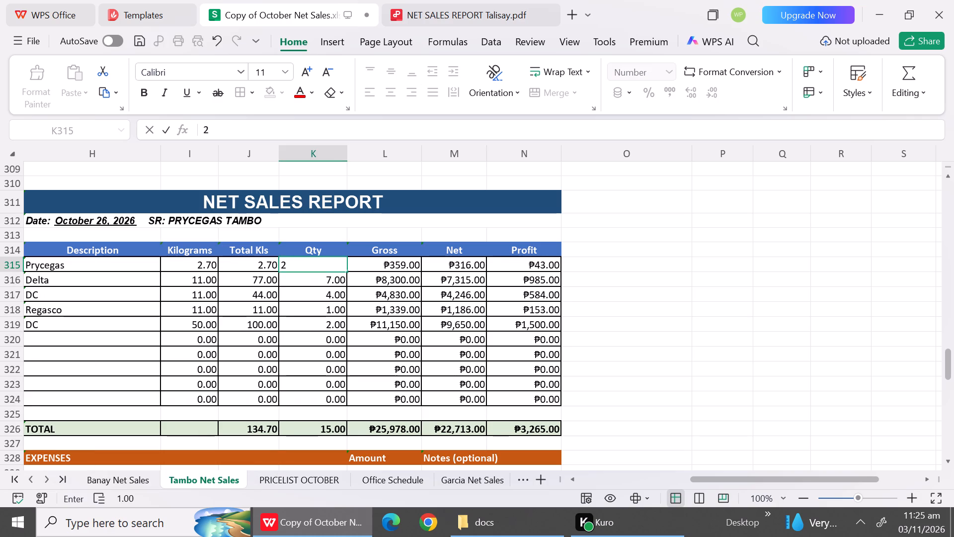
{"action": "left_click", "coordinate": [386, 263]}
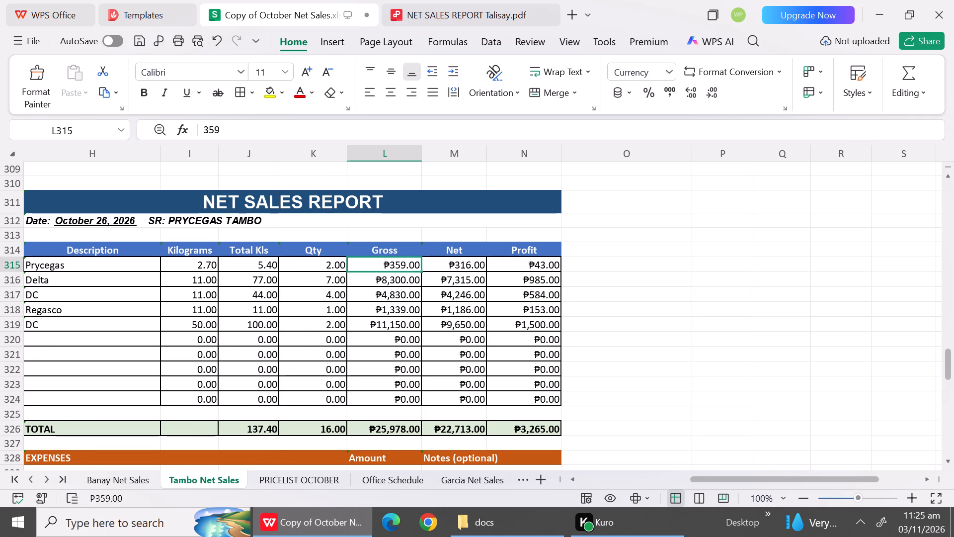
{"action": "type", "text": "832"}
{"action": "left_click", "coordinate": [384, 338]}
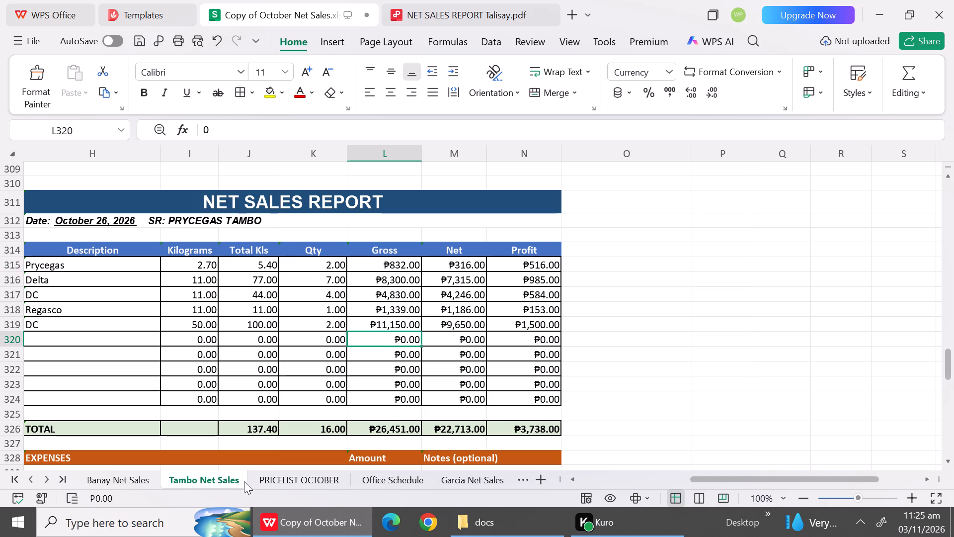
Consult the Prycegas prices in the PRICELIST OCTOBER sheet and set the net of the Prycegas line in Tambo Net Sales to 632.
{"action": "left_click", "coordinate": [267, 476]}
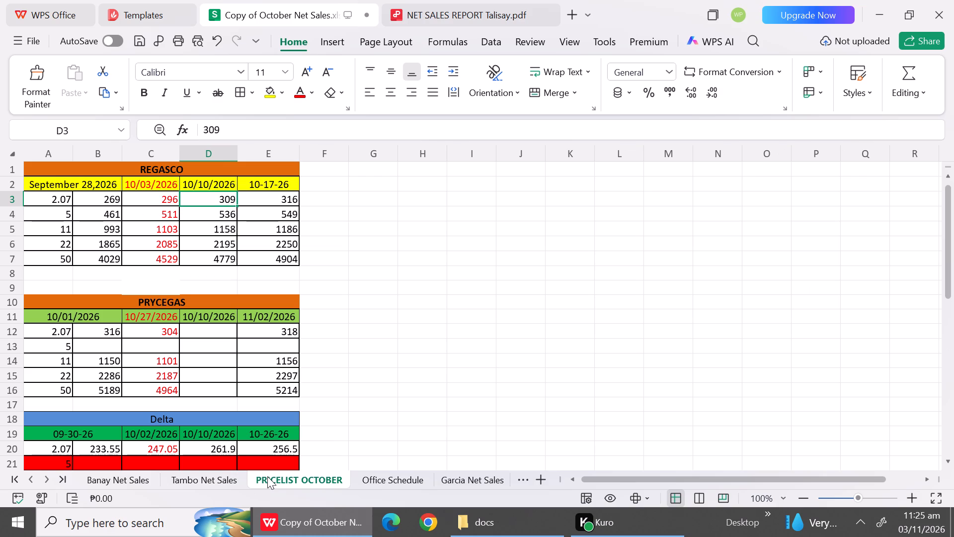
{"action": "left_click", "coordinate": [216, 482]}
{"action": "left_click", "coordinate": [459, 268]}
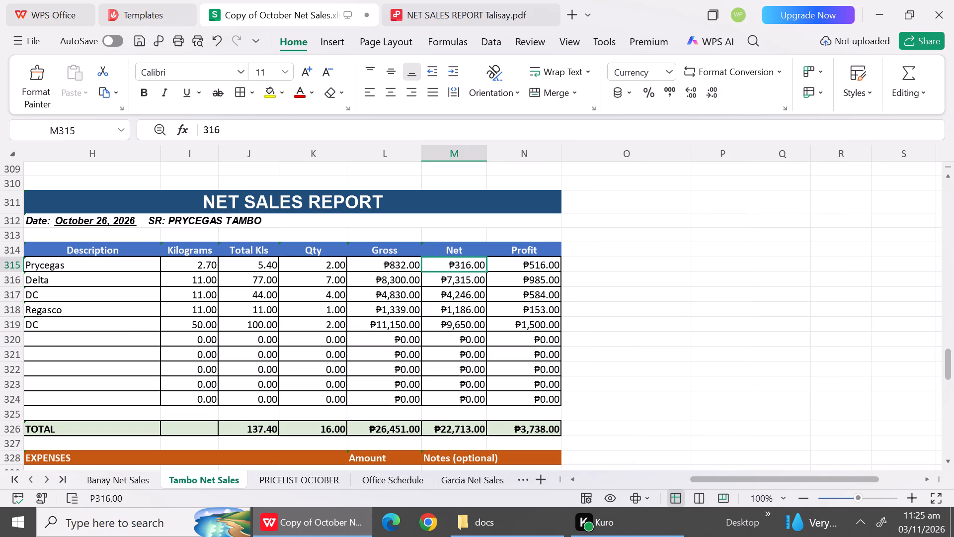
{"action": "type", "text": "632"}
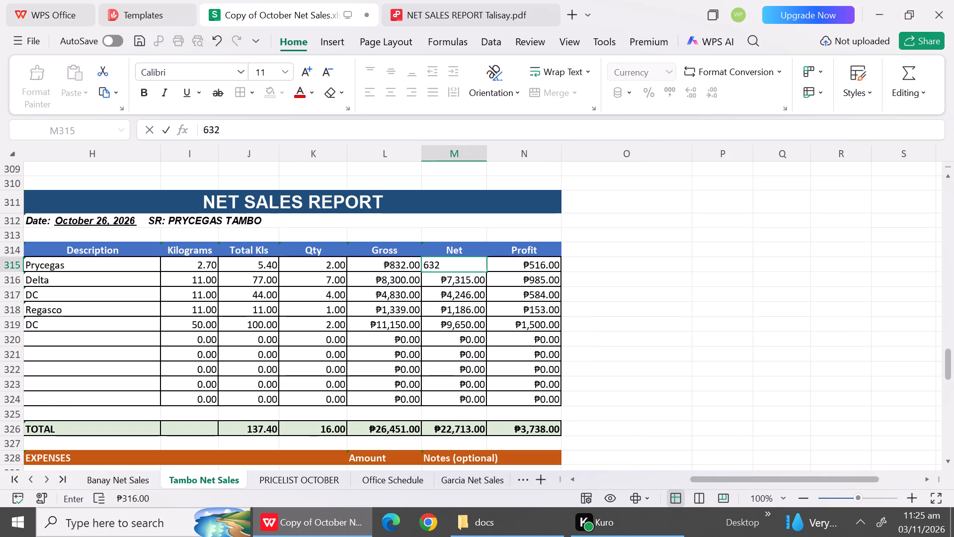
{"action": "left_click", "coordinate": [453, 296]}
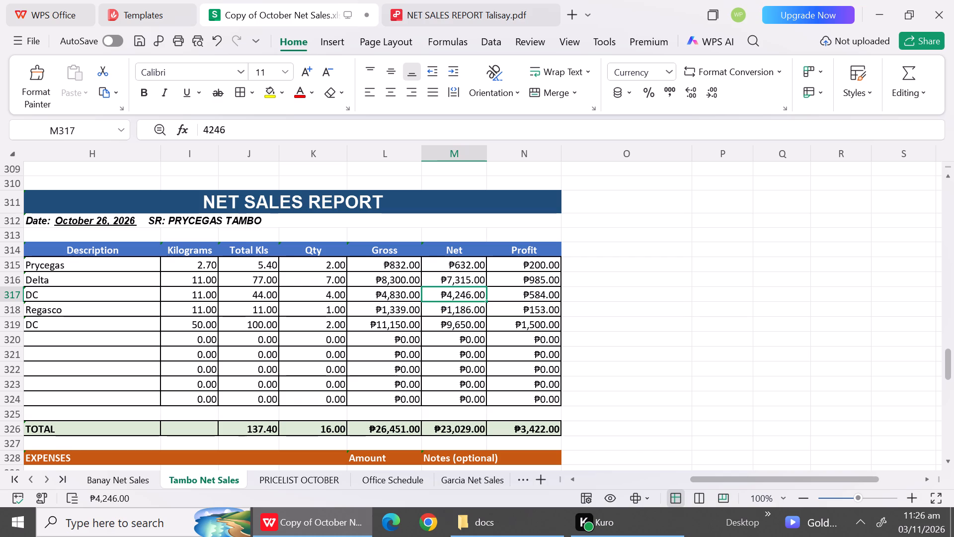
In the PRICELIST OCTOBER sheet, extend the merged Delta title in row 18 across column F.
{"action": "left_click", "coordinate": [308, 484]}
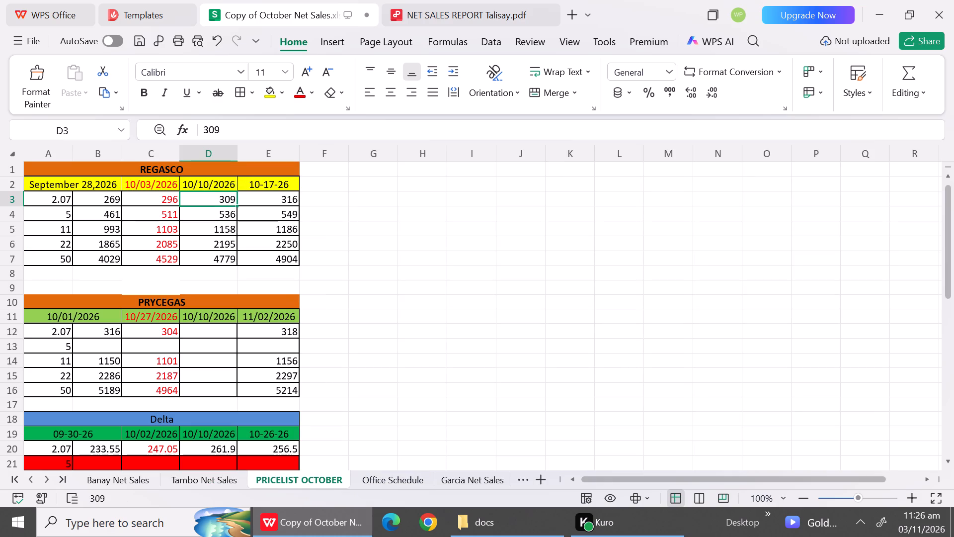
{"action": "triple_click", "coordinate": [945, 466]}
{"action": "left_click", "coordinate": [945, 466]}
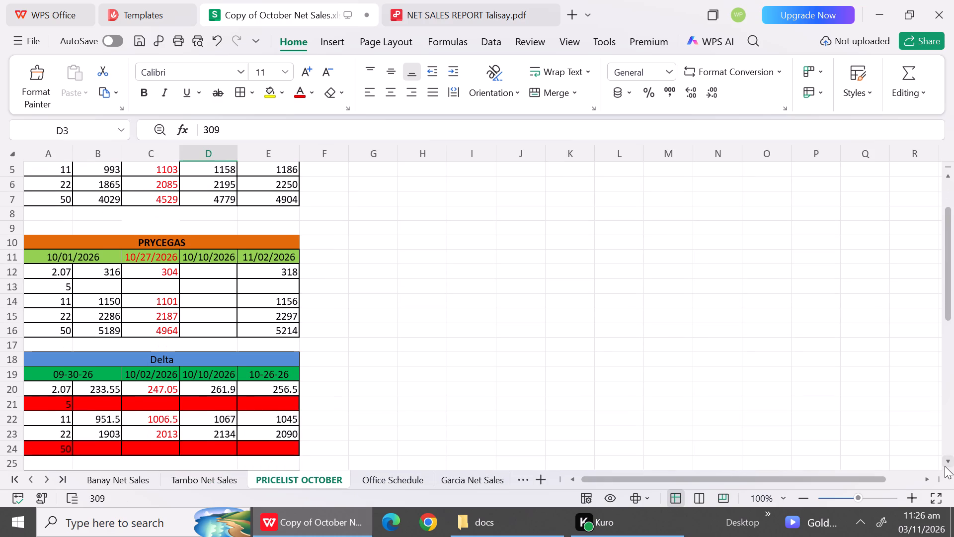
{"action": "left_click", "coordinate": [945, 466]}
{"action": "left_click", "coordinate": [289, 359]}
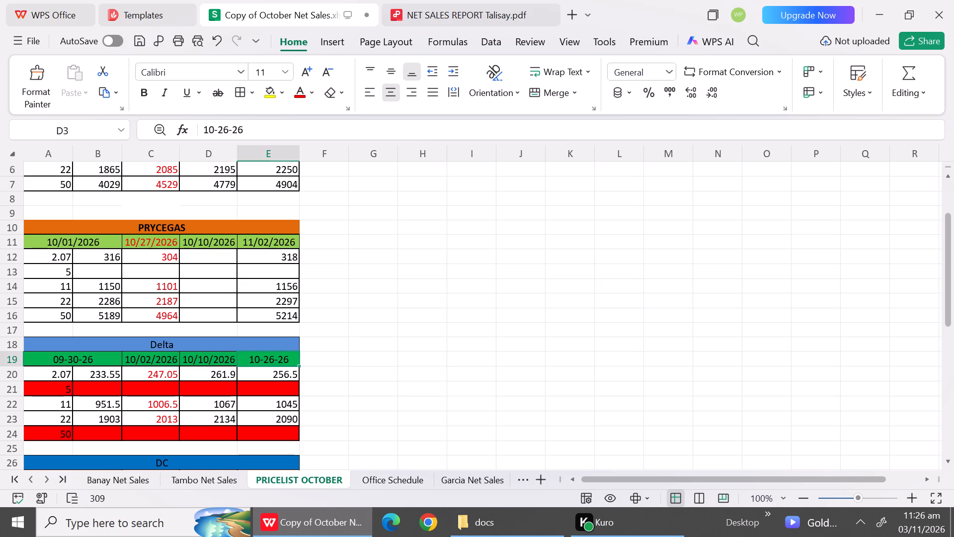
{"action": "left_click_drag", "start_coordinate": [281, 339], "coordinate": [286, 424]}
{"action": "left_click", "coordinate": [321, 349]}
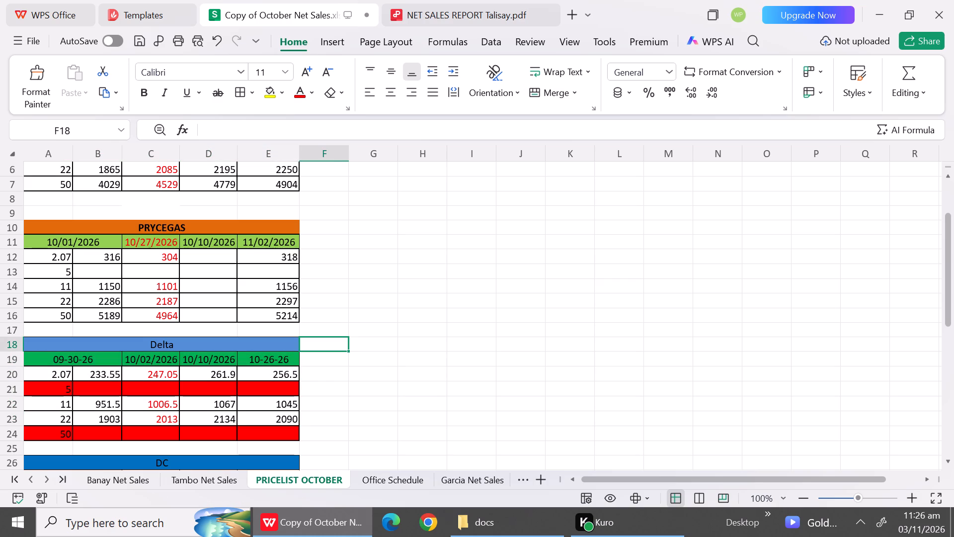
{"action": "left_click_drag", "start_coordinate": [277, 351], "coordinate": [313, 347]}
{"action": "left_click", "coordinate": [557, 93]}
{"action": "left_click", "coordinate": [557, 93]}
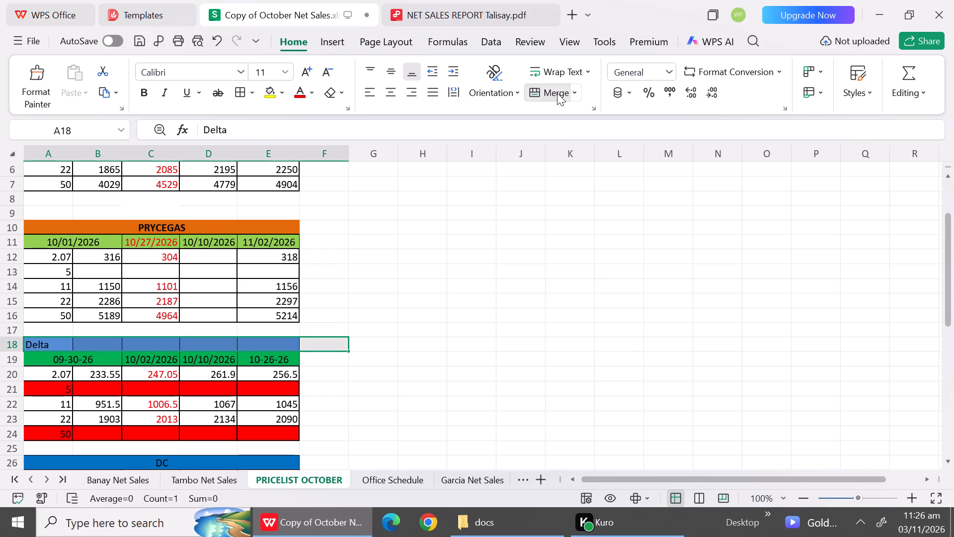
Enter 11-03-26 as the date heading of the new Delta price column in cell F19.
{"action": "left_click", "coordinate": [327, 366]}
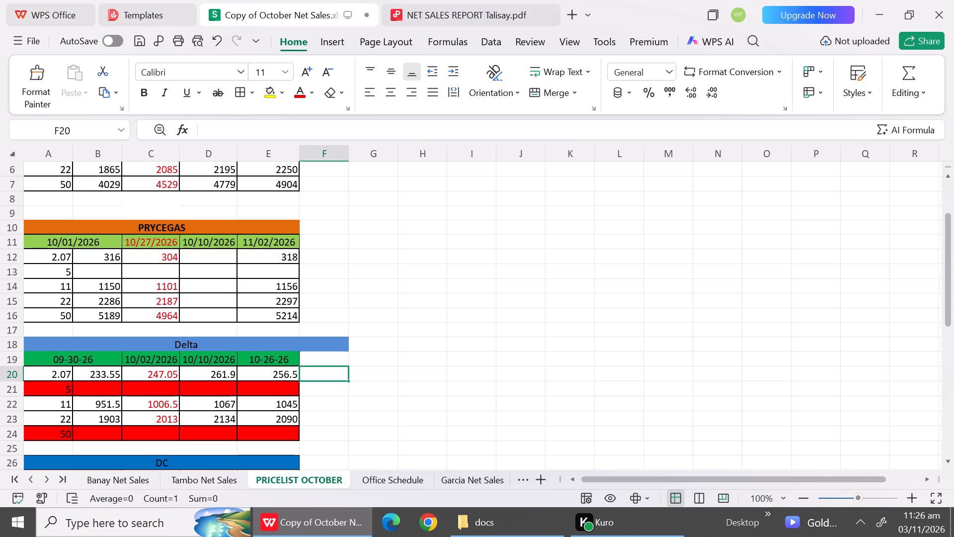
{"action": "key", "text": "shift+n"}
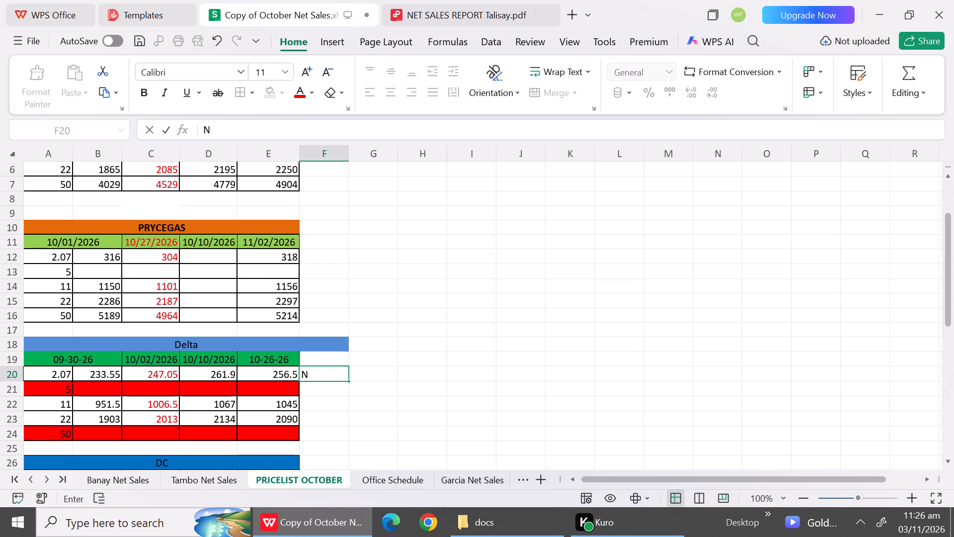
{"action": "key", "text": "BackSpace"}
{"action": "left_click", "coordinate": [319, 353]}
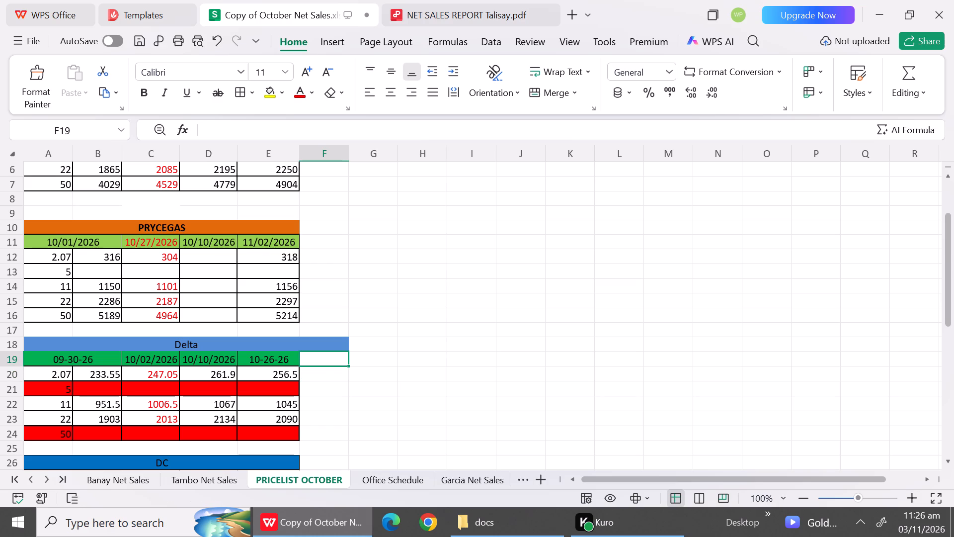
{"action": "type", "text": "11-03"}
{"action": "key", "text": "minus"}
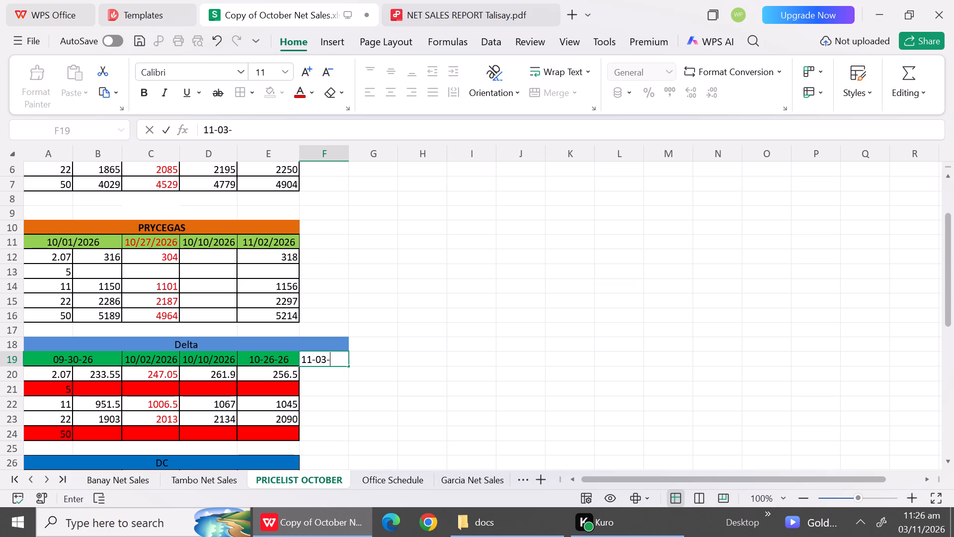
{"action": "type", "text": "26"}
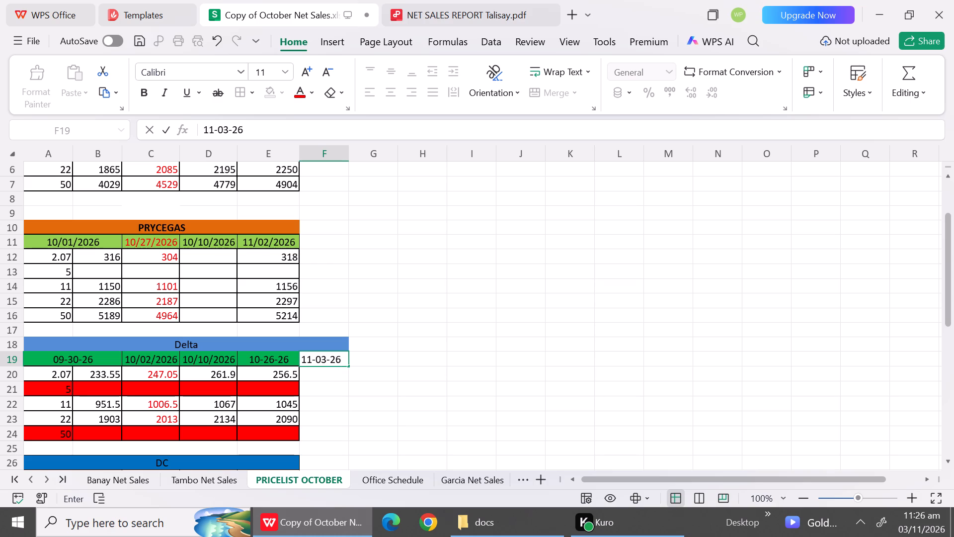
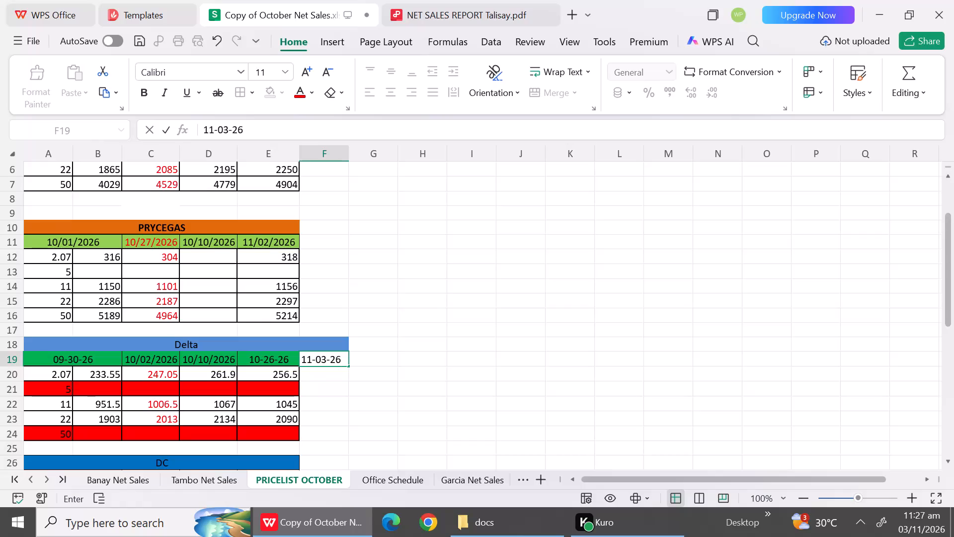
Enter 1023 as the 11/03/2026 Delta price for size 11 in cell F22.
{"action": "left_click", "coordinate": [344, 382]}
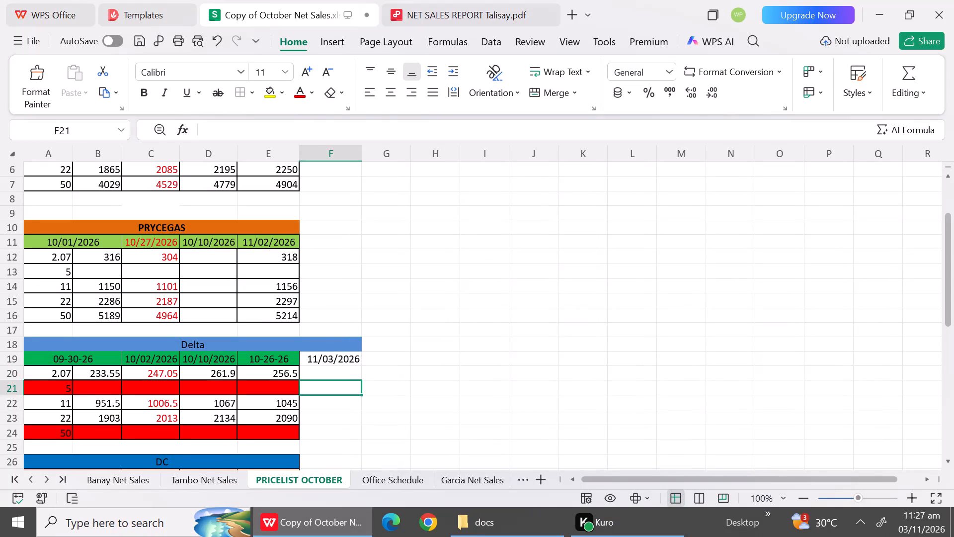
{"action": "left_click", "coordinate": [341, 371]}
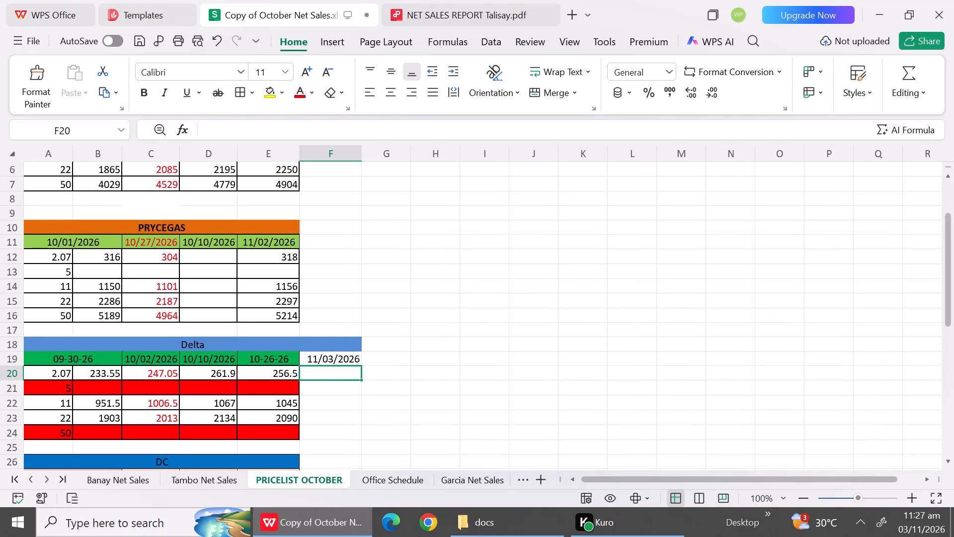
{"action": "left_click", "coordinate": [320, 405]}
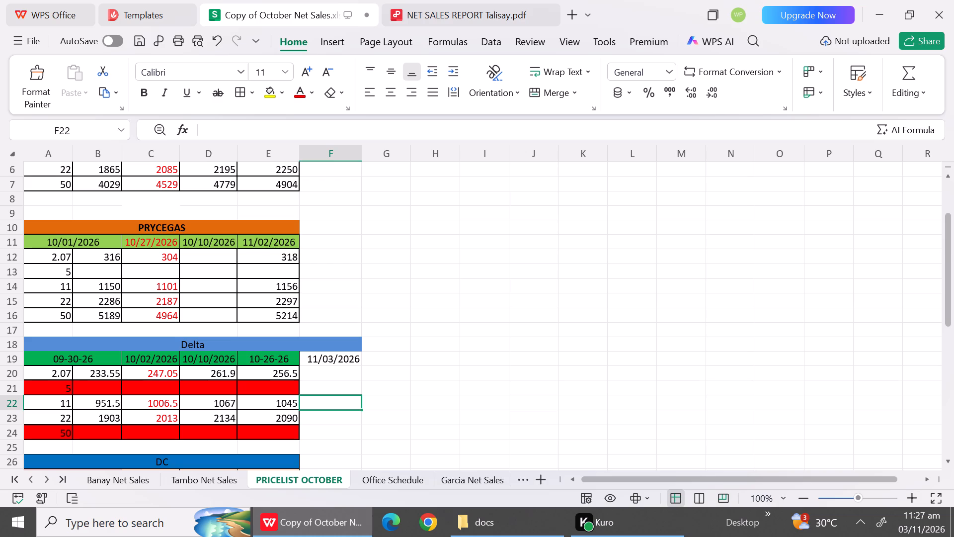
{"action": "type", "text": "10"}
{"action": "type", "text": "23"}
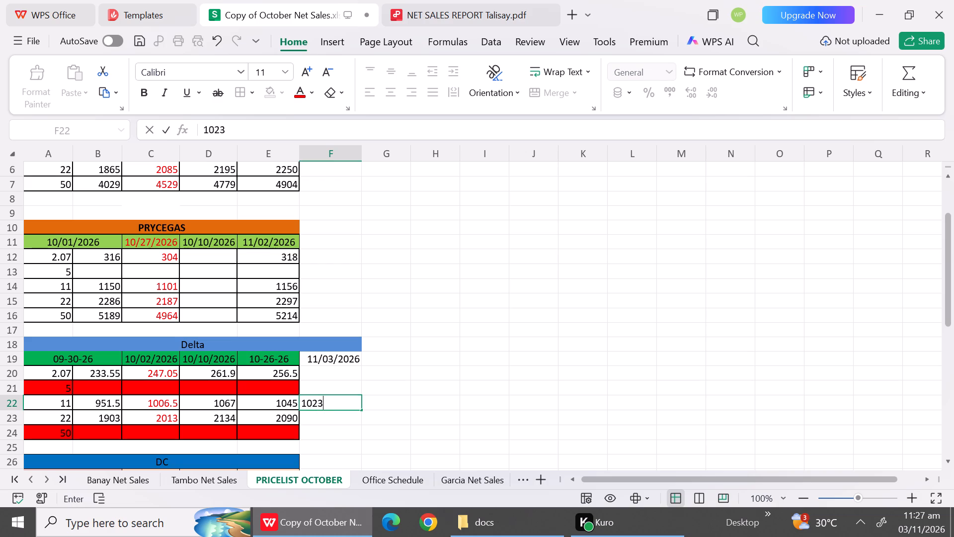
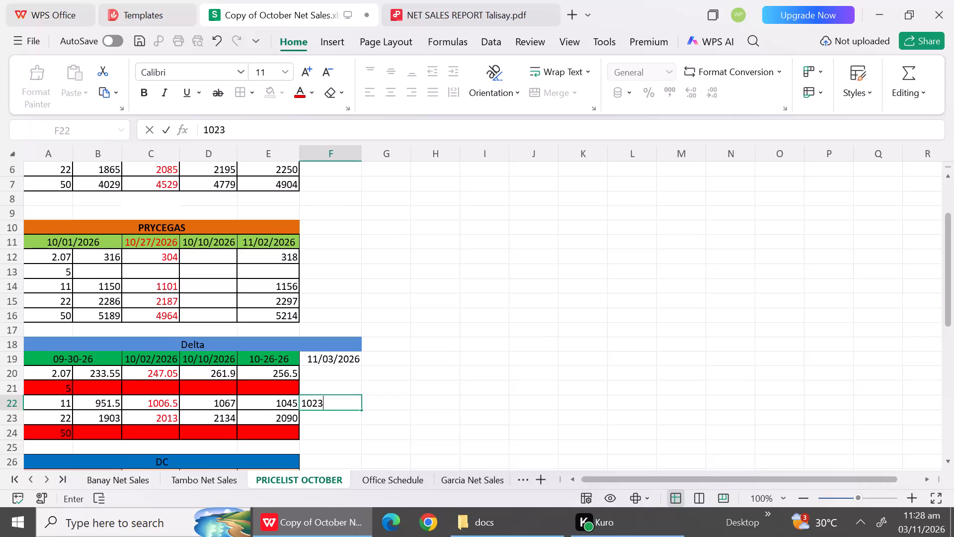
Enter the note 93/per kl in cell F21, under the 11/03/2026 Delta price column.
{"action": "left_click", "coordinate": [358, 434]}
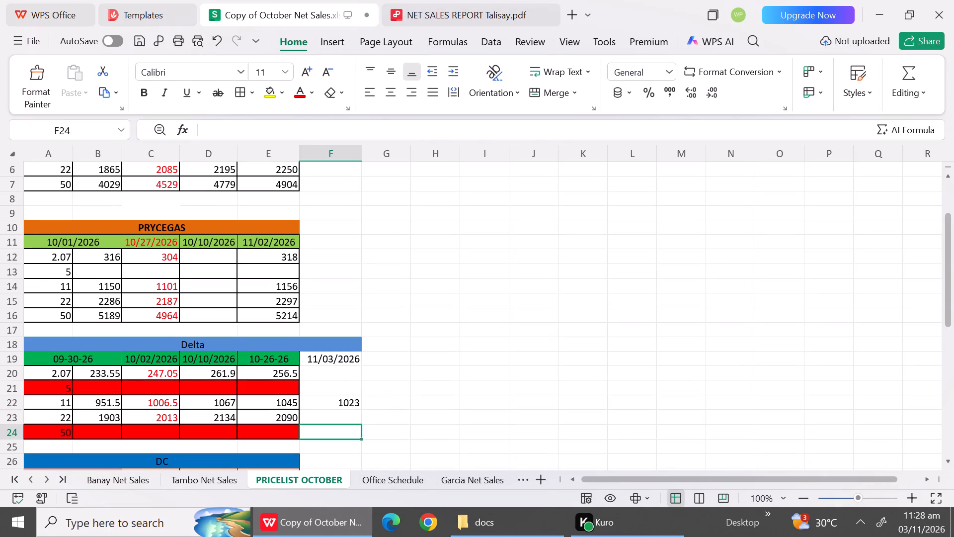
{"action": "left_click", "coordinate": [342, 389]}
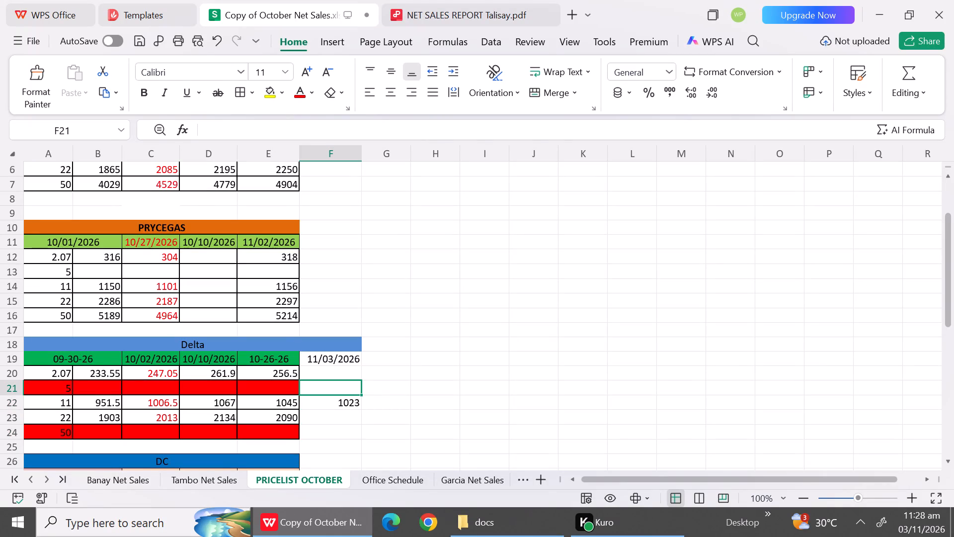
{"action": "type", "text": "93"}
{"action": "type", "text": "/per kl"}
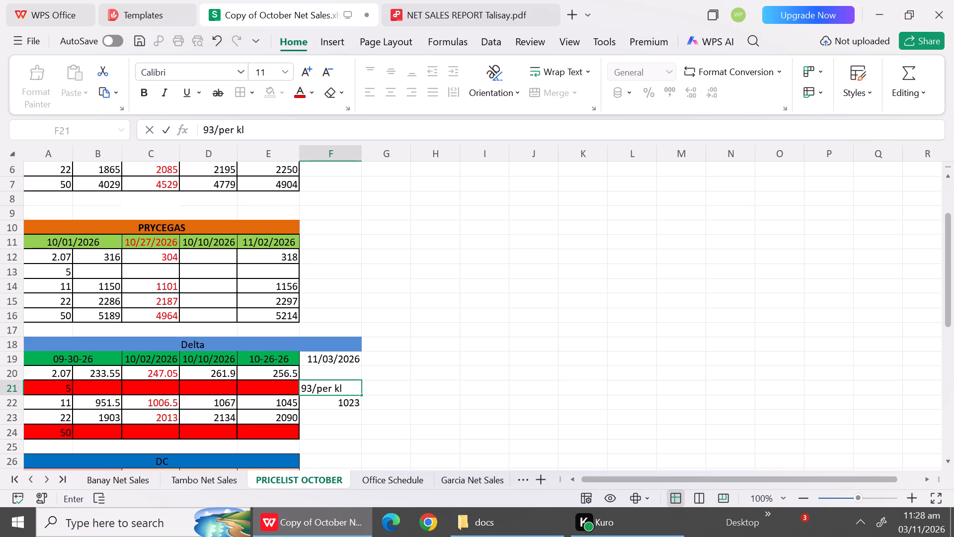
{"action": "left_click", "coordinate": [403, 397]}
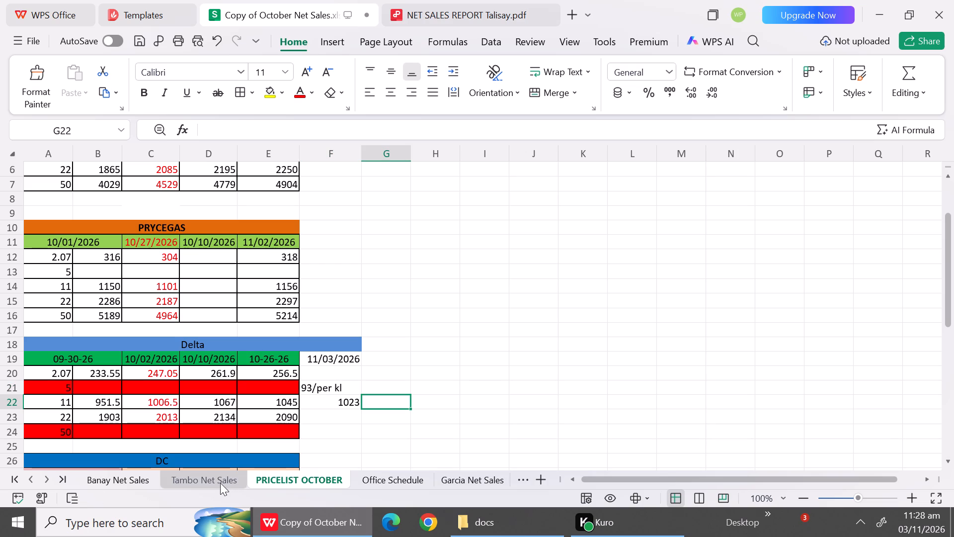
In Tambo Net Sales, change row 316 of the October 26 report to Prycegas with quantity 53, gross 69540 and net 0.
{"action": "left_click", "coordinate": [217, 482]}
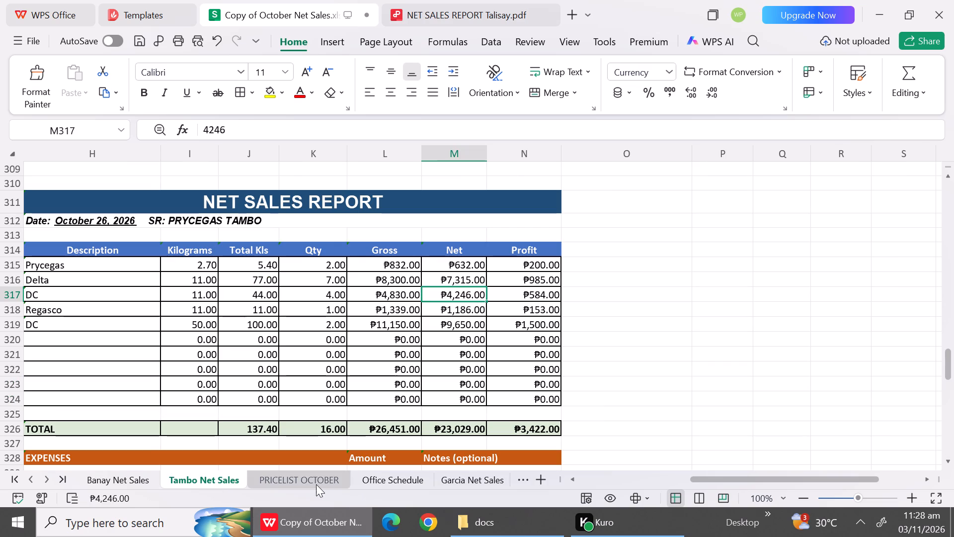
{"action": "left_click", "coordinate": [116, 277]}
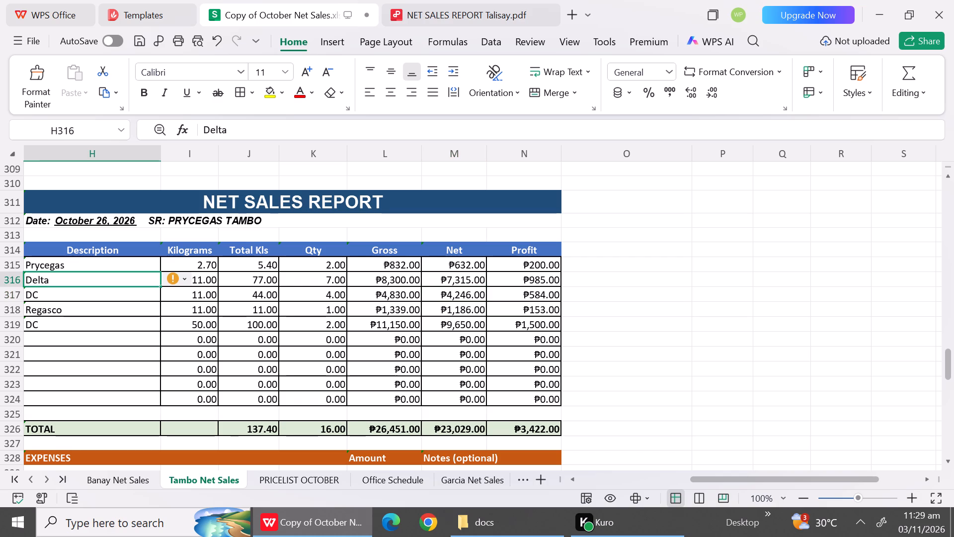
{"action": "key", "text": "shift+p"}
{"action": "left_click", "coordinate": [89, 326]}
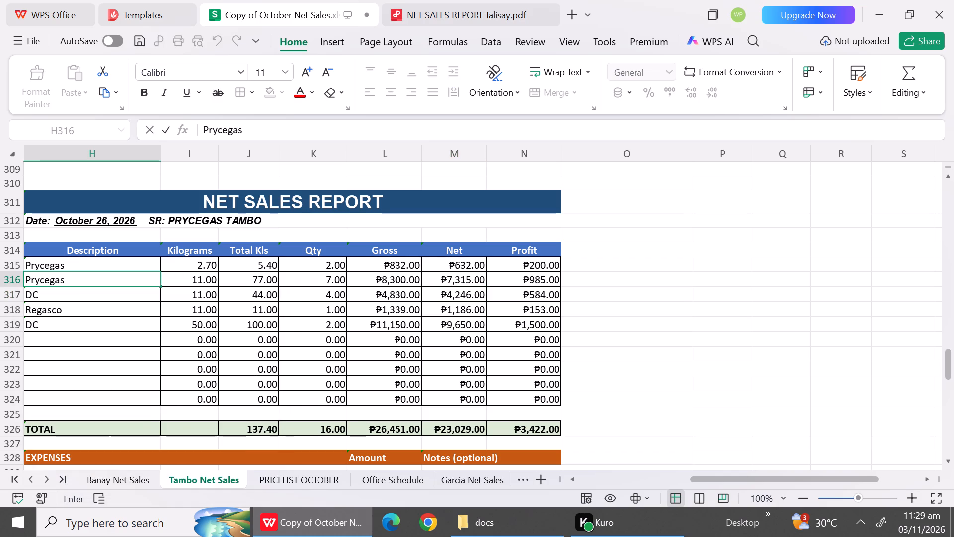
{"action": "left_click", "coordinate": [335, 279]}
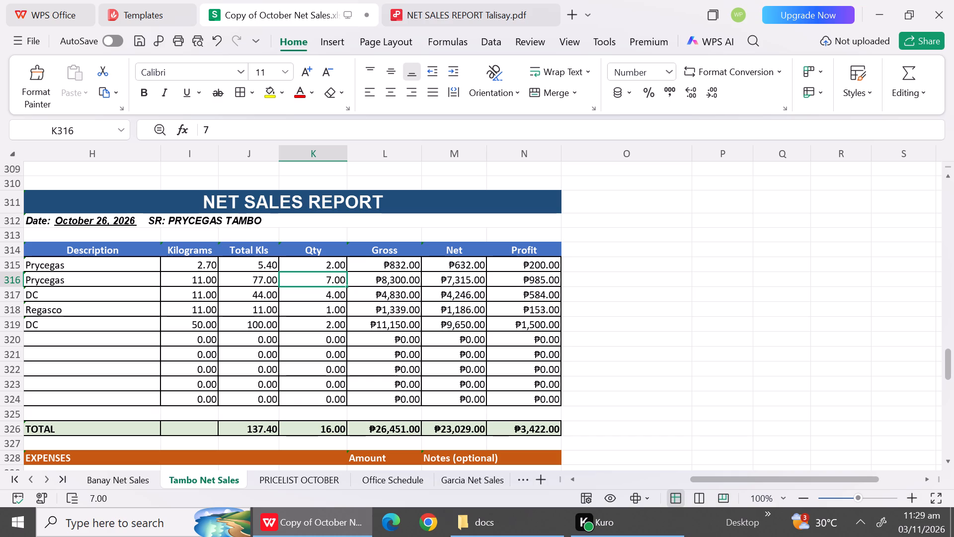
{"action": "type", "text": "53"}
{"action": "left_click", "coordinate": [389, 282]}
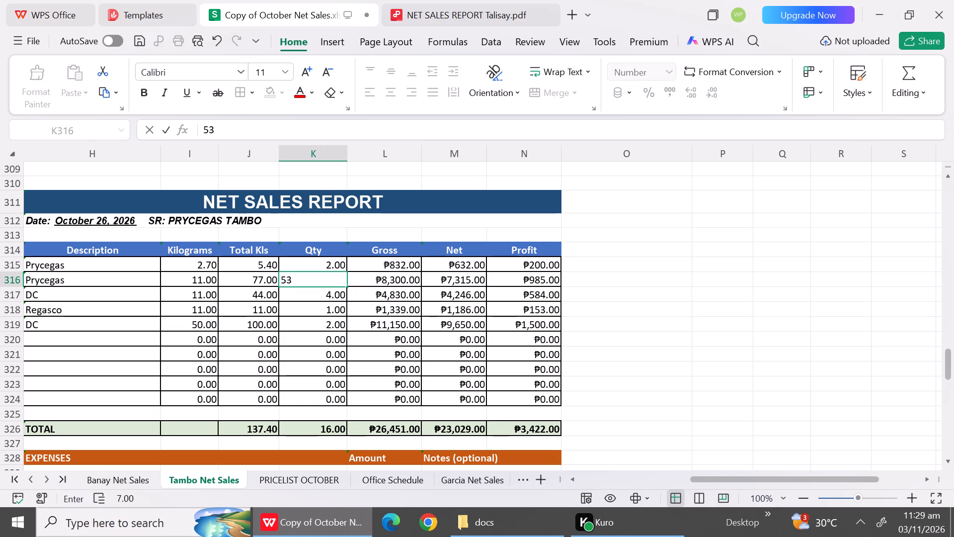
{"action": "type", "text": "69"}
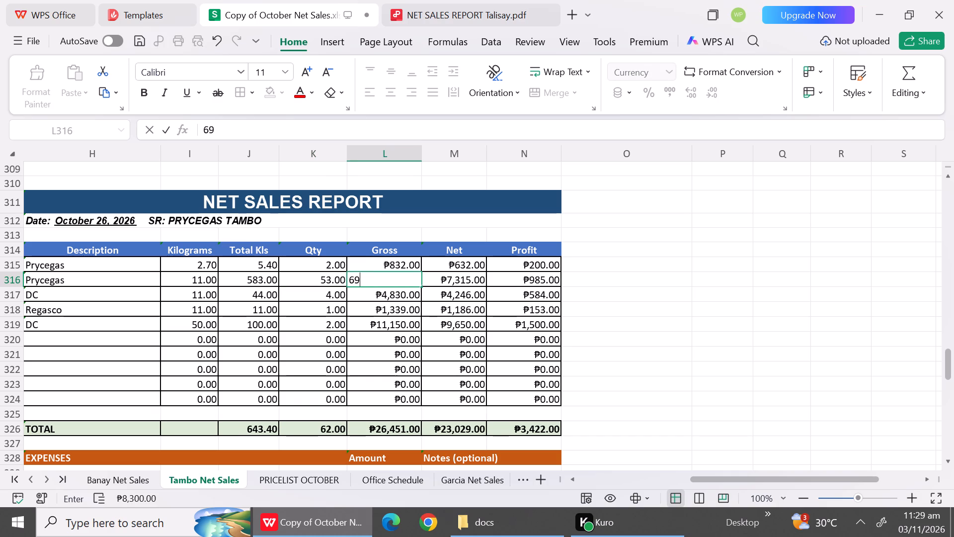
{"action": "type", "text": "540"}
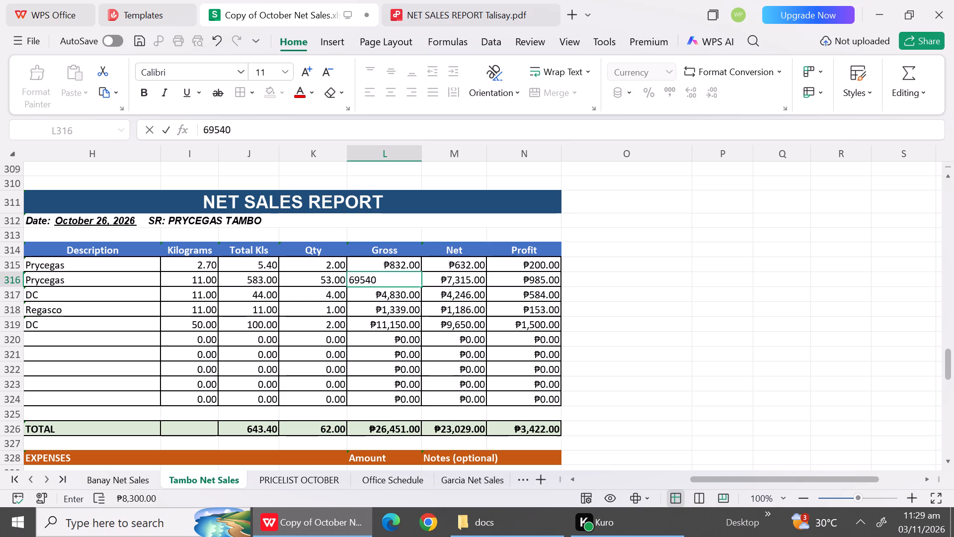
{"action": "left_click", "coordinate": [369, 332]}
{"action": "left_click", "coordinate": [453, 277]}
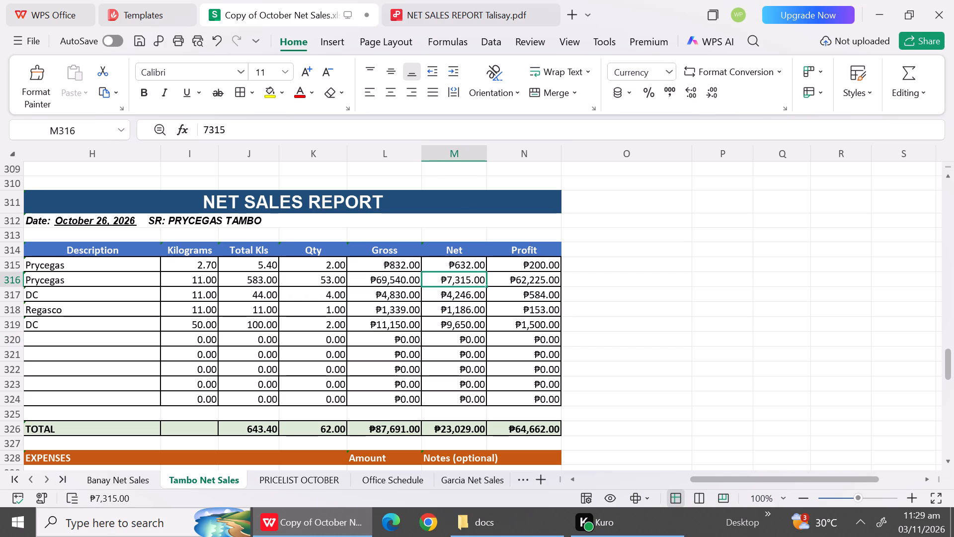
{"action": "key", "text": "0"}
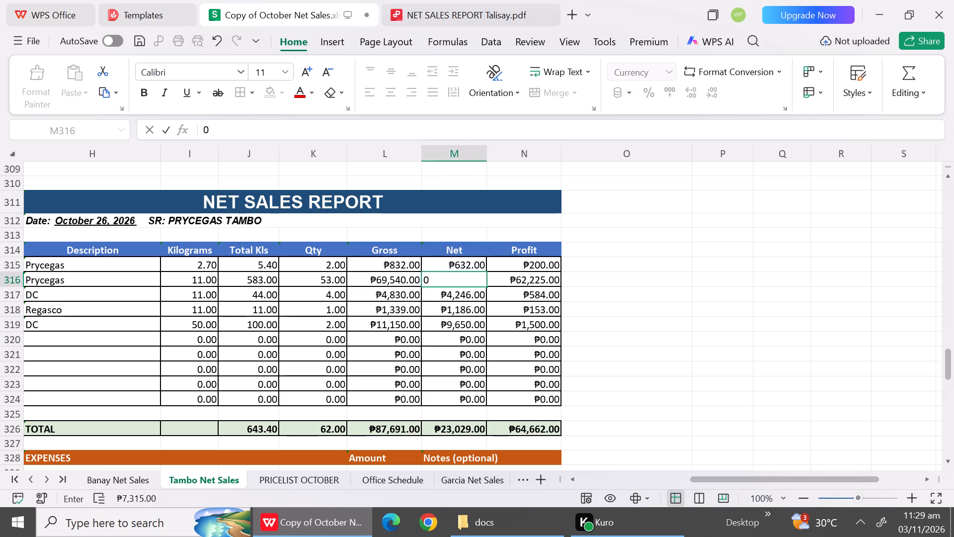
{"action": "left_click", "coordinate": [358, 309]}
Change row 317 of the report to Regasco with quantity 13, gross 18068 and net 0.
{"action": "left_click", "coordinate": [94, 300]}
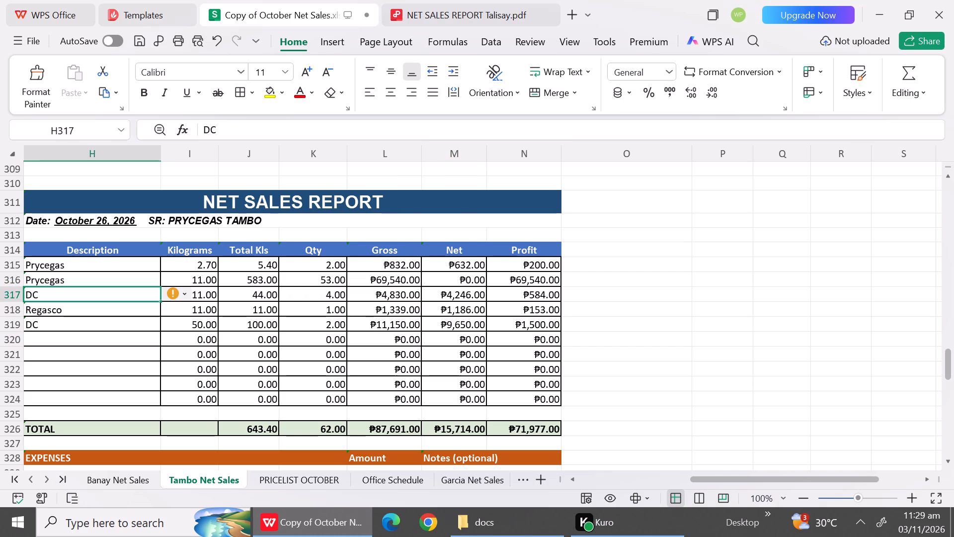
{"action": "type", "text": "Re"}
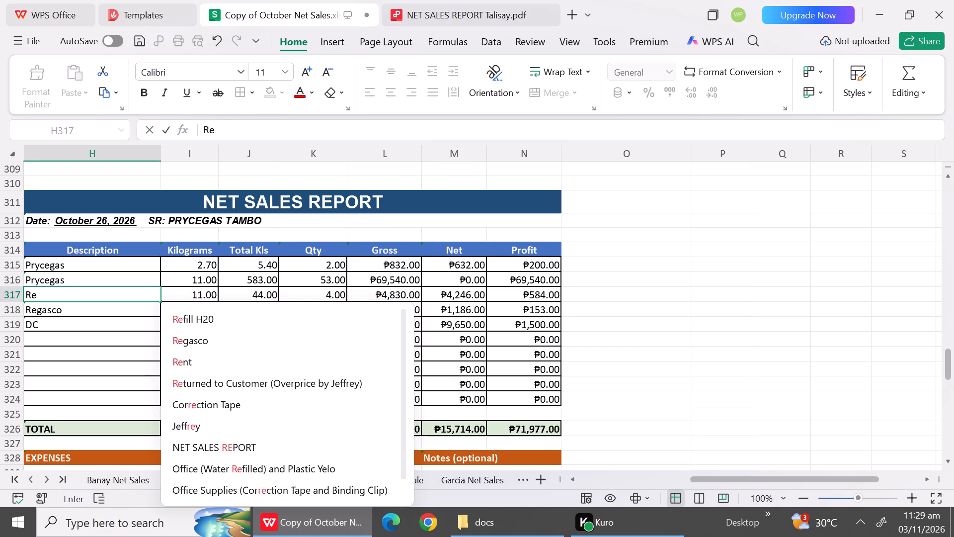
{"action": "left_click", "coordinate": [179, 342]}
{"action": "left_click", "coordinate": [332, 294]}
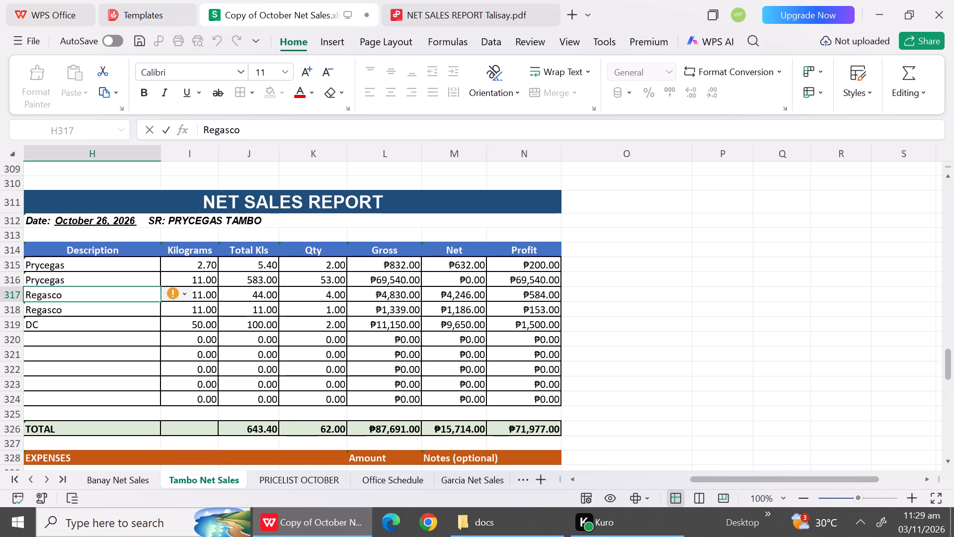
{"action": "key", "text": "1"}
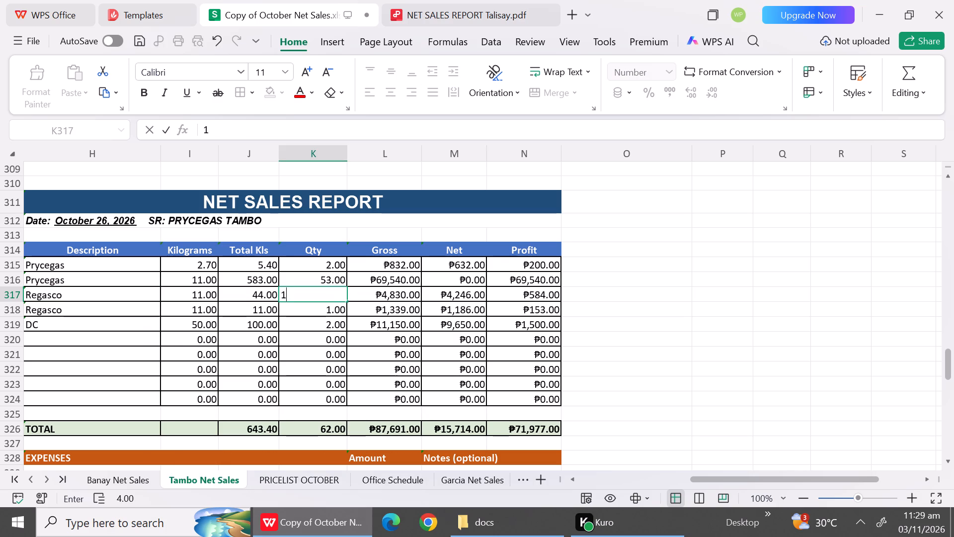
{"action": "key", "text": "3"}
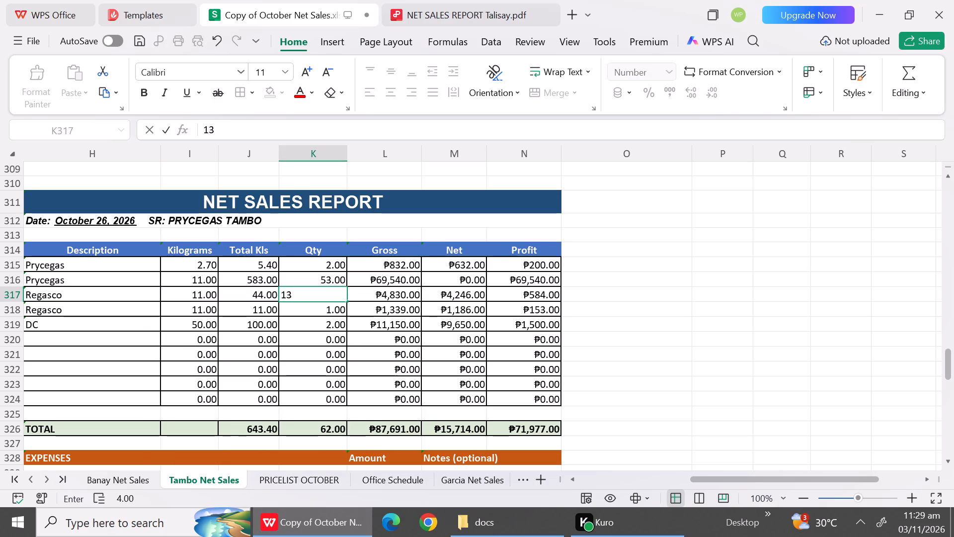
{"action": "left_click", "coordinate": [392, 298]}
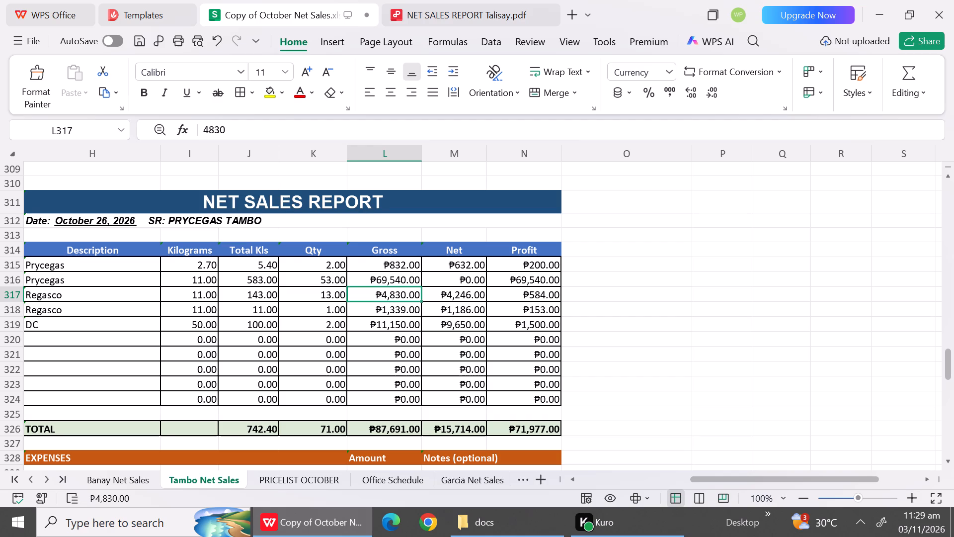
{"action": "type", "text": "18"}
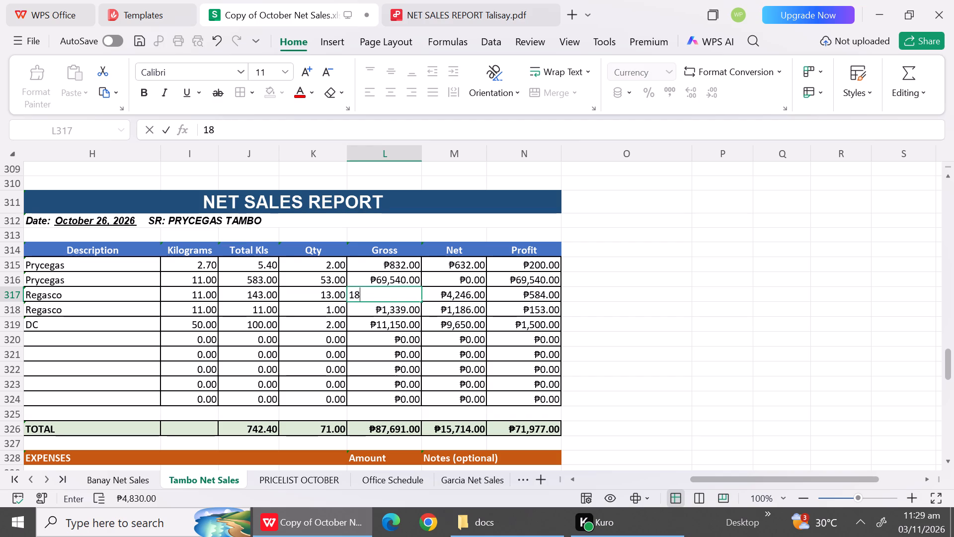
{"action": "key", "text": "0"}
{"action": "type", "text": "68"}
{"action": "key", "text": "Right"}
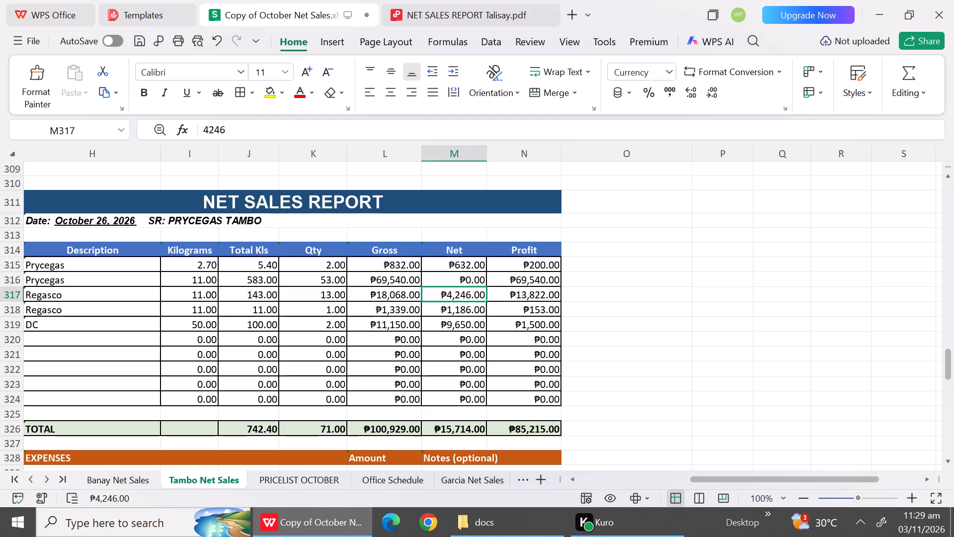
{"action": "key", "text": "o"}
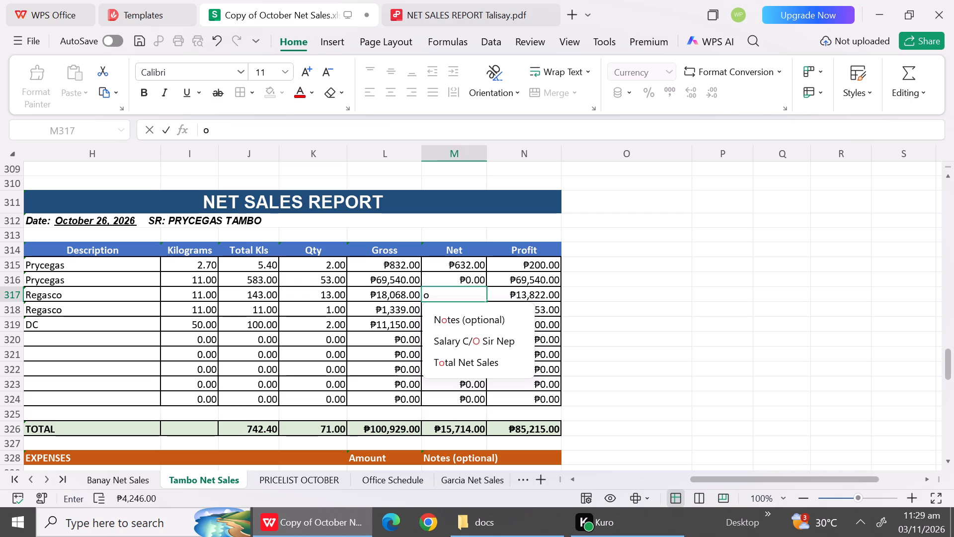
{"action": "key", "text": "BackSpace"}
{"action": "key", "text": "0"}
{"action": "left_click", "coordinate": [375, 369]}
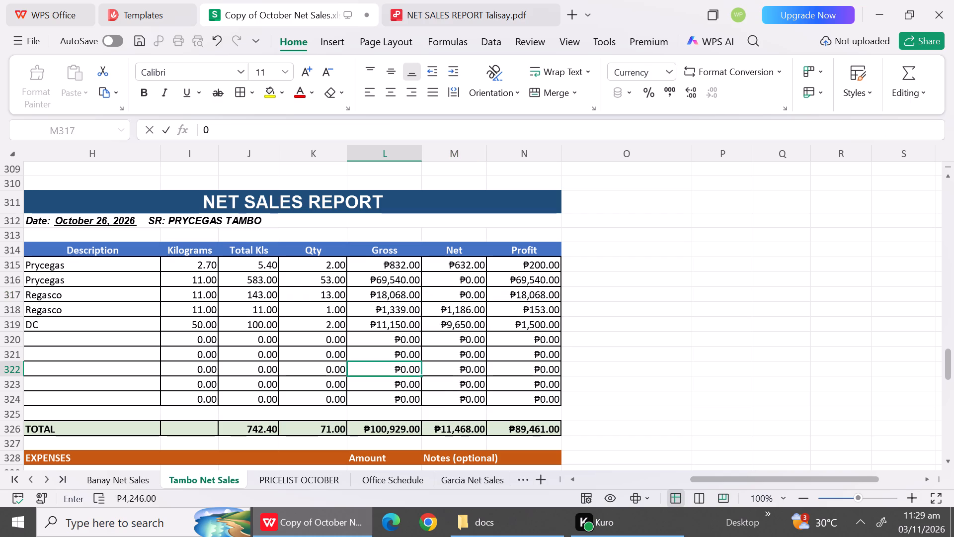
Change row 318 of the report to Delta with quantity 10, gross 12700 and net 0.
{"action": "left_click", "coordinate": [88, 311]}
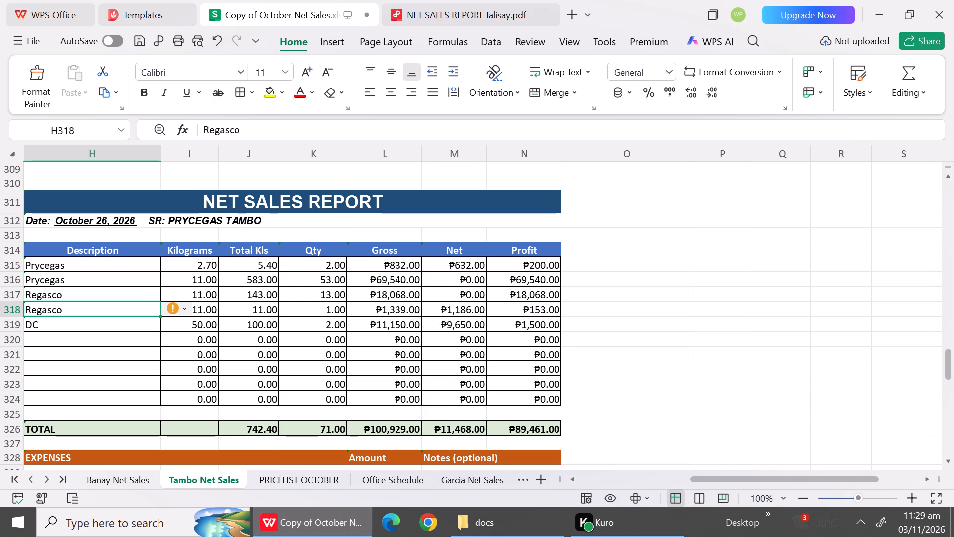
{"action": "type", "text": "De"}
{"action": "type", "text": "lta"}
{"action": "key", "text": "Right"}
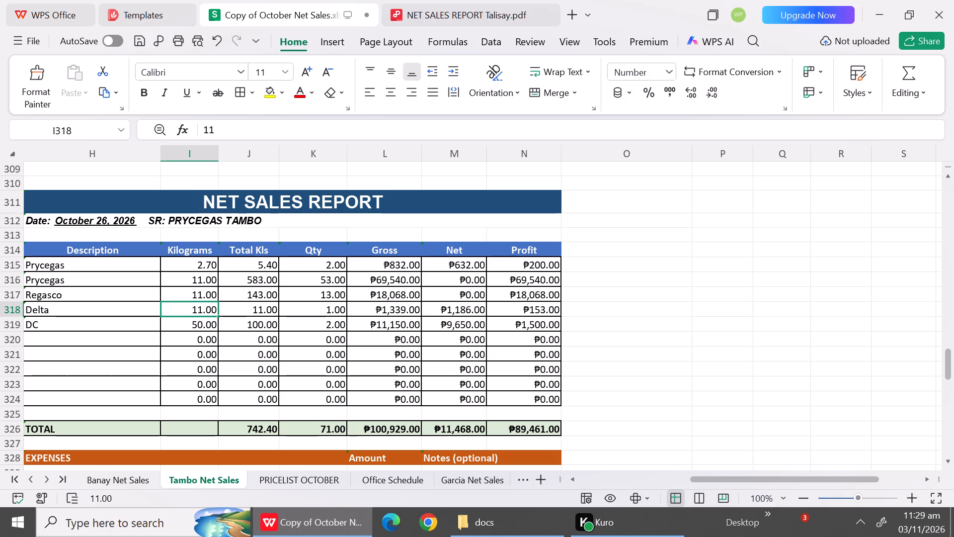
{"action": "key", "text": "Right"}
{"action": "key", "text": "Right"}
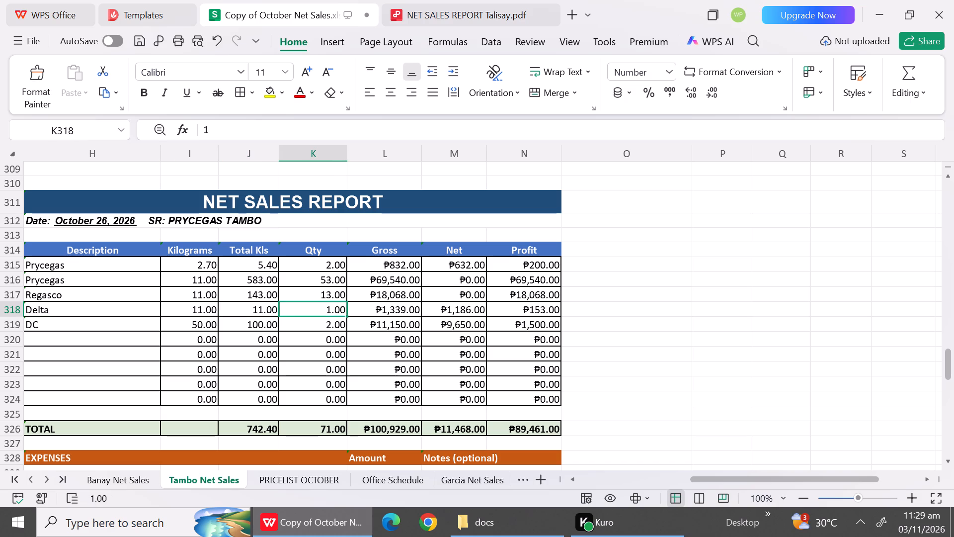
{"action": "type", "text": "10"}
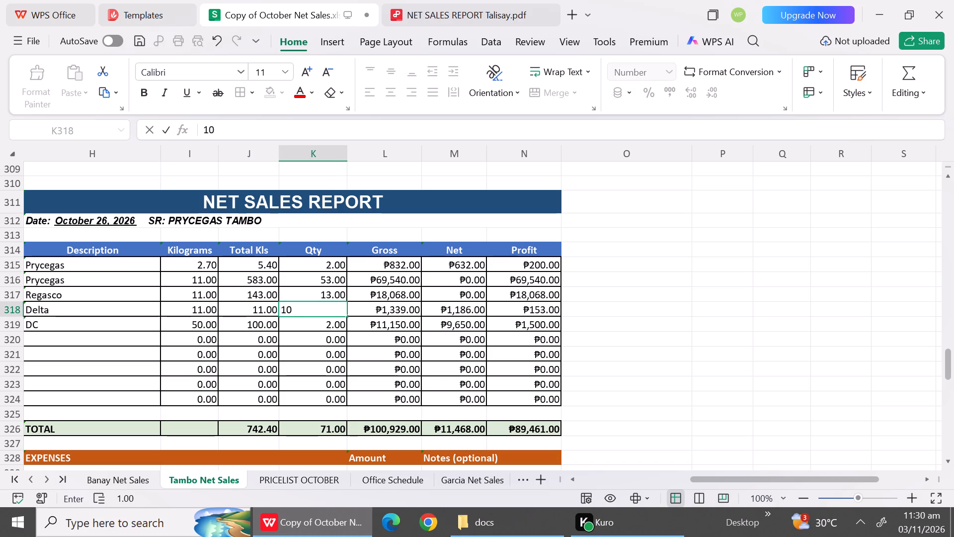
{"action": "key", "text": "Right"}
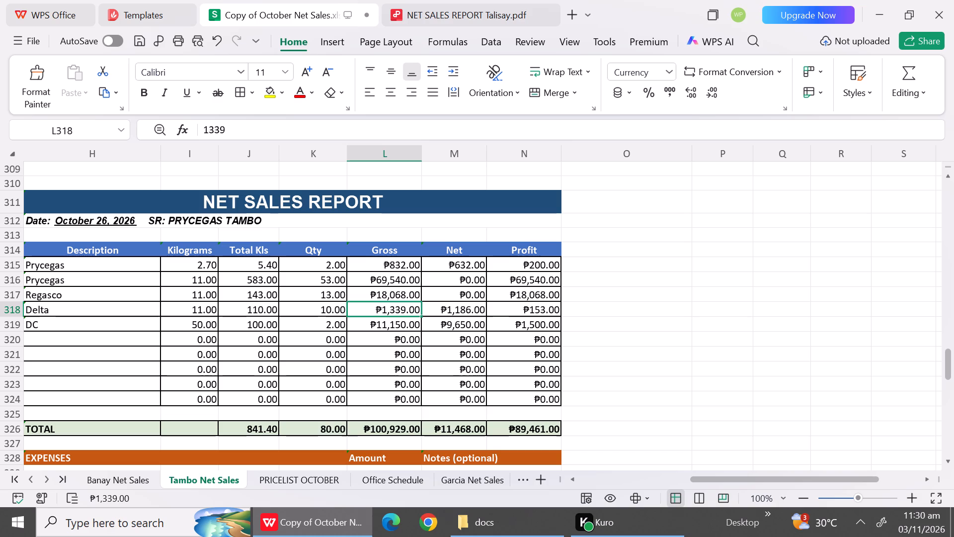
{"action": "type", "text": "127"}
{"action": "type", "text": "00"}
{"action": "key", "text": "Right"}
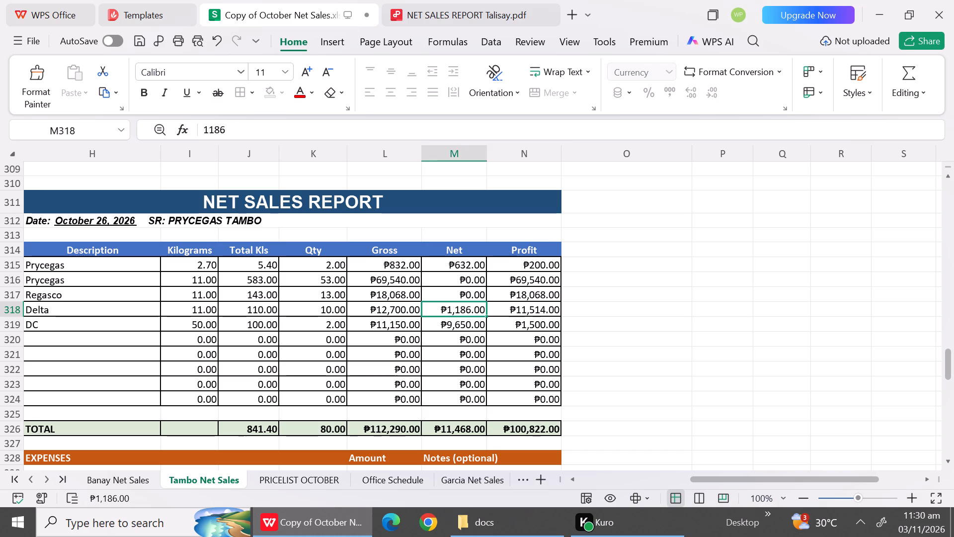
{"action": "key", "text": "0"}
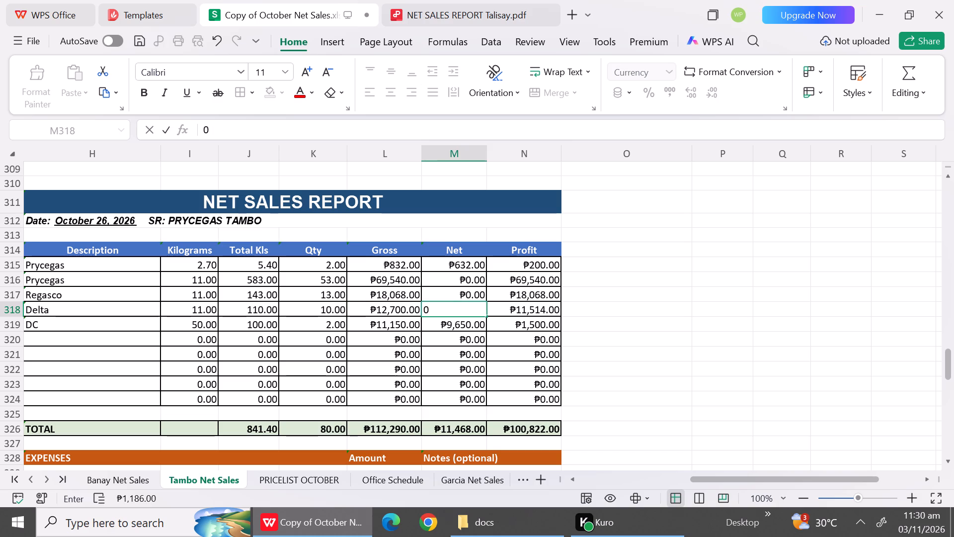
{"action": "key", "text": "Down"}
Change the DC row 319 of the October 26 report to 11 kilograms, quantity 13, gross 17000 and net 0.
{"action": "left_click", "coordinate": [65, 327]}
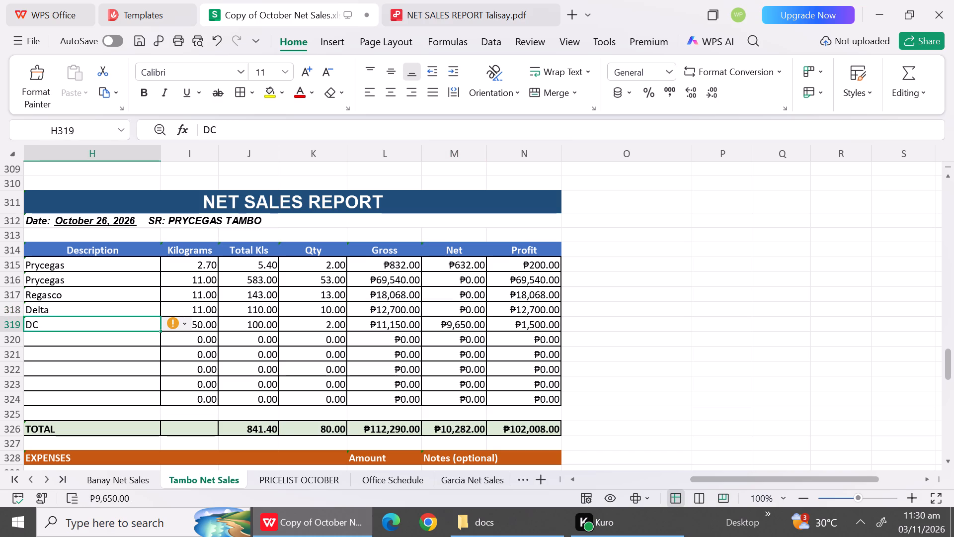
{"action": "left_click", "coordinate": [309, 329]}
{"action": "left_click", "coordinate": [189, 329]}
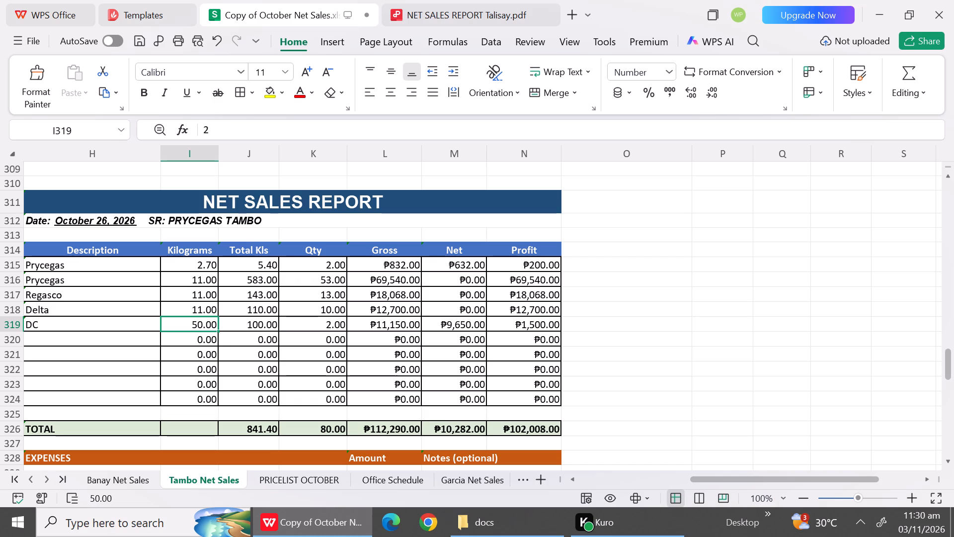
{"action": "left_click", "coordinate": [231, 326]}
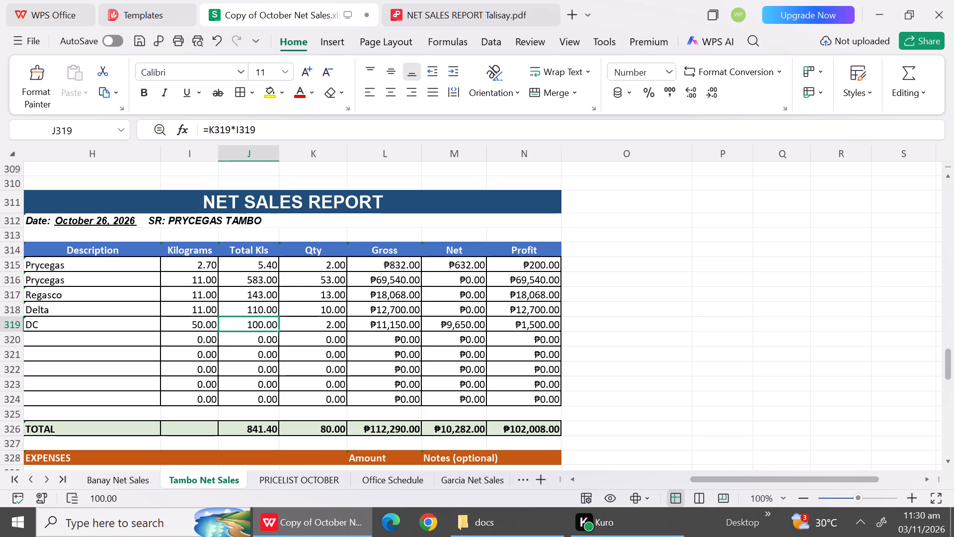
{"action": "left_click", "coordinate": [210, 329]}
{"action": "type", "text": "11"}
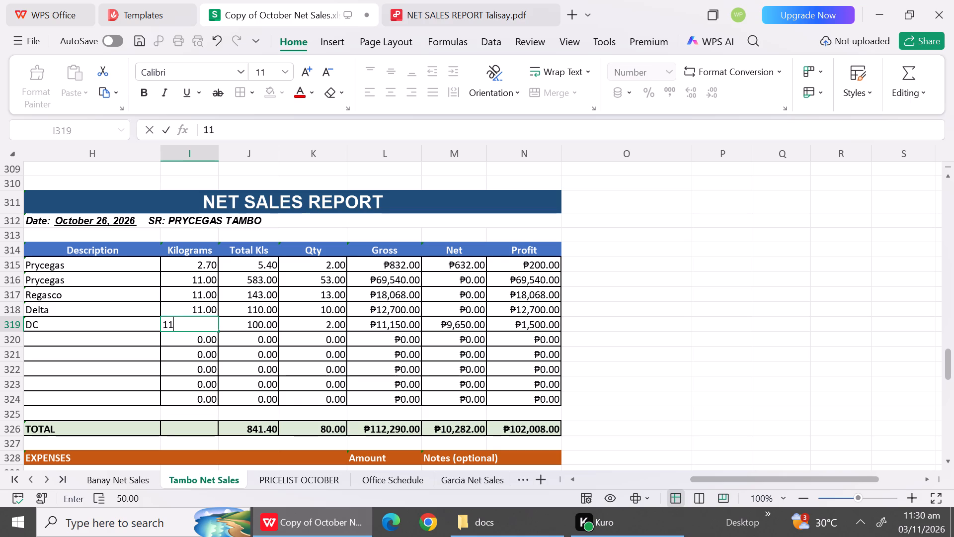
{"action": "left_click", "coordinate": [318, 321]}
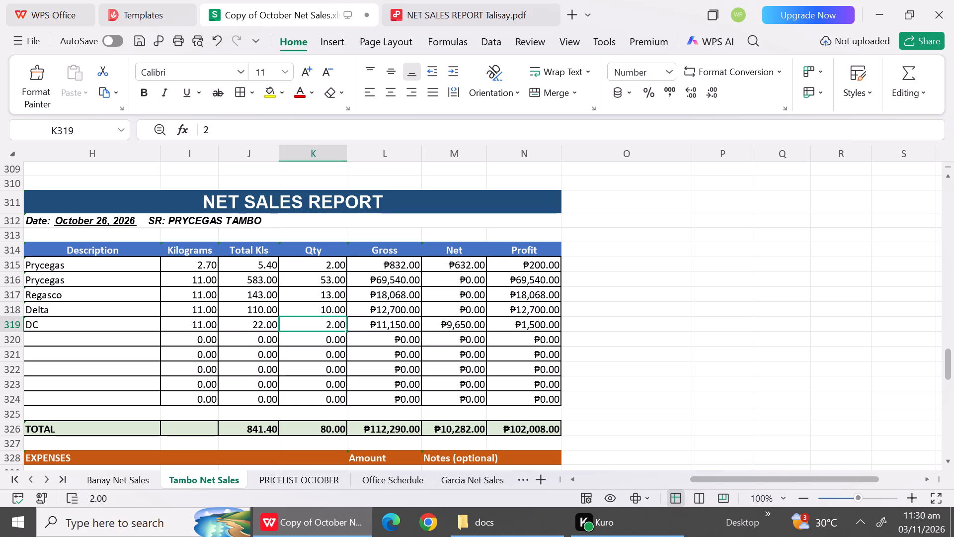
{"action": "type", "text": "13"}
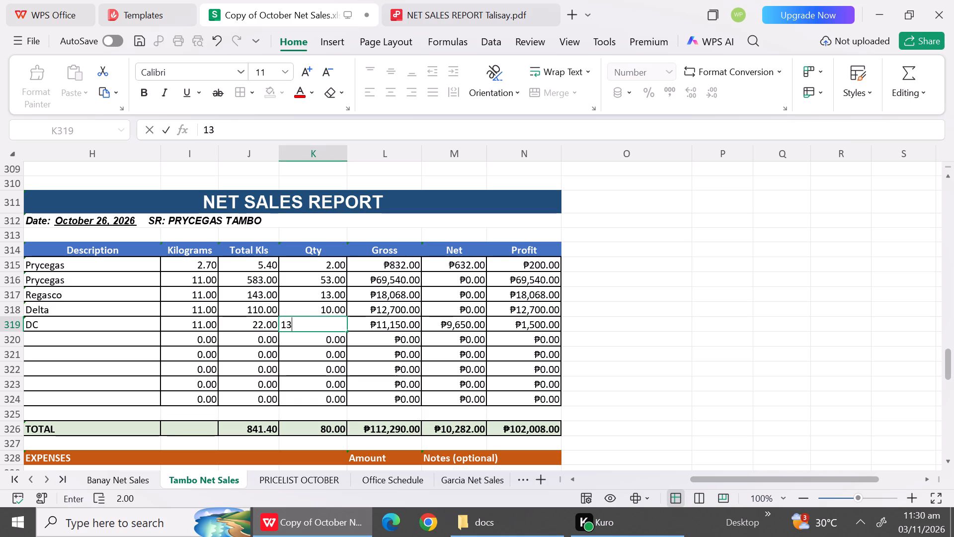
{"action": "left_click", "coordinate": [417, 329]}
{"action": "type", "text": "1700"}
{"action": "key", "text": "0"}
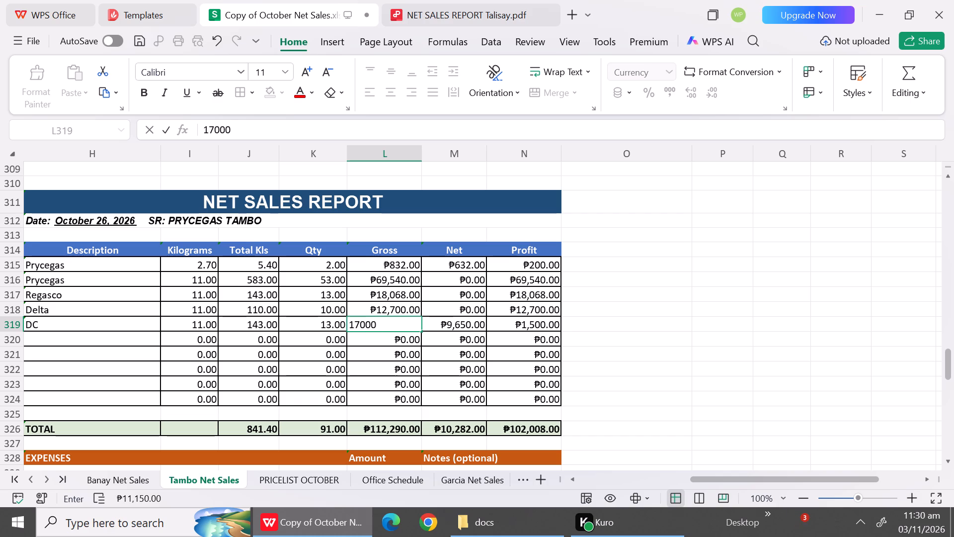
{"action": "left_click", "coordinate": [398, 358]}
{"action": "left_click", "coordinate": [459, 325]}
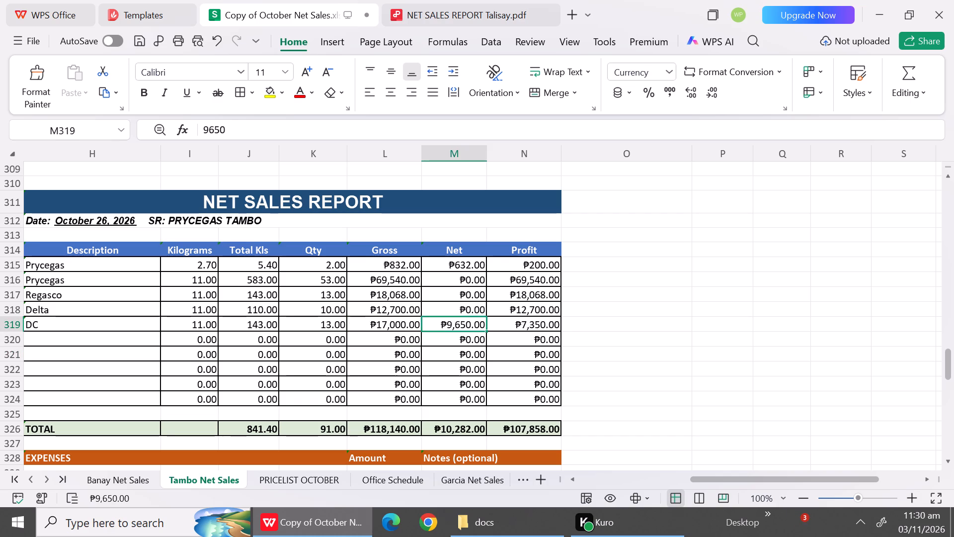
{"action": "key", "text": "0"}
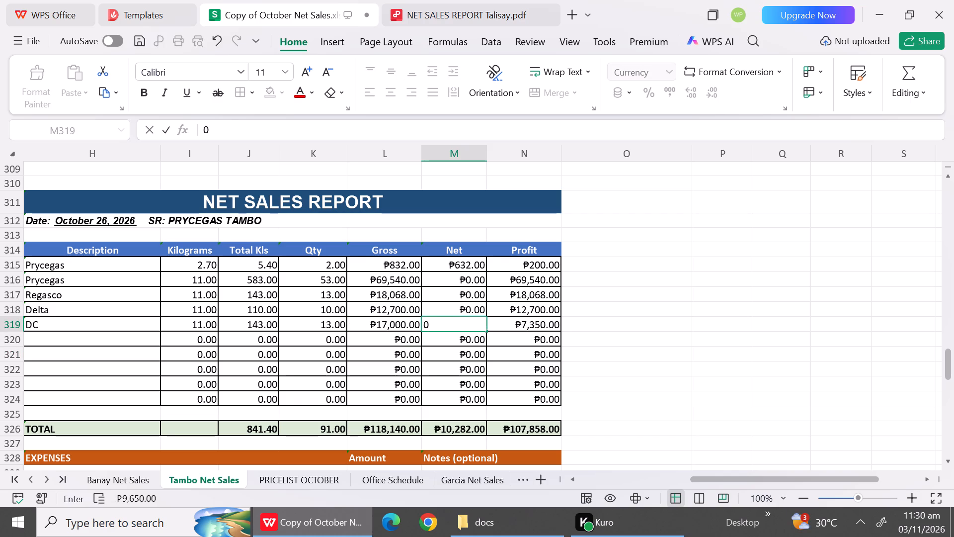
{"action": "left_click", "coordinate": [462, 357]}
Fill row 320 of the report with CG, 11 kilograms, quantity 2 and gross 2600.
{"action": "left_click", "coordinate": [119, 340]}
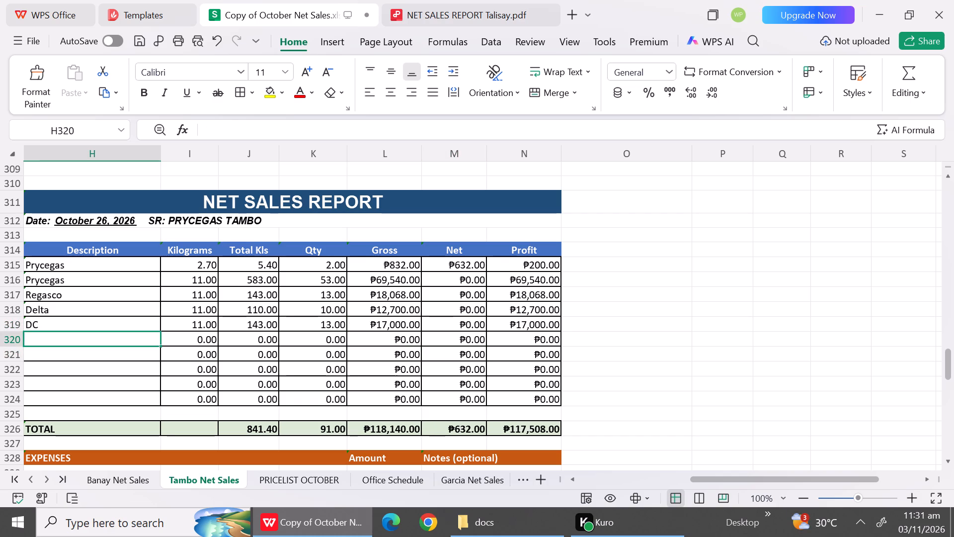
{"action": "key", "text": "shift+c"}
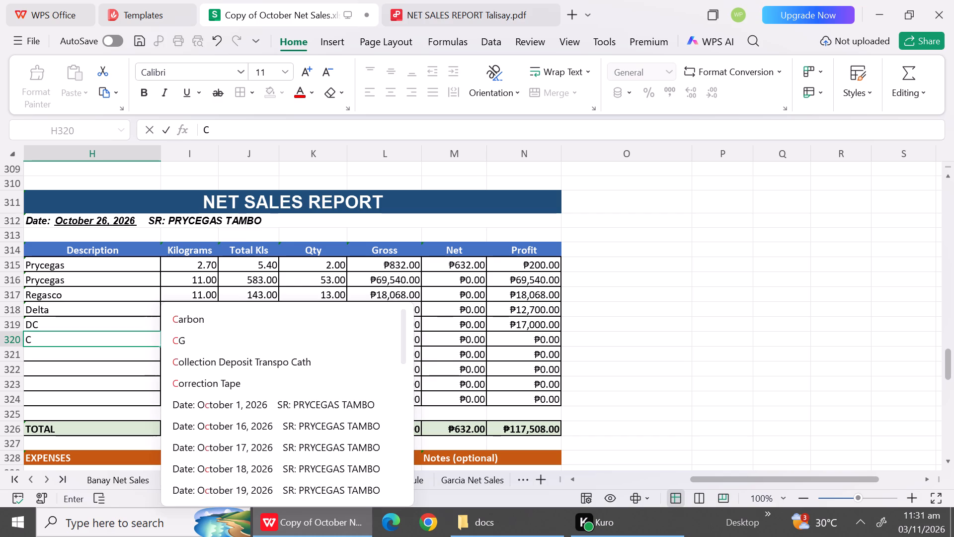
{"action": "left_click", "coordinate": [196, 343]}
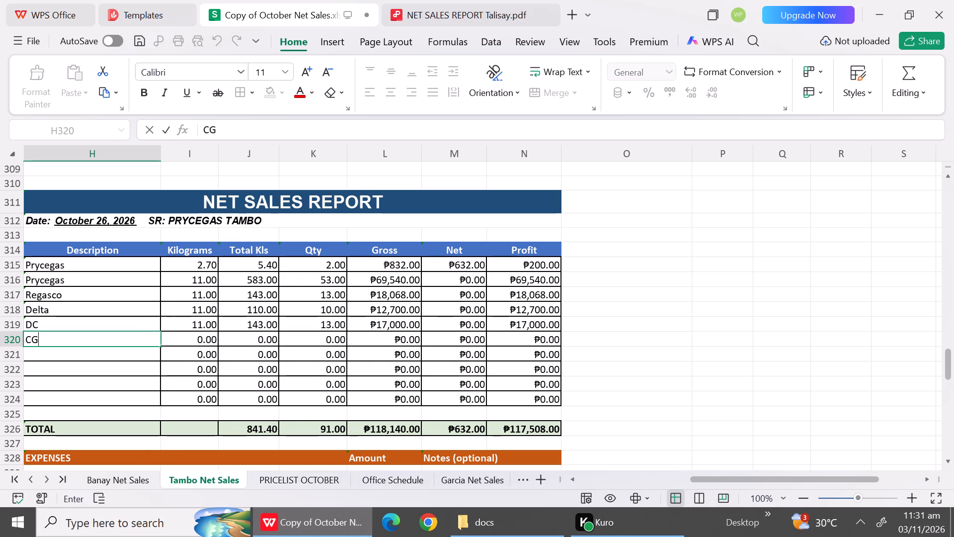
{"action": "left_click", "coordinate": [193, 343]}
{"action": "type", "text": "11"}
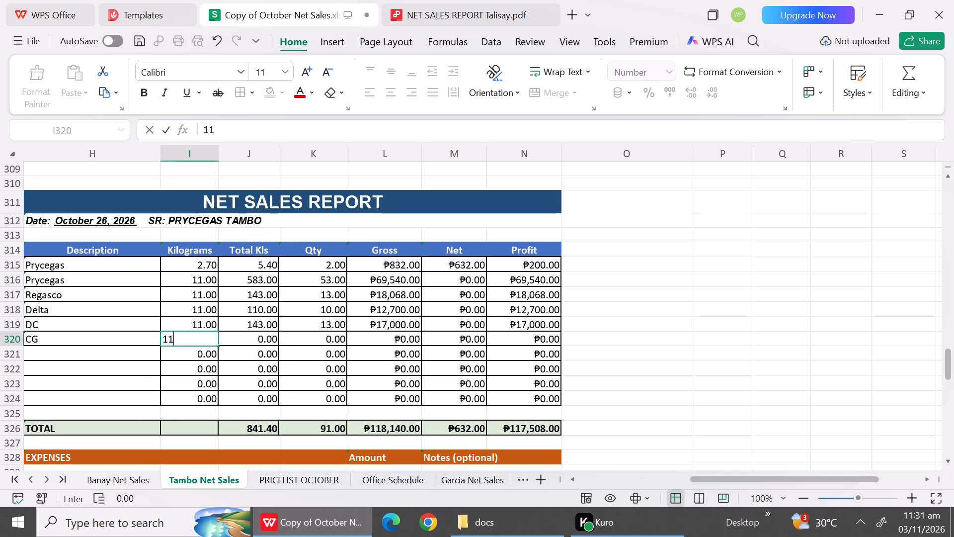
{"action": "left_click", "coordinate": [322, 342]}
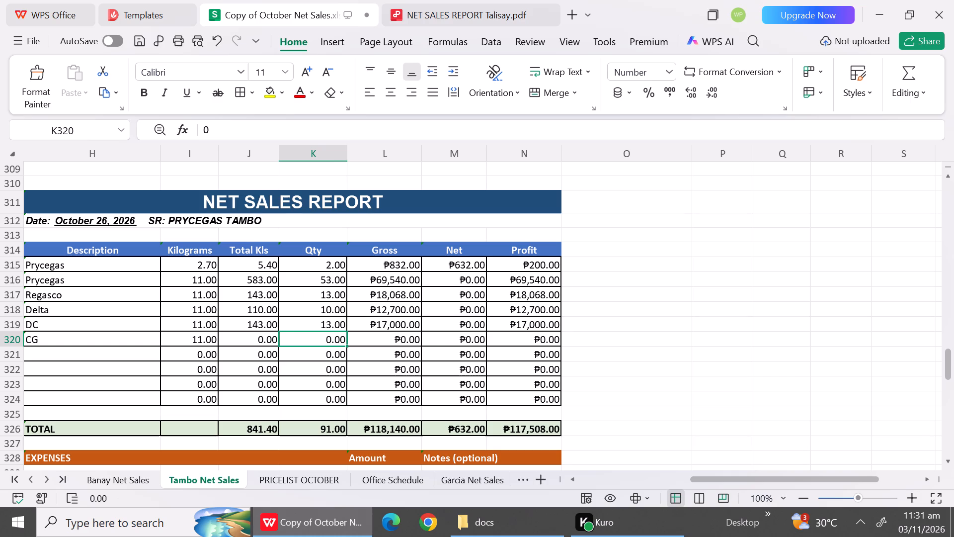
{"action": "key", "text": "2"}
{"action": "left_click", "coordinate": [389, 340]}
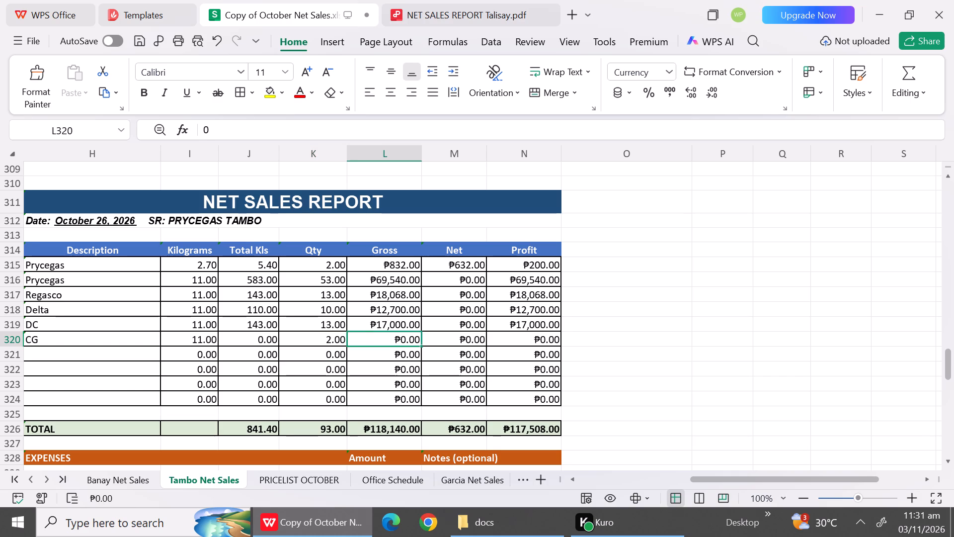
{"action": "type", "text": "2600"}
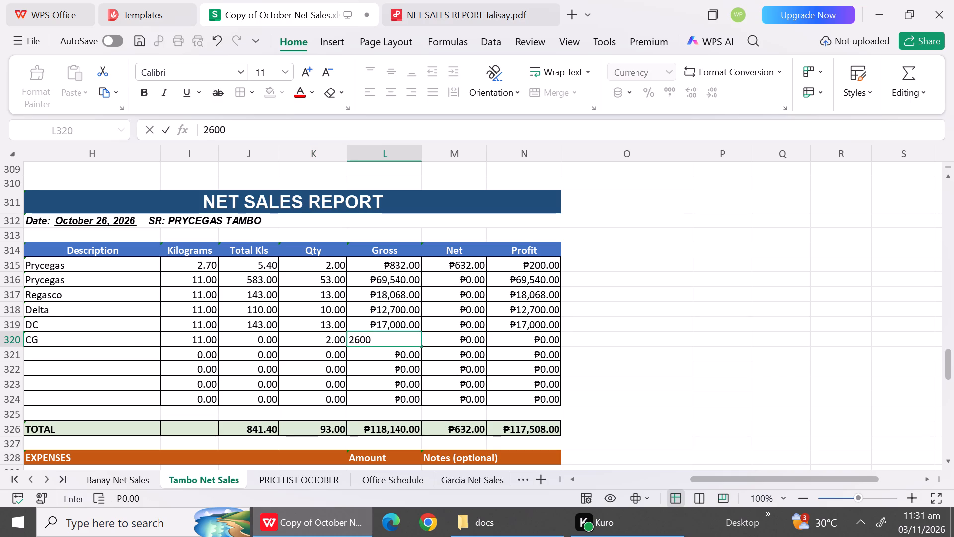
Fill row 321 of the report with SG, 11 kilograms, quantity 1 and gross 1300.
{"action": "left_click", "coordinate": [135, 354]}
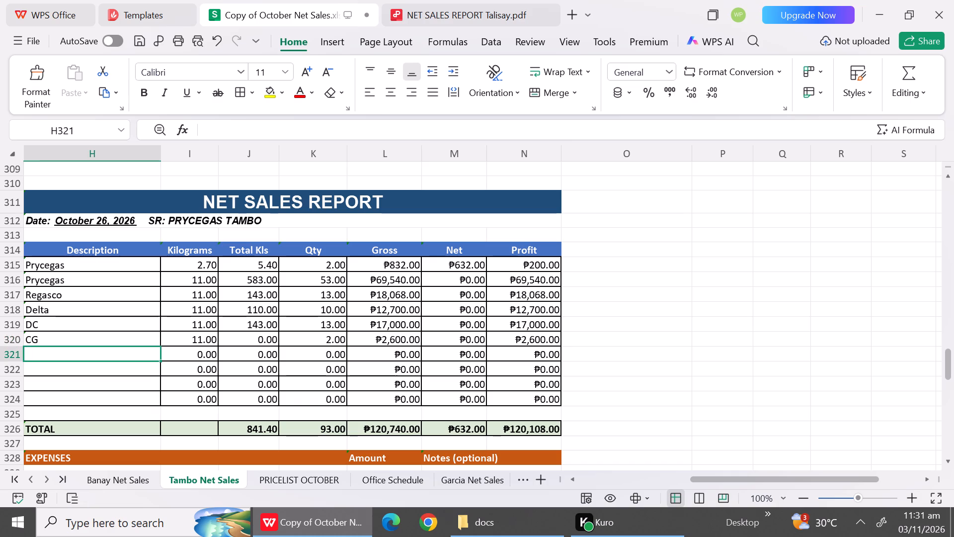
{"action": "key", "text": "shift+s"}
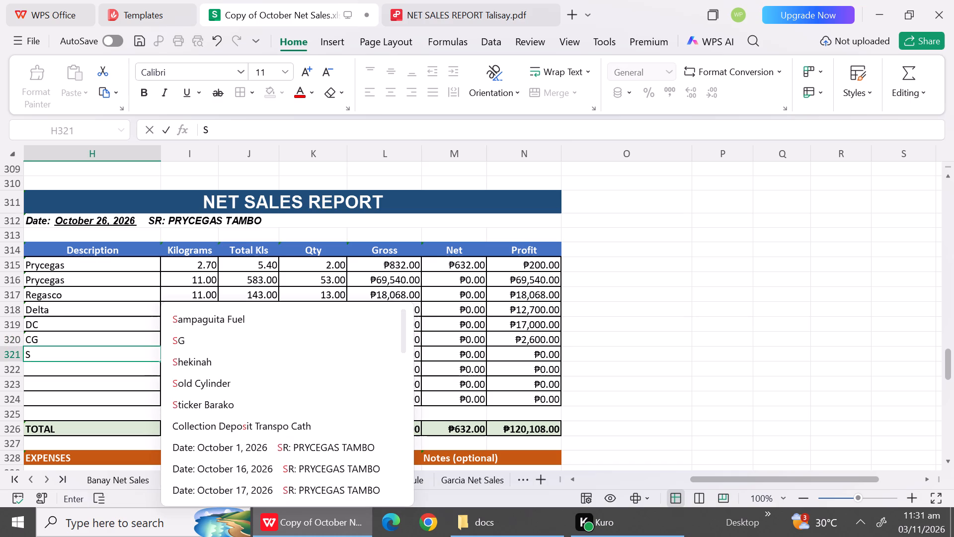
{"action": "left_click", "coordinate": [179, 343]}
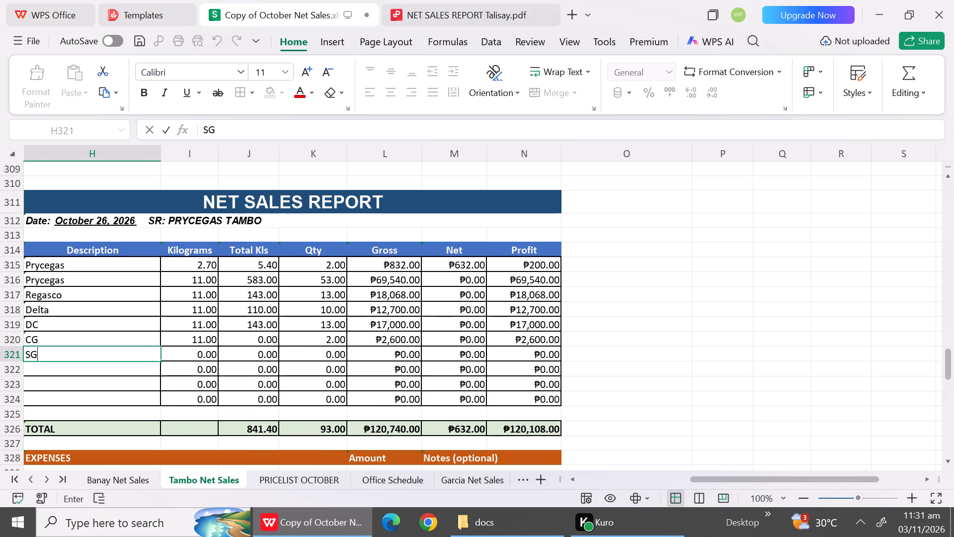
{"action": "left_click", "coordinate": [193, 358]}
{"action": "type", "text": "11"}
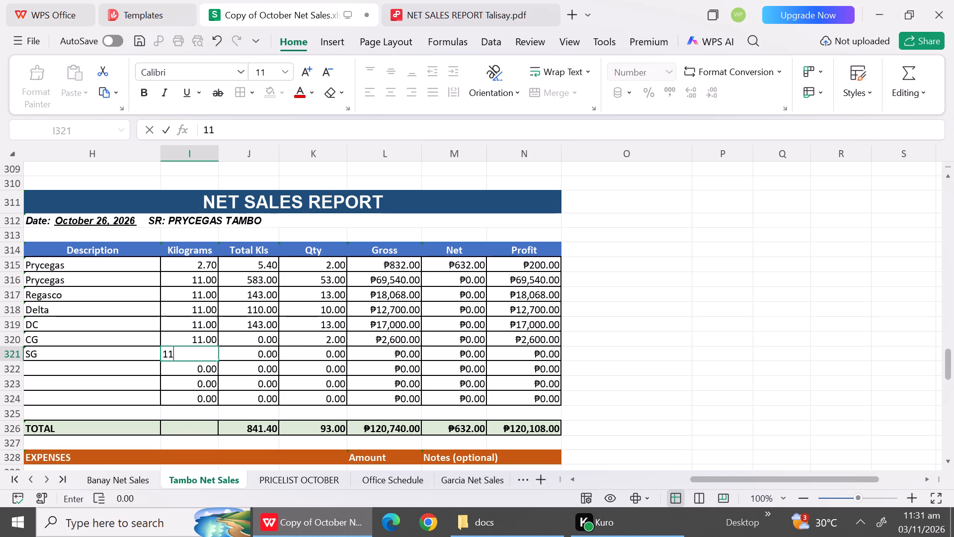
{"action": "left_click", "coordinate": [313, 355]}
{"action": "key", "text": "1"}
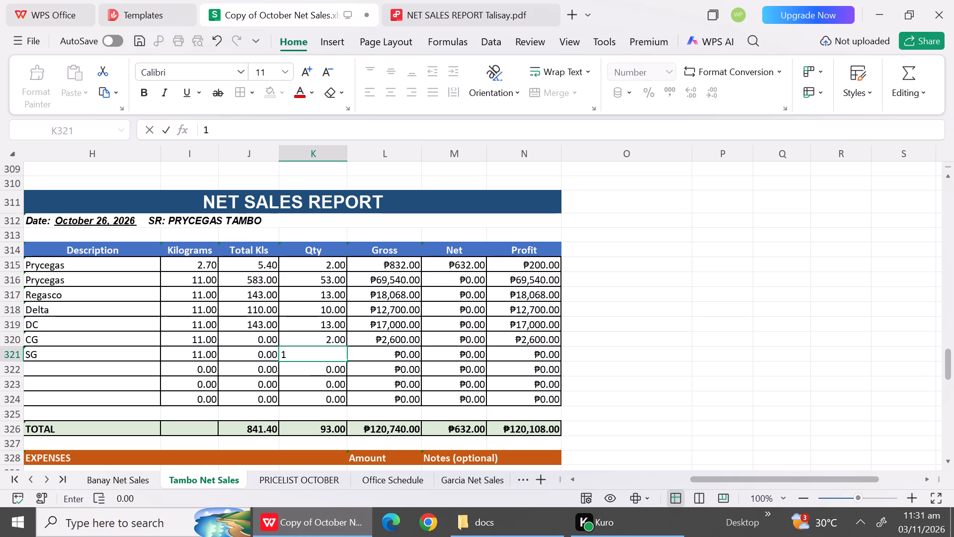
{"action": "left_click", "coordinate": [323, 385]}
{"action": "left_click", "coordinate": [398, 359]}
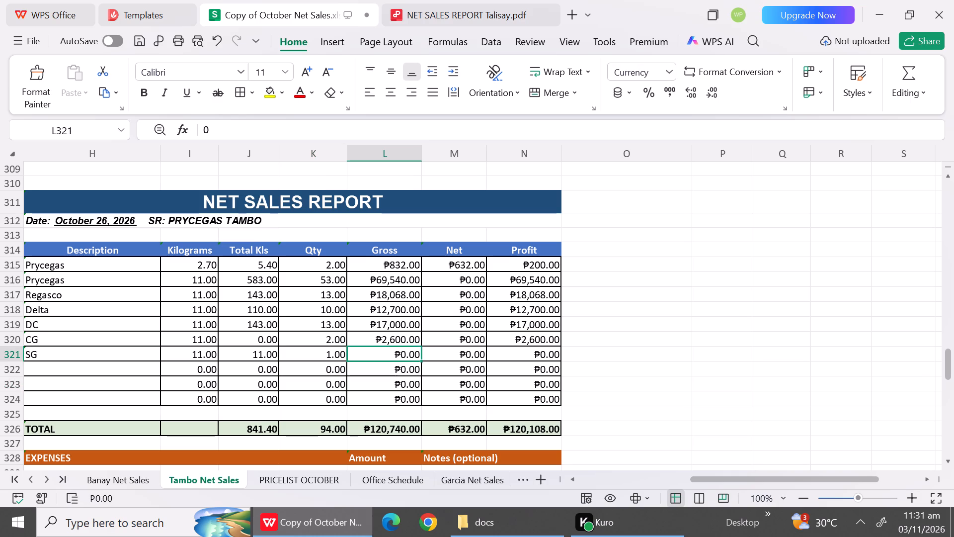
{"action": "type", "text": "1300"}
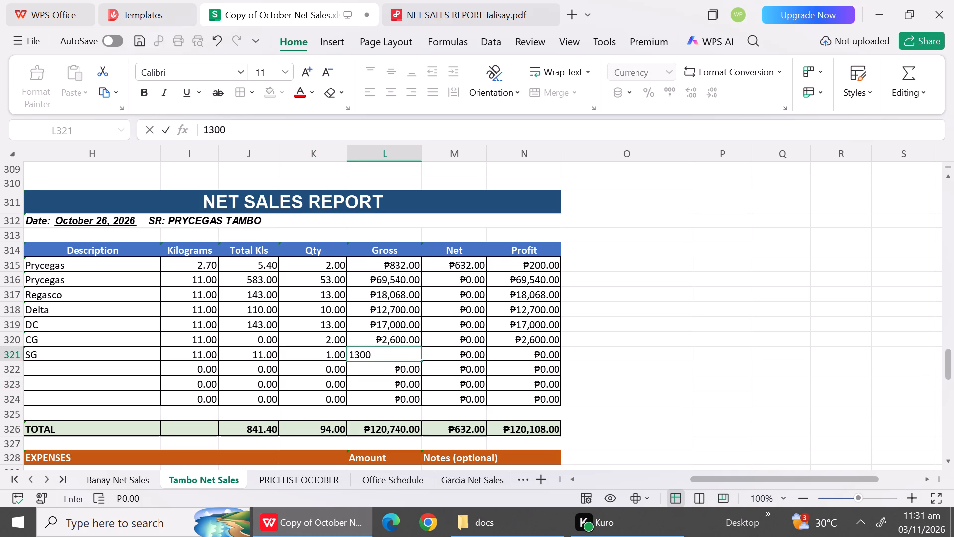
{"action": "left_click", "coordinate": [379, 394]}
Fill row 322 of the report with Regasco, 22 kilograms, quantity 1 and gross 2569.
{"action": "left_click", "coordinate": [118, 372]}
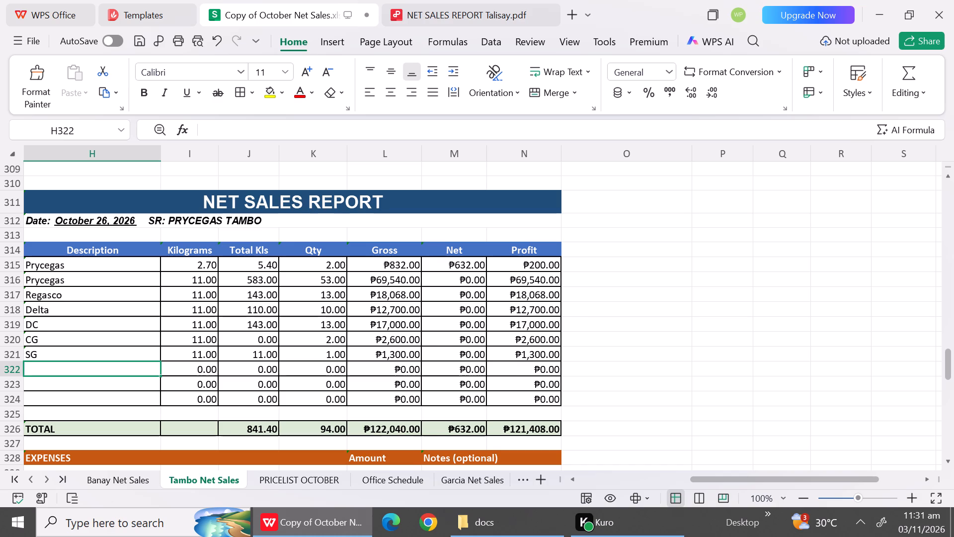
{"action": "key", "text": "shift+r"}
{"action": "left_click", "coordinate": [196, 346]}
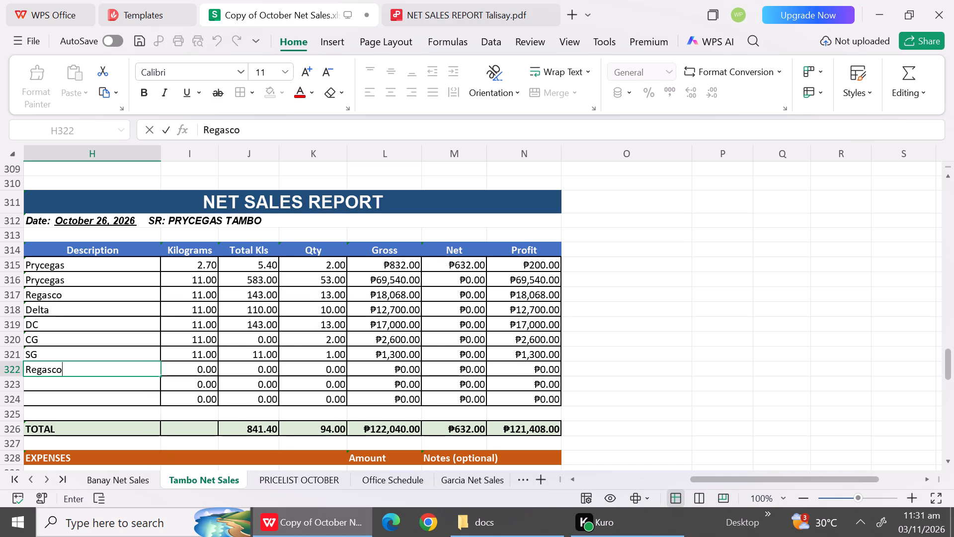
{"action": "left_click", "coordinate": [208, 367]}
{"action": "type", "text": "22"}
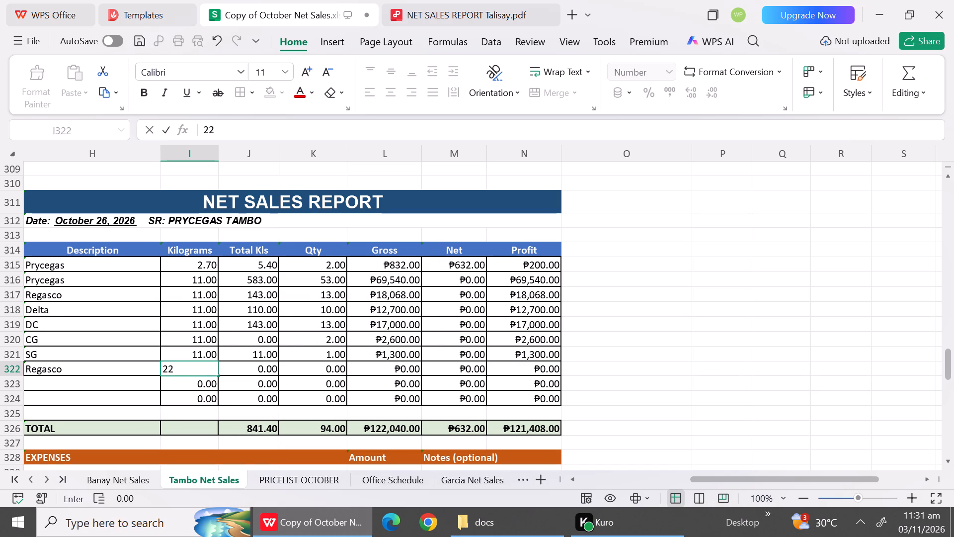
{"action": "left_click", "coordinate": [315, 371]}
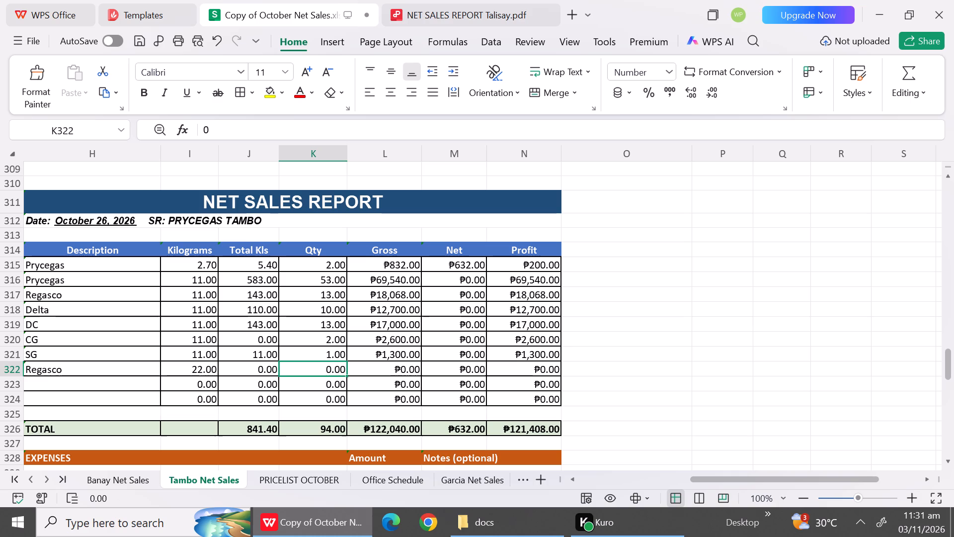
{"action": "key", "text": "1"}
{"action": "left_click", "coordinate": [391, 376]}
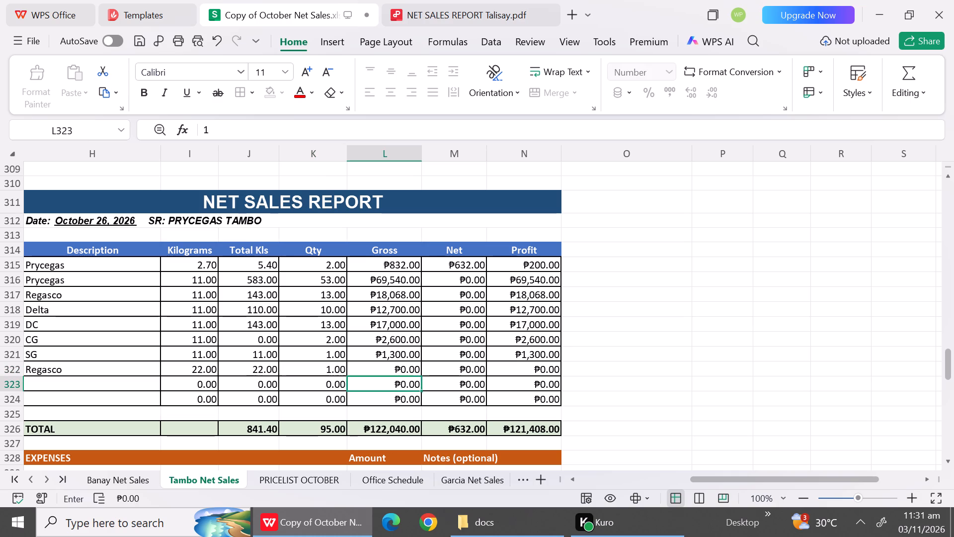
{"action": "type", "text": "2569"}
{"action": "left_click", "coordinate": [391, 395]}
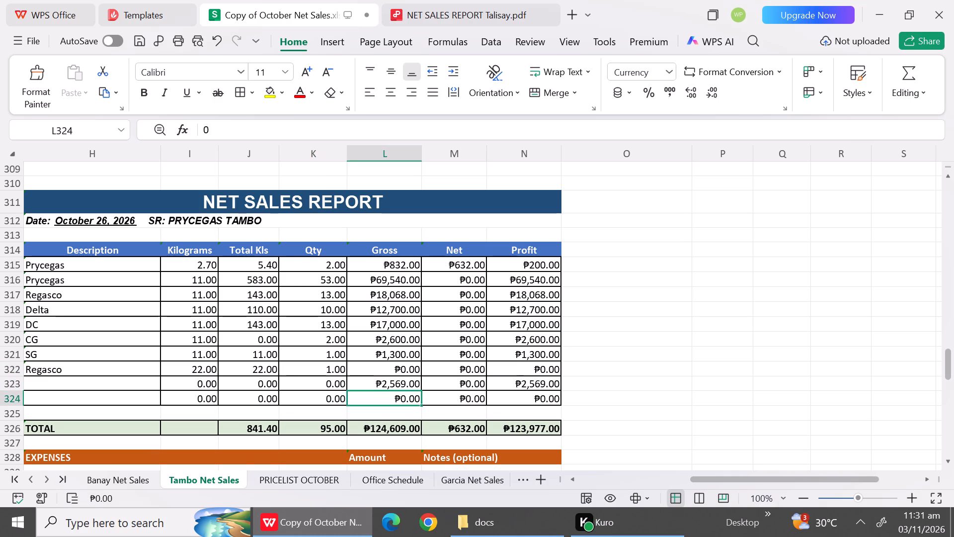
{"action": "left_click", "coordinate": [43, 386]}
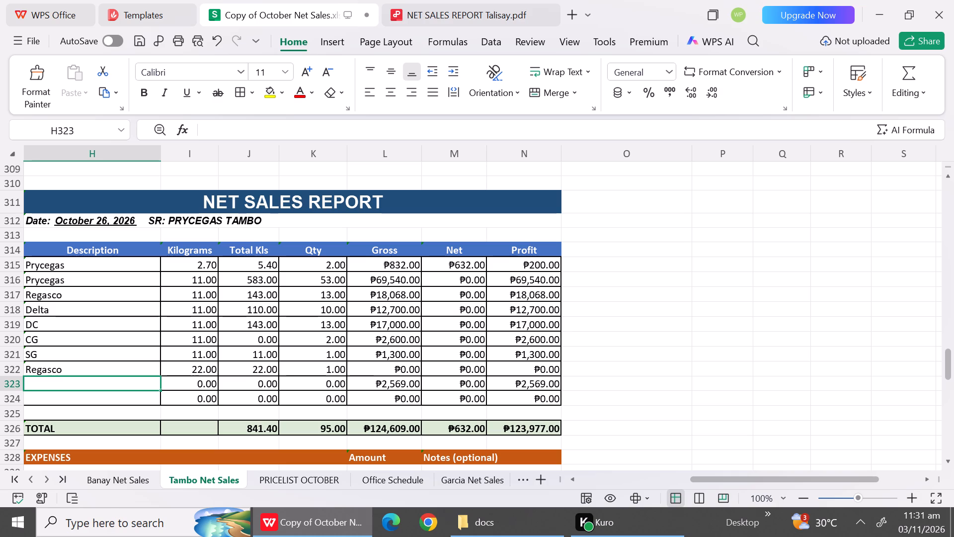
{"action": "left_click", "coordinate": [364, 372]}
{"action": "type", "text": "2569"}
{"action": "left_click", "coordinate": [456, 401]}
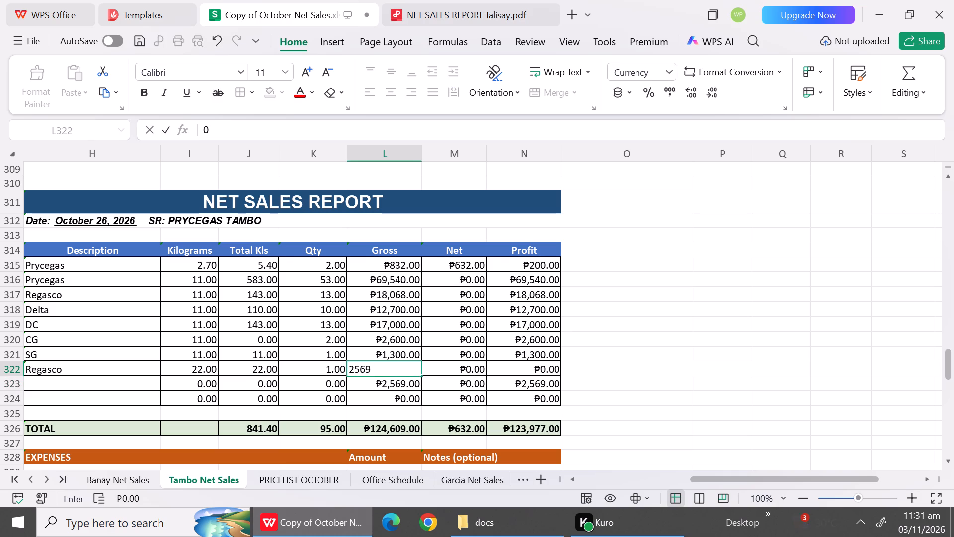
Fill row 323 of the October 26 report with Regasco, 50 kilograms, quantity 11 and gross 59444.
{"action": "left_click", "coordinate": [80, 385]}
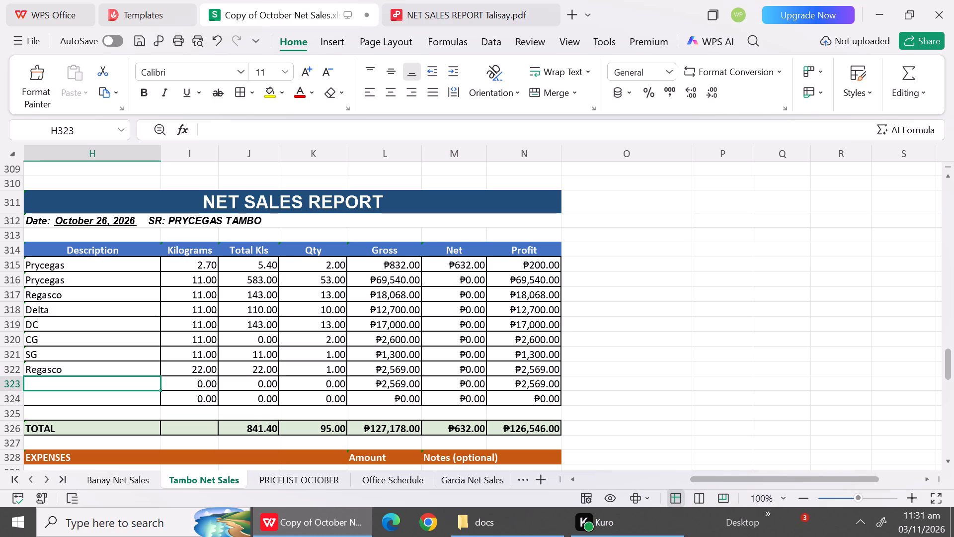
{"action": "key", "text": "shift+r"}
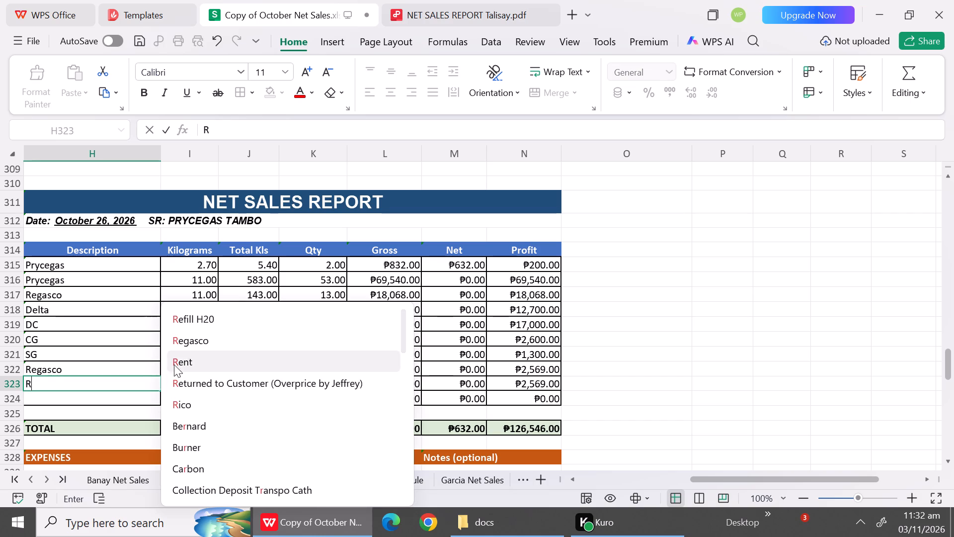
{"action": "left_click", "coordinate": [186, 337]}
{"action": "left_click", "coordinate": [209, 387]}
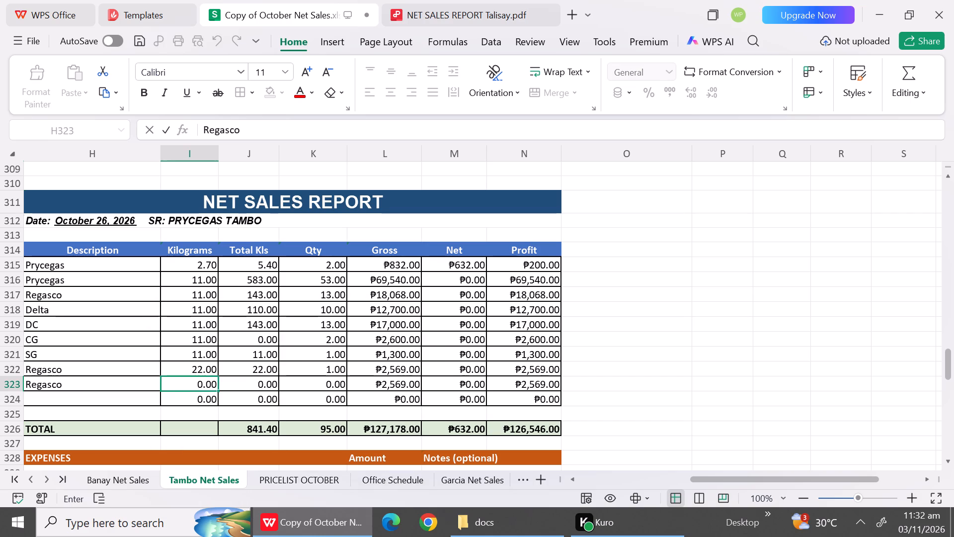
{"action": "type", "text": "50"}
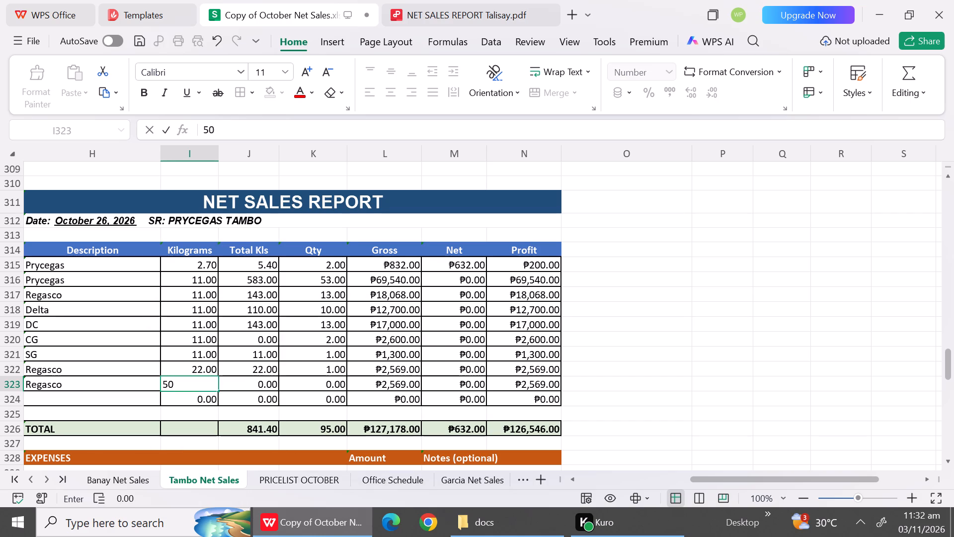
{"action": "left_click", "coordinate": [312, 391]}
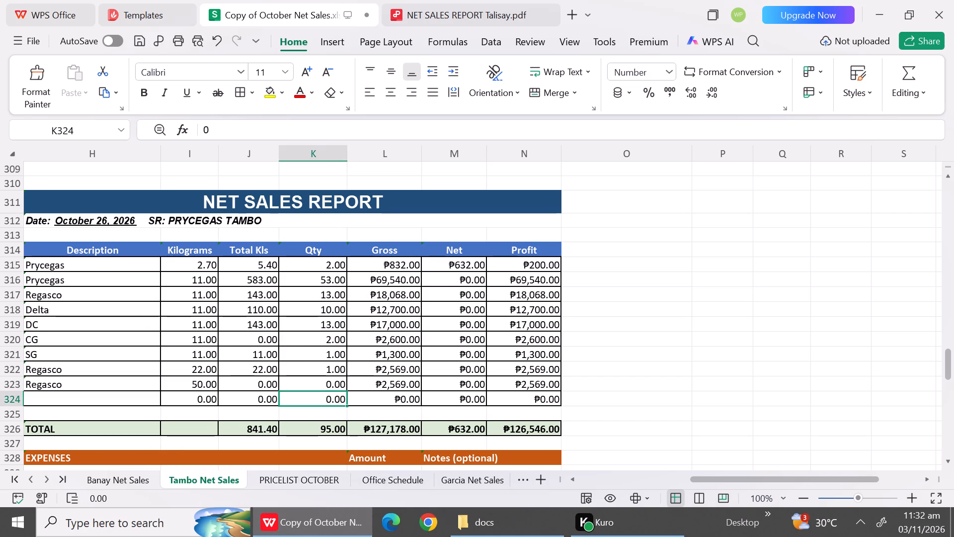
{"action": "left_click", "coordinate": [310, 388]}
{"action": "type", "text": "11"}
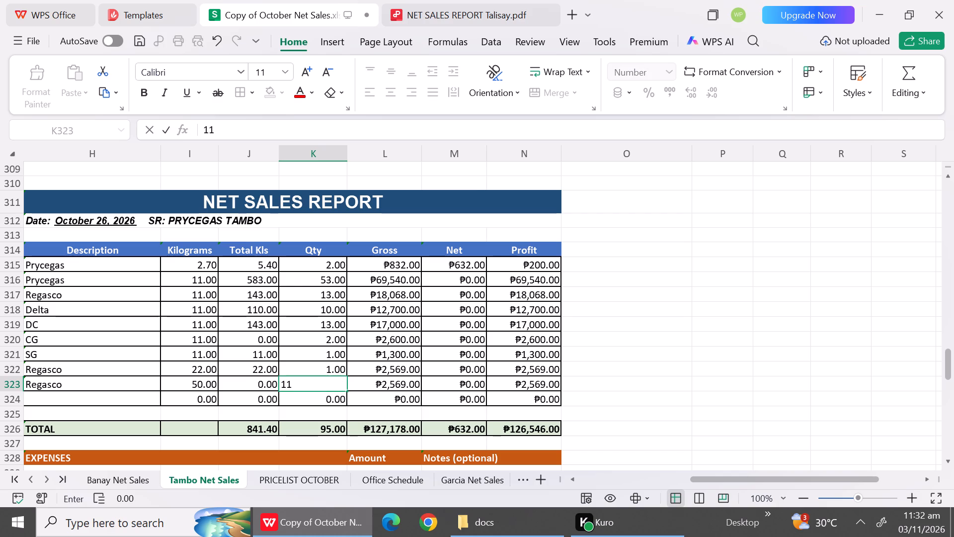
{"action": "left_click", "coordinate": [374, 390]}
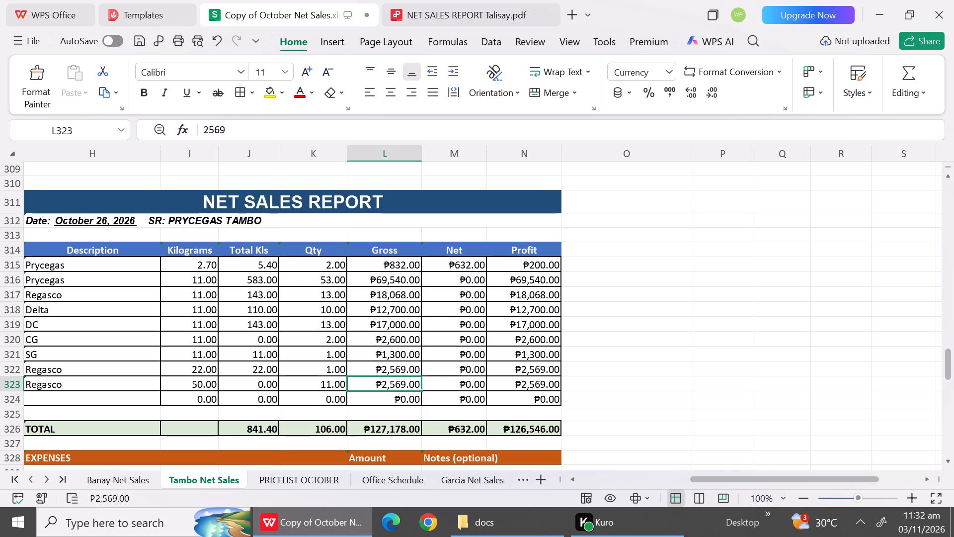
{"action": "type", "text": "59"}
{"action": "type", "text": "444"}
{"action": "left_click", "coordinate": [430, 397]}
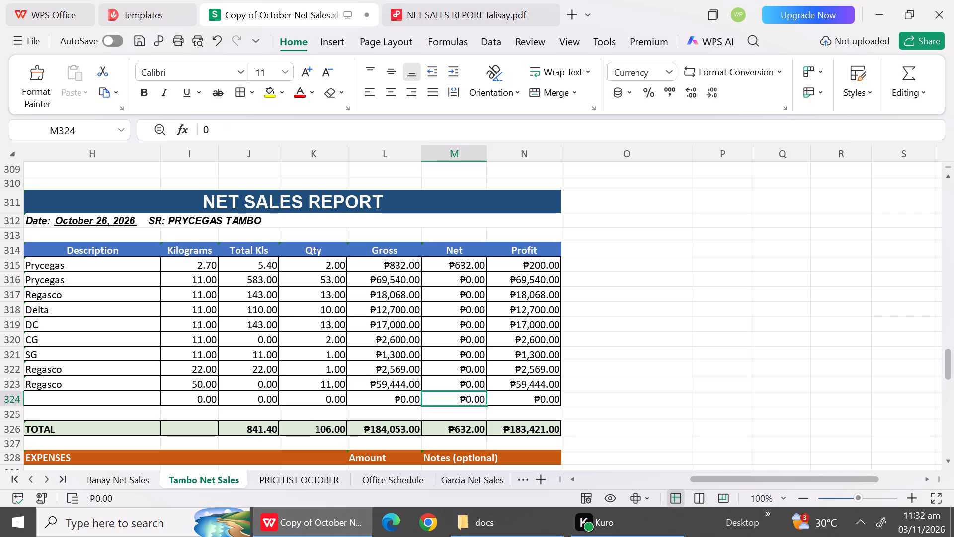
Enter Prycegas as the description in row 324 of the October 26 report.
{"action": "left_click", "coordinate": [76, 405]}
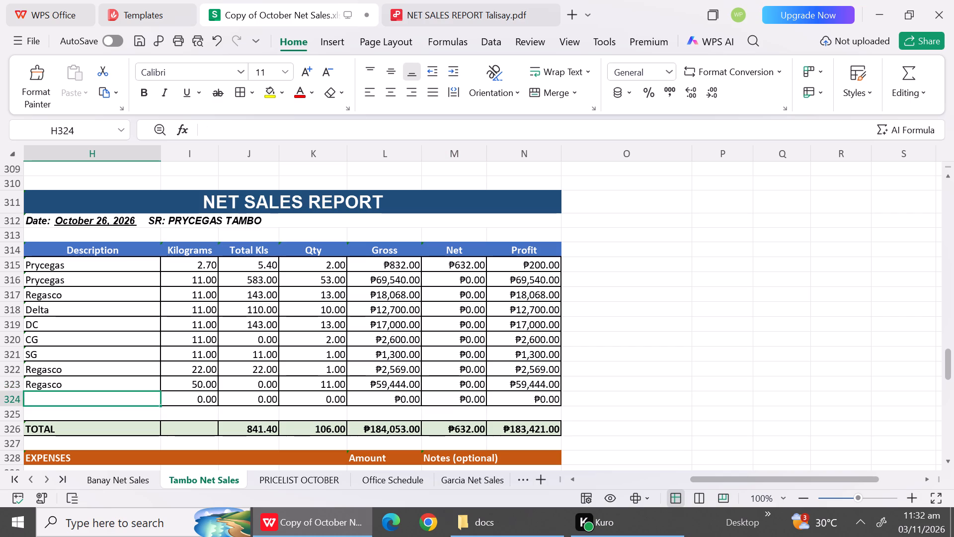
{"action": "key", "text": "shift+p"}
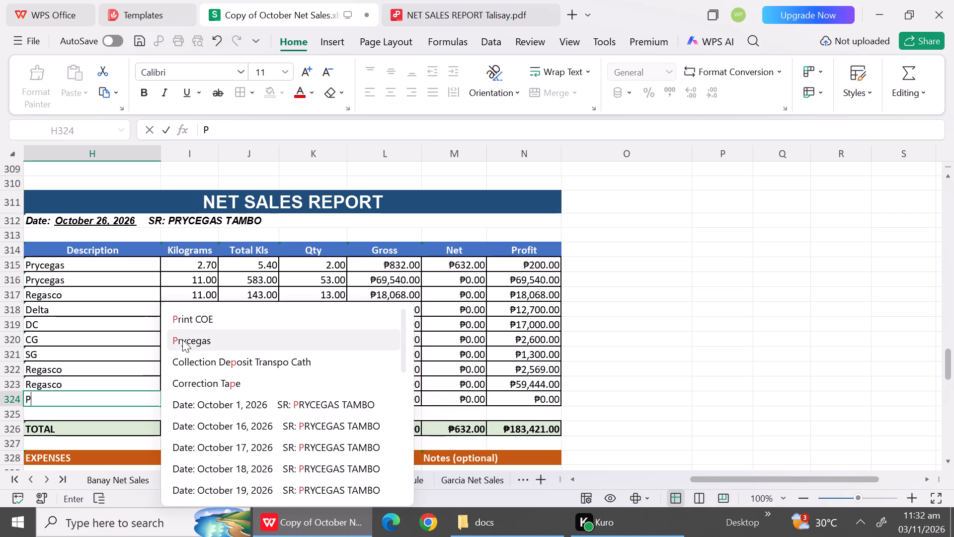
{"action": "left_click", "coordinate": [182, 340]}
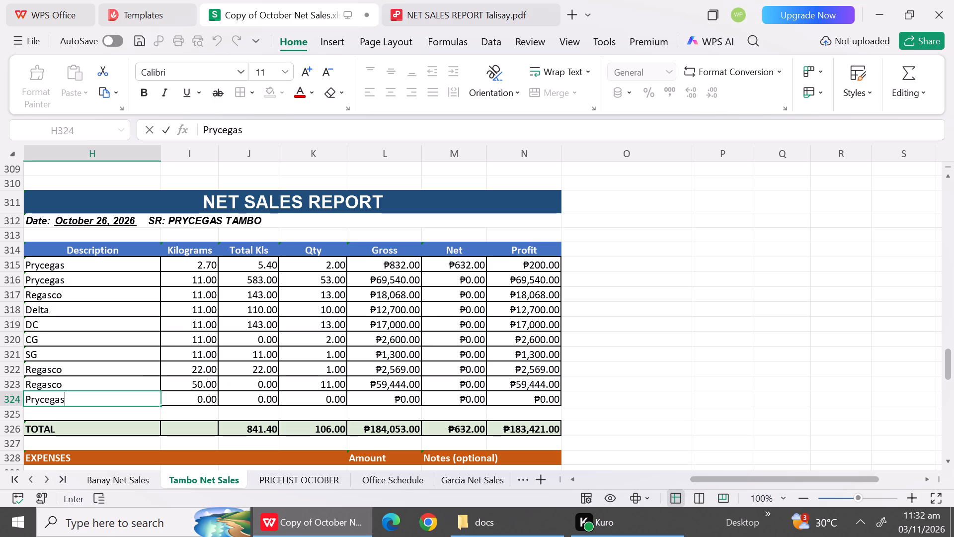
Insert one row below the Prycegas row 324.
{"action": "left_click", "coordinate": [11, 400]}
{"action": "right_click", "coordinate": [11, 400]}
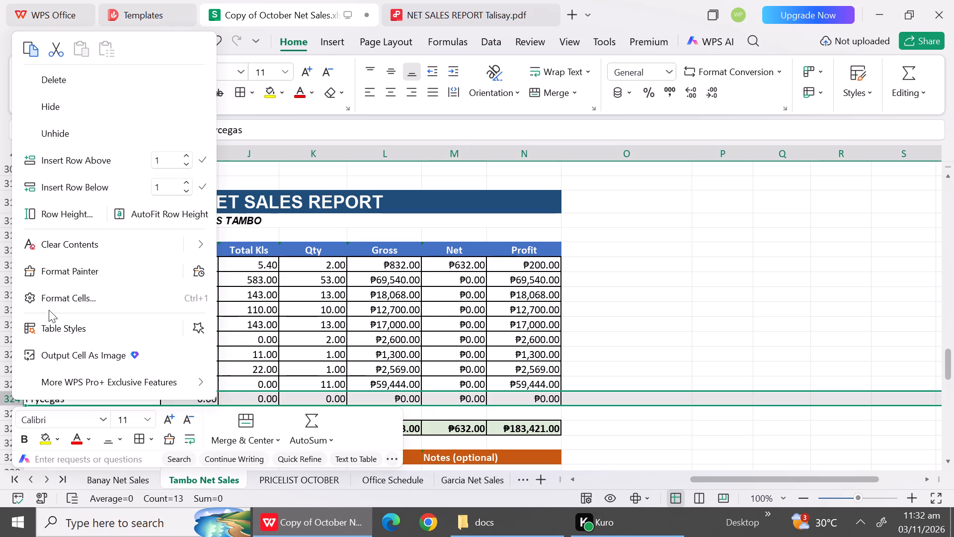
{"action": "left_click", "coordinate": [63, 186]}
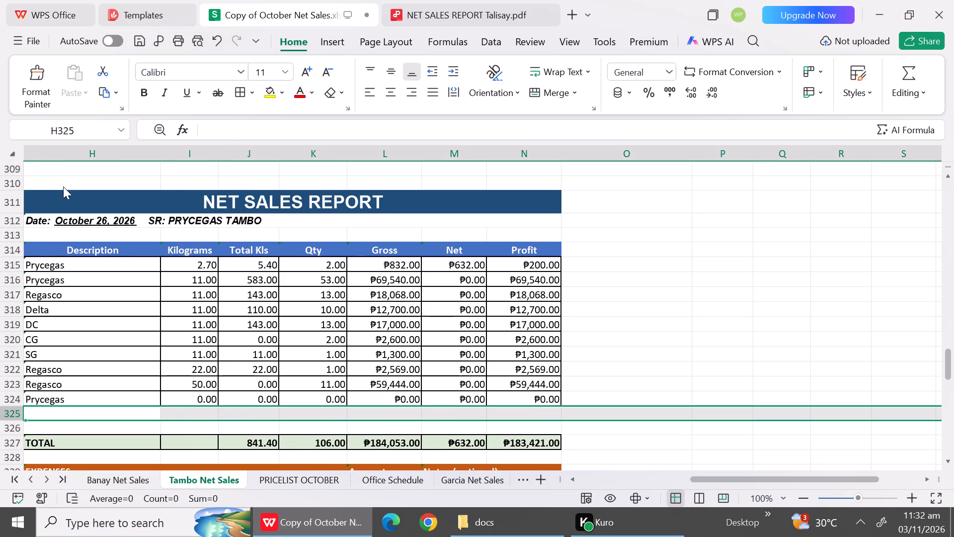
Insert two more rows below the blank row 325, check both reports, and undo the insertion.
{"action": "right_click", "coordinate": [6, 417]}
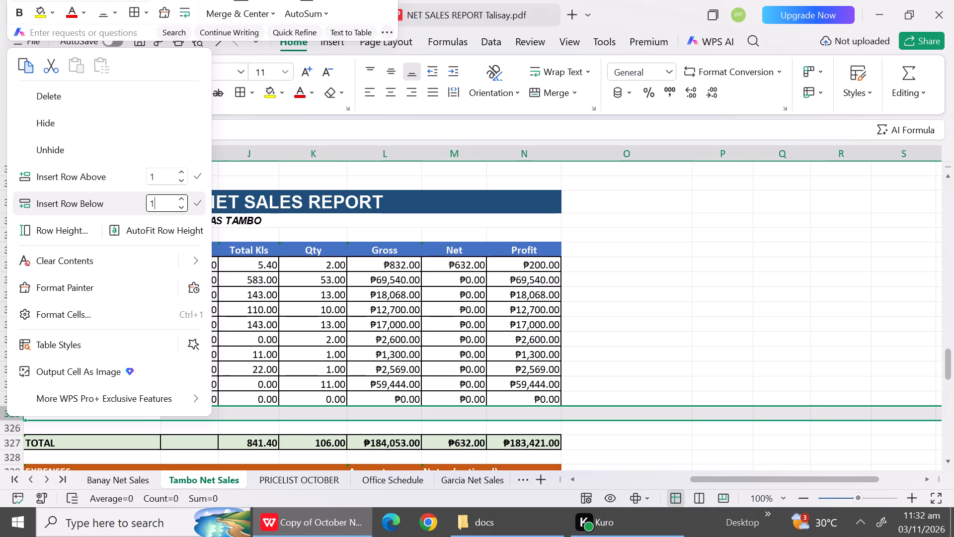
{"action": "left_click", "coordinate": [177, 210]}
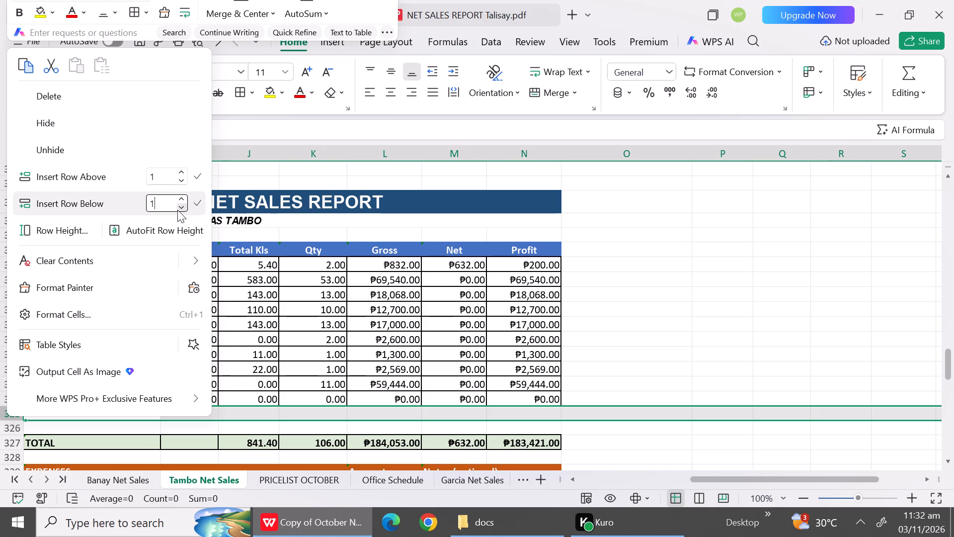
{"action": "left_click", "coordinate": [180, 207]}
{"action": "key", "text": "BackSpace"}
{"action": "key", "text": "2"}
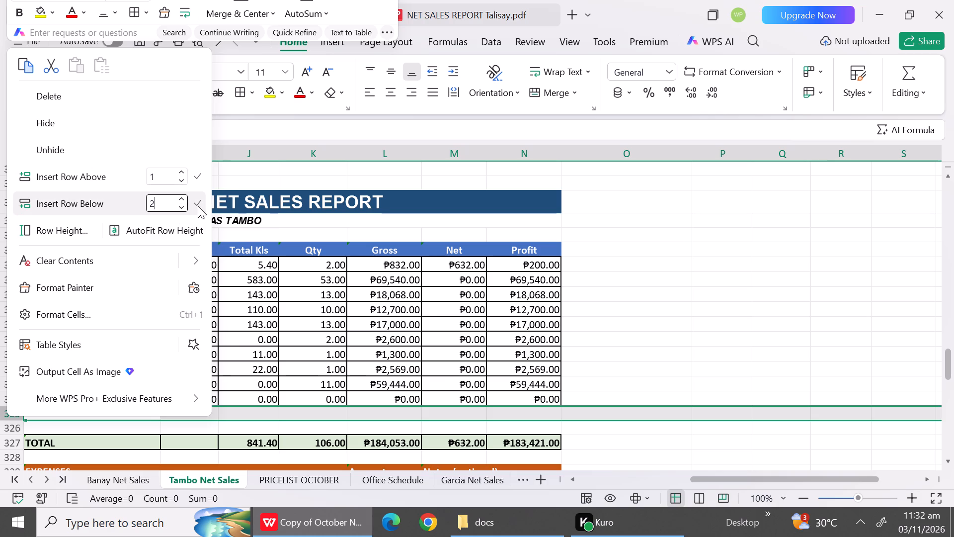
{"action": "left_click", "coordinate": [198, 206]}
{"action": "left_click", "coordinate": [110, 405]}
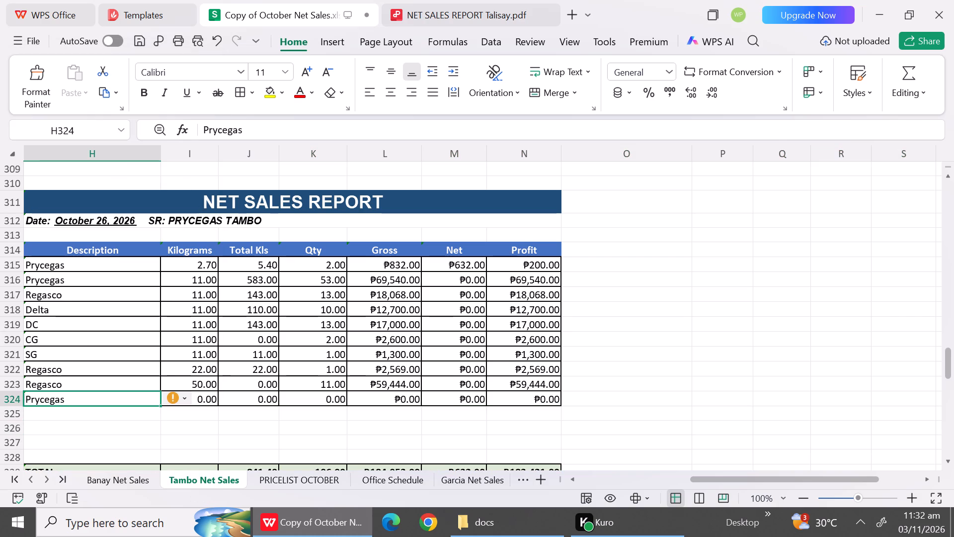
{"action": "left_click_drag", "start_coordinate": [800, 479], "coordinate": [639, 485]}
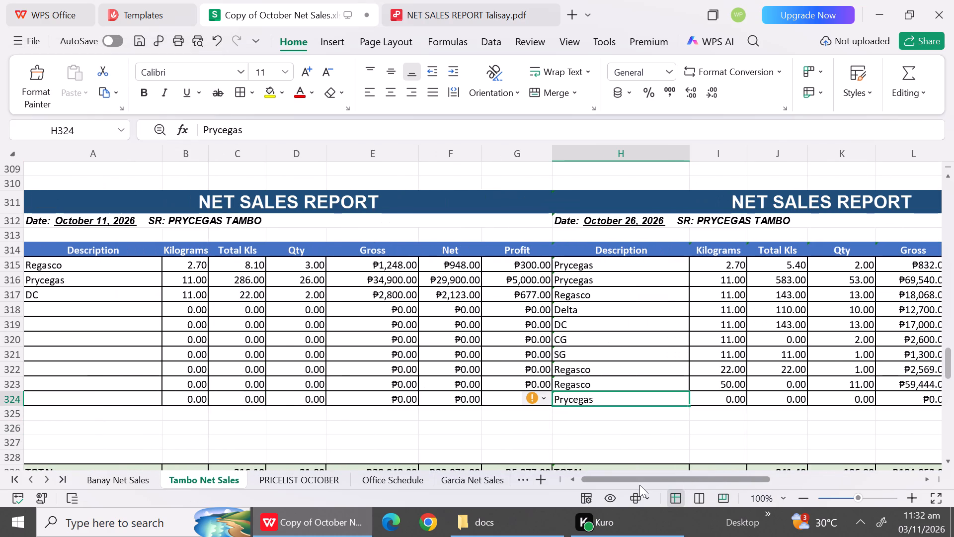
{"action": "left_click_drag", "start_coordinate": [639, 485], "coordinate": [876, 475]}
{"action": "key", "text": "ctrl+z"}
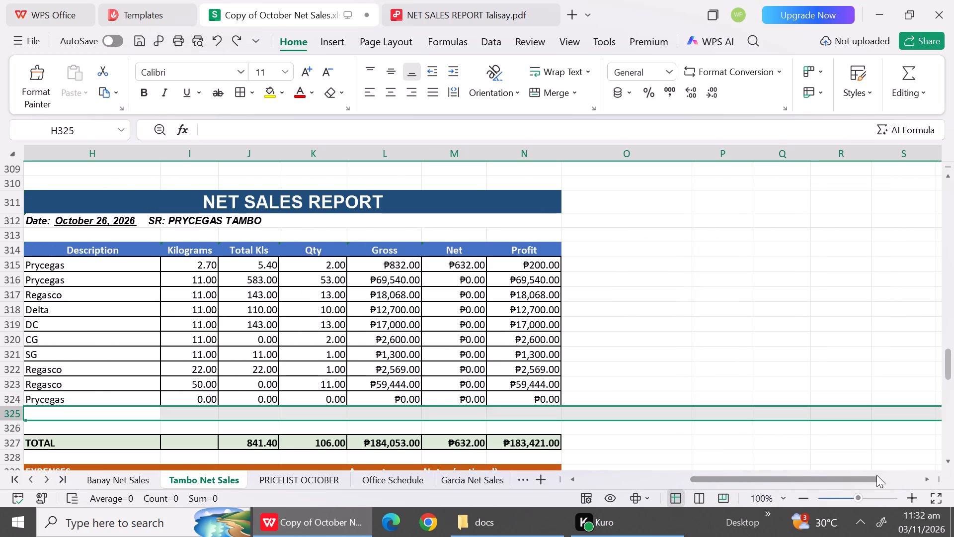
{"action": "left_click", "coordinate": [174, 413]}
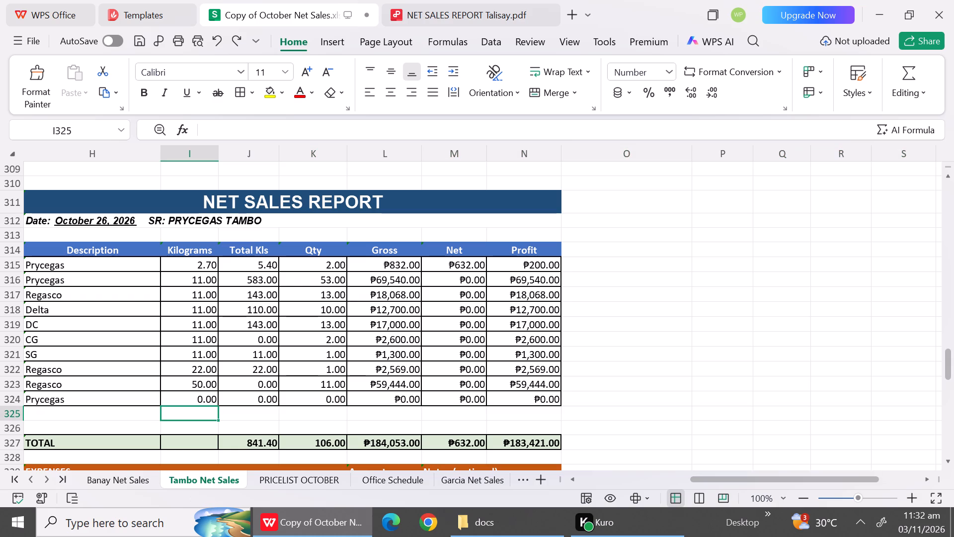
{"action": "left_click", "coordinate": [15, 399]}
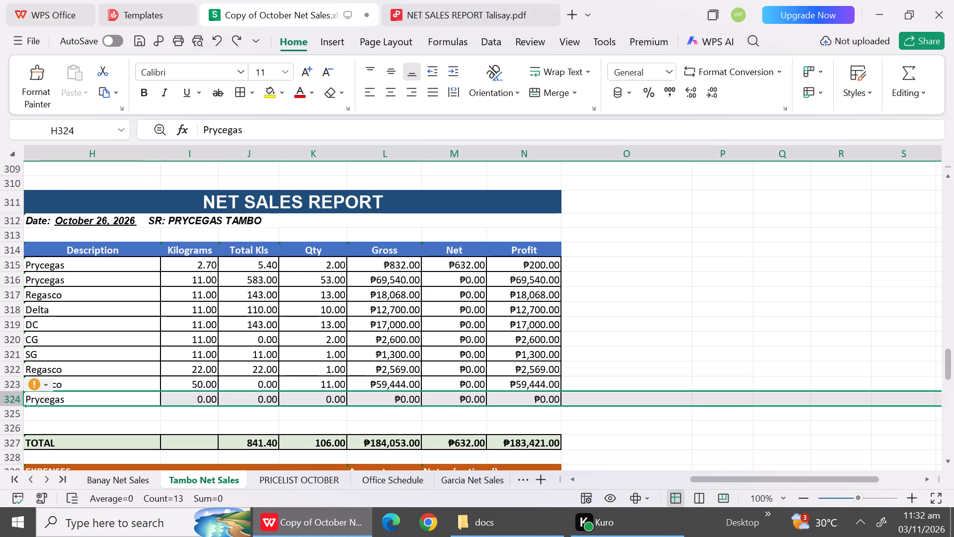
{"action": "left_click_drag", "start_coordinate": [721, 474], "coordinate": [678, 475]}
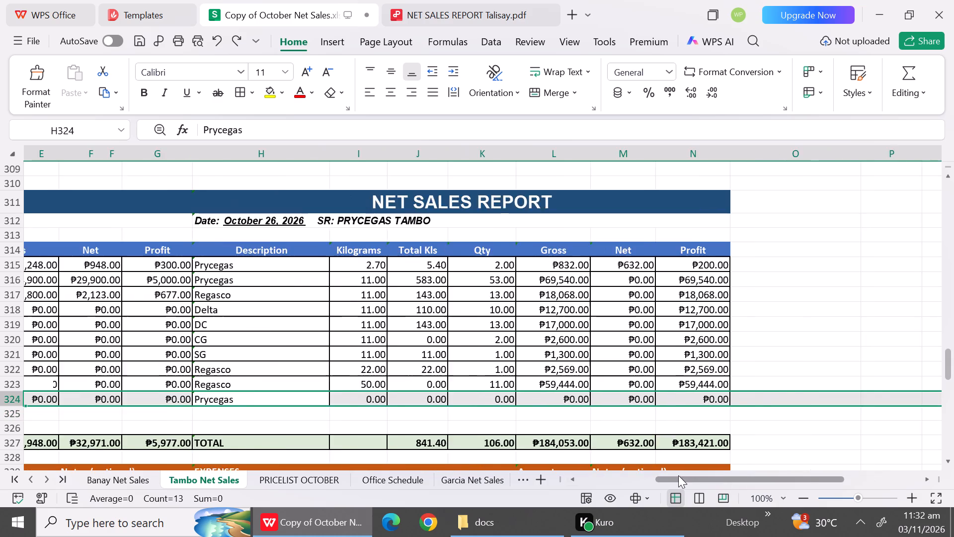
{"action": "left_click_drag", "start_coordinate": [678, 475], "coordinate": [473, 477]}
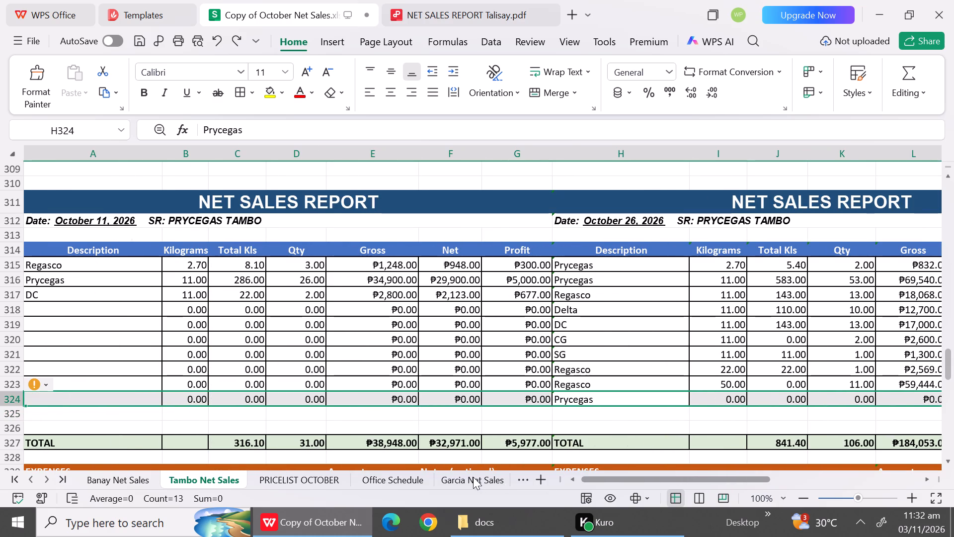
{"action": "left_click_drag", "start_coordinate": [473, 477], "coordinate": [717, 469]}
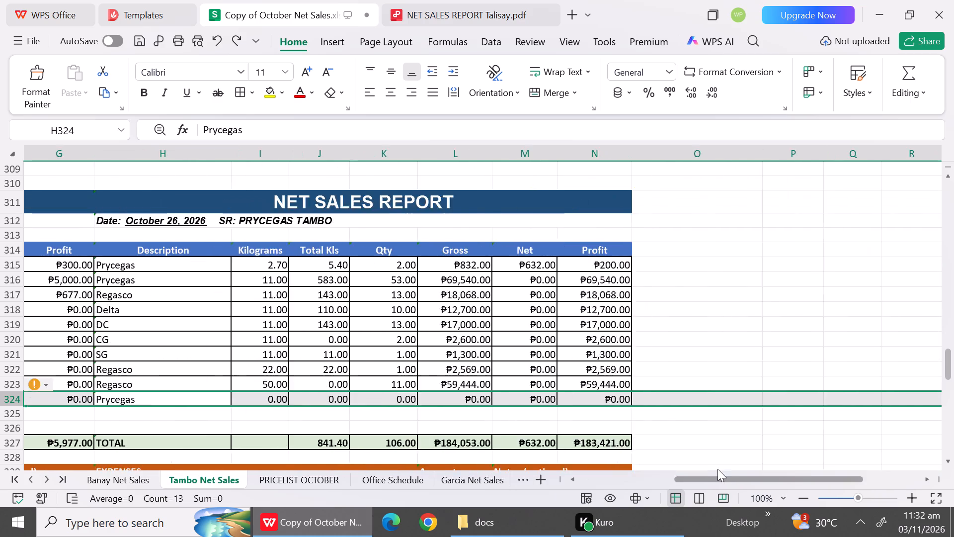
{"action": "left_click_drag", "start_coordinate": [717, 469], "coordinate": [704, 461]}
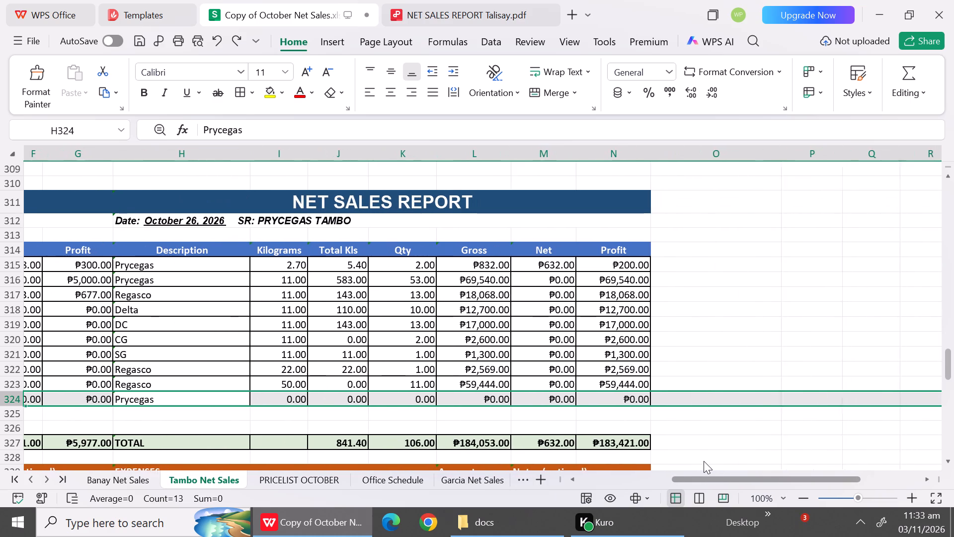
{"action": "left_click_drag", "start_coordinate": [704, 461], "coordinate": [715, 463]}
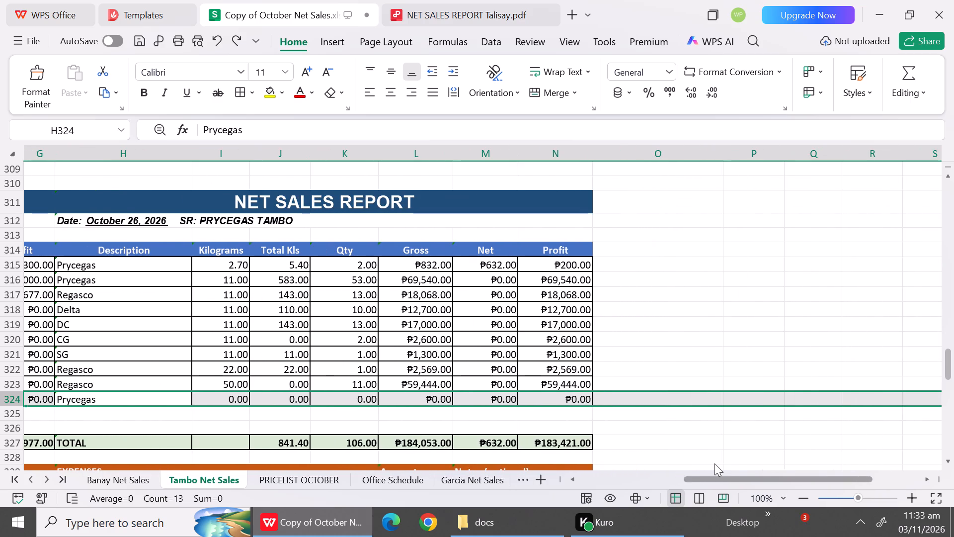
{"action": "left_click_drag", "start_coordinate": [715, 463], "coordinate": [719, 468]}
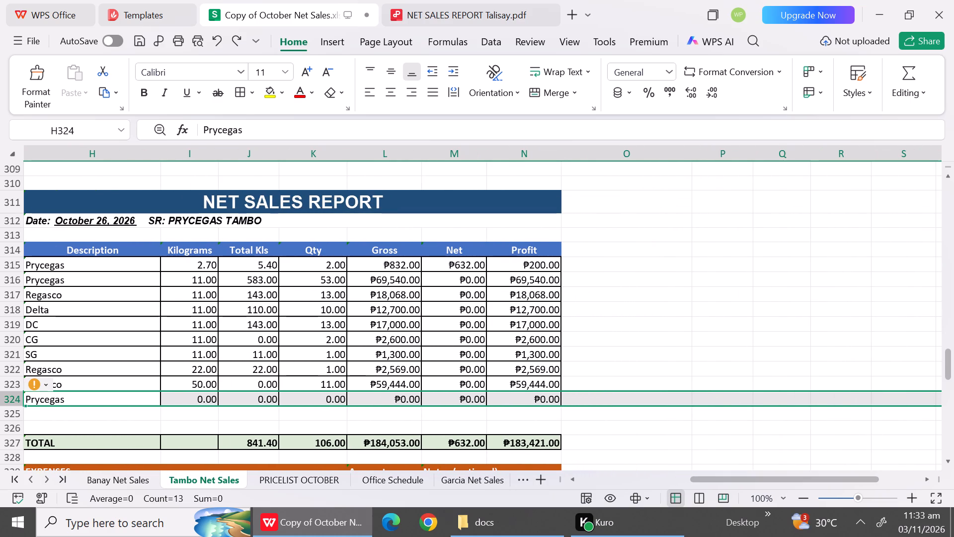
Insert one row above the Prycegas row 324, inside the October 26 sales table.
{"action": "left_click", "coordinate": [69, 404]}
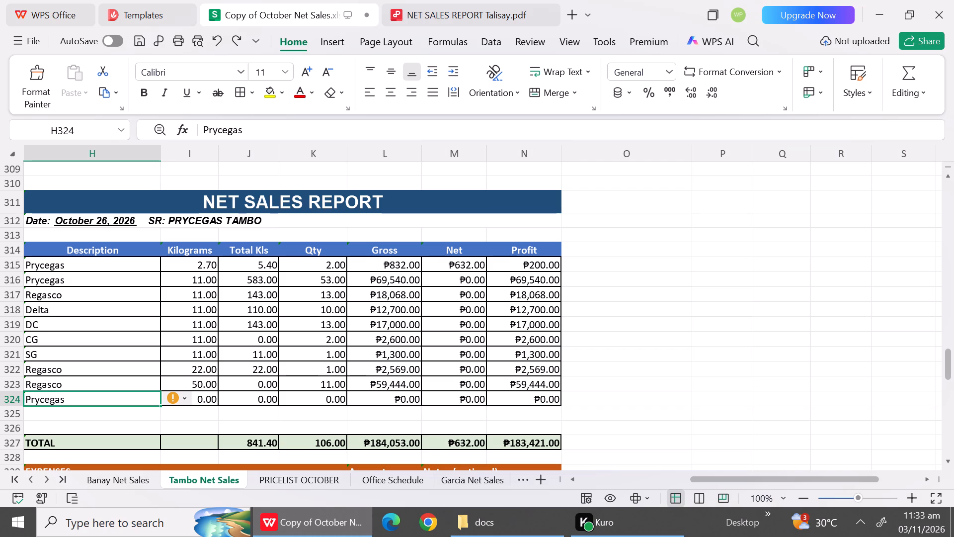
{"action": "right_click", "coordinate": [69, 401]}
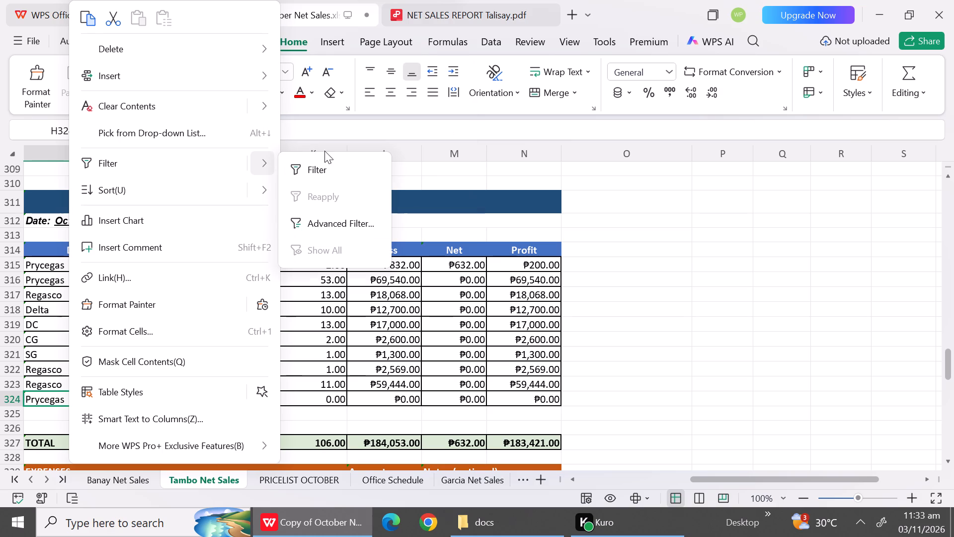
{"action": "left_click", "coordinate": [199, 87]}
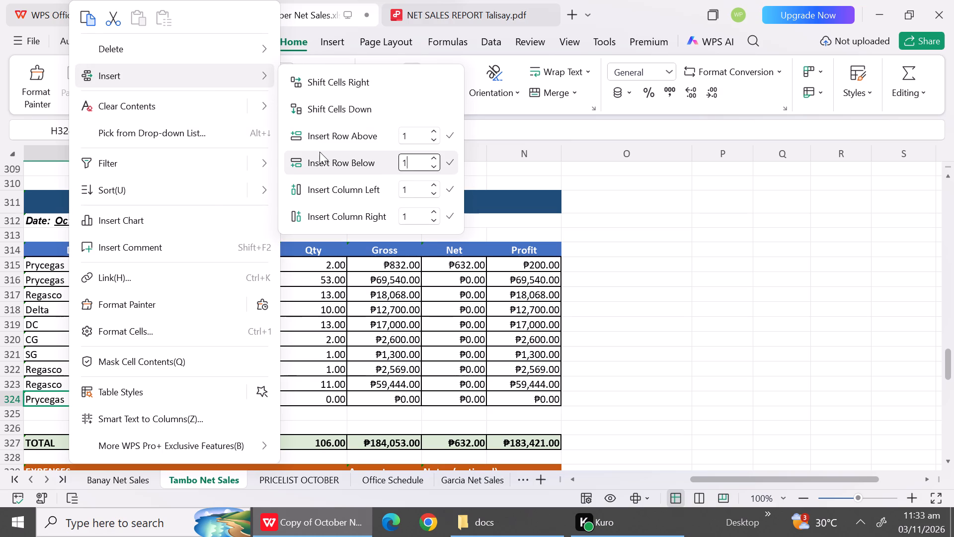
{"action": "left_click", "coordinate": [317, 145]}
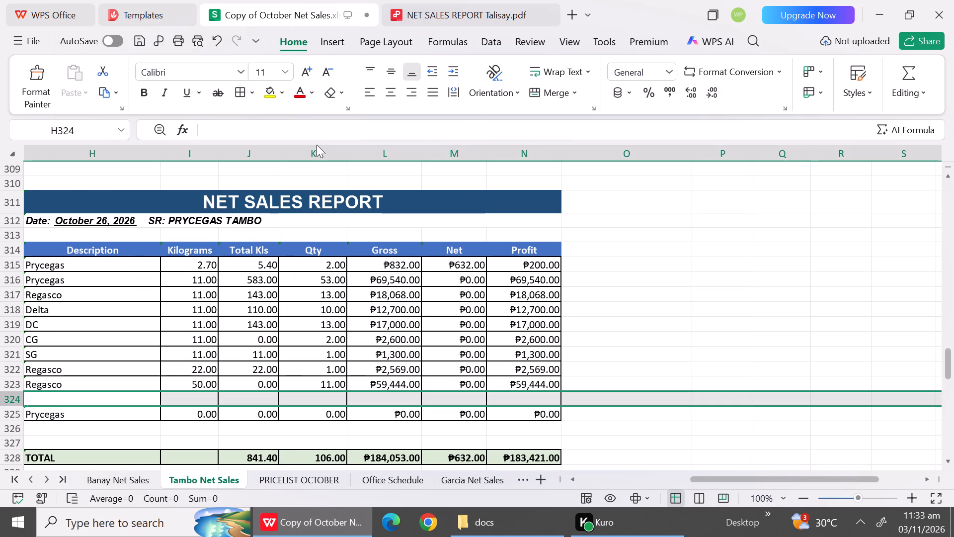
Insert one row below the blank row 324 in the October 26 sales table.
{"action": "left_click", "coordinate": [85, 399]}
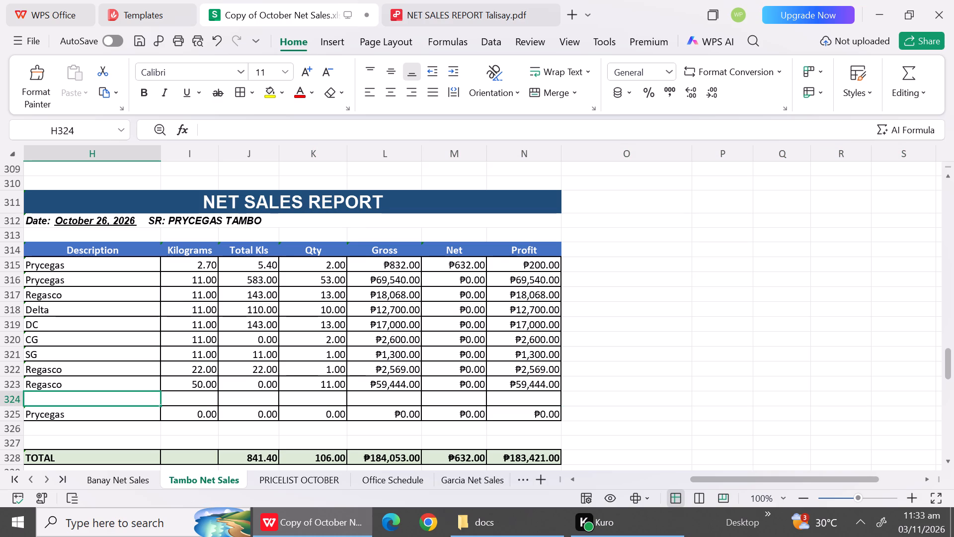
{"action": "left_click", "coordinate": [108, 400]}
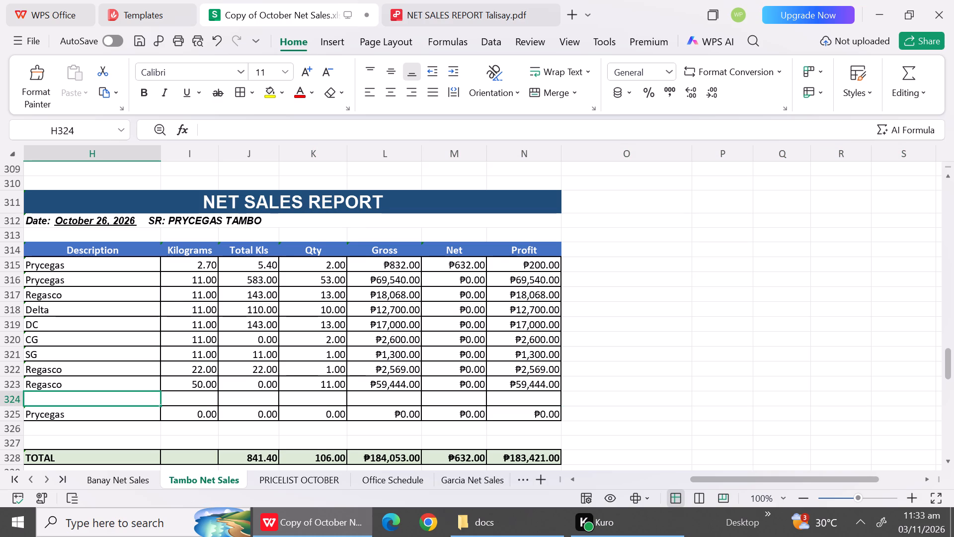
{"action": "right_click", "coordinate": [108, 400]}
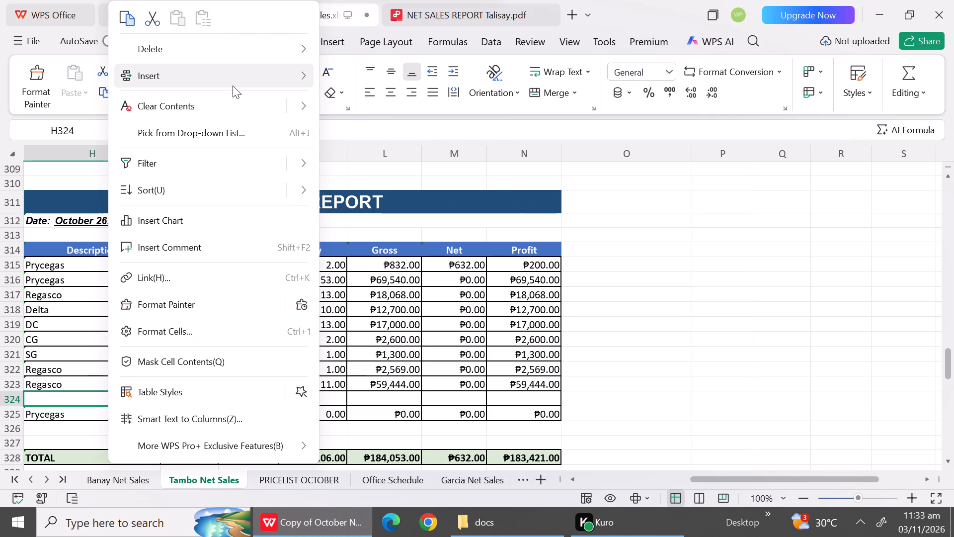
{"action": "left_click", "coordinate": [233, 86]}
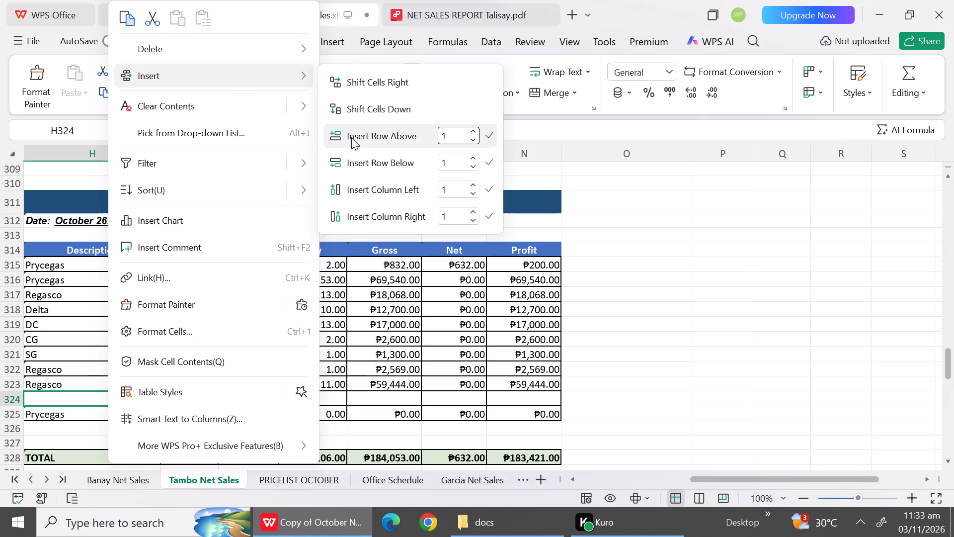
{"action": "left_click", "coordinate": [358, 157]}
Enter Prycegas as the description and 50 as the kilograms in row 324.
{"action": "left_click", "coordinate": [154, 393]}
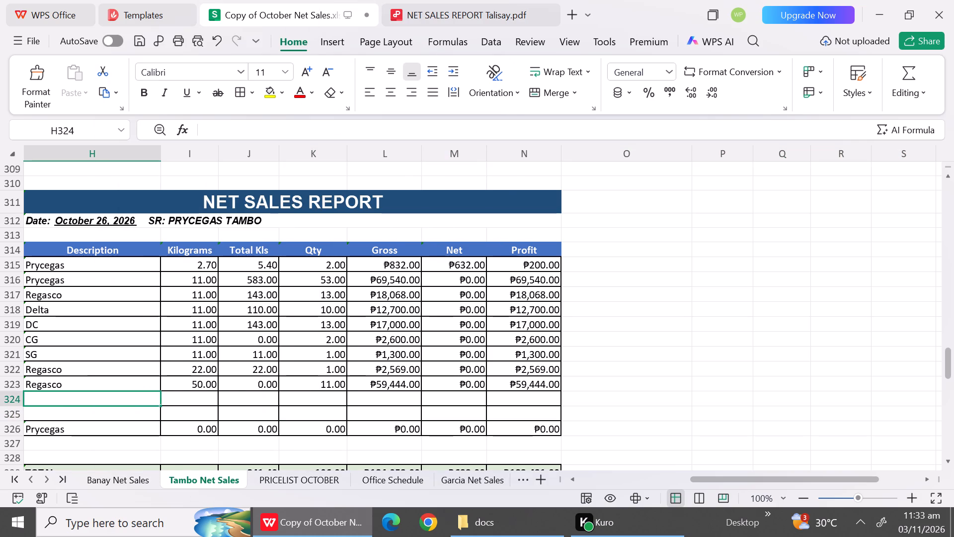
{"action": "left_click", "coordinate": [99, 396]}
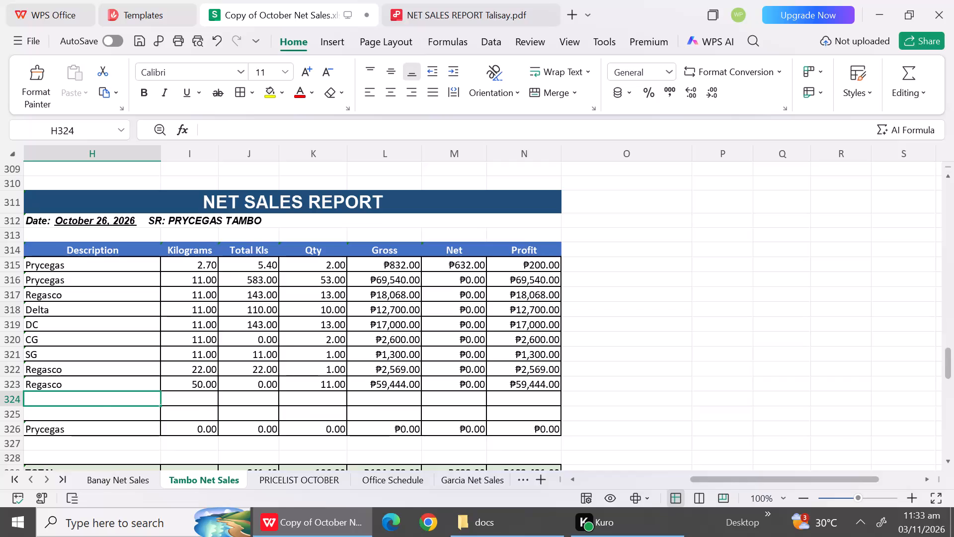
{"action": "key", "text": "p"}
{"action": "left_click", "coordinate": [187, 342]}
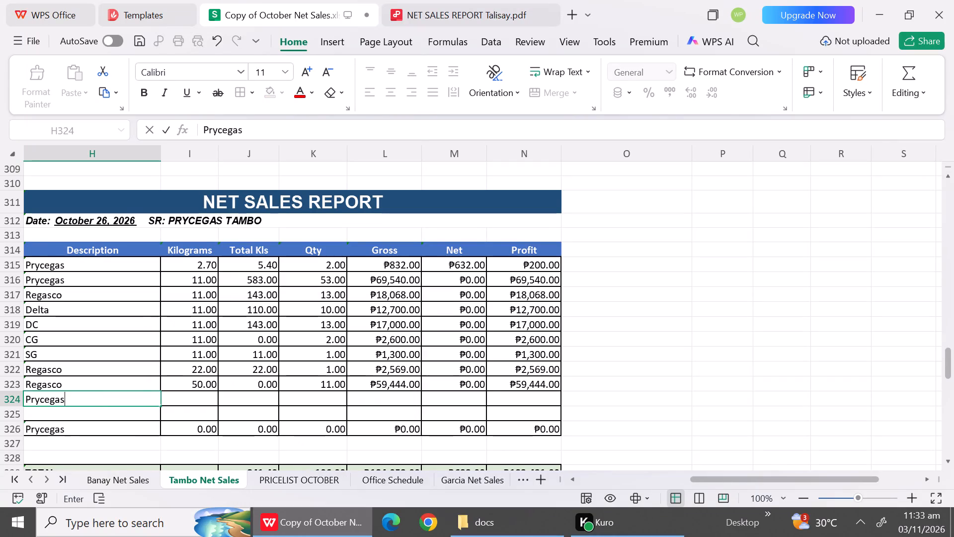
{"action": "left_click", "coordinate": [212, 401]}
{"action": "type", "text": "50"}
{"action": "left_click", "coordinate": [253, 400]}
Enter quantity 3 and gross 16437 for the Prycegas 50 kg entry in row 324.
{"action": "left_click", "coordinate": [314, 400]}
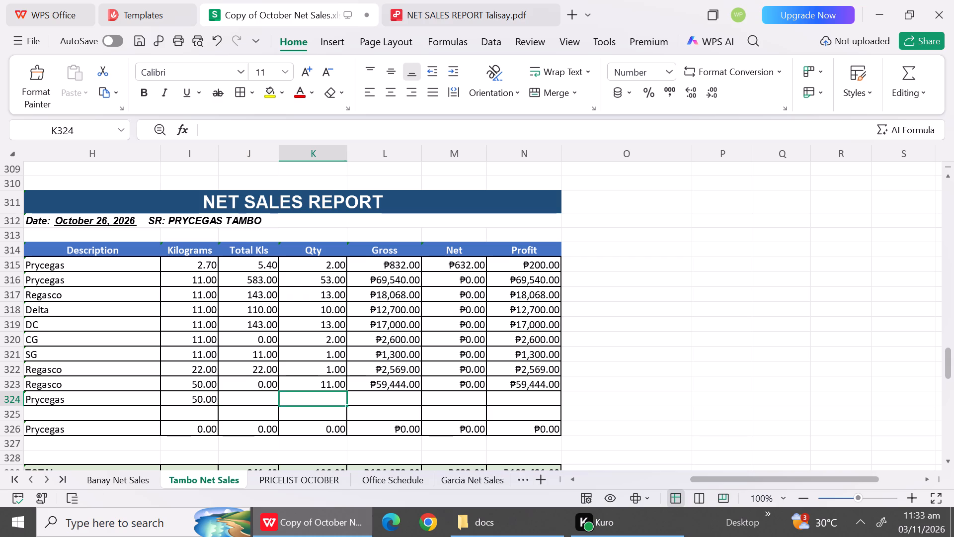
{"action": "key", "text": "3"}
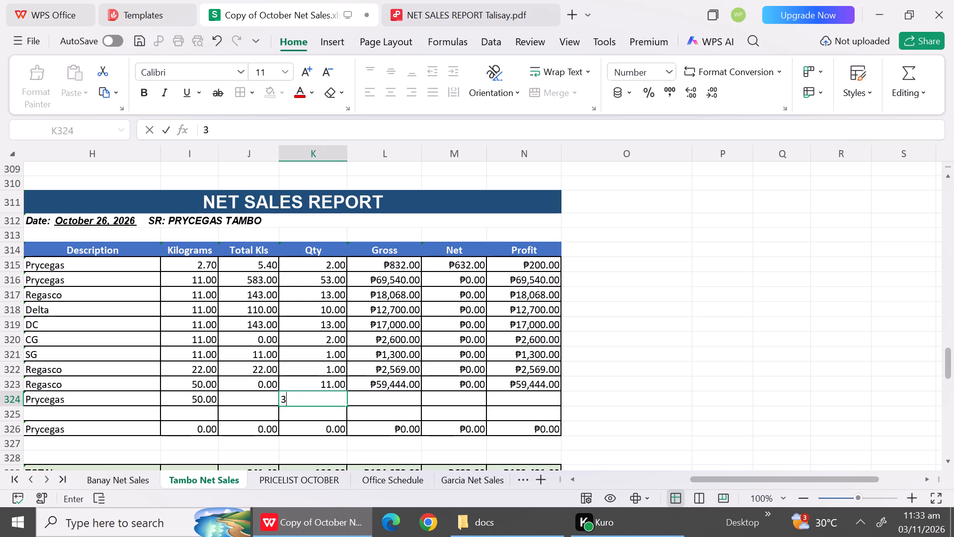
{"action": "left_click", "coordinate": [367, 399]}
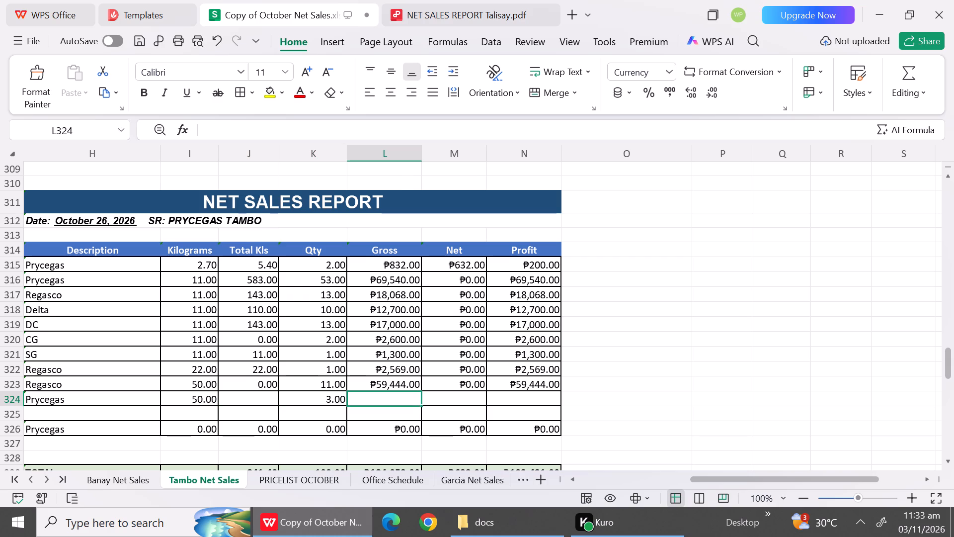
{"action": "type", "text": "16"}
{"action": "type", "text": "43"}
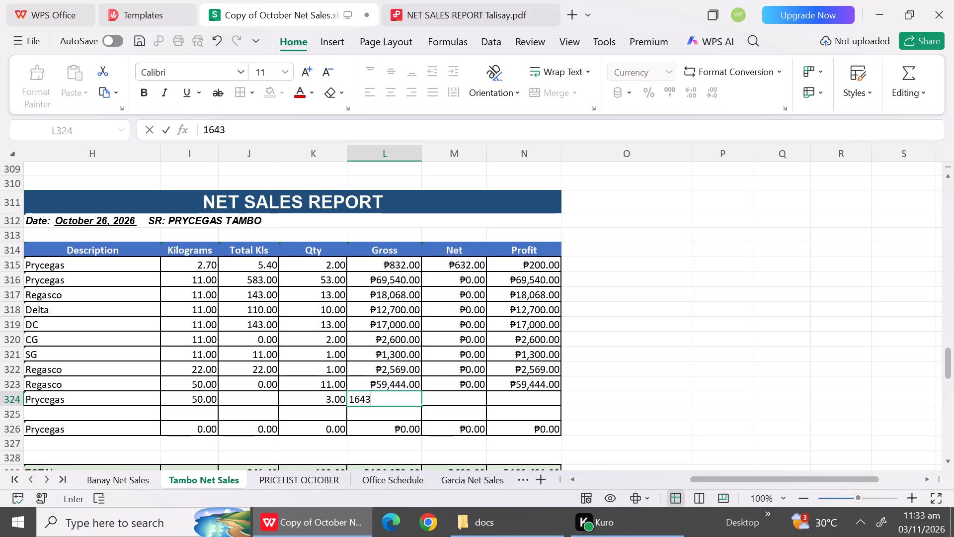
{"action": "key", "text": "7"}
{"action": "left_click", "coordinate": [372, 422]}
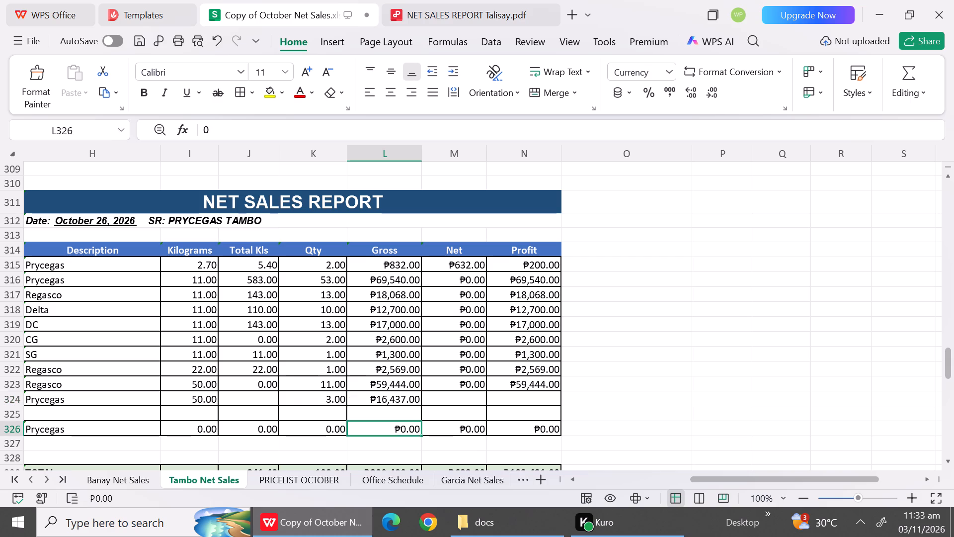
Copy the Total Kls through Net cells of the 22 kg Regasco row 322 into rows 323 to 325.
{"action": "left_click", "coordinate": [124, 414]}
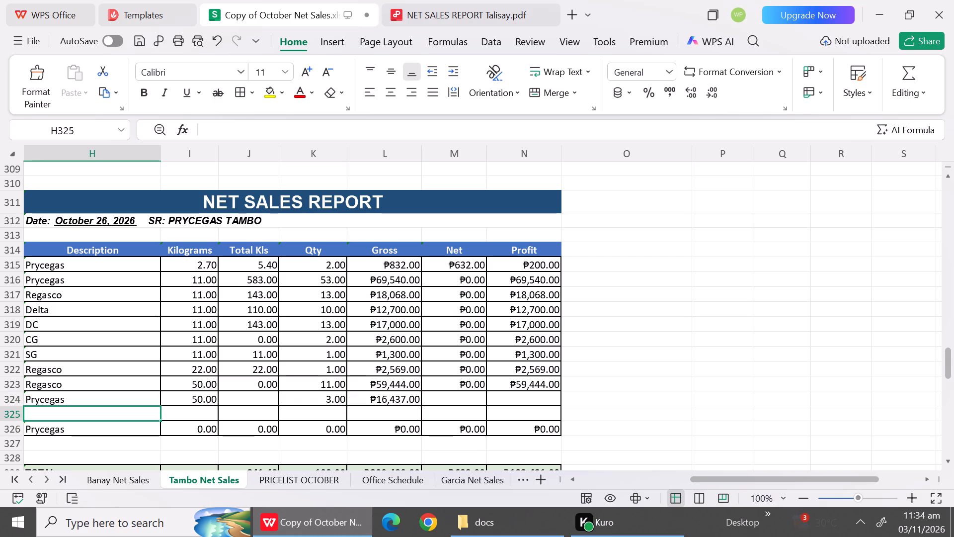
{"action": "left_click", "coordinate": [468, 405]}
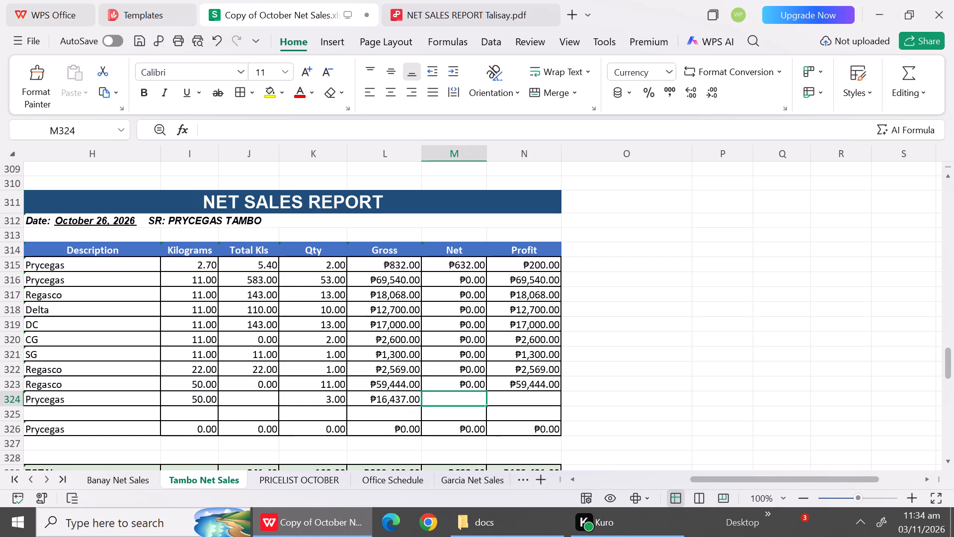
{"action": "left_click_drag", "start_coordinate": [191, 383], "coordinate": [337, 372]}
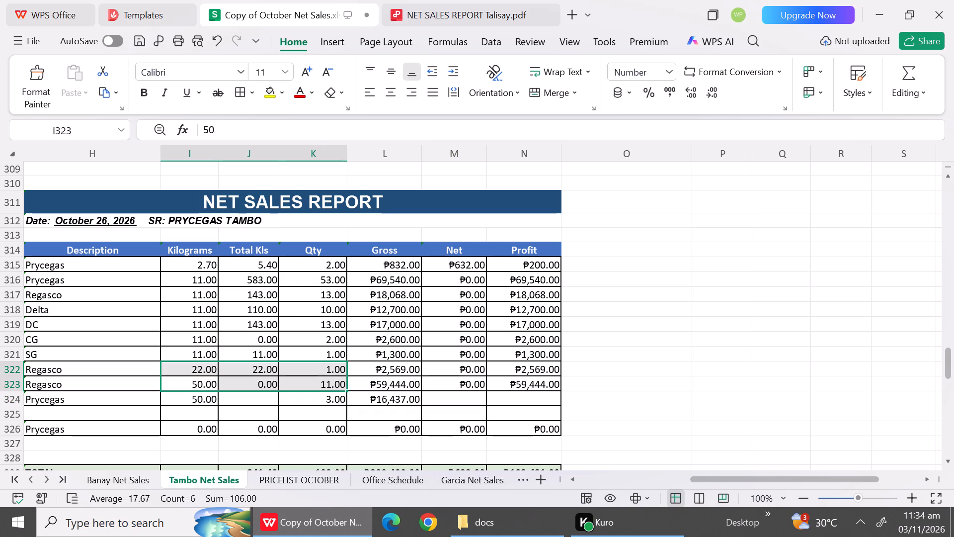
{"action": "left_click", "coordinate": [261, 384]}
{"action": "left_click_drag", "start_coordinate": [239, 367], "coordinate": [449, 377]}
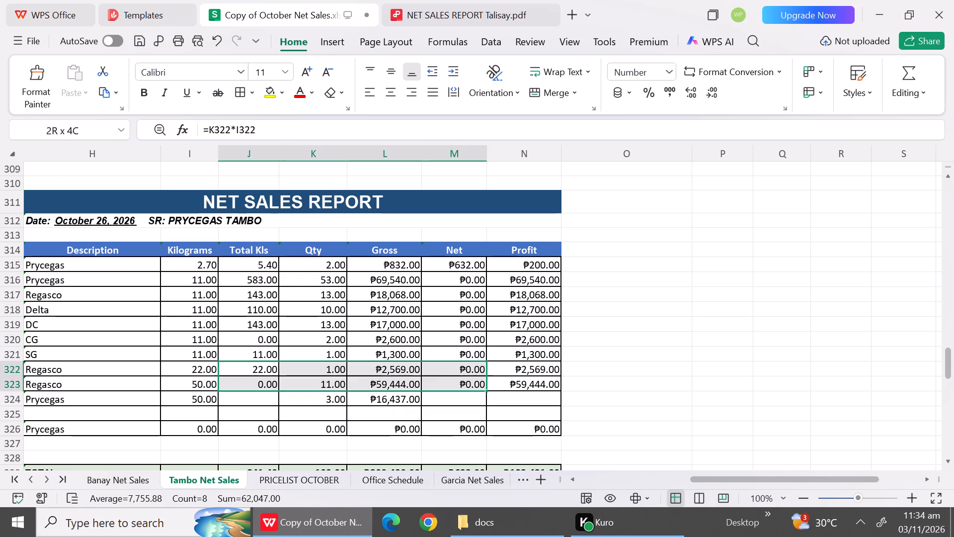
{"action": "left_click_drag", "start_coordinate": [449, 377], "coordinate": [468, 369]}
{"action": "key", "text": "ctrl+c"}
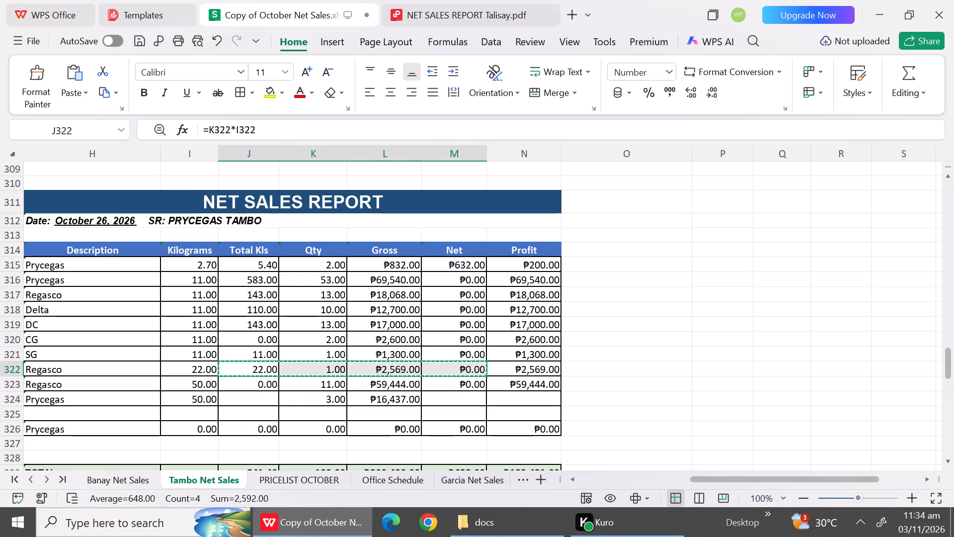
{"action": "left_click_drag", "start_coordinate": [262, 385], "coordinate": [444, 414]}
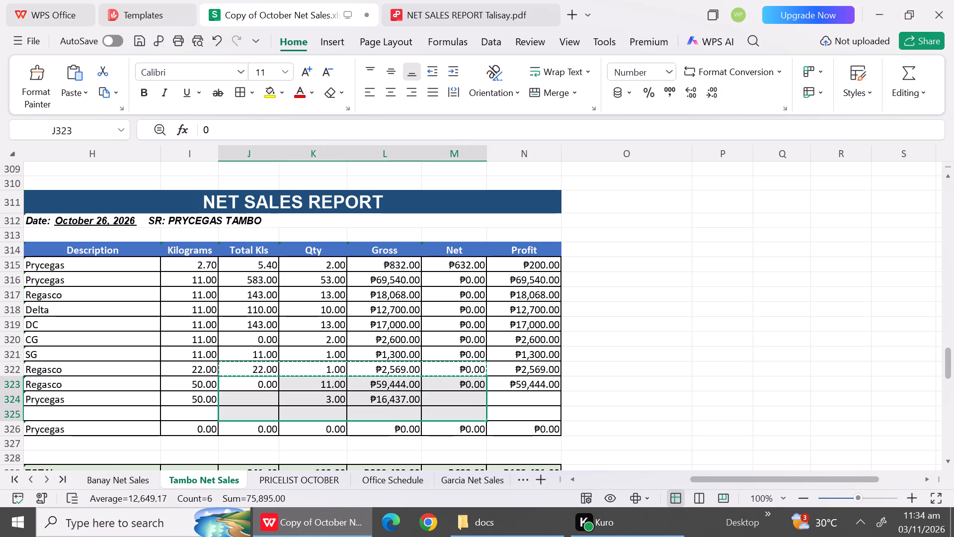
{"action": "key", "text": "ctrl+v"}
{"action": "left_click", "coordinate": [257, 401]}
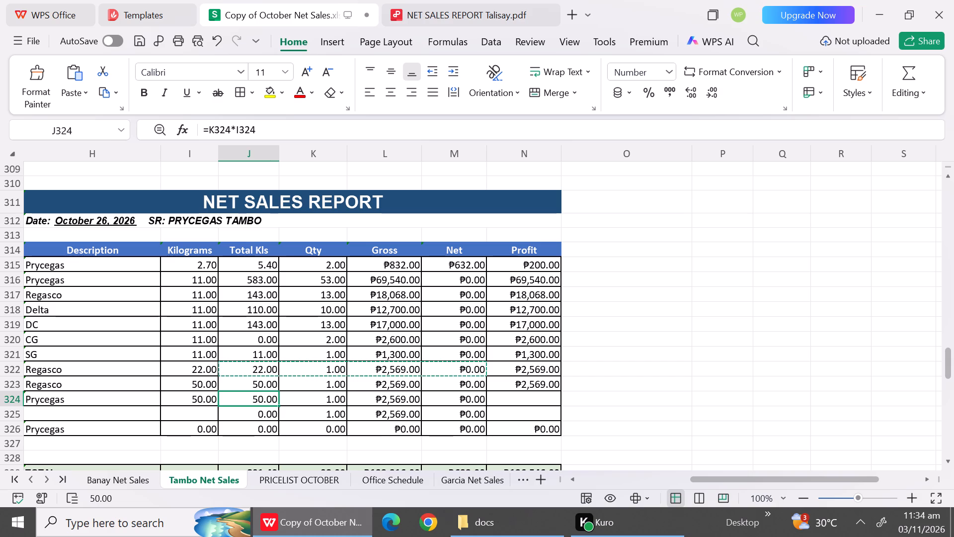
Set the quantity to 11 and the gross to 59444 in the 50 kg Regasco row 323.
{"action": "left_click", "coordinate": [325, 377]}
{"action": "key", "text": "1"}
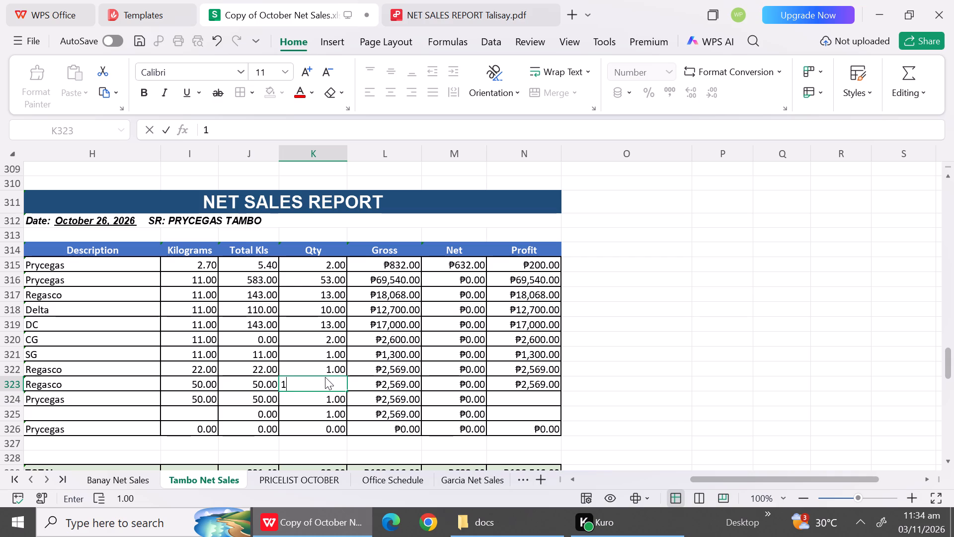
{"action": "key", "text": "1"}
{"action": "left_click", "coordinate": [327, 388]}
{"action": "left_click", "coordinate": [373, 403]}
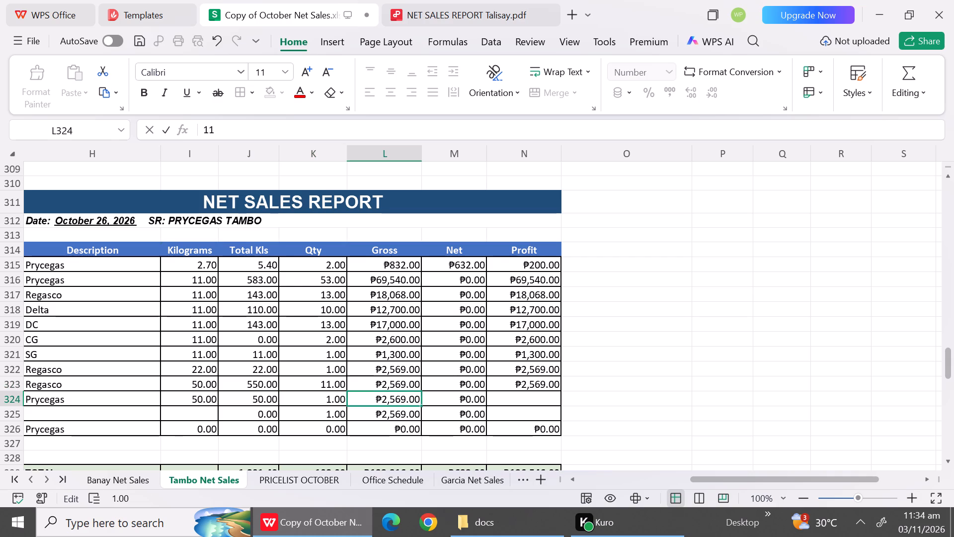
{"action": "left_click", "coordinate": [390, 388]}
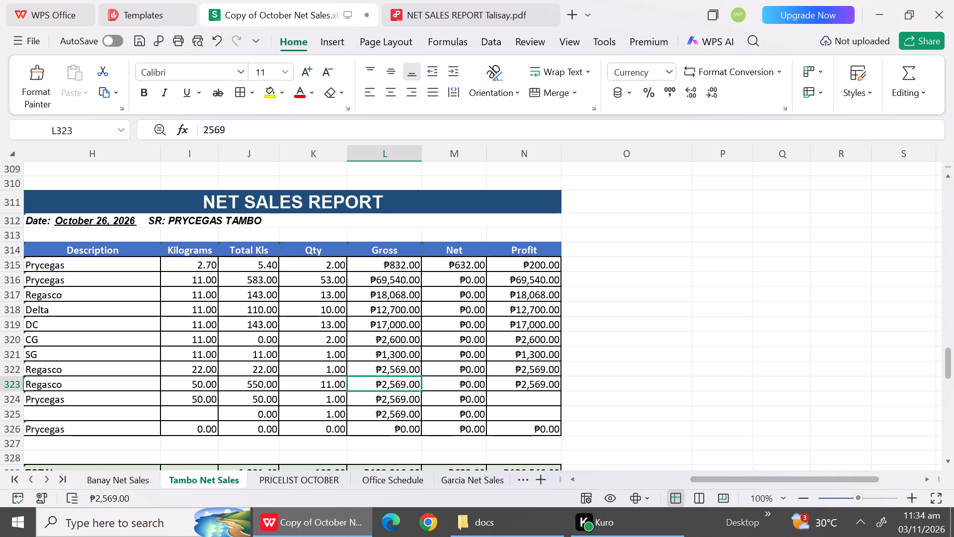
{"action": "type", "text": "59"}
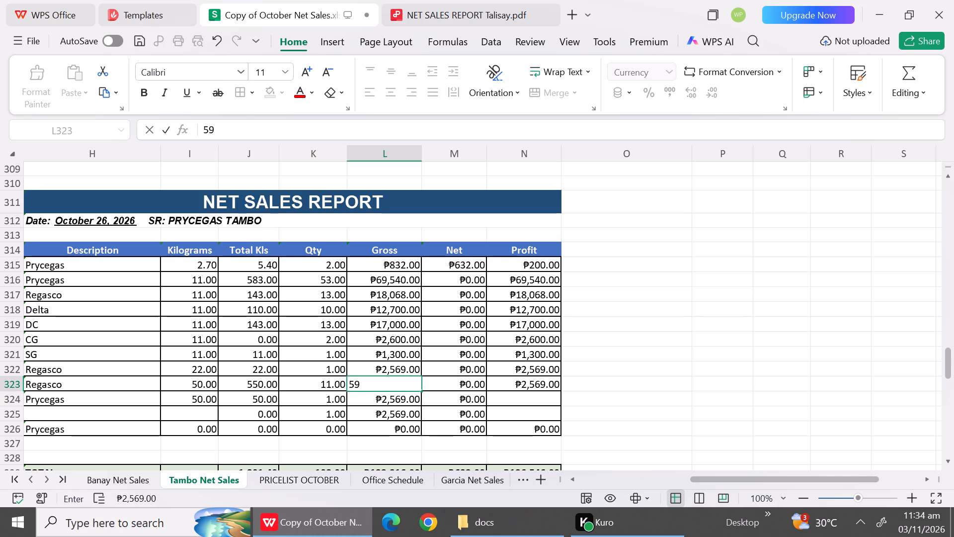
{"action": "type", "text": "44"}
{"action": "key", "text": "4"}
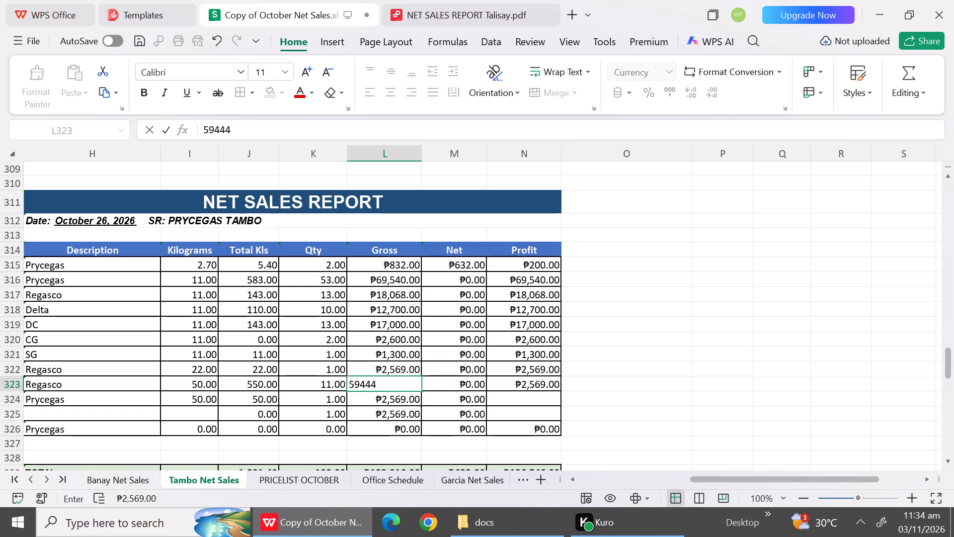
{"action": "left_click", "coordinate": [418, 405]}
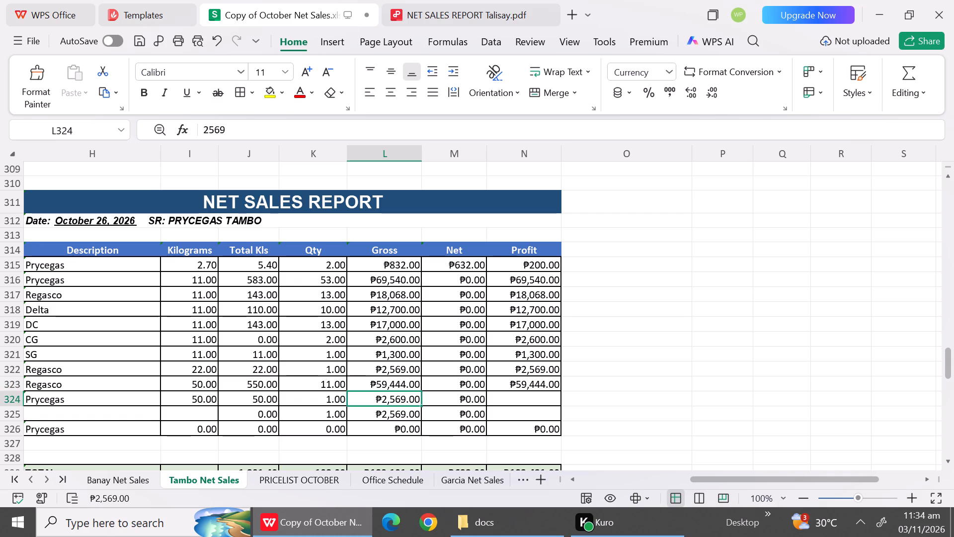
Set the quantity to 3 and the gross to 16437 in the 50 kg Prycegas row 324.
{"action": "left_click", "coordinate": [319, 401]}
{"action": "key", "text": "3"}
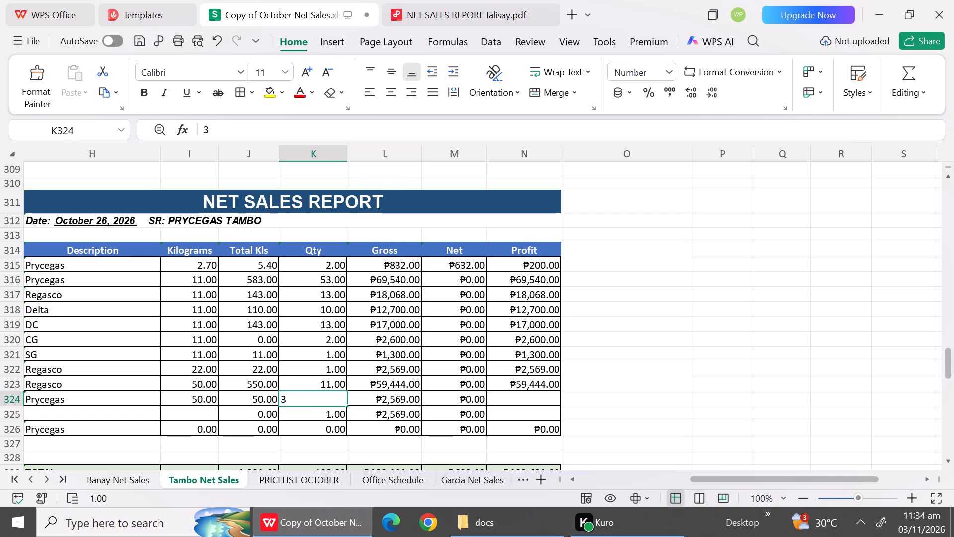
{"action": "left_click", "coordinate": [362, 412]}
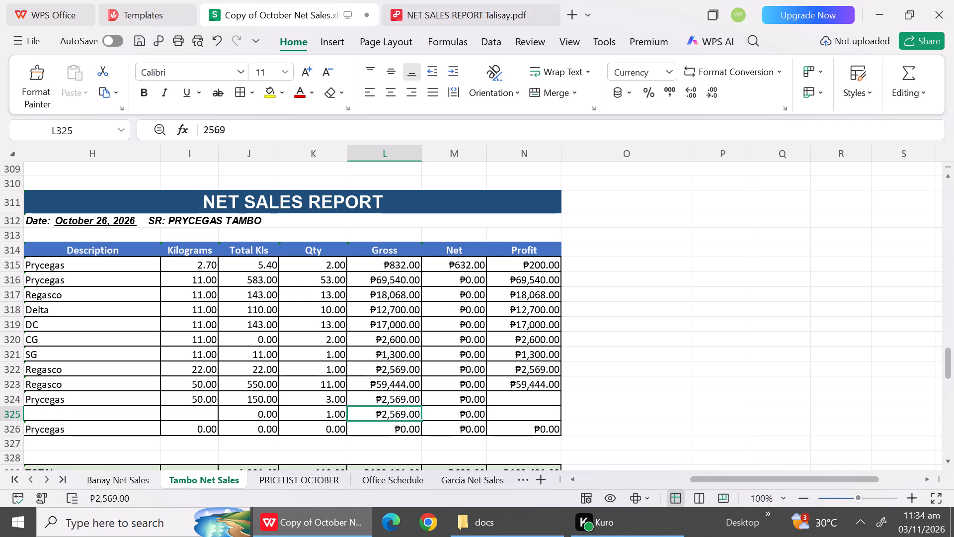
{"action": "left_click", "coordinate": [385, 399]}
{"action": "type", "text": "1643"}
{"action": "key", "text": "7"}
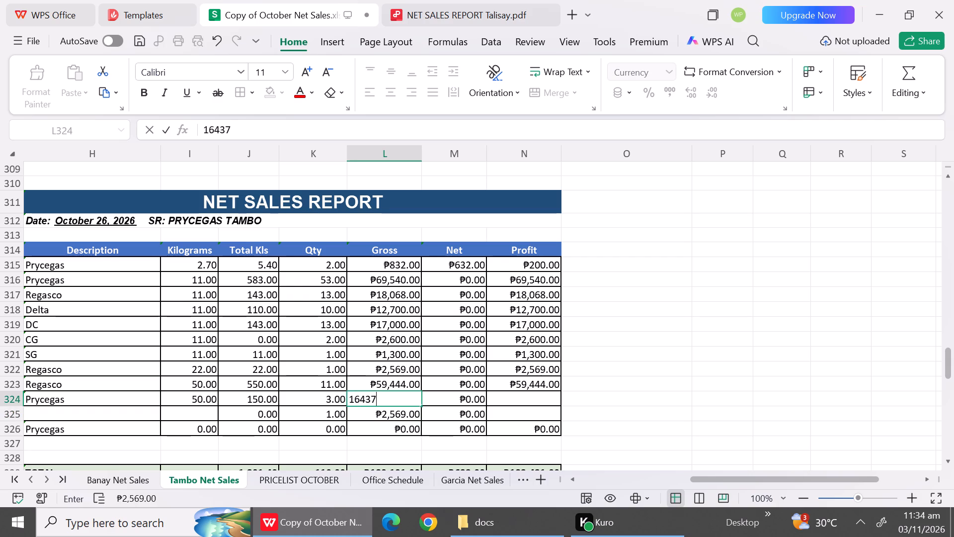
{"action": "left_click", "coordinate": [383, 420]}
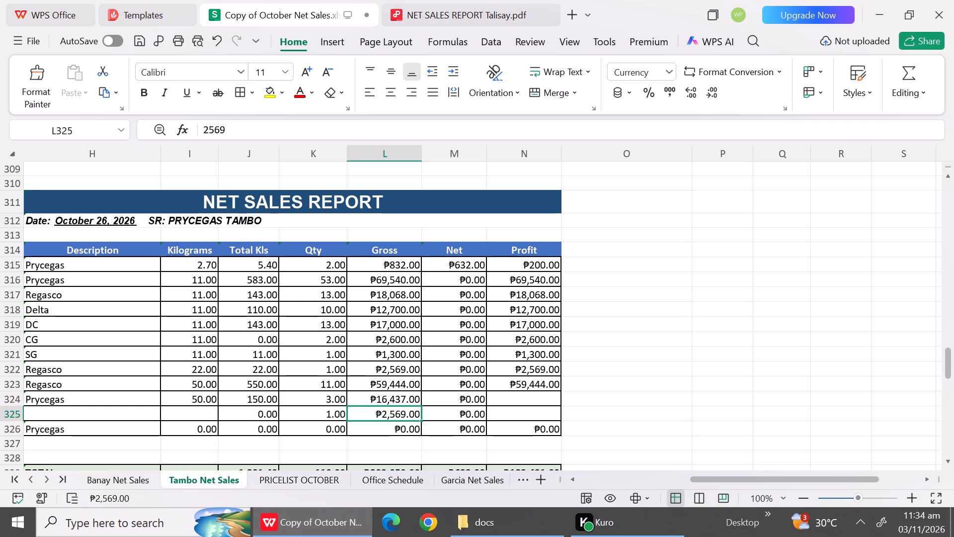
Fill row 325 with description DC, 50 kilograms, quantity 2 and gross 10808.
{"action": "left_click", "coordinate": [137, 415]}
{"action": "type", "text": "DC"}
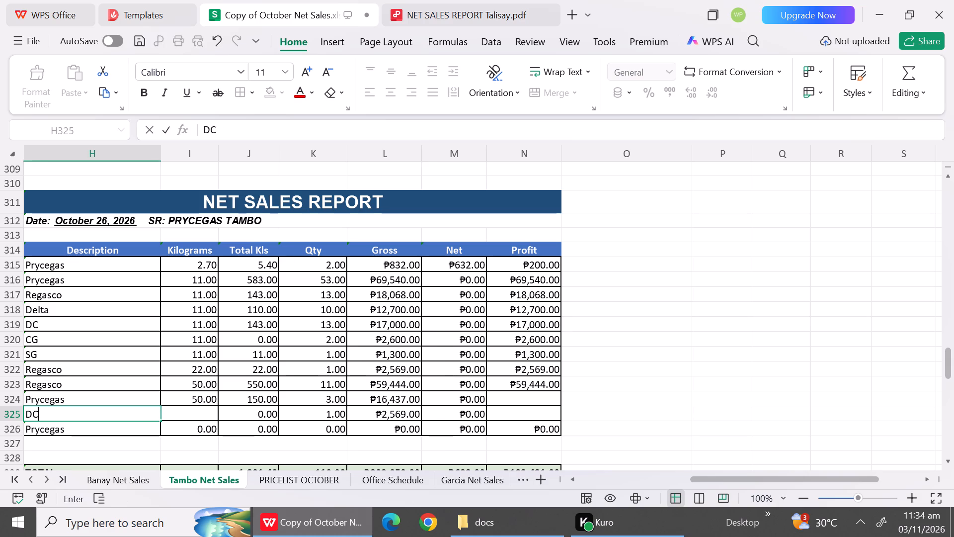
{"action": "left_click", "coordinate": [210, 414]}
{"action": "type", "text": "50"}
{"action": "left_click", "coordinate": [259, 412]}
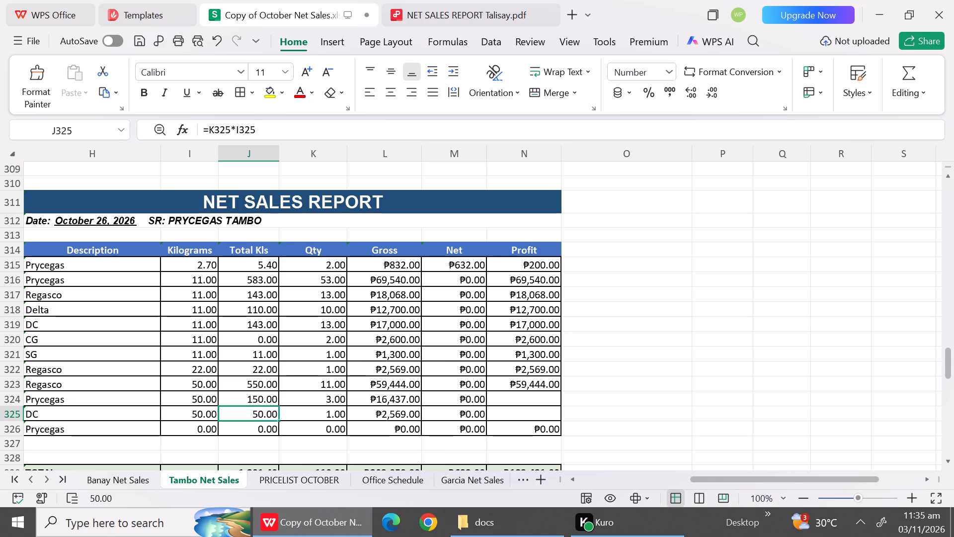
{"action": "left_click", "coordinate": [320, 410]}
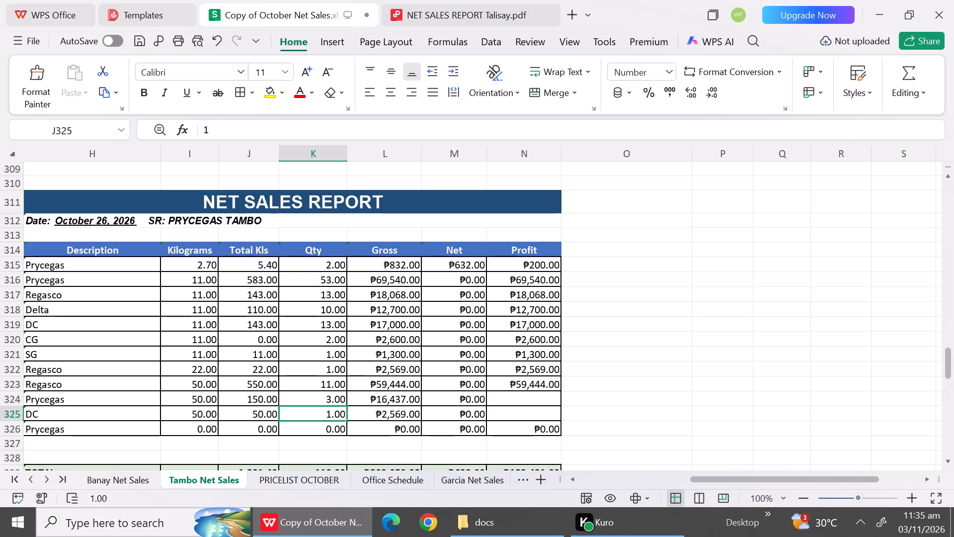
{"action": "key", "text": "2"}
{"action": "left_click", "coordinate": [392, 416]}
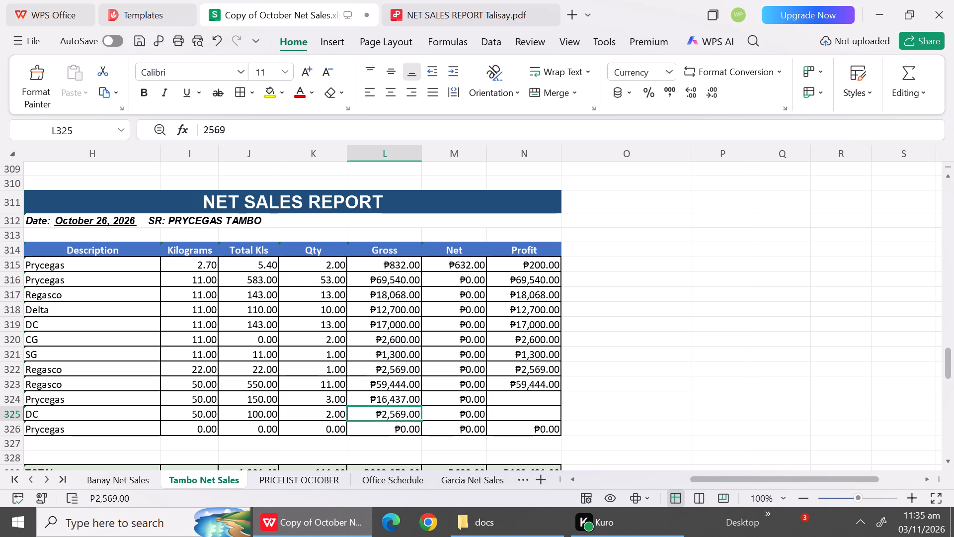
{"action": "type", "text": "1080"}
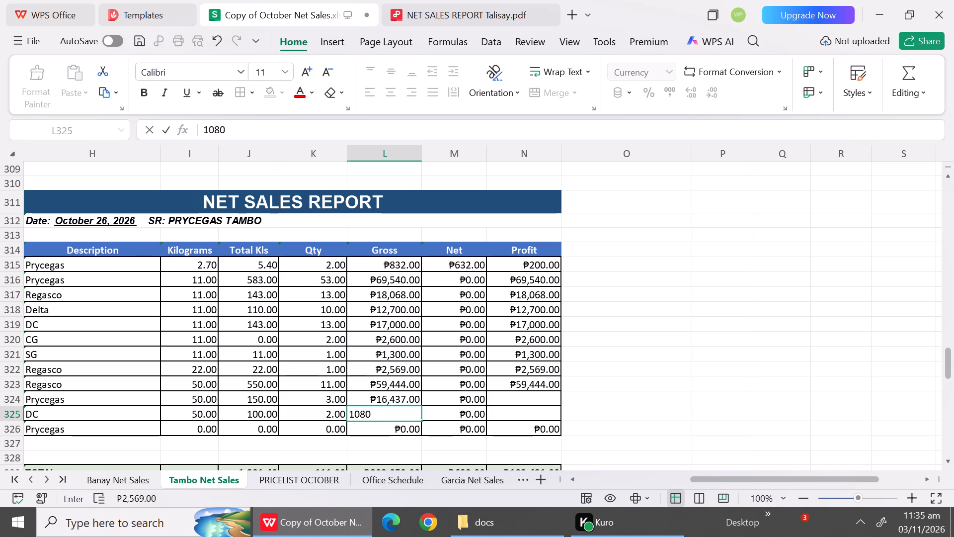
{"action": "key", "text": "8"}
{"action": "left_click", "coordinate": [340, 420]}
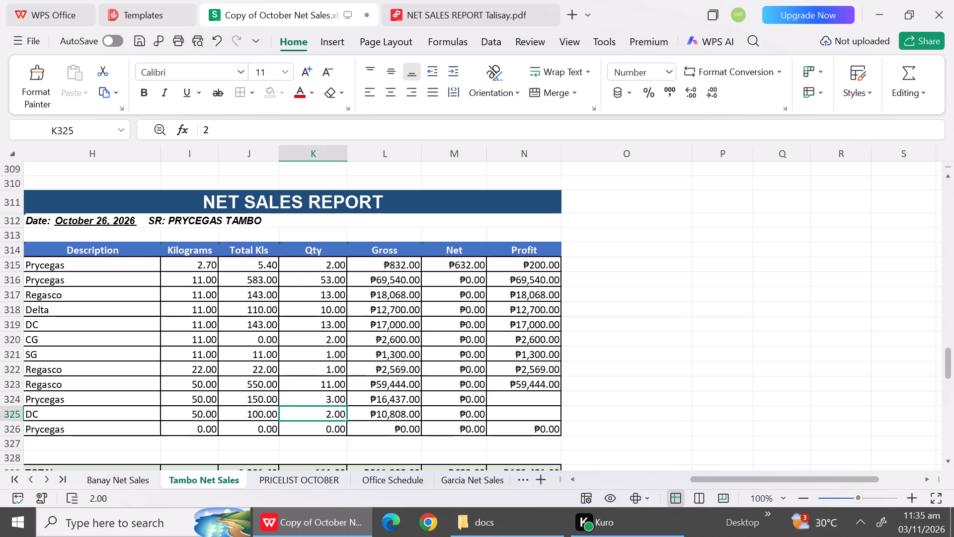
Fill row 326 with description SG, 50 kilograms, quantity 1 and gross 5404.
{"action": "left_click", "coordinate": [115, 433]}
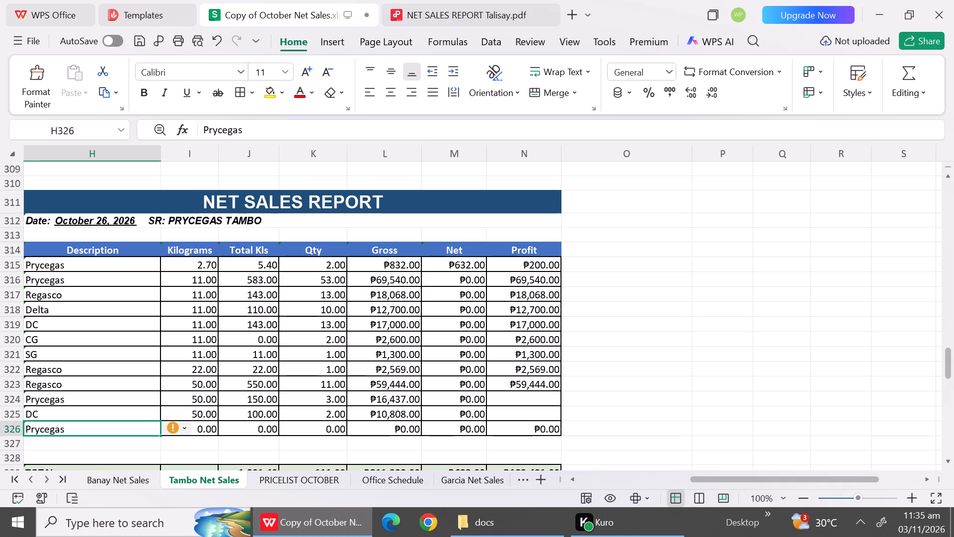
{"action": "key", "text": "shift+s"}
{"action": "key", "text": "shift+g"}
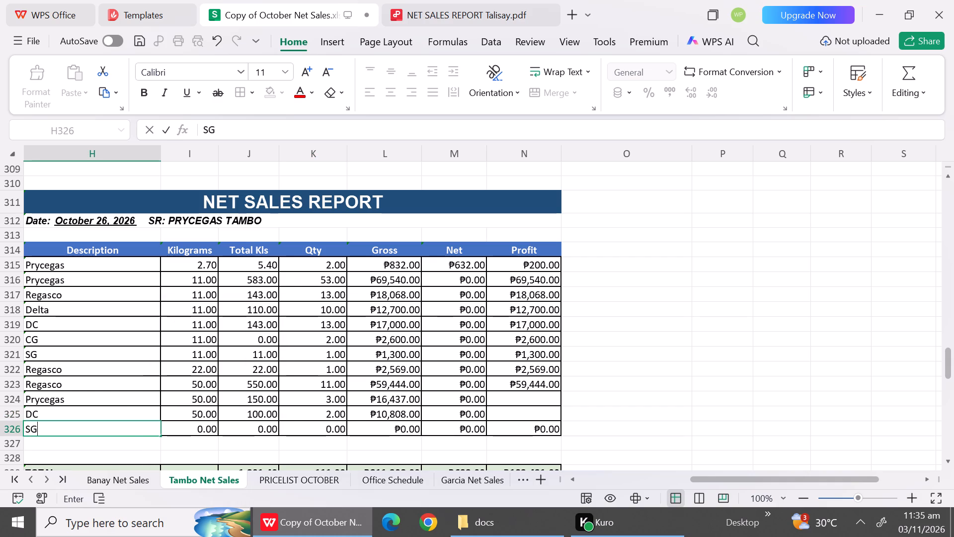
{"action": "left_click", "coordinate": [195, 432]}
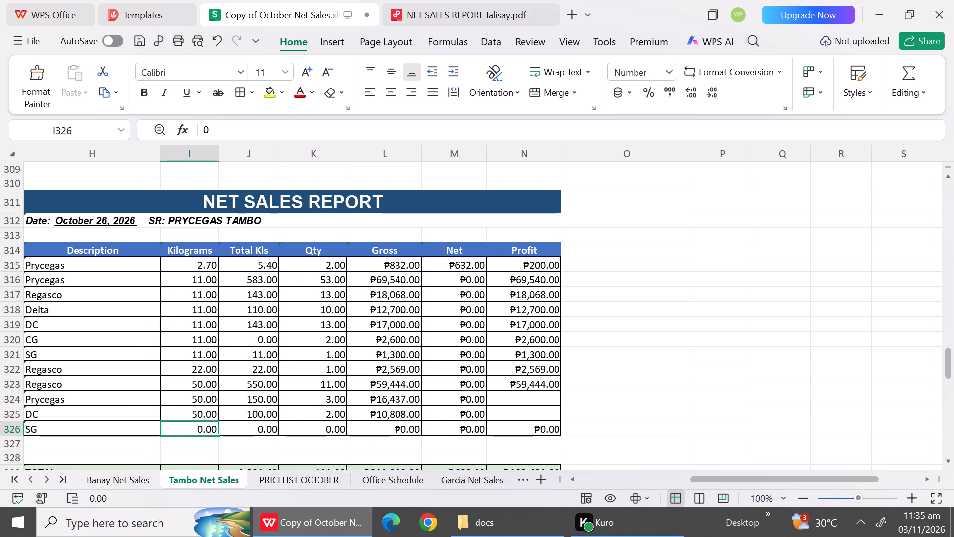
{"action": "type", "text": "50"}
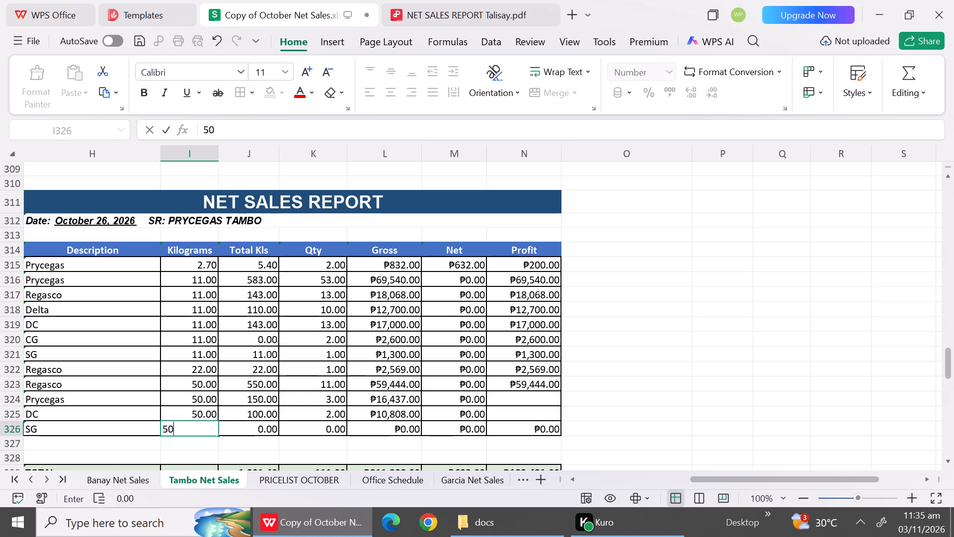
{"action": "left_click", "coordinate": [336, 436]}
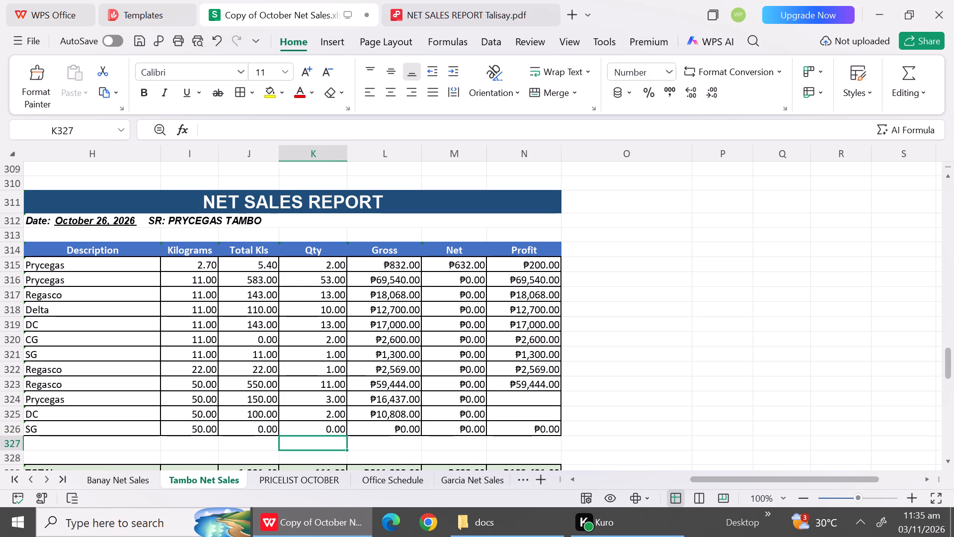
{"action": "left_click", "coordinate": [331, 430]}
{"action": "key", "text": "1"}
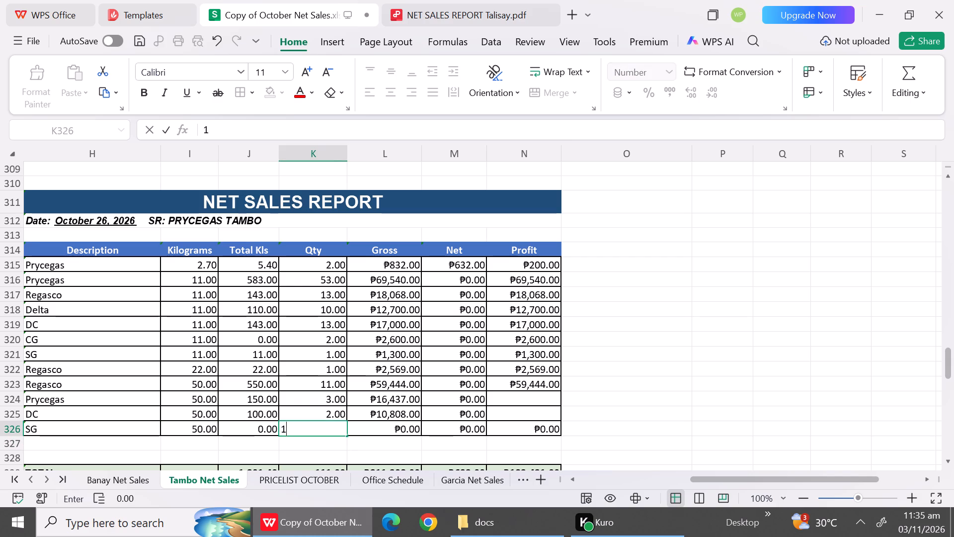
{"action": "left_click", "coordinate": [372, 430]}
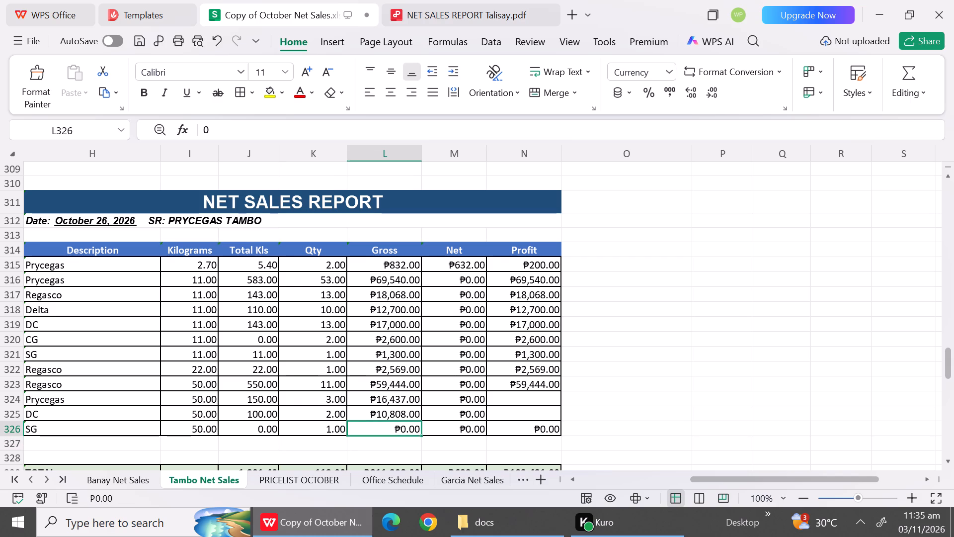
{"action": "type", "text": "54"}
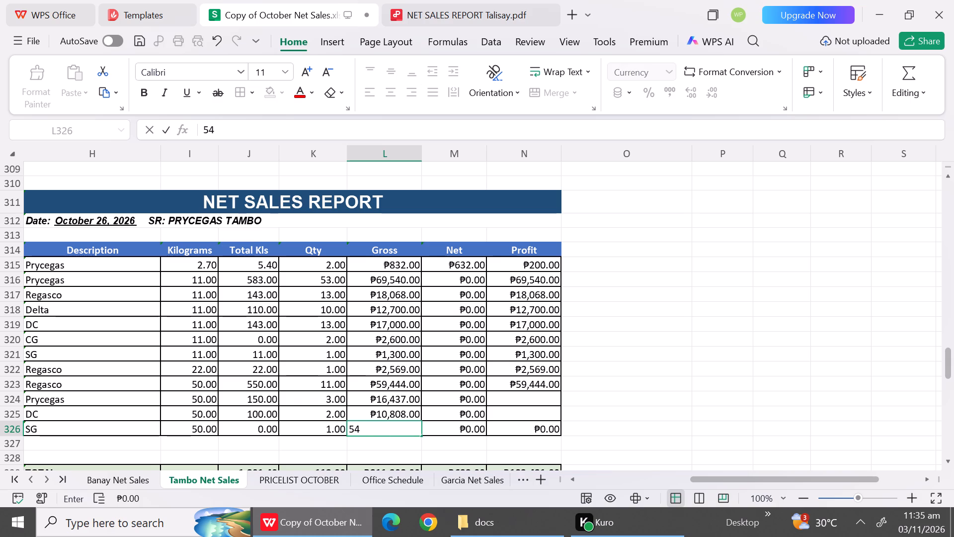
{"action": "type", "text": "04"}
{"action": "left_click", "coordinate": [251, 451]}
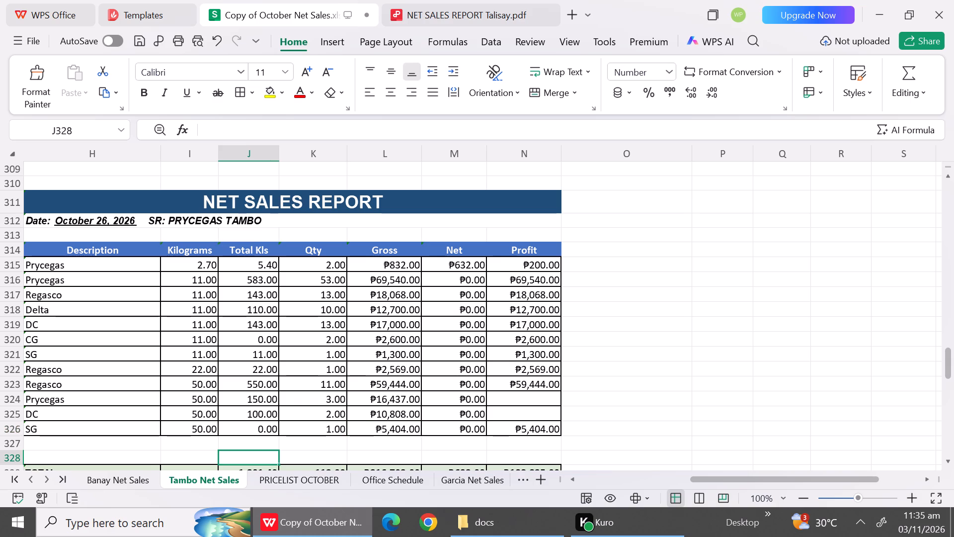
Copy the Description through Net cells of the 50 kg SG row 326 into row 327.
{"action": "left_click_drag", "start_coordinate": [96, 428], "coordinate": [316, 423]}
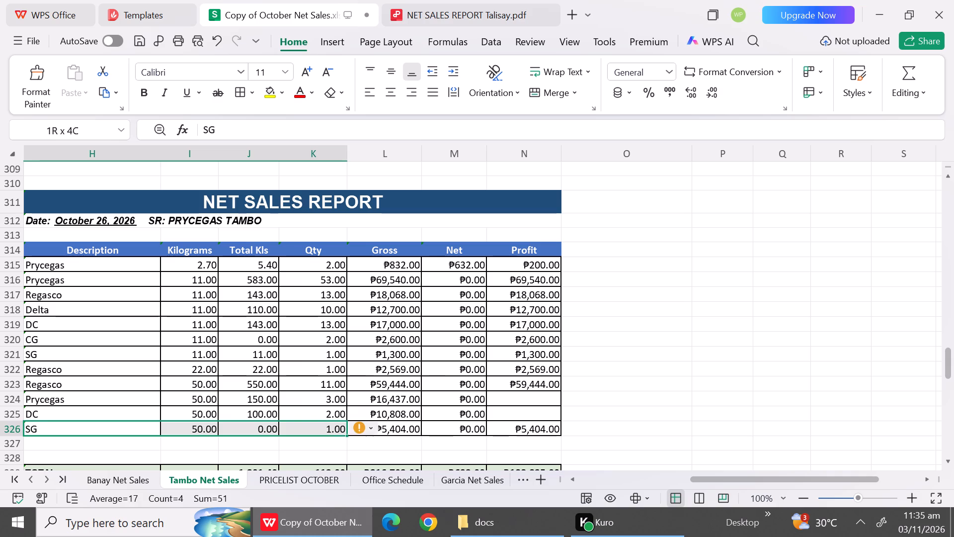
{"action": "left_click_drag", "start_coordinate": [316, 423], "coordinate": [470, 431]}
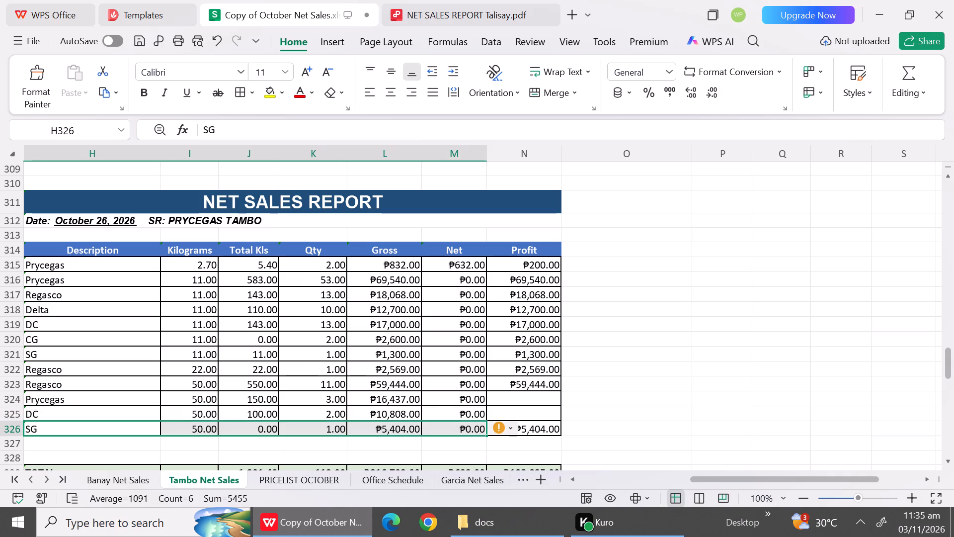
{"action": "key", "text": "ctrl+c"}
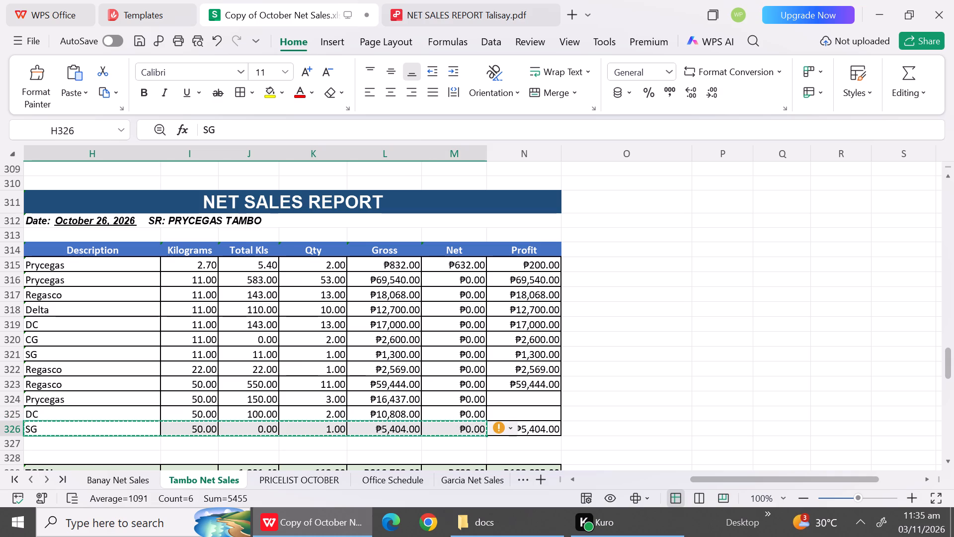
{"action": "left_click", "coordinate": [60, 451]}
{"action": "left_click", "coordinate": [55, 446]}
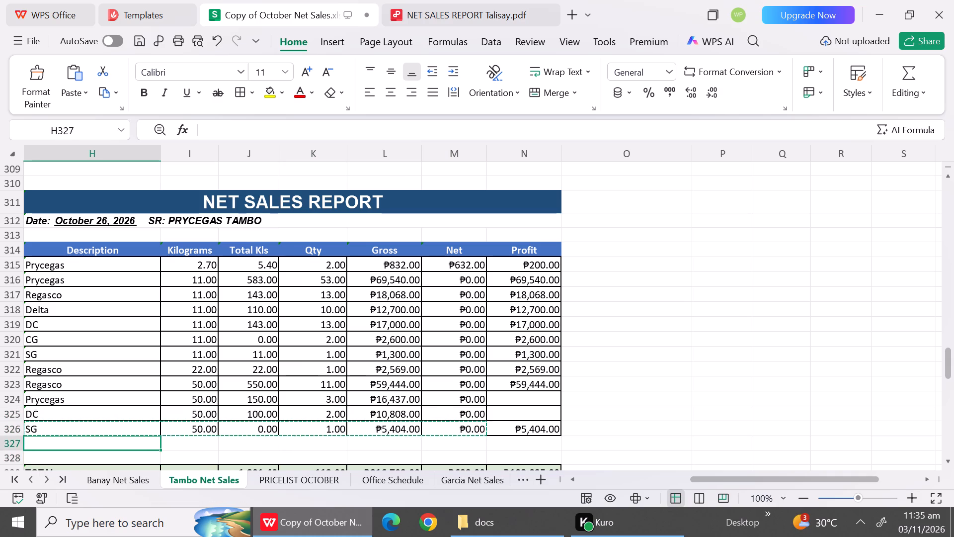
{"action": "key", "text": "ctrl+v"}
{"action": "left_click", "coordinate": [241, 394]}
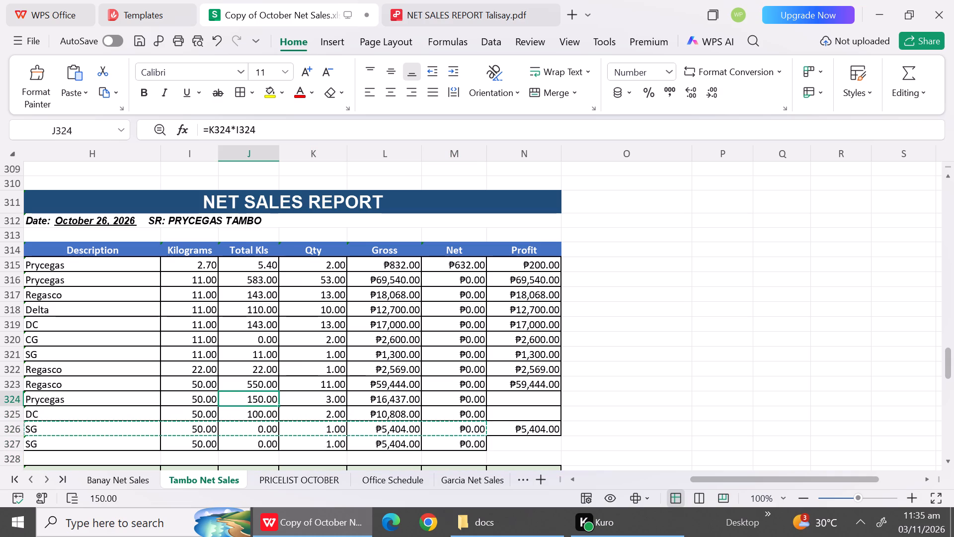
Copy the Profit formula from the 50 kg Regasco row 323 into rows 324, 325 and 327.
{"action": "left_click", "coordinate": [499, 384]}
{"action": "key", "text": "ctrl+c"}
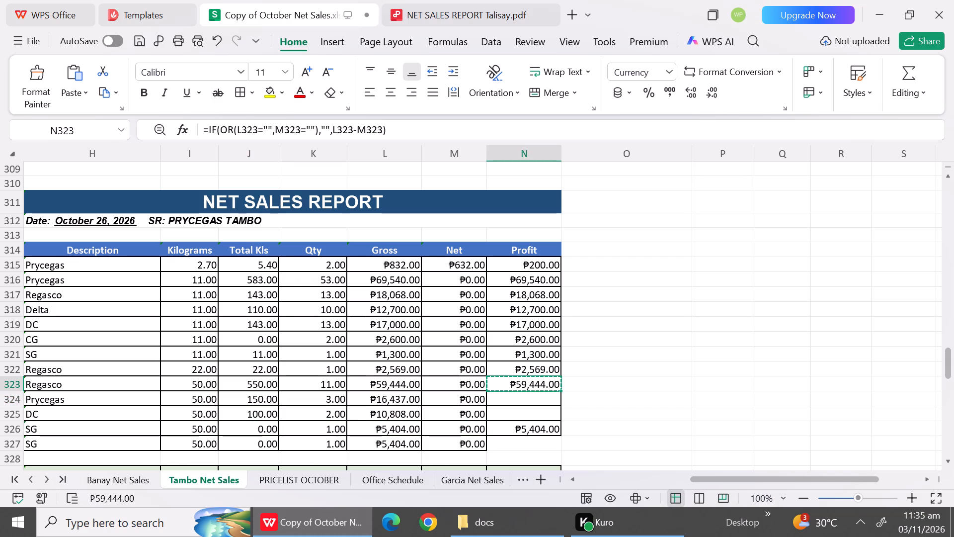
{"action": "left_click_drag", "start_coordinate": [502, 403], "coordinate": [502, 413]}
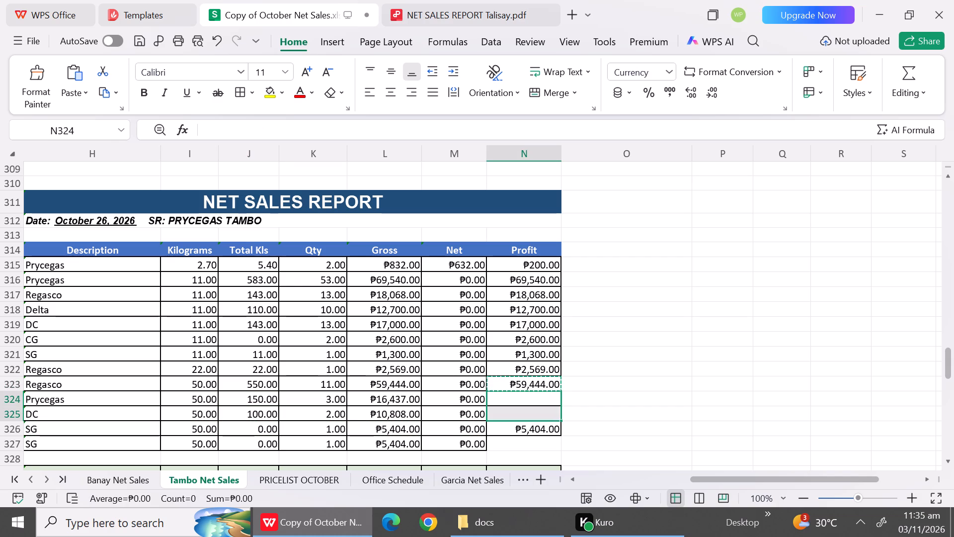
{"action": "key", "text": "ctrl+v"}
{"action": "left_click", "coordinate": [675, 378]}
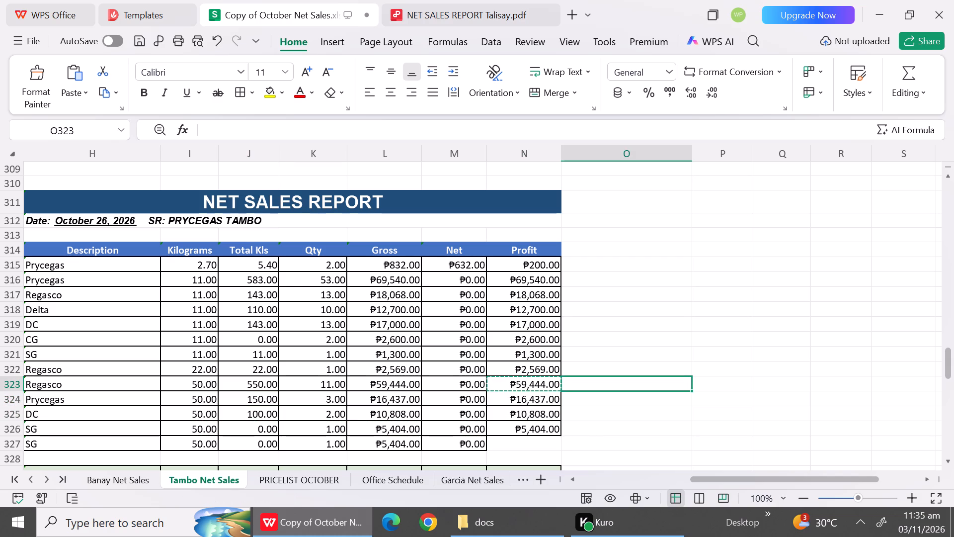
{"action": "left_click", "coordinate": [538, 443]}
{"action": "key", "text": "ctrl+v"}
{"action": "left_click", "coordinate": [723, 401]}
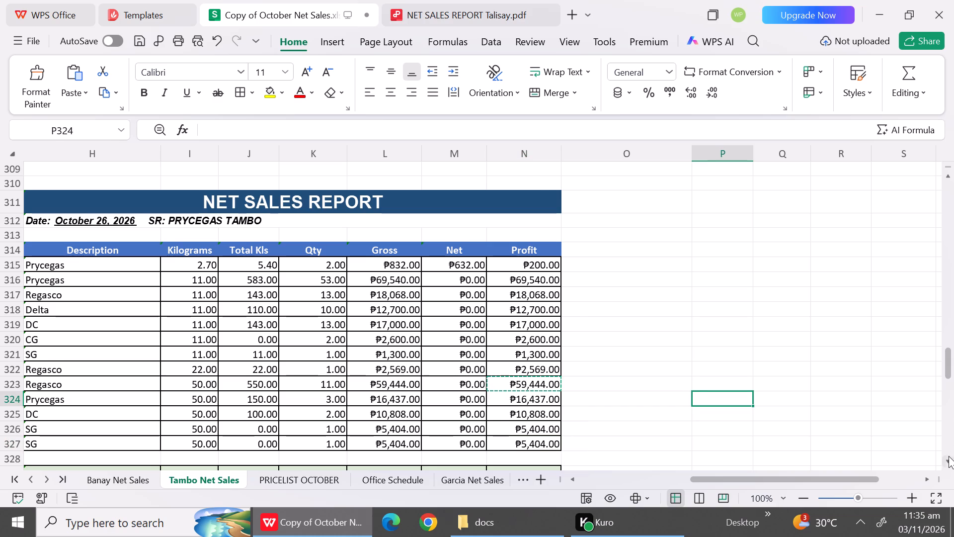
Change row 327's description to Regasco and its kilograms to 5.
{"action": "left_click", "coordinate": [949, 458]}
{"action": "left_click", "coordinate": [949, 458]}
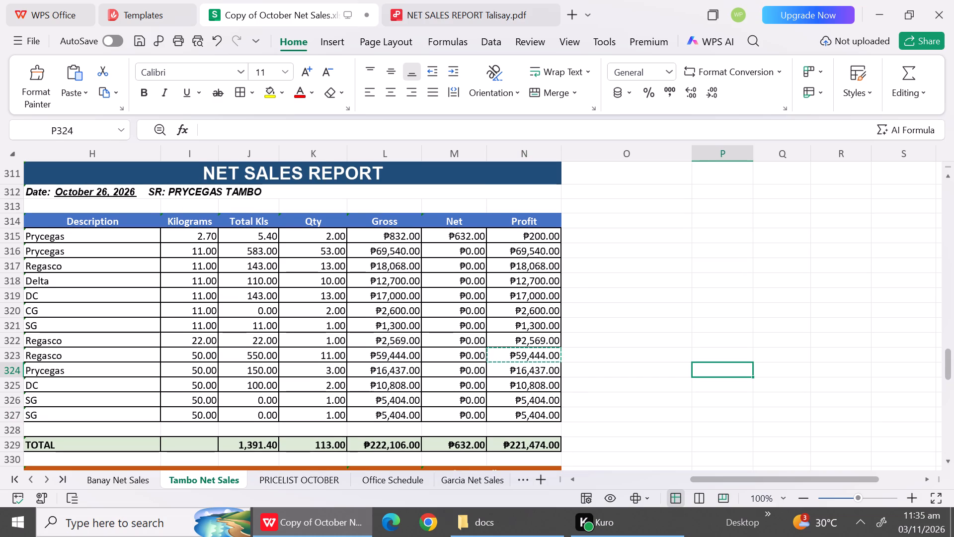
{"action": "left_click", "coordinate": [72, 409]}
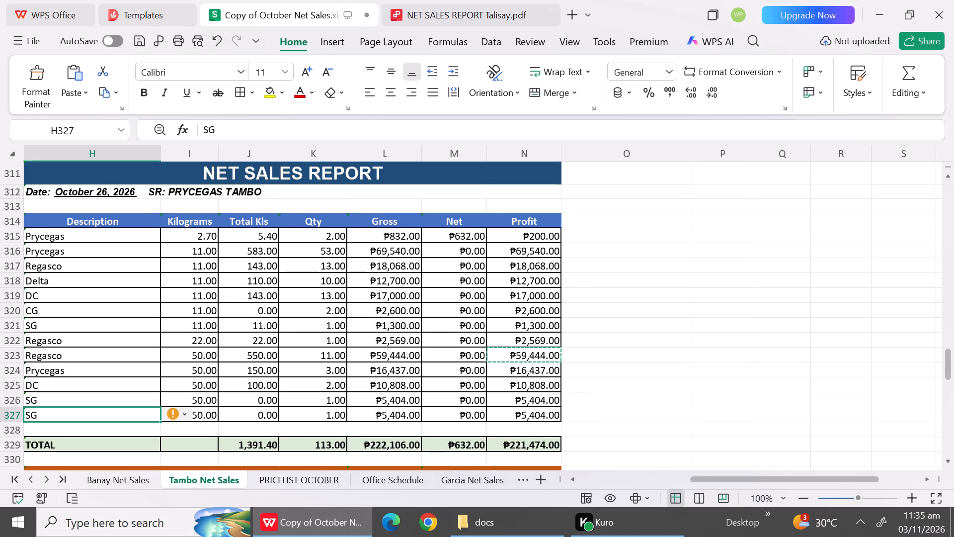
{"action": "key", "text": "BackSpace"}
{"action": "key", "text": "shift+r"}
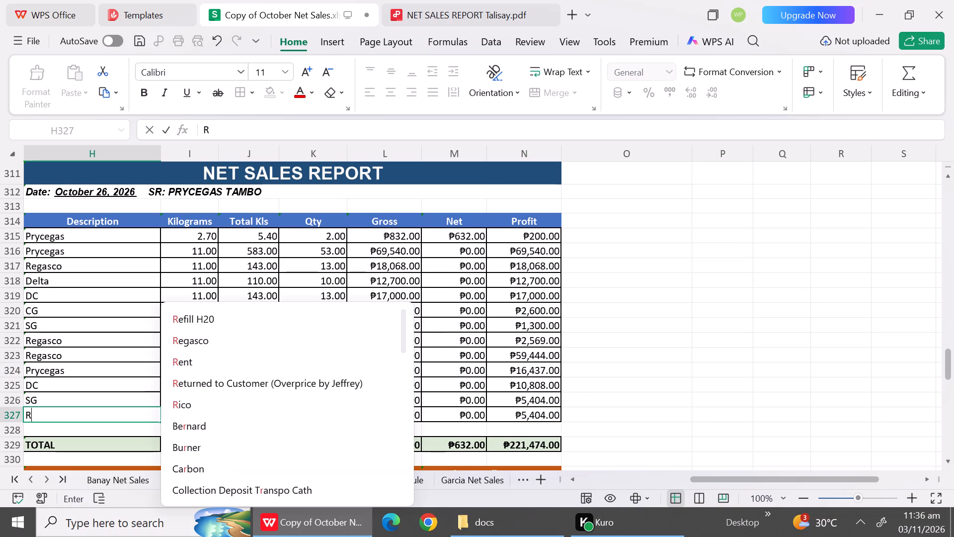
{"action": "left_click", "coordinate": [198, 336]}
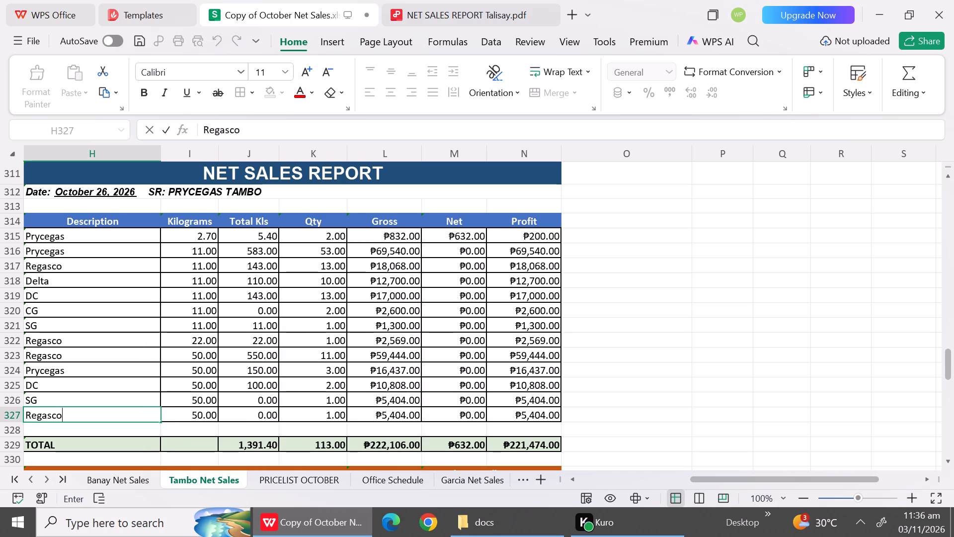
{"action": "left_click", "coordinate": [193, 420]}
{"action": "key", "text": "5"}
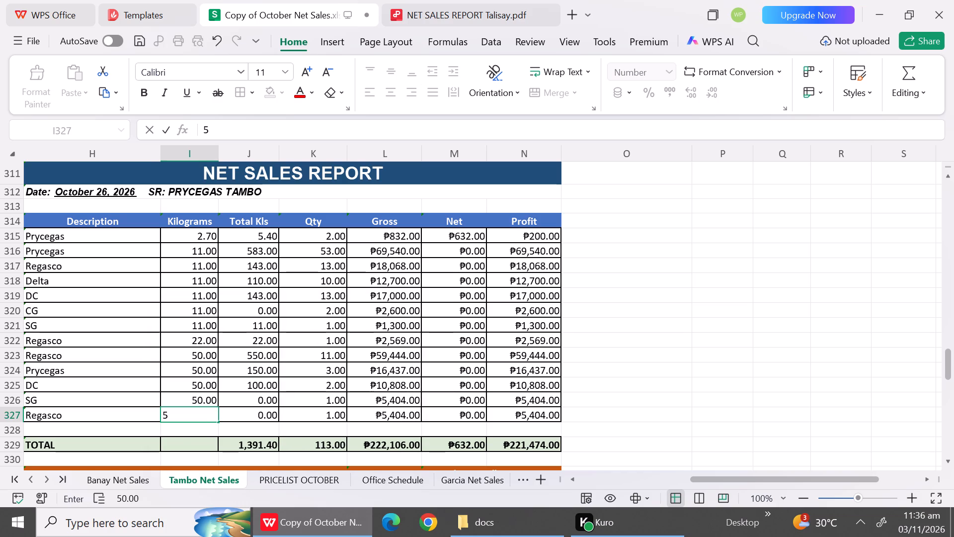
{"action": "left_click", "coordinate": [305, 426]}
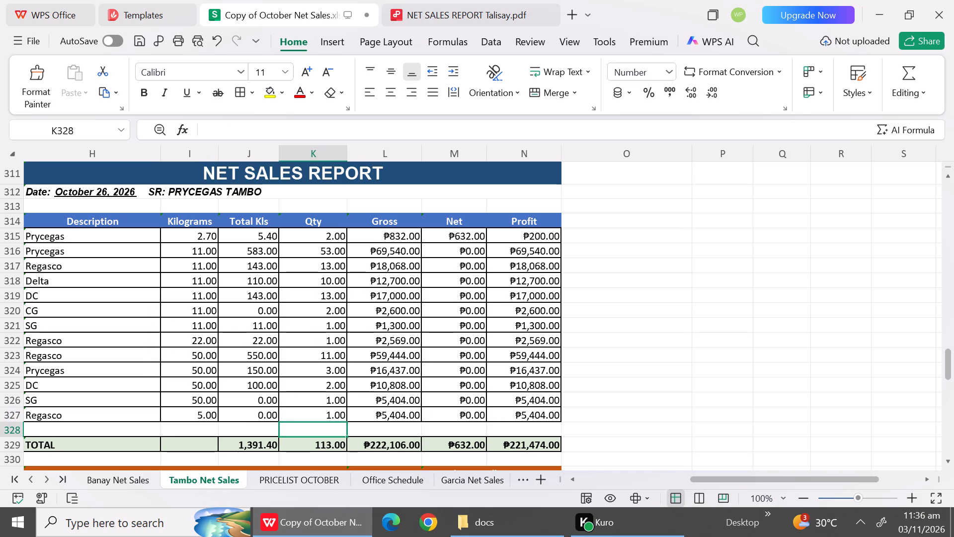
{"action": "left_click", "coordinate": [307, 413]}
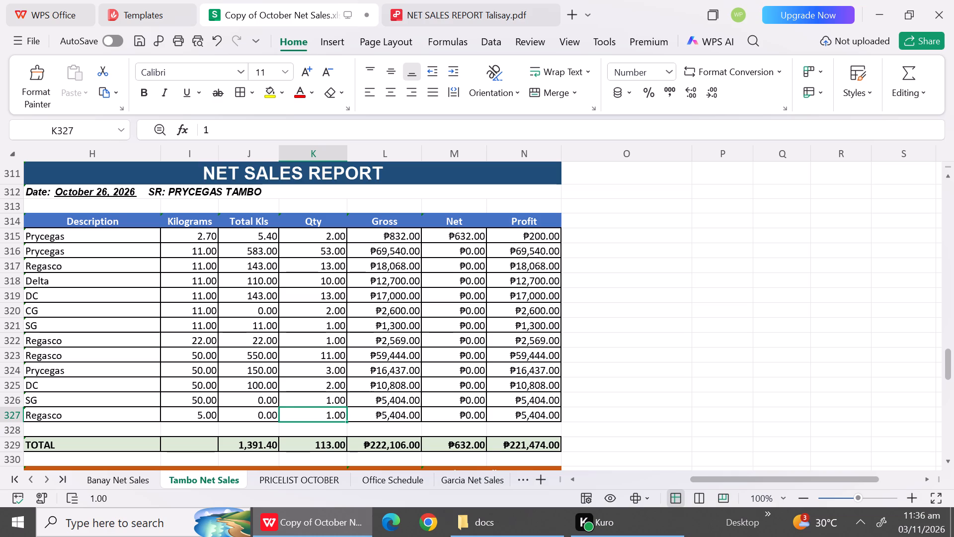
{"action": "left_click", "coordinate": [266, 410]}
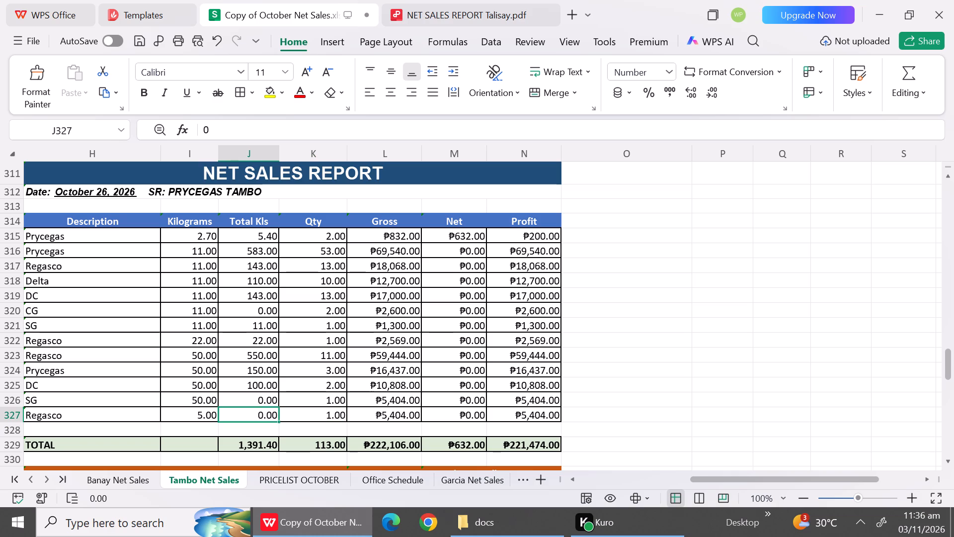
Remove the trailing J323 and J326 references from the Total Kls total formula in cell J329.
{"action": "left_click", "coordinate": [258, 447]}
{"action": "double_click", "coordinate": [258, 447]}
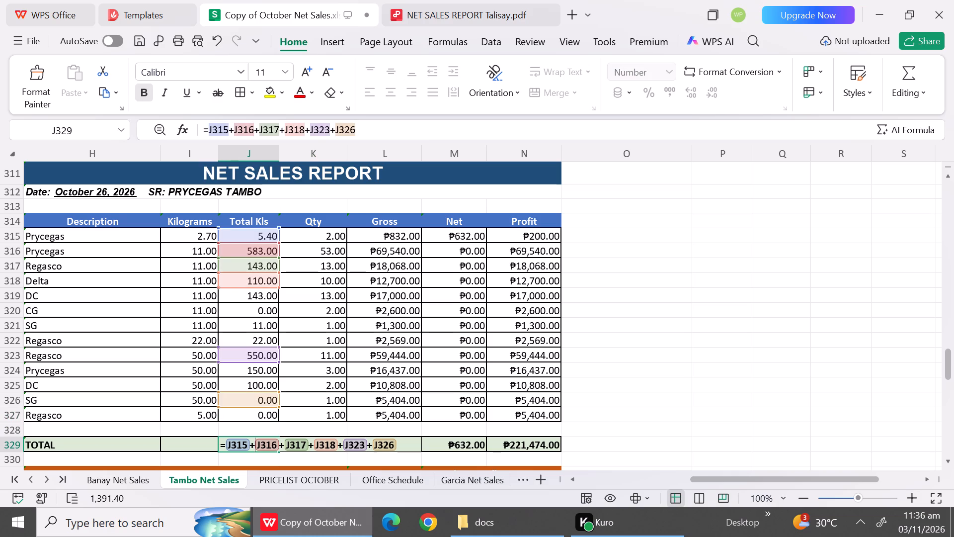
{"action": "left_click", "coordinate": [400, 447]}
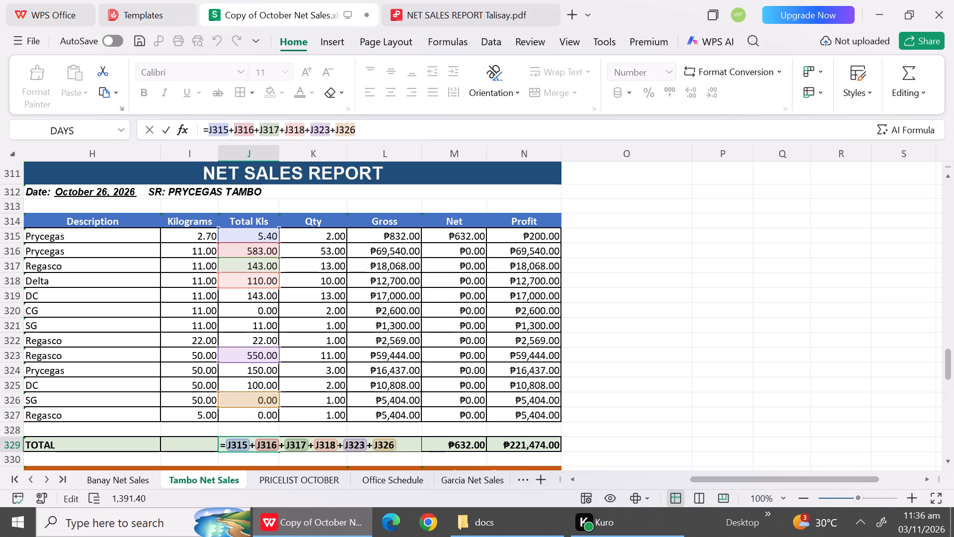
{"action": "key", "text": "BackSpace"}
{"action": "key", "text": "BackSpace"}
{"action": "key", "text": "BackSpace"}
{"action": "key", "text": "BackSpace"}
{"action": "key", "text": "BackSpace"}
{"action": "key", "text": "BackSpace"}
{"action": "key", "text": "BackSpace"}
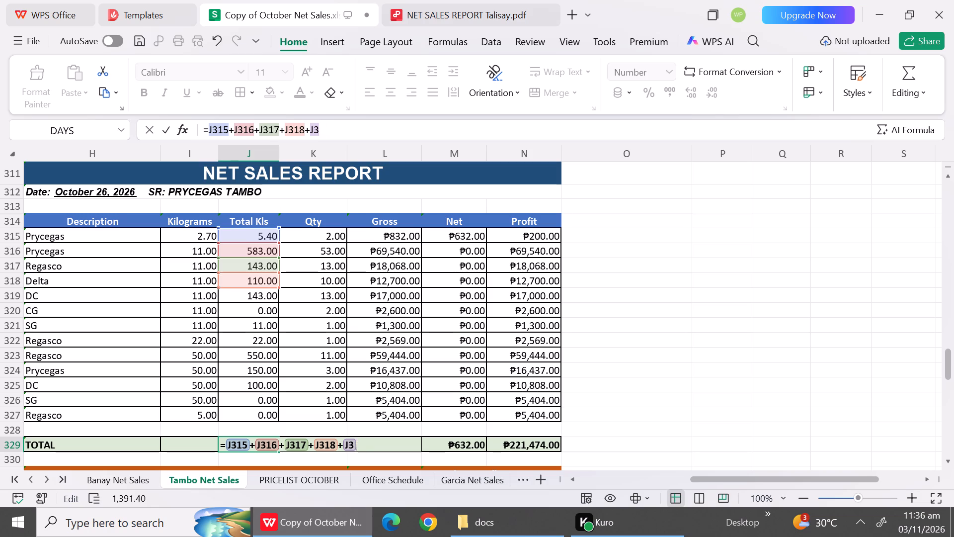
{"action": "key", "text": "BackSpace"}
{"action": "key", "text": "BackSpace"}
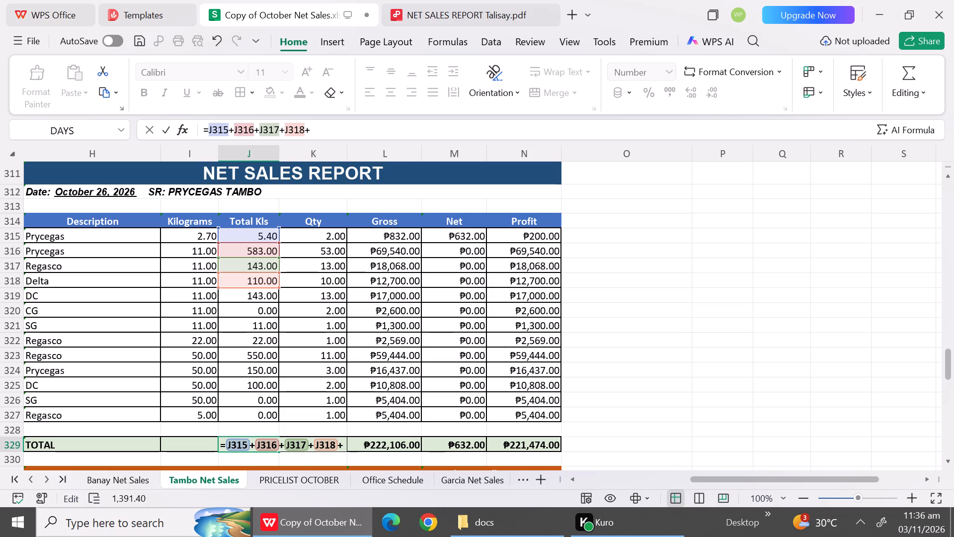
Extend the J329 total formula by adding each Total Kls cell from J319 through J327.
{"action": "left_click", "coordinate": [254, 300]}
{"action": "key", "text": "shift+plus"}
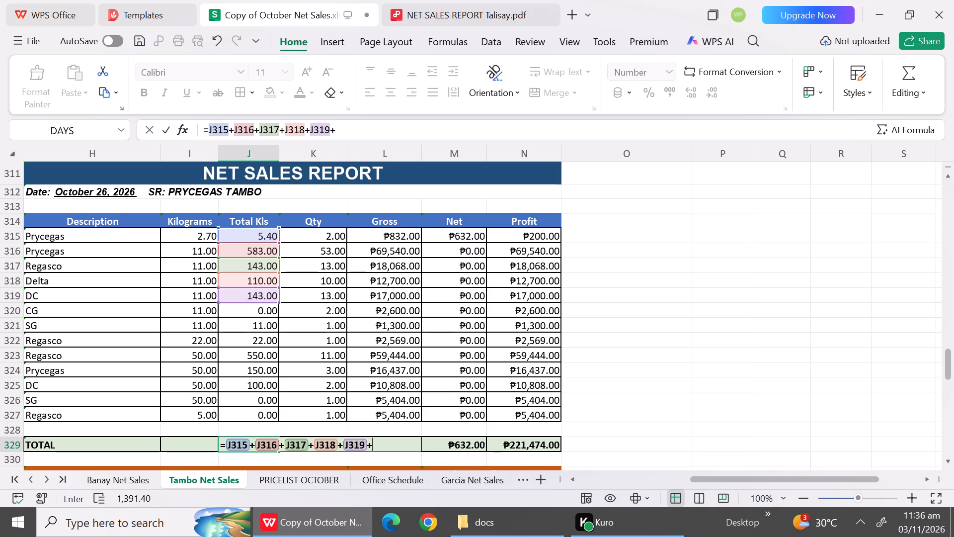
{"action": "left_click", "coordinate": [256, 311]}
{"action": "key", "text": "shift+plus"}
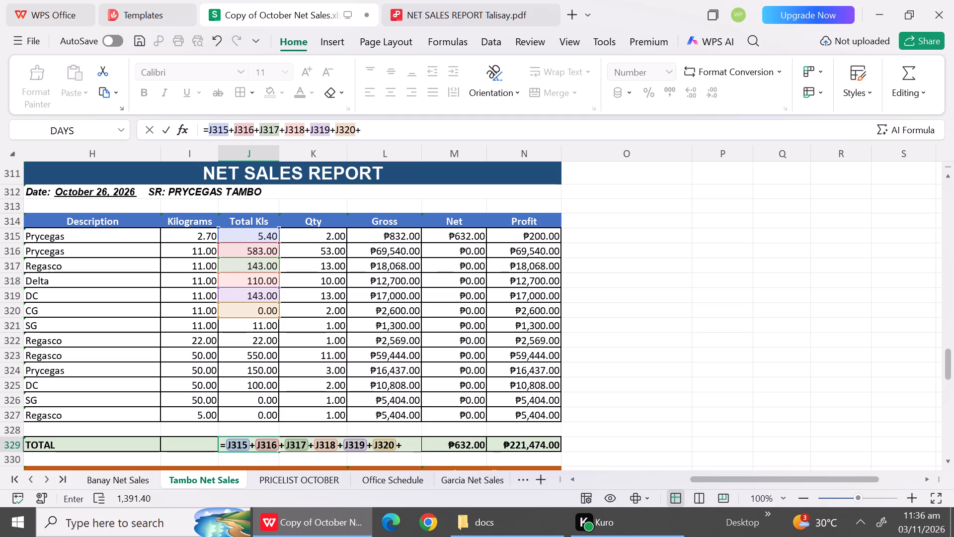
{"action": "left_click", "coordinate": [256, 333]}
{"action": "left_click", "coordinate": [254, 326]}
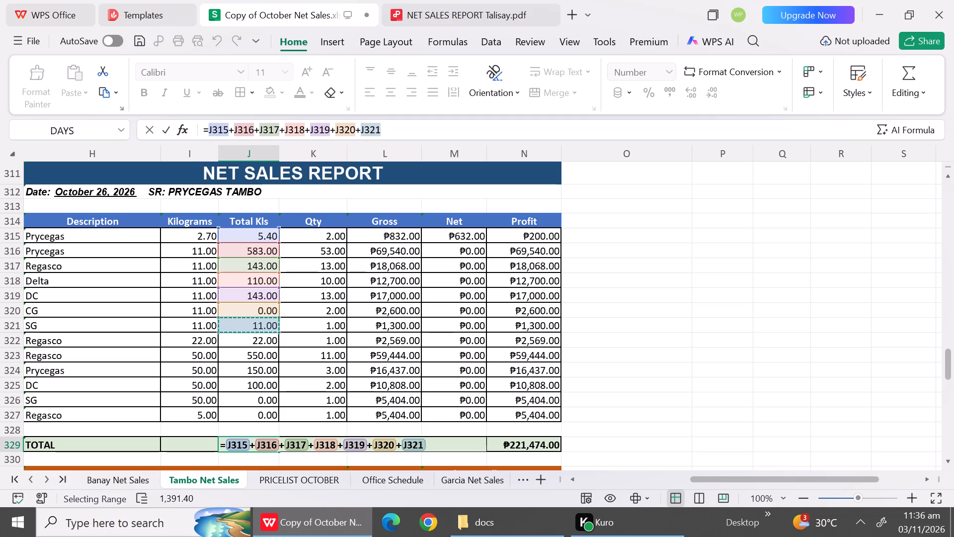
{"action": "key", "text": "shift+plus"}
{"action": "left_click", "coordinate": [256, 341]}
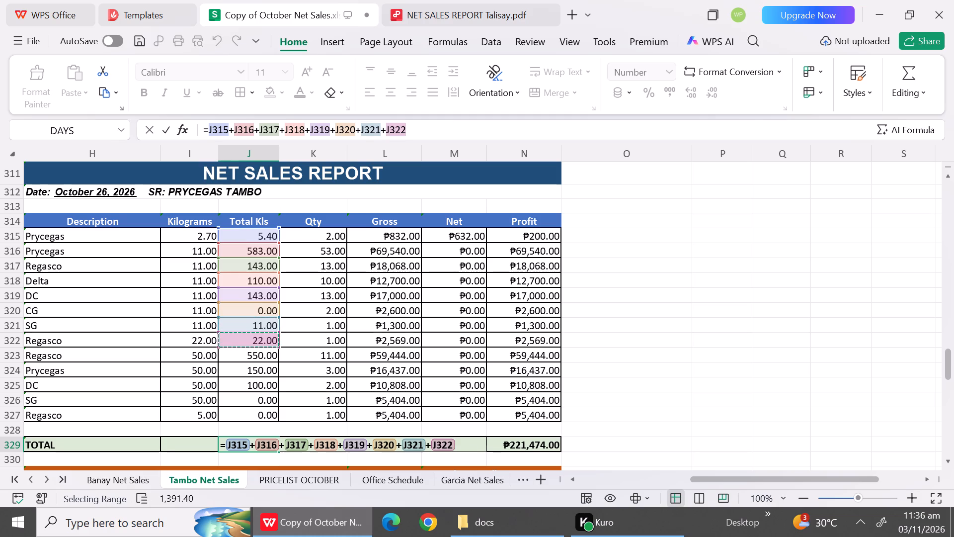
{"action": "key", "text": "shift+plus"}
{"action": "left_click", "coordinate": [256, 354]}
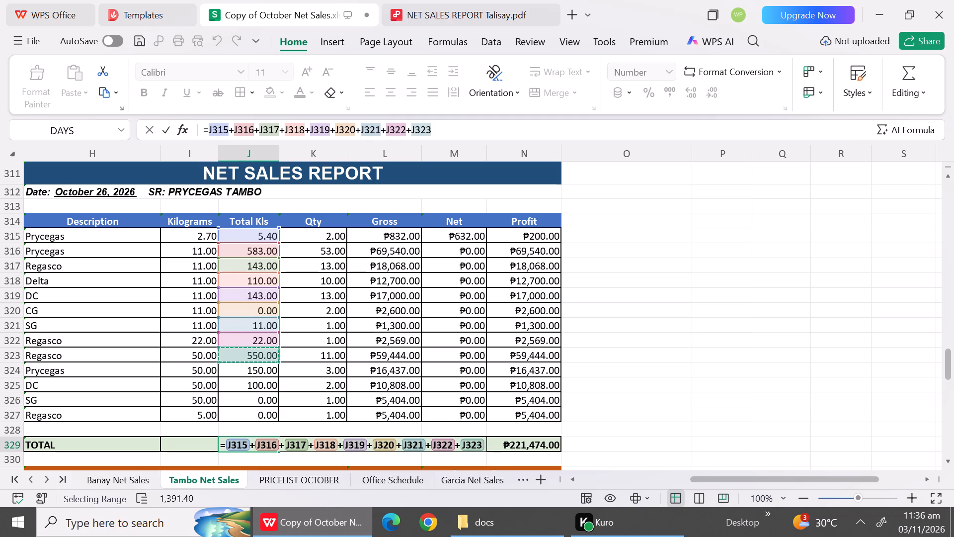
{"action": "key", "text": "shift+plus"}
{"action": "left_click", "coordinate": [257, 372]}
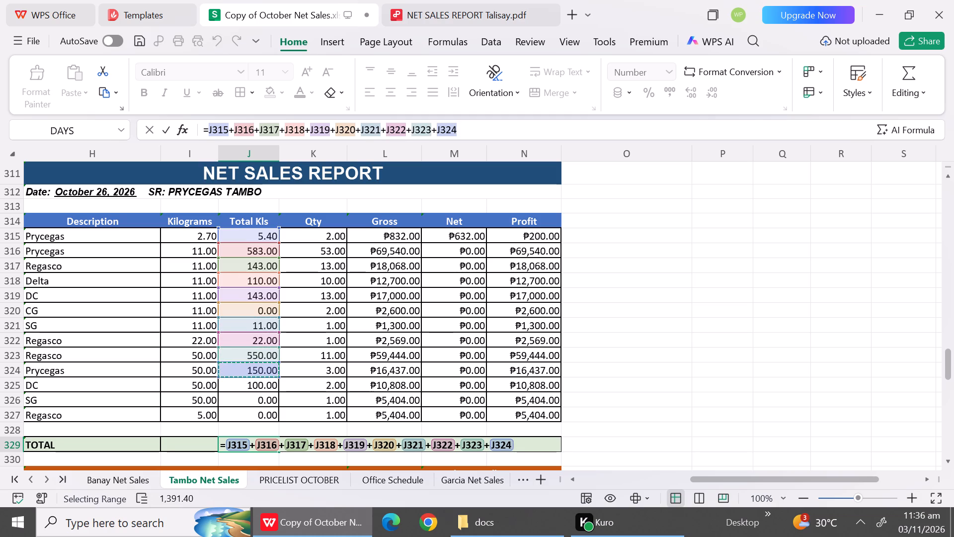
{"action": "key", "text": "shift+plus"}
{"action": "left_click", "coordinate": [258, 387]}
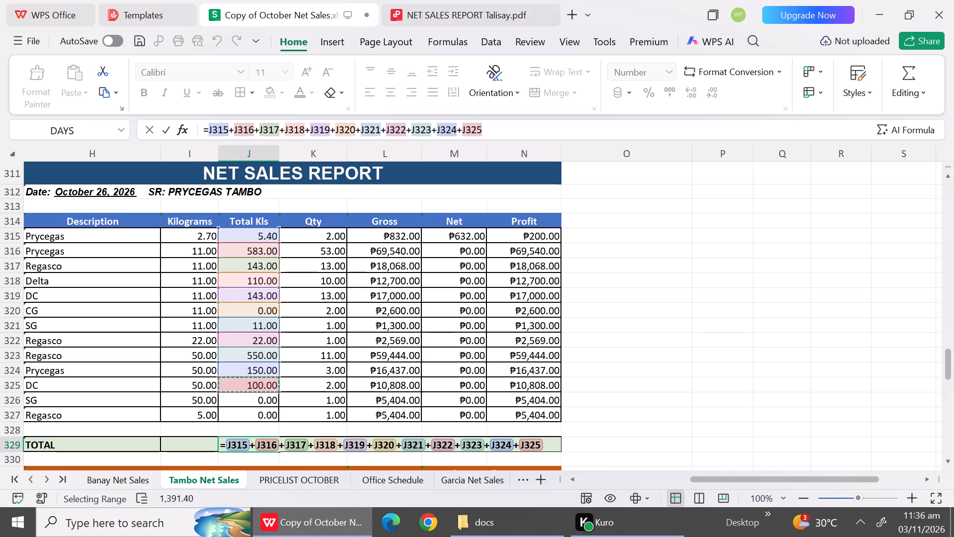
{"action": "key", "text": "shift+plus"}
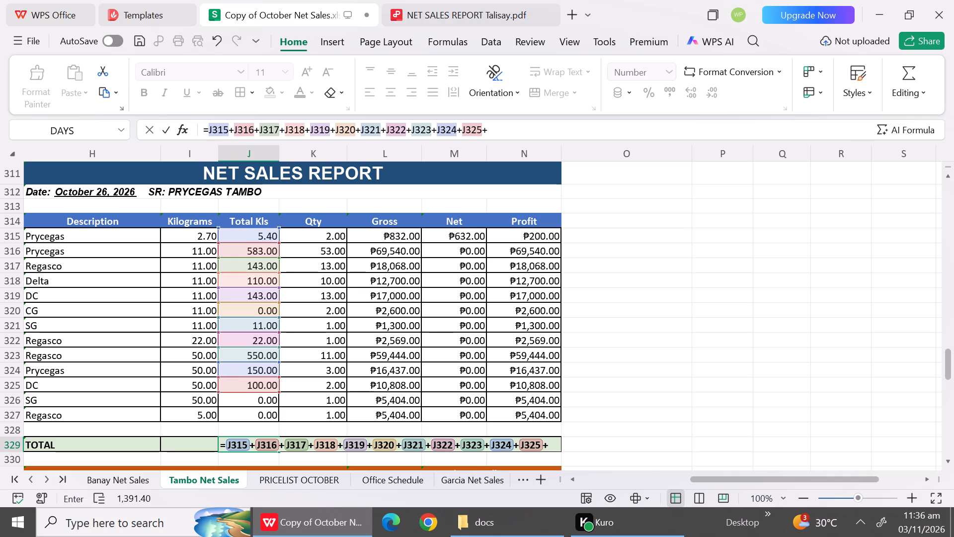
{"action": "left_click", "coordinate": [265, 401]}
{"action": "key", "text": "shift+plus"}
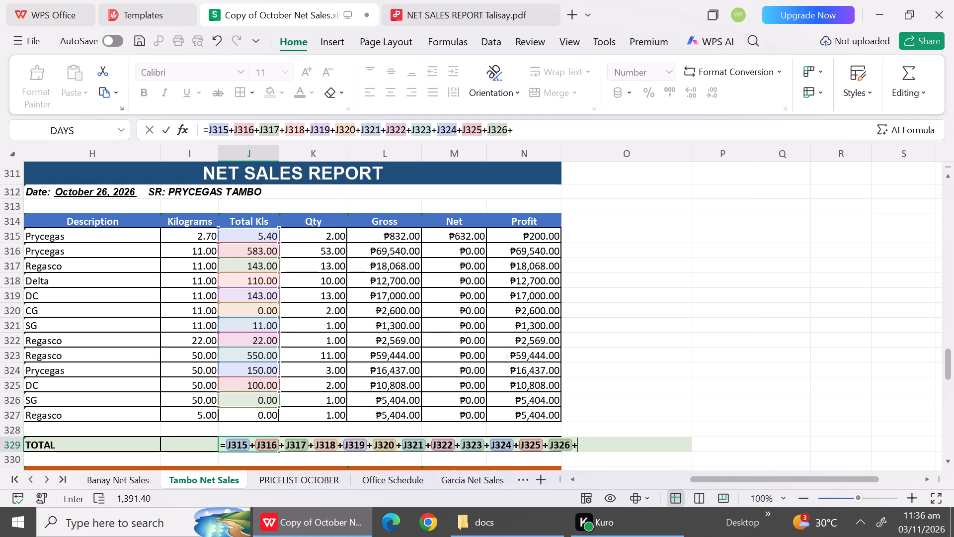
{"action": "left_click", "coordinate": [264, 413]}
{"action": "key", "text": "Return"}
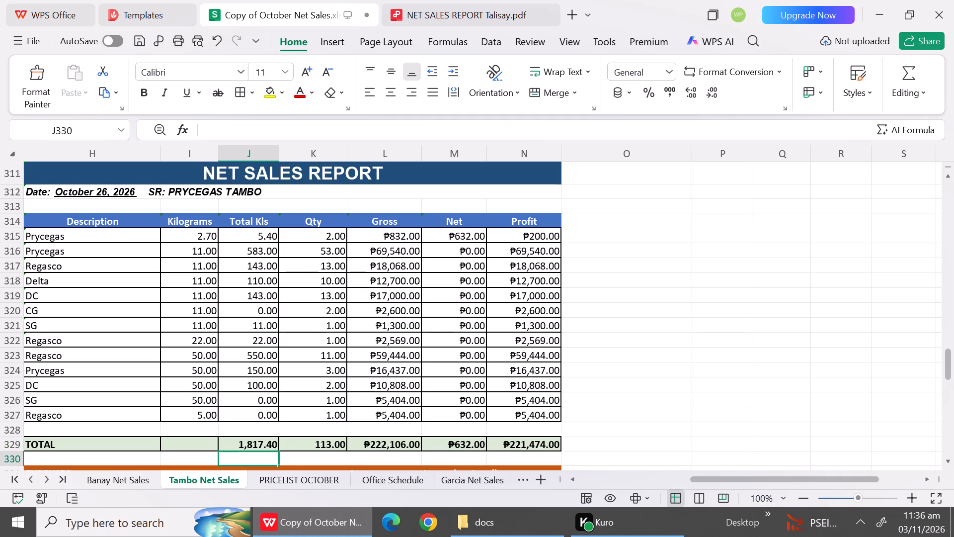
Replace the Total Kls value of the 50 kg SG row 326 with the formula =K326*I326.
{"action": "double_click", "coordinate": [266, 401]}
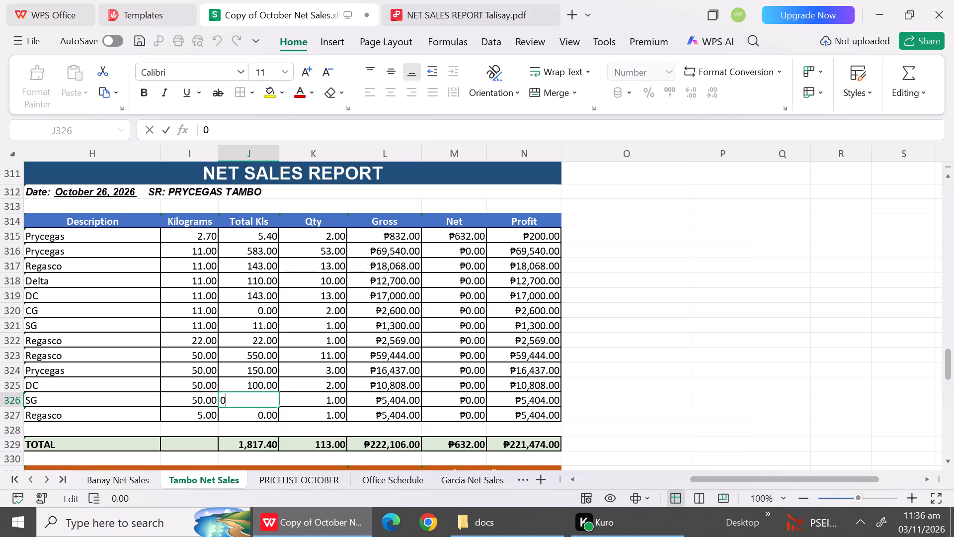
{"action": "key", "text": "BackSpace"}
{"action": "key", "text": "shift+plus"}
{"action": "key", "text": "BackSpace"}
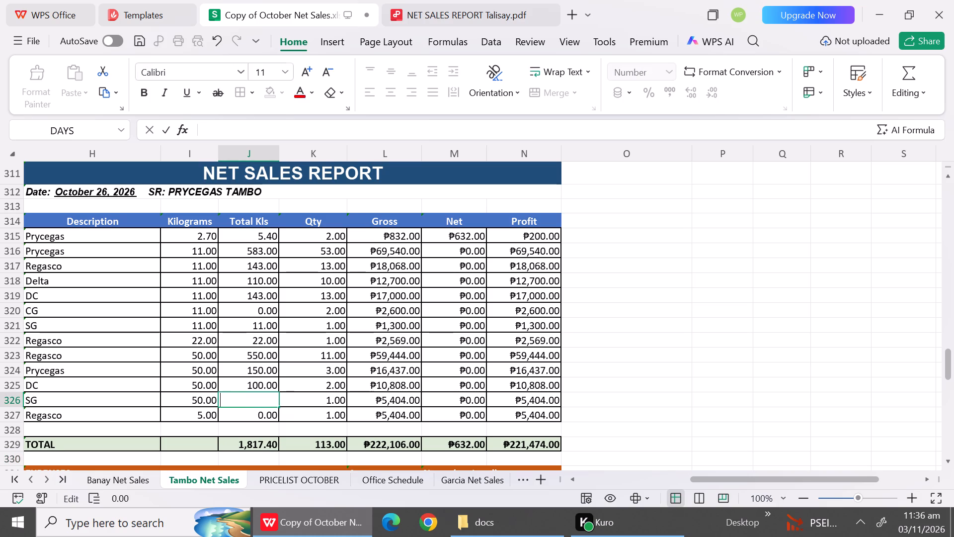
{"action": "key", "text": "equal"}
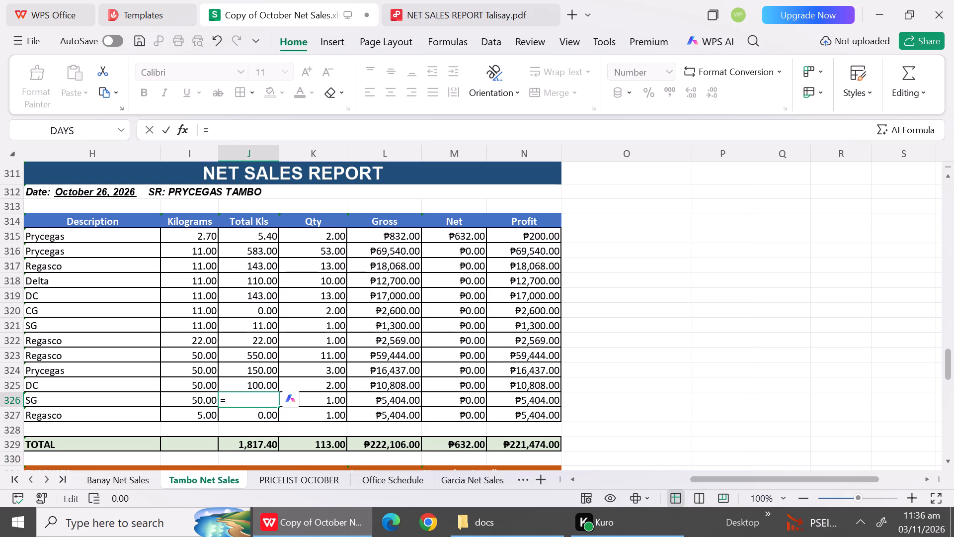
{"action": "left_click", "coordinate": [326, 399]}
{"action": "key", "text": "shift+asterisk"}
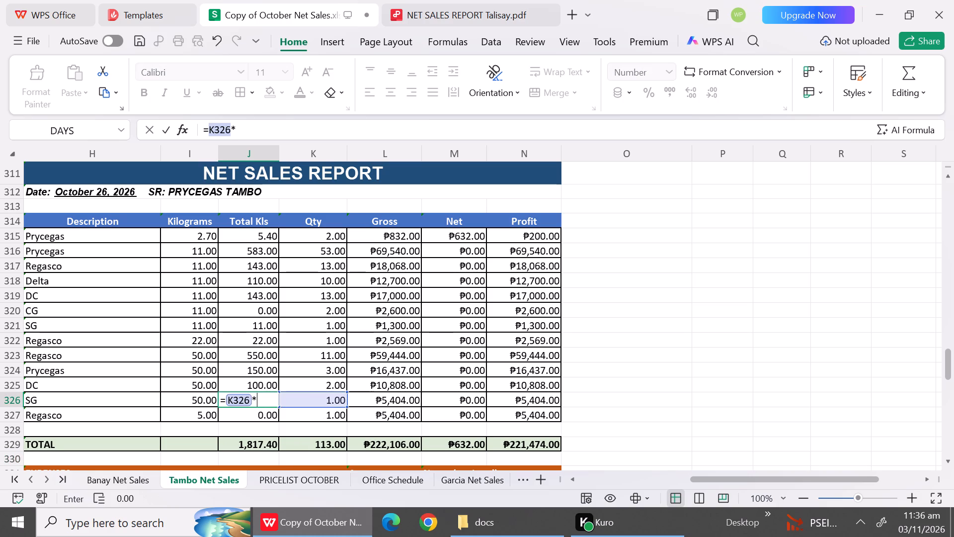
{"action": "left_click", "coordinate": [192, 399]}
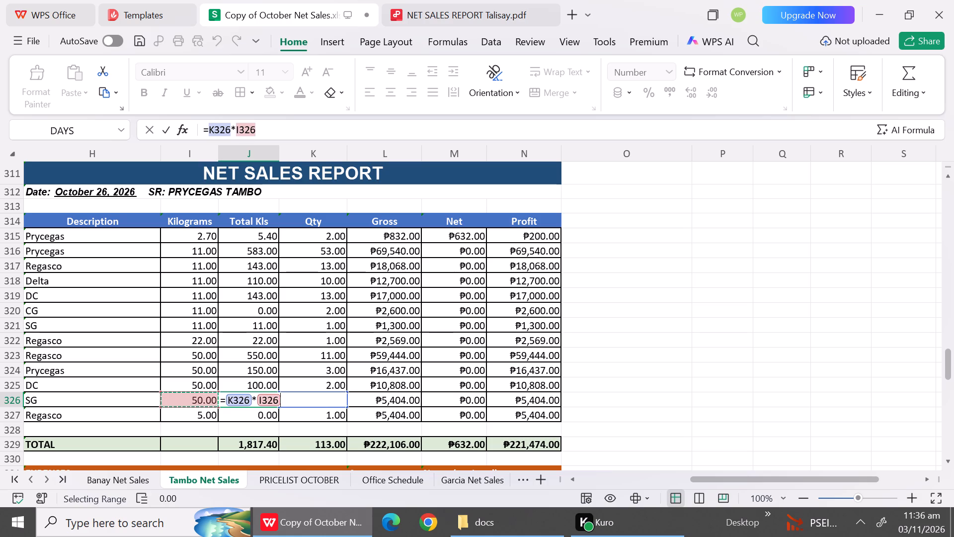
{"action": "key", "text": "Return"}
Replace the Total Kls value of the 5 kg Regasco row 327 with the formula =I327*I327.
{"action": "left_click", "coordinate": [267, 415]}
{"action": "key", "text": "shift+plus"}
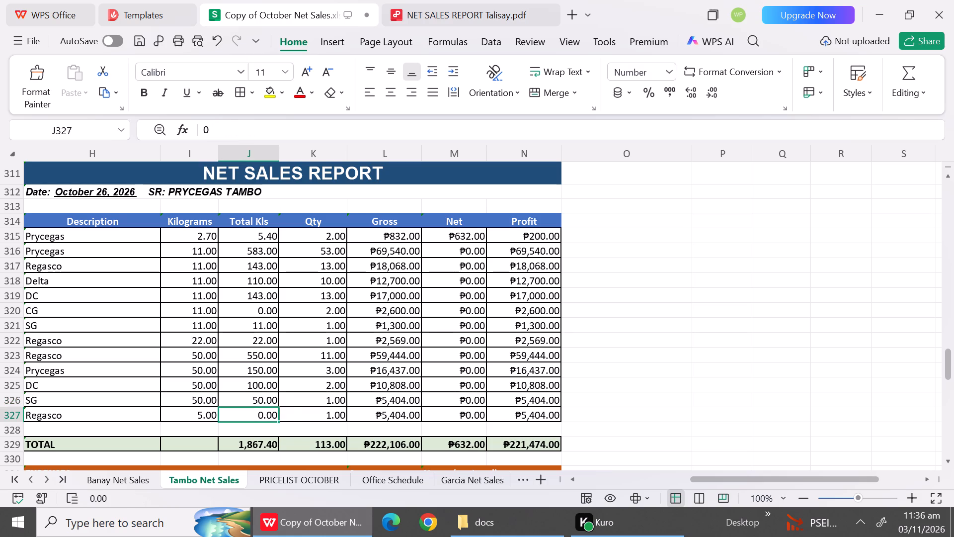
{"action": "key", "text": "BackSpace"}
{"action": "key", "text": "equal"}
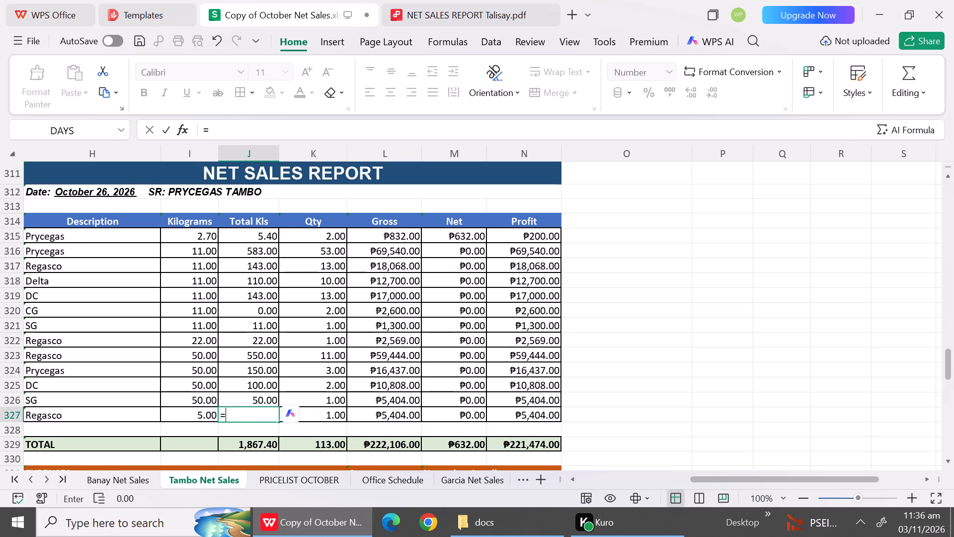
{"action": "left_click", "coordinate": [324, 417]}
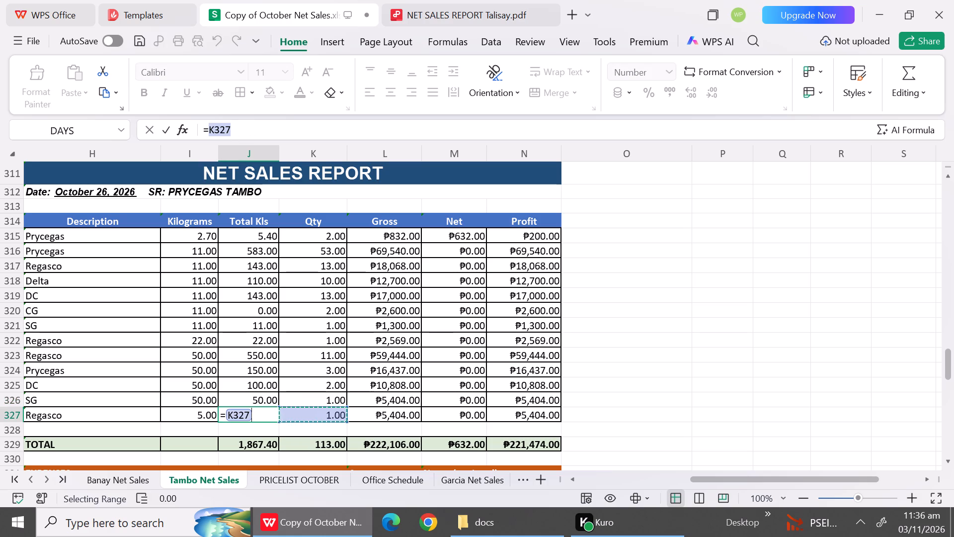
{"action": "left_click", "coordinate": [204, 415]}
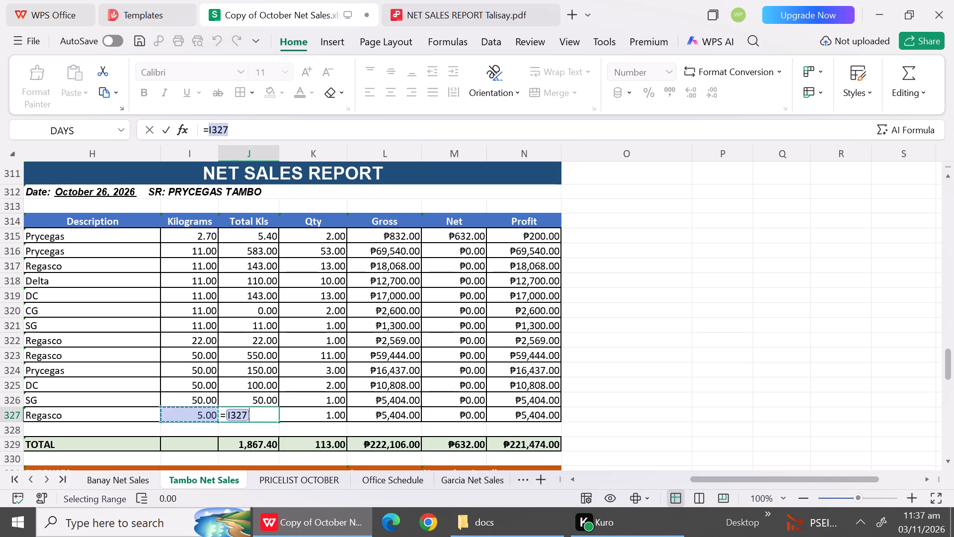
{"action": "left_click", "coordinate": [264, 412]}
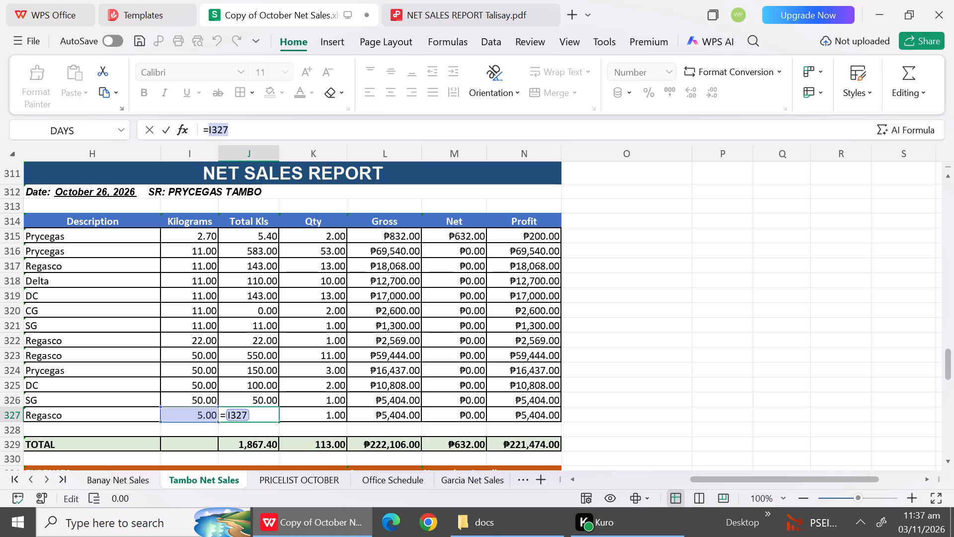
{"action": "key", "text": "shift+asterisk"}
{"action": "left_click", "coordinate": [204, 414]}
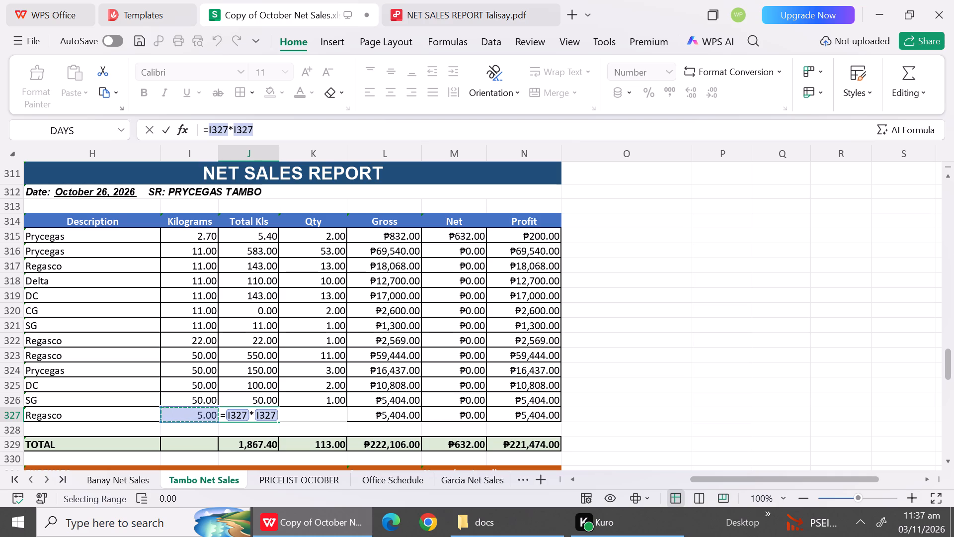
{"action": "key", "text": "Return"}
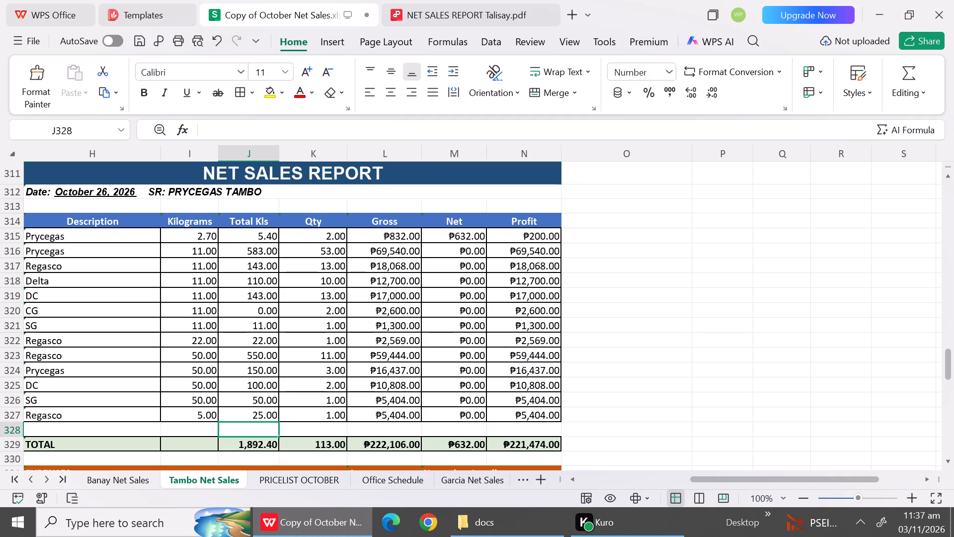
Replace the first I327 reference in row 327's Total Kls formula with the quantity cell K327.
{"action": "left_click", "coordinate": [262, 416]}
{"action": "double_click", "coordinate": [262, 416]}
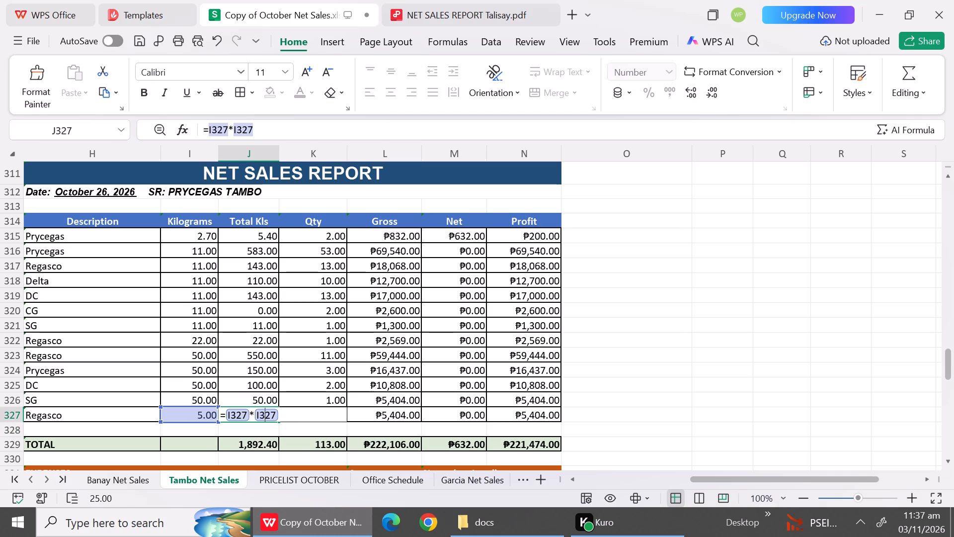
{"action": "left_click", "coordinate": [246, 415]}
{"action": "key", "text": "BackSpace"}
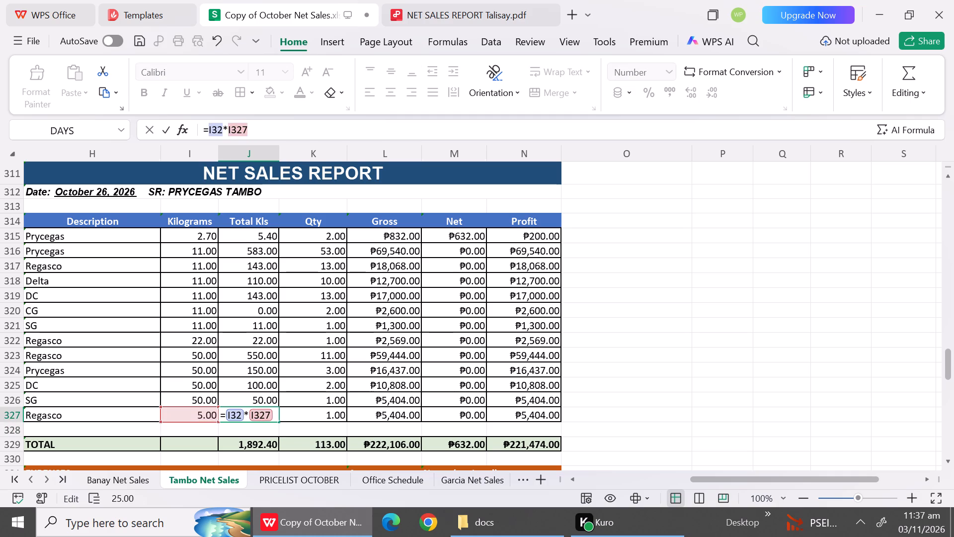
{"action": "key", "text": "BackSpace"}
{"action": "key", "text": "BackSpace"}
{"action": "key", "text": "BackSpace"}
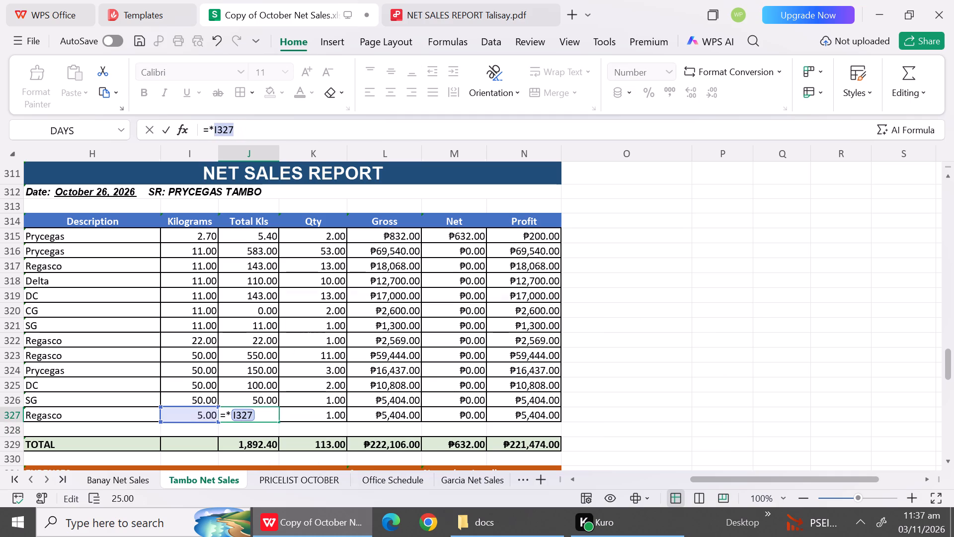
{"action": "left_click", "coordinate": [316, 415]}
{"action": "key", "text": "Return"}
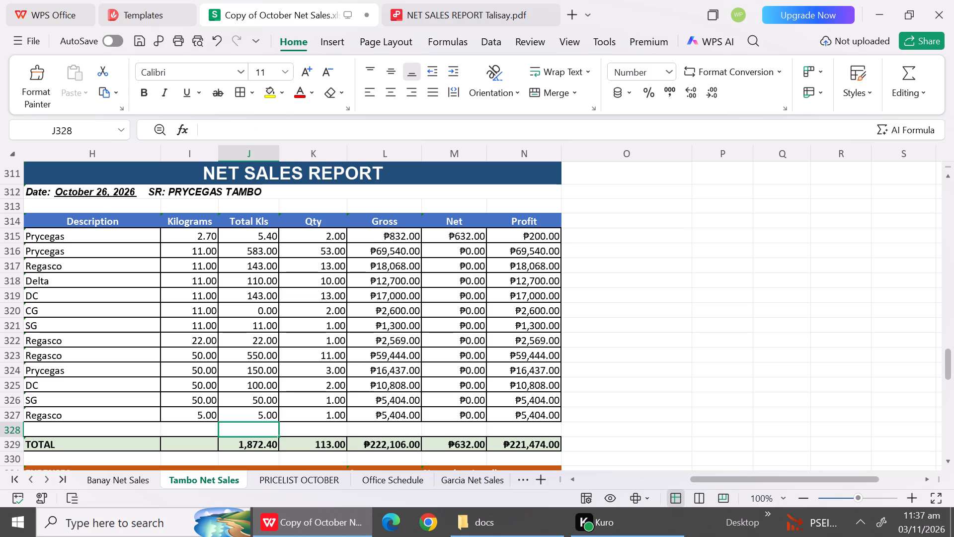
Replace the Total Kls value of the 11 kg CG row 320 with the formula =K320*I320.
{"action": "left_click", "coordinate": [224, 351]}
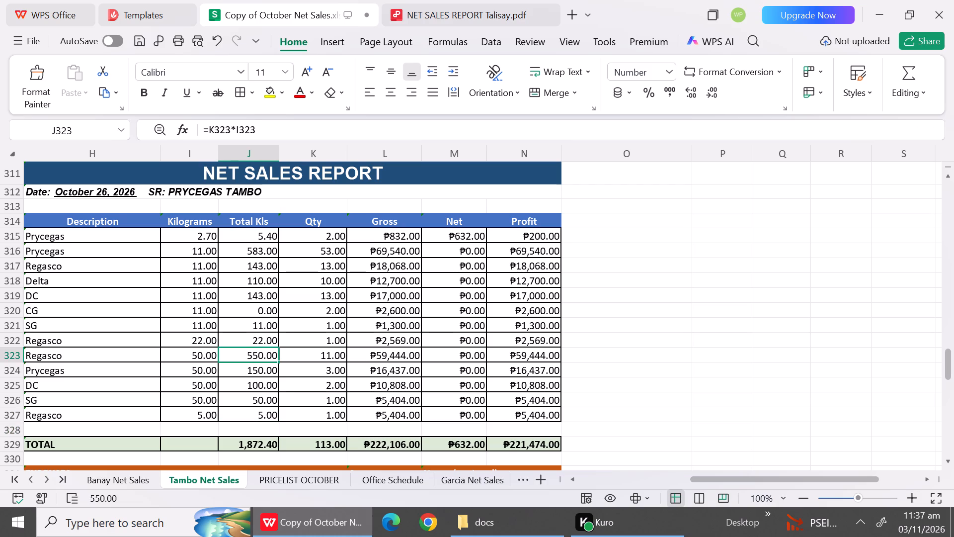
{"action": "left_click", "coordinate": [251, 307]}
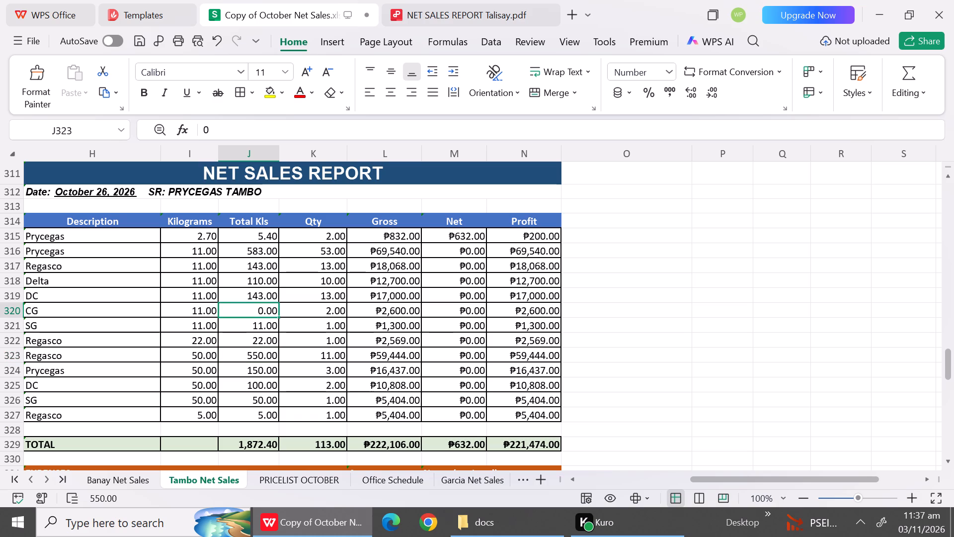
{"action": "key", "text": "equal"}
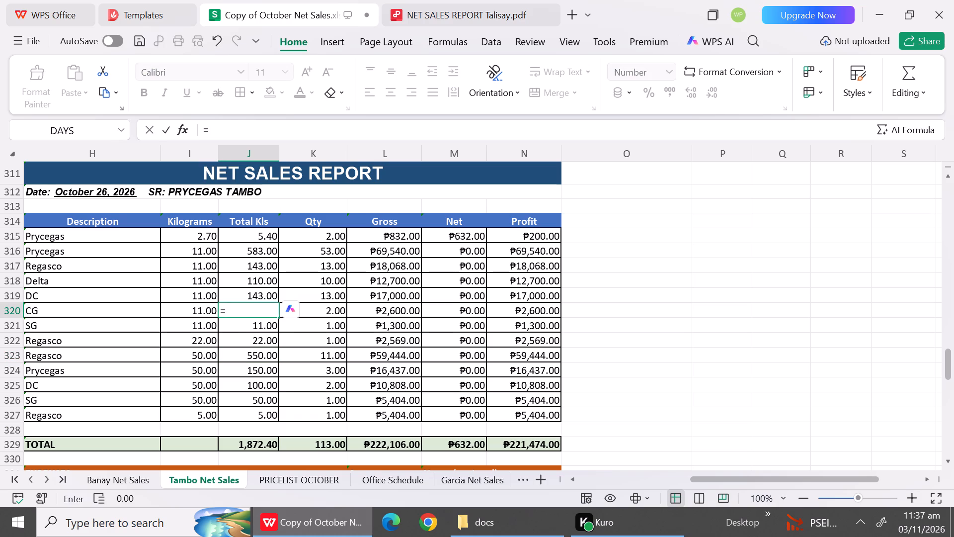
{"action": "left_click", "coordinate": [325, 310]}
{"action": "key", "text": "shift+asterisk"}
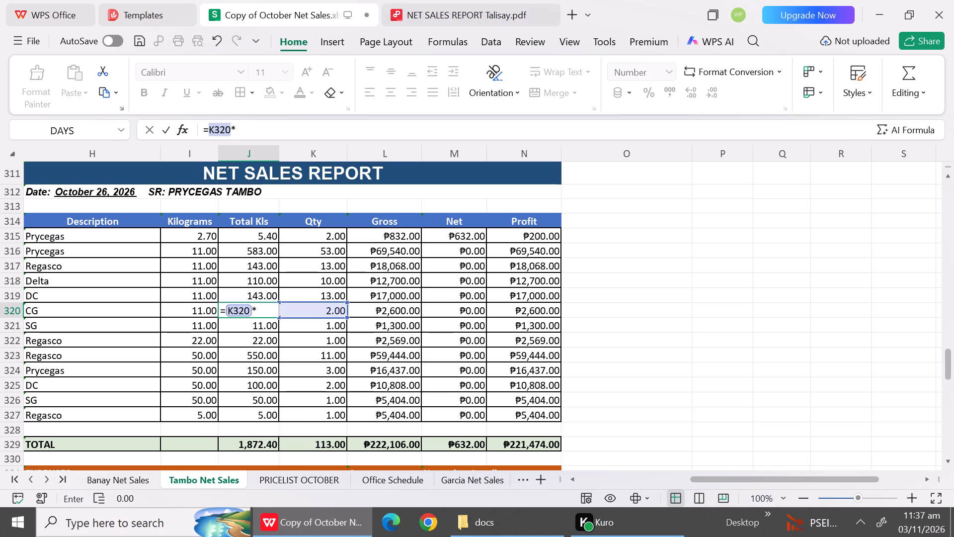
{"action": "left_click", "coordinate": [202, 309]}
{"action": "key", "text": "Return"}
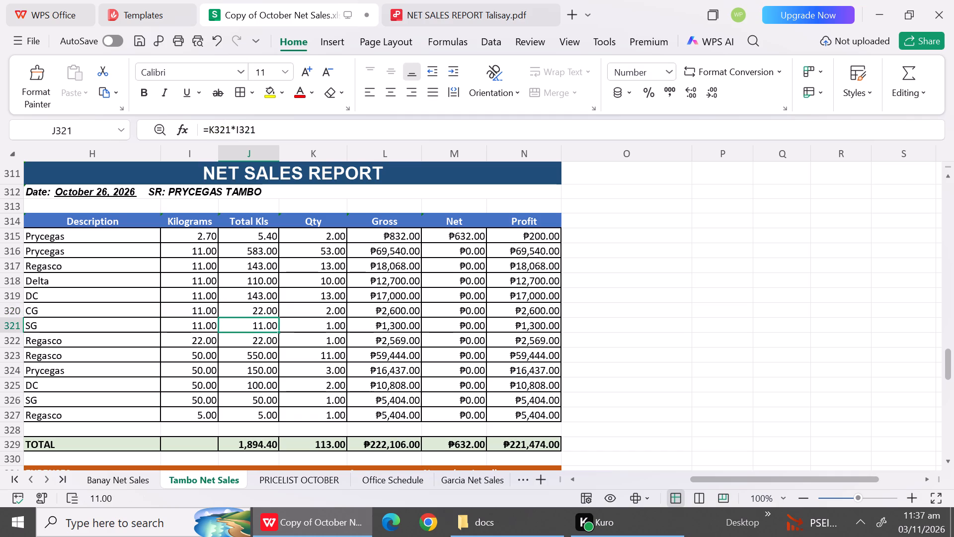
{"action": "left_click", "coordinate": [310, 405]}
Enter 60950 as the Net amount of the 11 kg Prycegas row 316.
{"action": "left_click", "coordinate": [467, 246]}
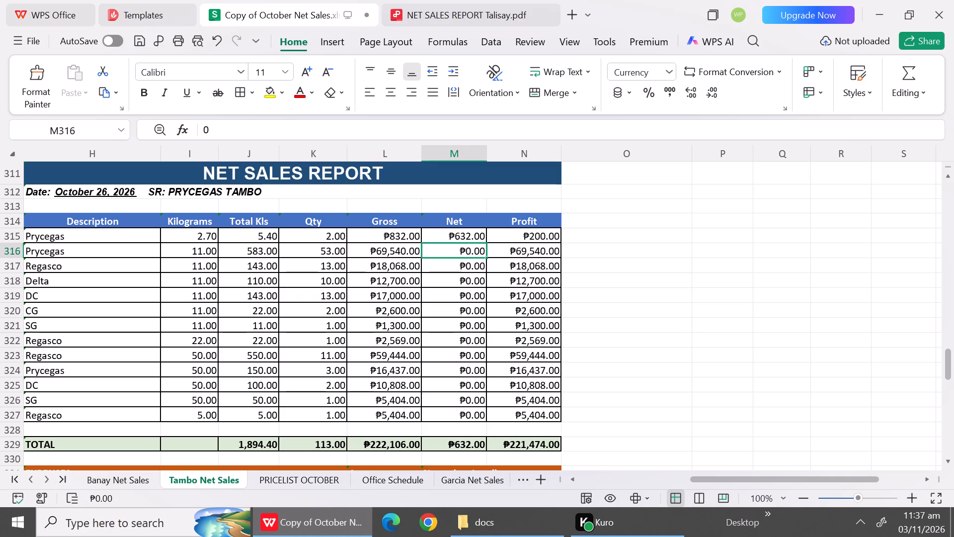
{"action": "left_click", "coordinate": [450, 250]}
{"action": "type", "text": "60"}
{"action": "type", "text": "950"}
{"action": "left_click", "coordinate": [451, 300]}
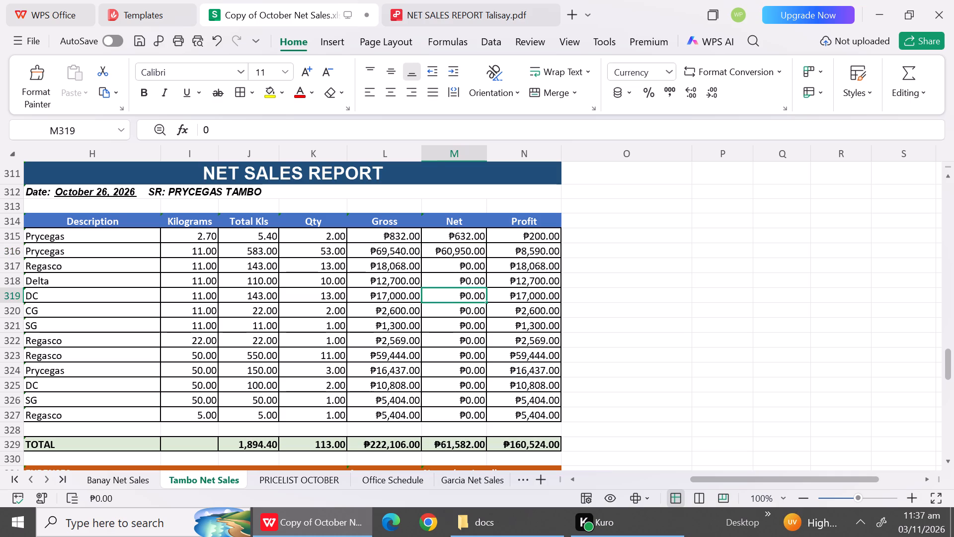
Check the 11 kg Regasco price in the October price list and enter 15418 as the Net of Tambo's Regasco row 317.
{"action": "left_click", "coordinate": [440, 264]}
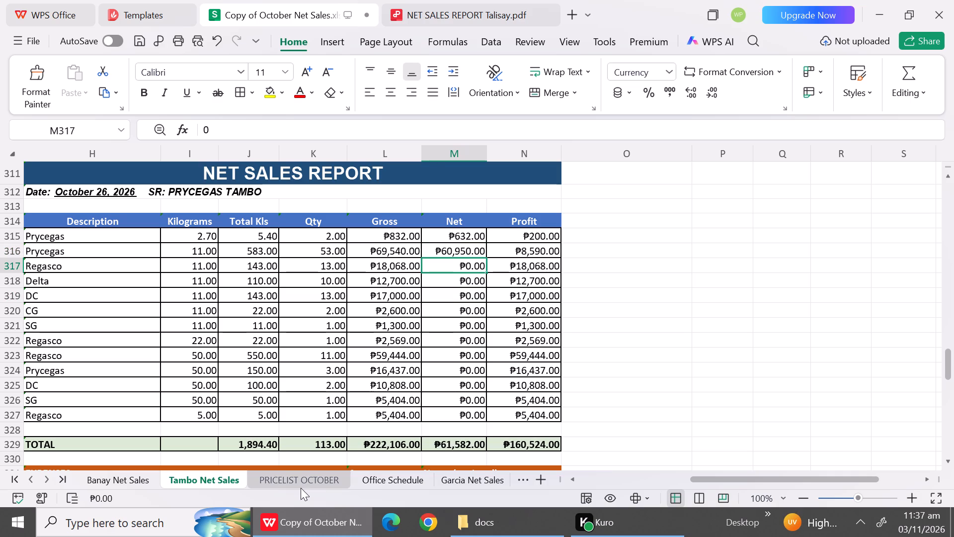
{"action": "left_click", "coordinate": [298, 484]}
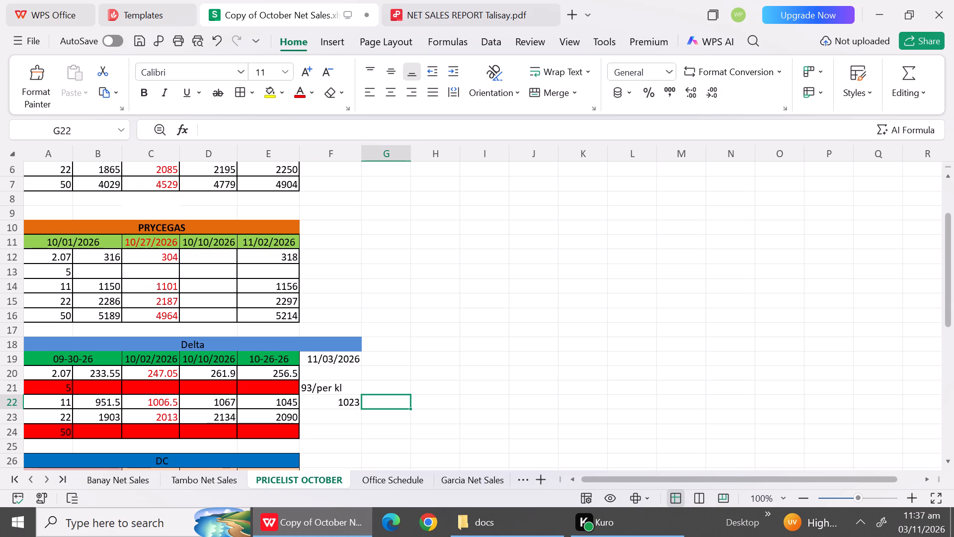
{"action": "left_click", "coordinate": [946, 193]}
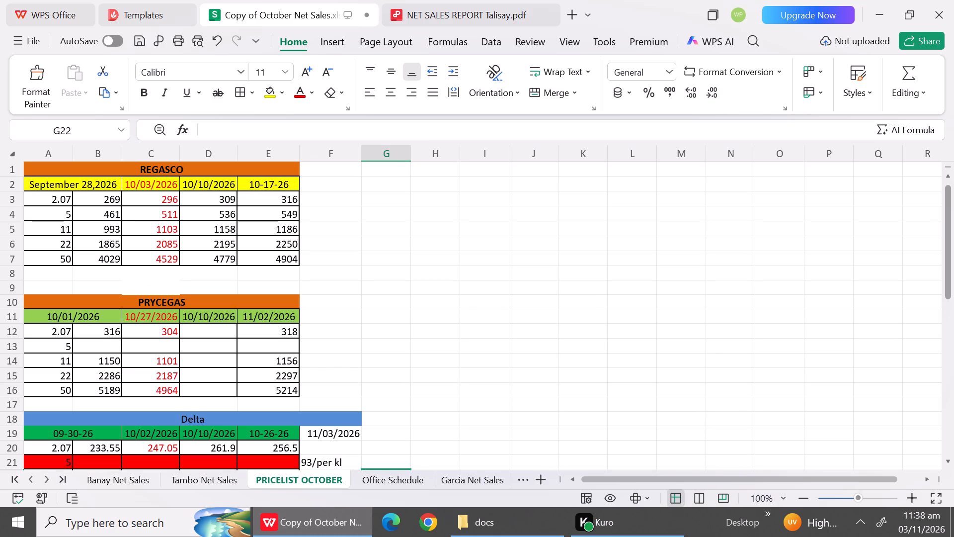
{"action": "left_click", "coordinate": [221, 482]}
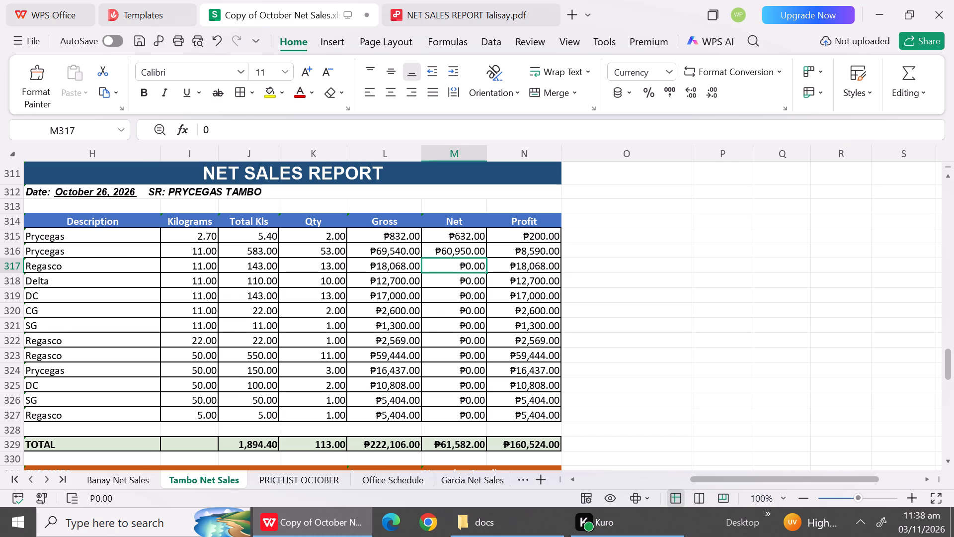
{"action": "key", "text": "1"}
{"action": "key", "text": "5"}
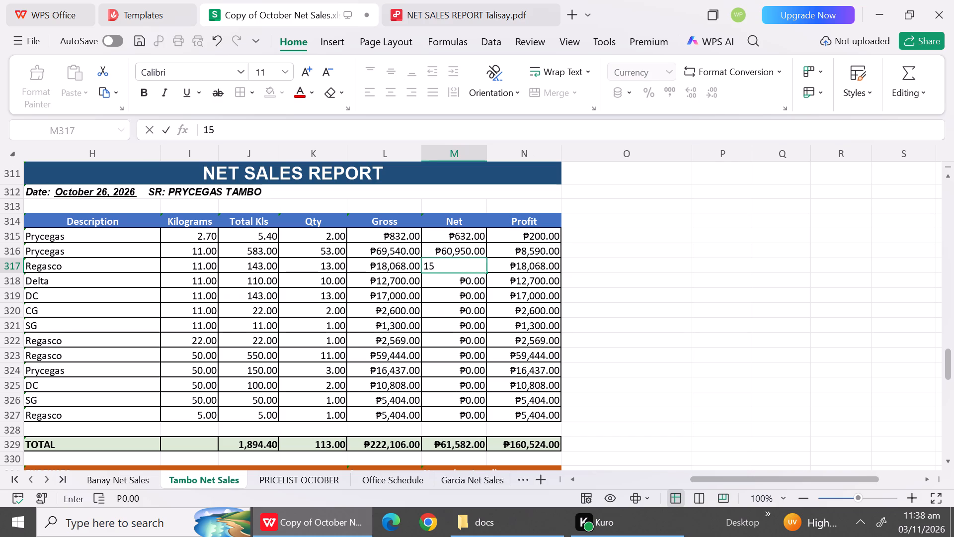
{"action": "type", "text": "418"}
{"action": "left_click", "coordinate": [476, 371]}
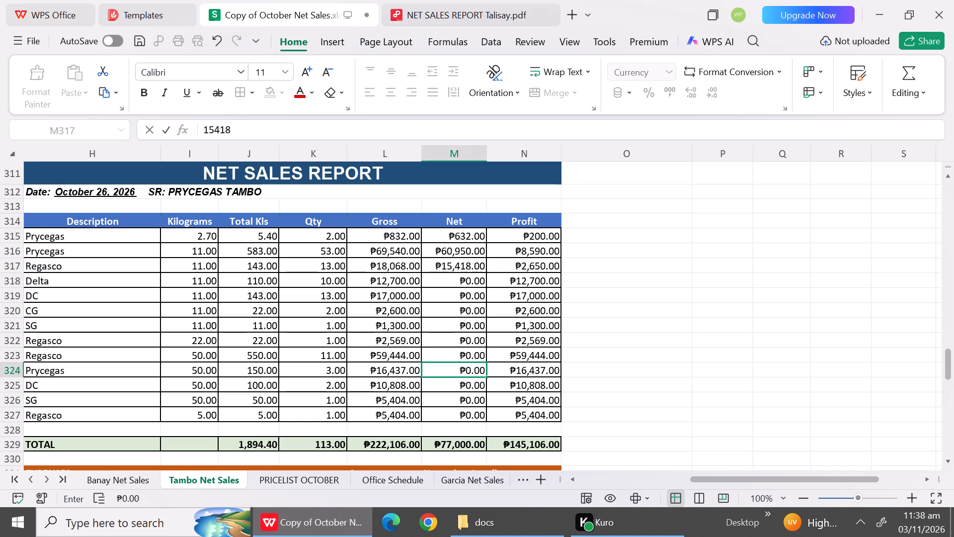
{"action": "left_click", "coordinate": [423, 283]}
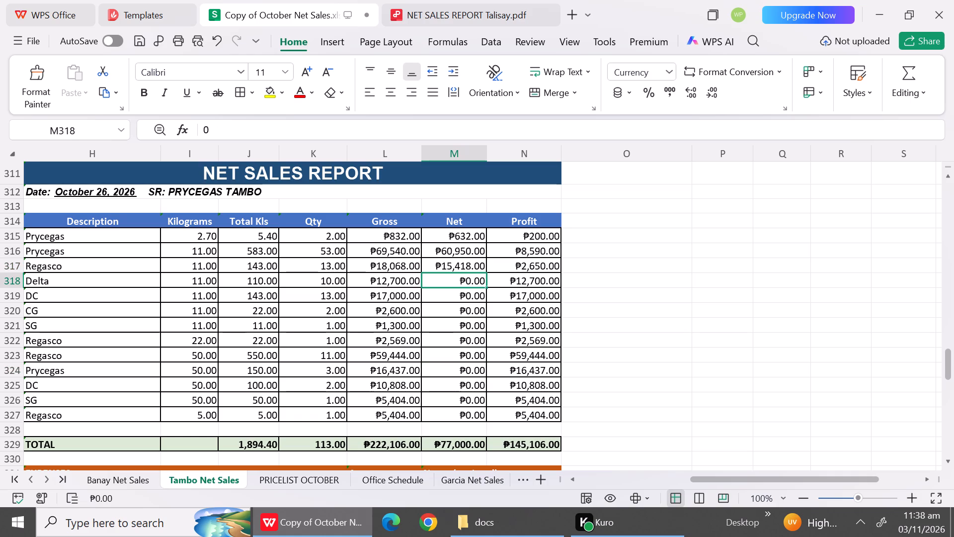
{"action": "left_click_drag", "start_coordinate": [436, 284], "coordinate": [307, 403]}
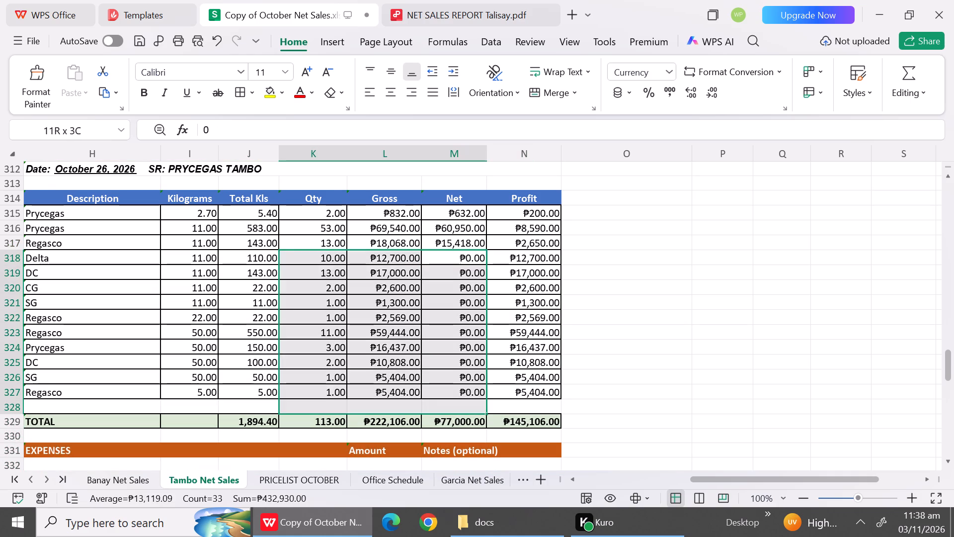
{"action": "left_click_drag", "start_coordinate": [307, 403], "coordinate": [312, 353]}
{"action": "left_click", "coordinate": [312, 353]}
Check the 10-26-26 price for 11 kg Delta in the October price list and enter 10450 as the Net of Tambo's row 318.
{"action": "left_click", "coordinate": [456, 257]}
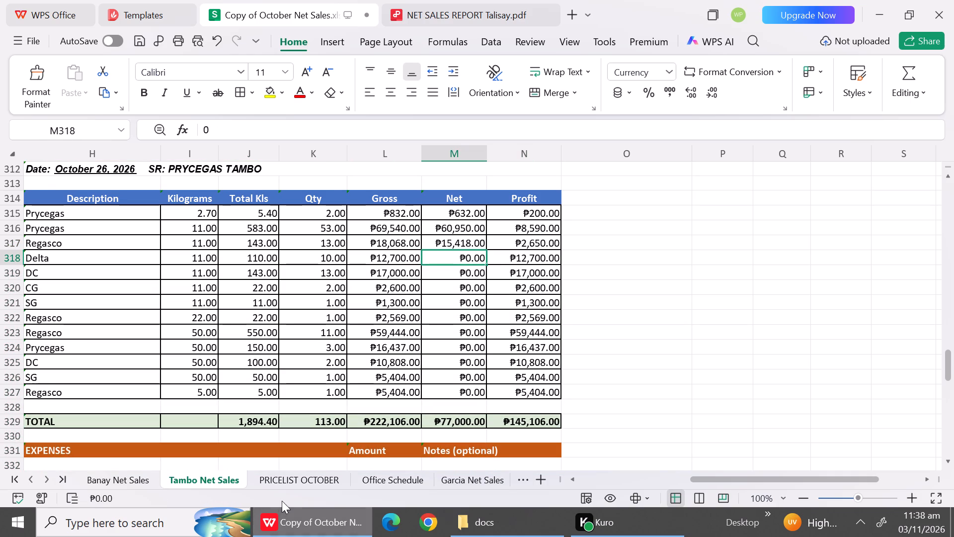
{"action": "left_click", "coordinate": [278, 469]}
{"action": "left_click_drag", "start_coordinate": [278, 469], "coordinate": [278, 481]}
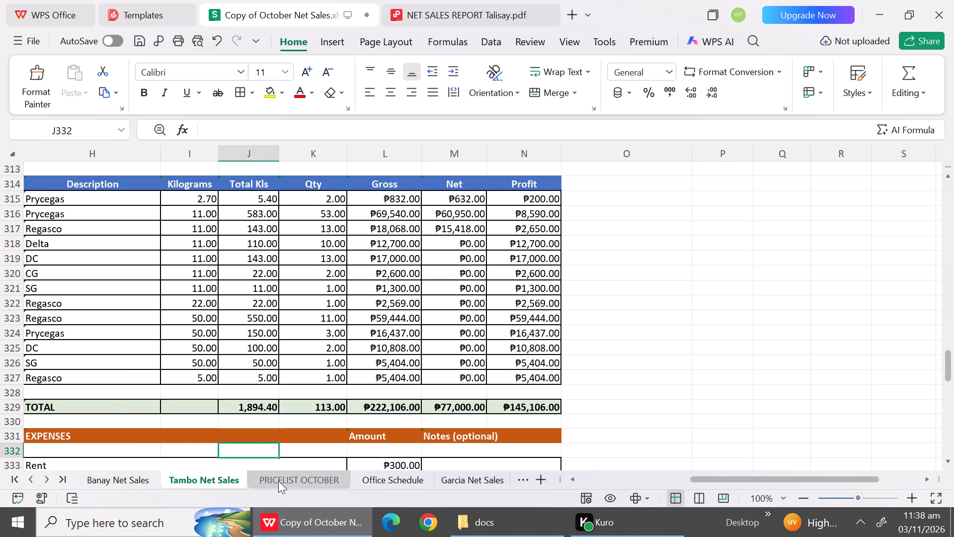
{"action": "left_click", "coordinate": [278, 481]}
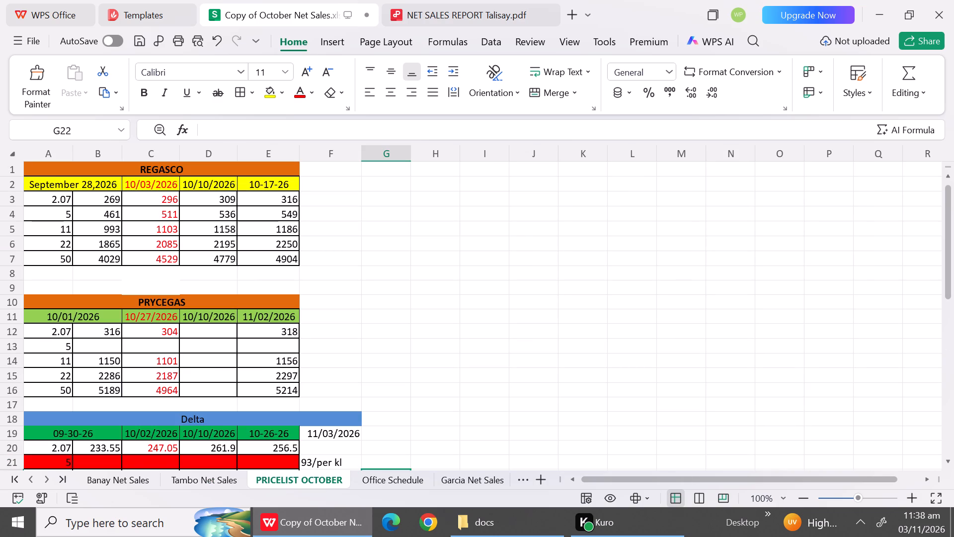
{"action": "triple_click", "coordinate": [949, 463]}
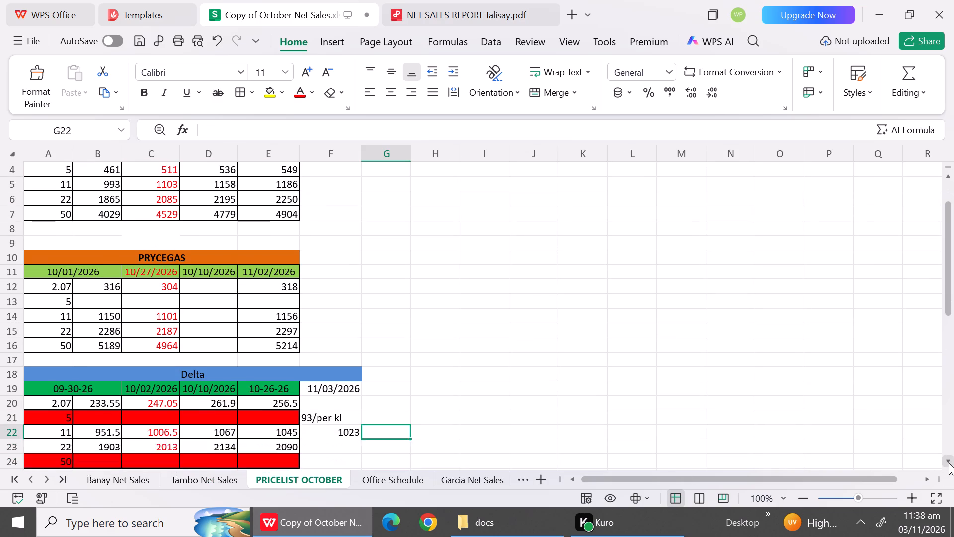
{"action": "triple_click", "coordinate": [949, 463]}
{"action": "left_click_drag", "start_coordinate": [949, 463], "coordinate": [626, 302]}
{"action": "left_click", "coordinate": [626, 302]}
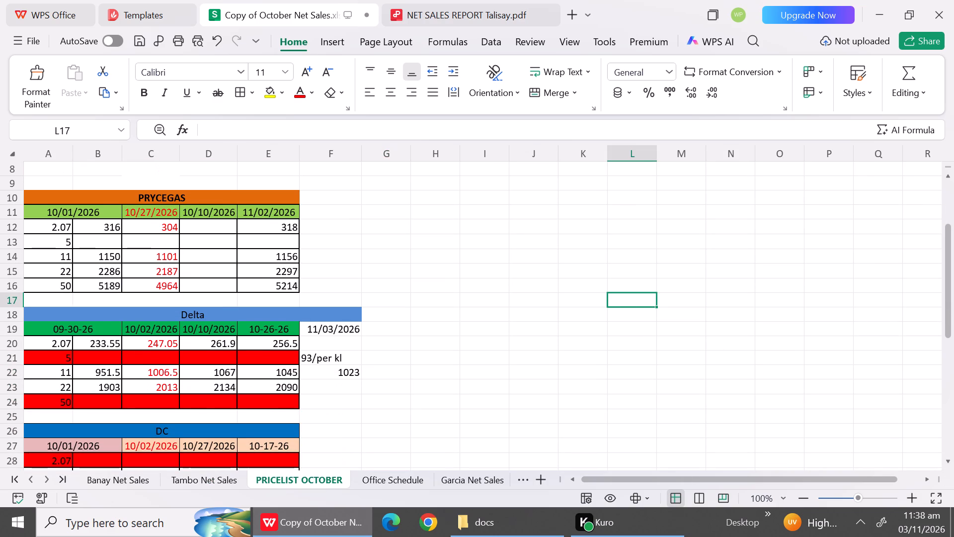
{"action": "left_click", "coordinate": [260, 372]}
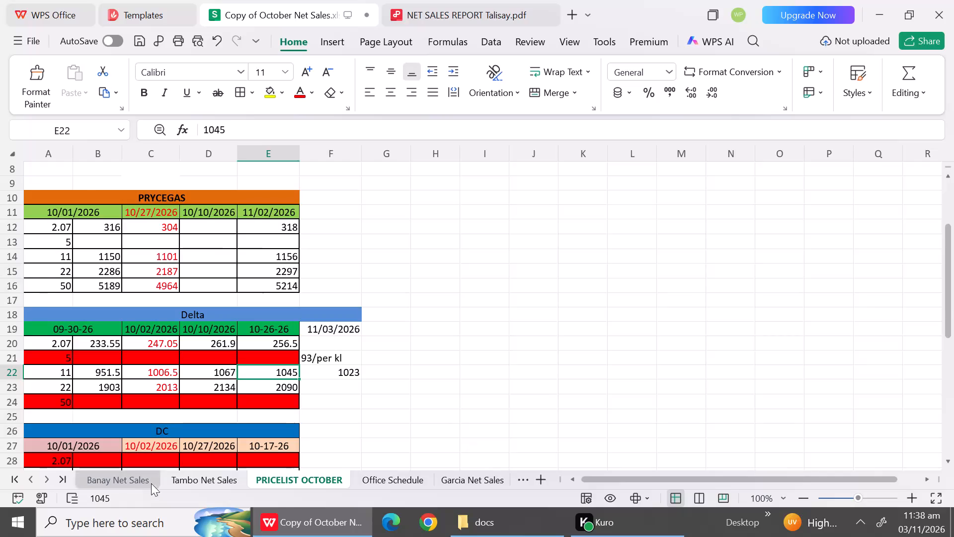
{"action": "left_click", "coordinate": [191, 475]}
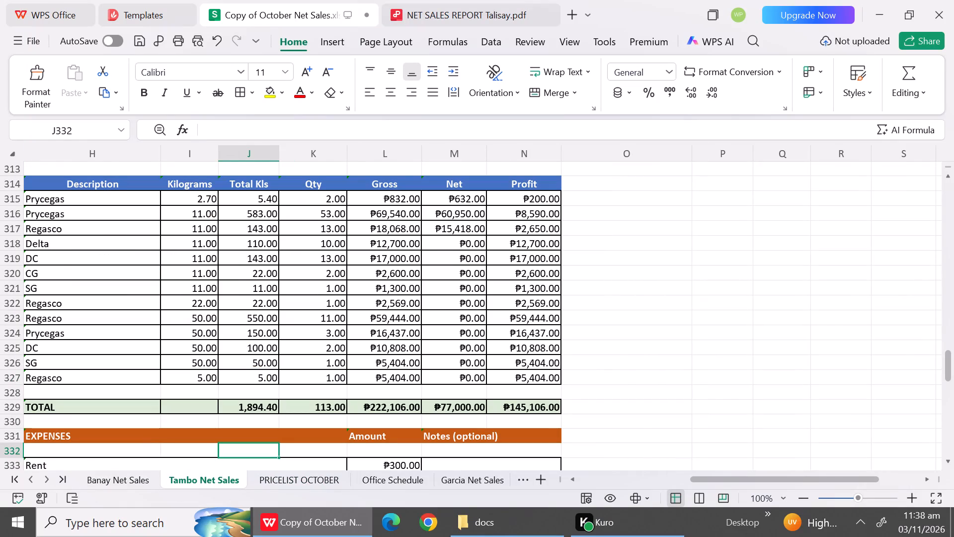
{"action": "left_click", "coordinate": [466, 242]}
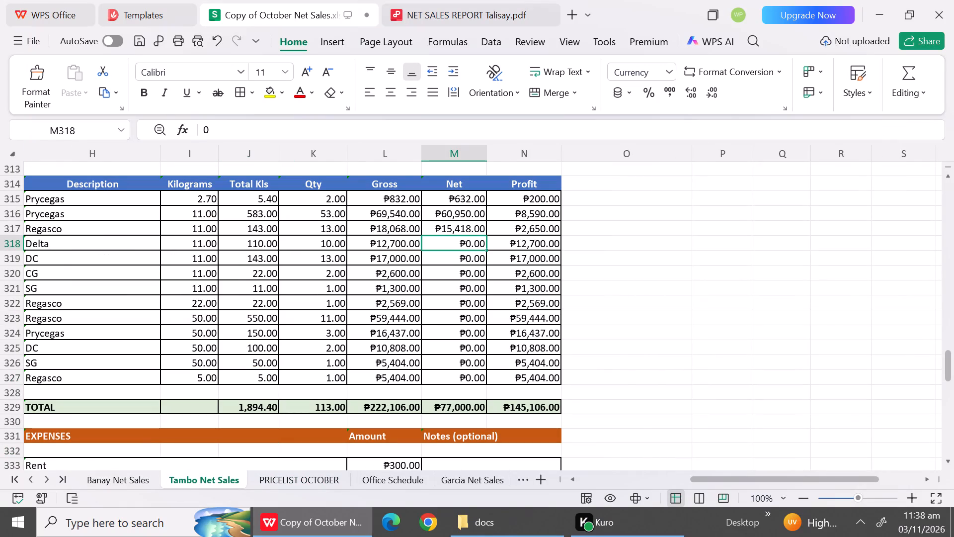
{"action": "key", "text": "1"}
{"action": "key", "text": "0"}
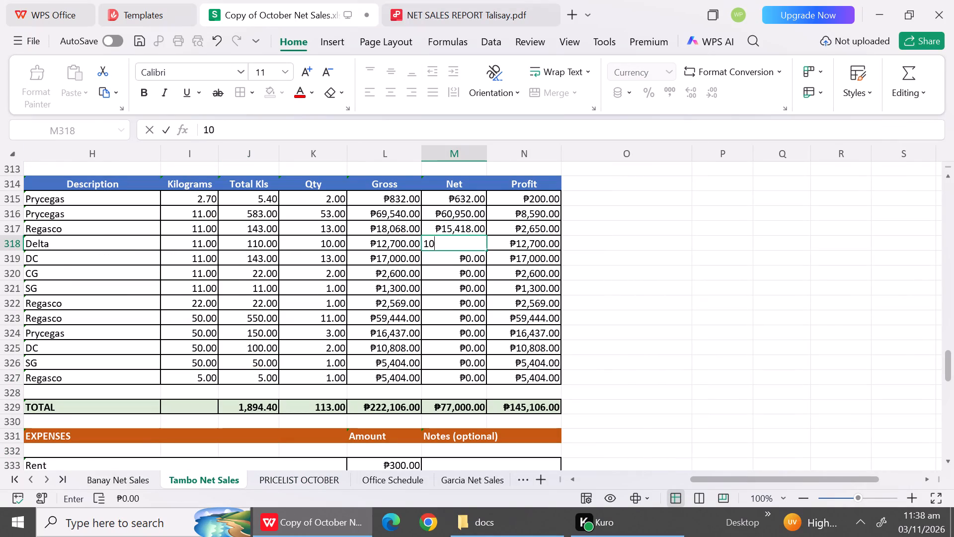
{"action": "type", "text": "450"}
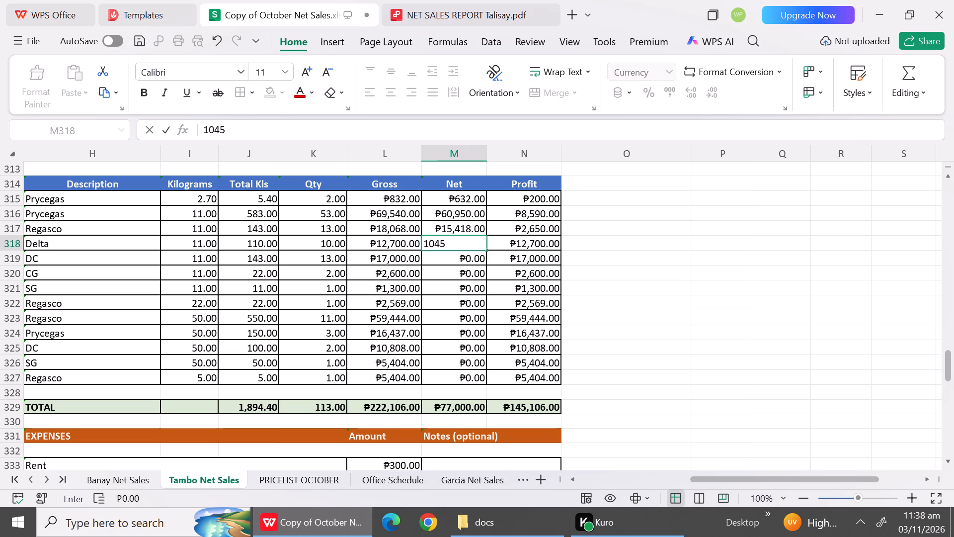
{"action": "left_click", "coordinate": [452, 293]}
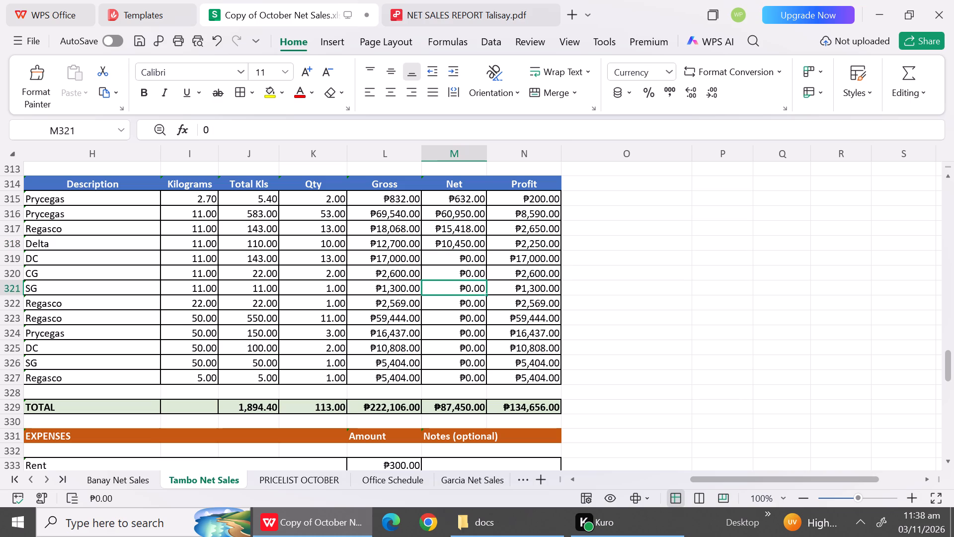
Check the 11 kg DC price in the October price list and enter 13999.5 as the Net of Tambo's DC row 319.
{"action": "left_click", "coordinate": [472, 266]}
{"action": "left_click", "coordinate": [325, 482]}
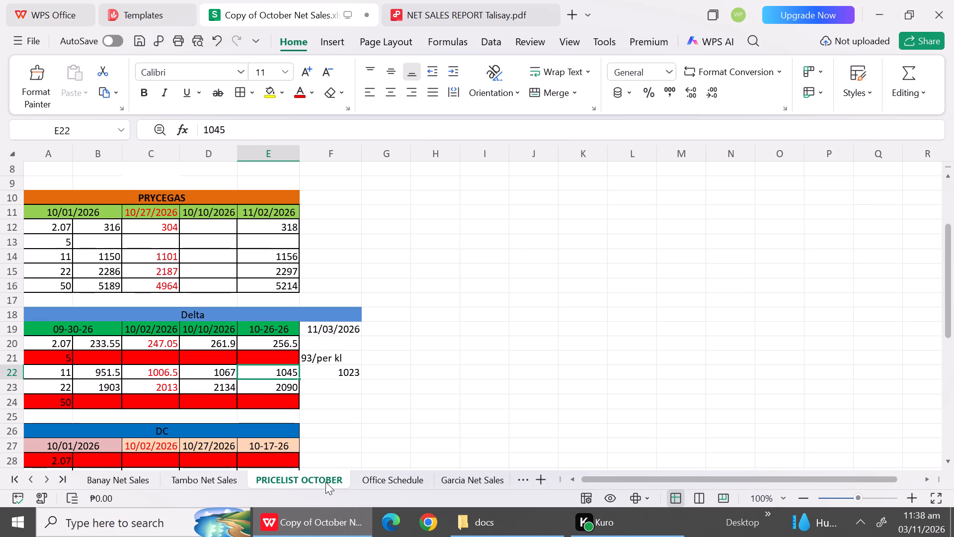
{"action": "left_click", "coordinate": [949, 461]}
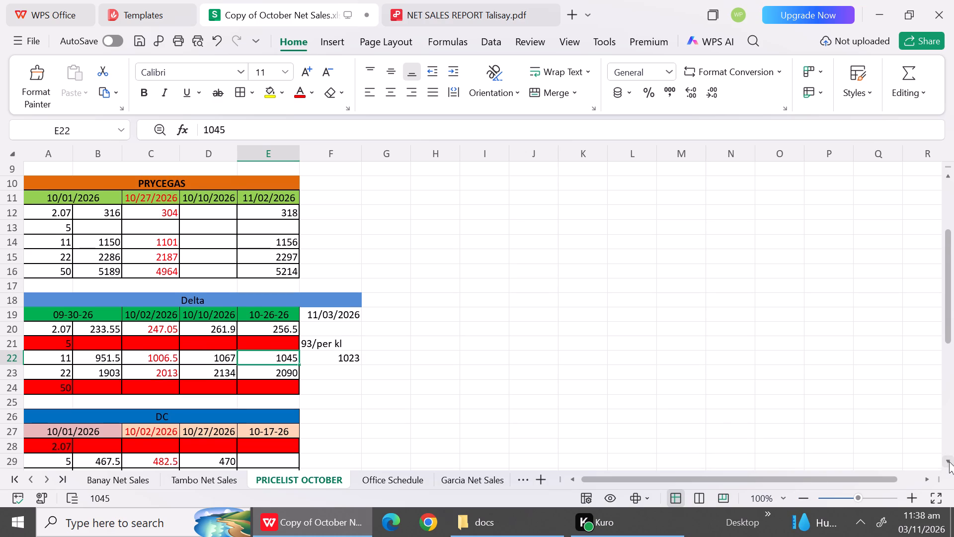
{"action": "triple_click", "coordinate": [949, 461]}
{"action": "left_click", "coordinate": [949, 461]}
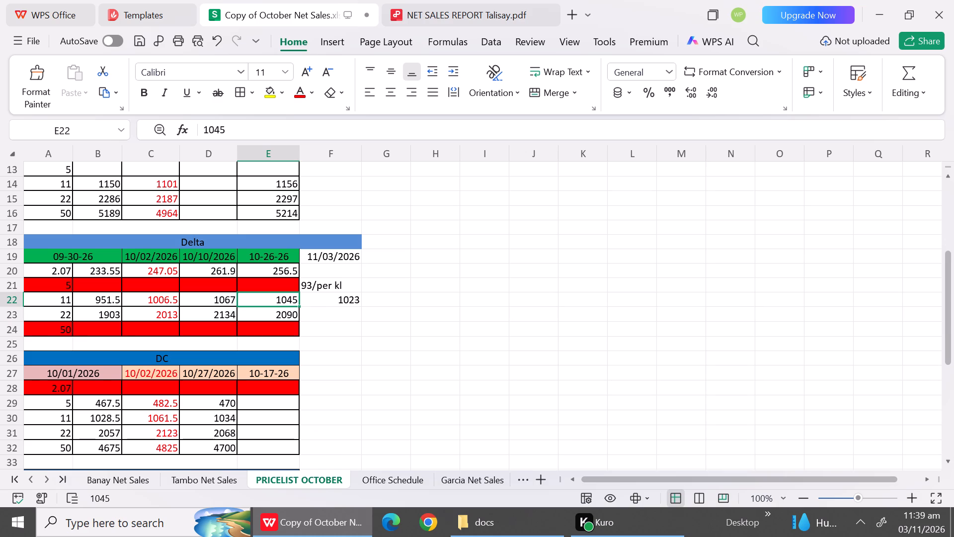
{"action": "left_click", "coordinate": [207, 482]}
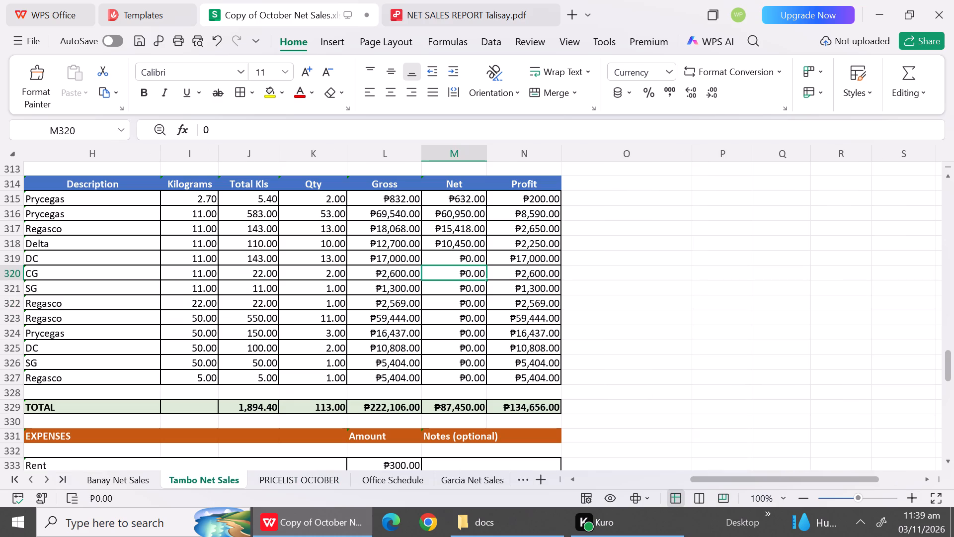
{"action": "left_click", "coordinate": [467, 264]}
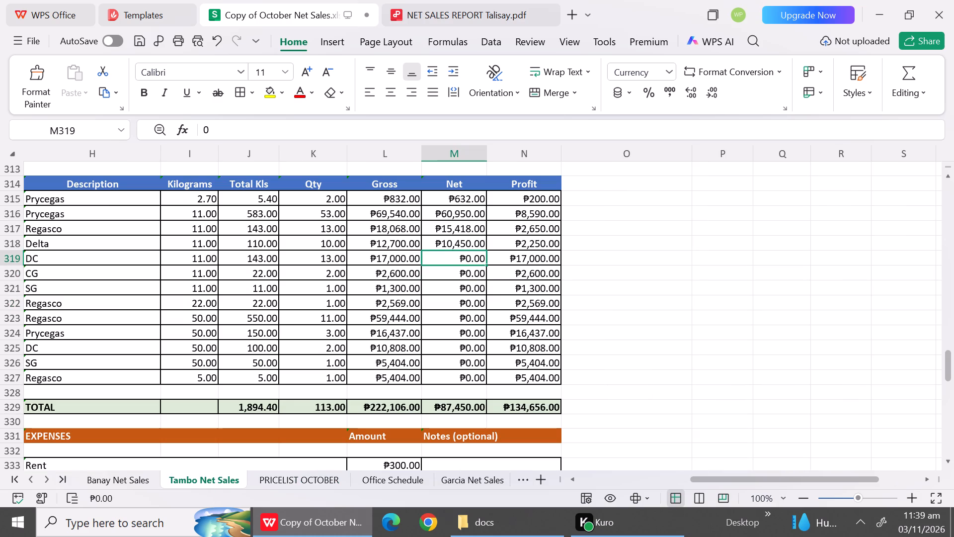
{"action": "left_click", "coordinate": [467, 262]}
{"action": "type", "text": "13"}
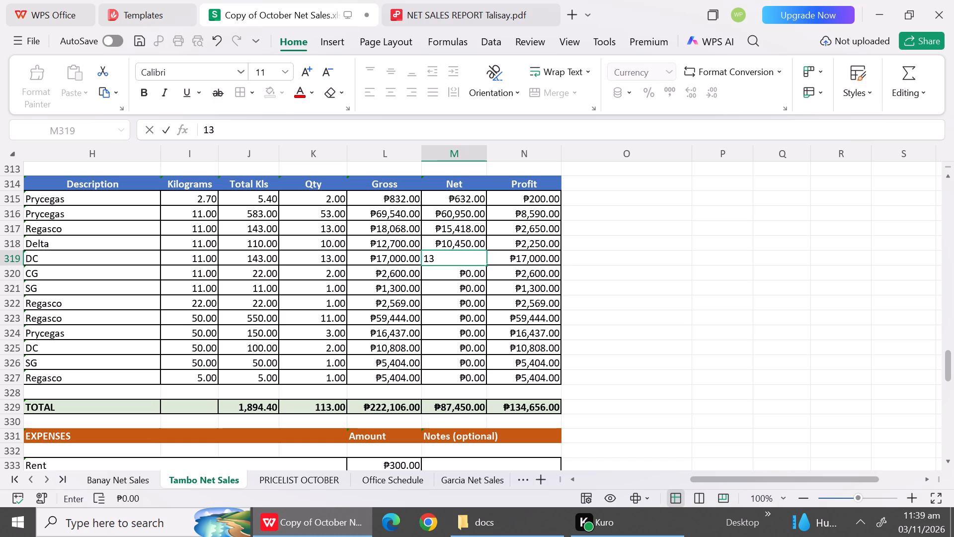
{"action": "type", "text": "996"}
{"action": "key", "text": "BackSpace"}
{"action": "type", "text": "9."}
{"action": "key", "text": "5"}
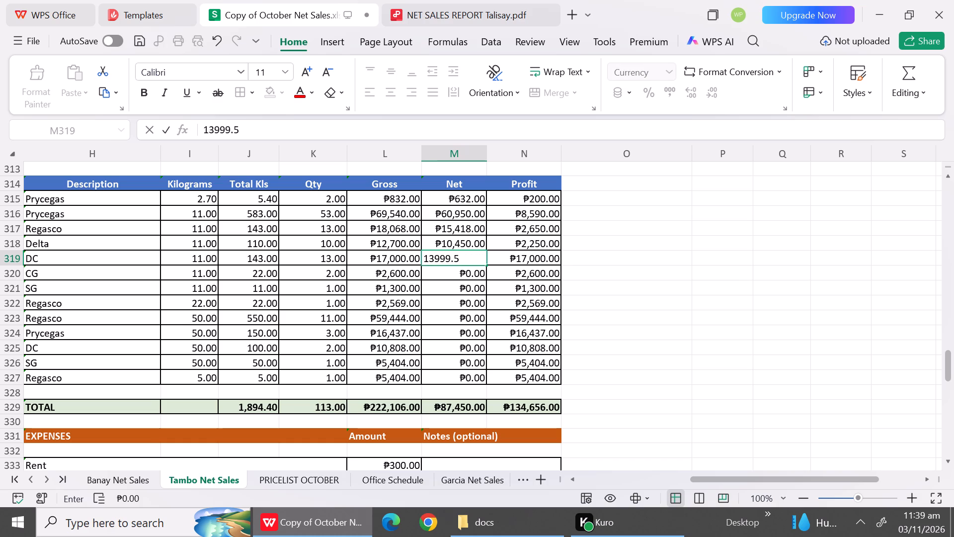
{"action": "left_click", "coordinate": [455, 304]}
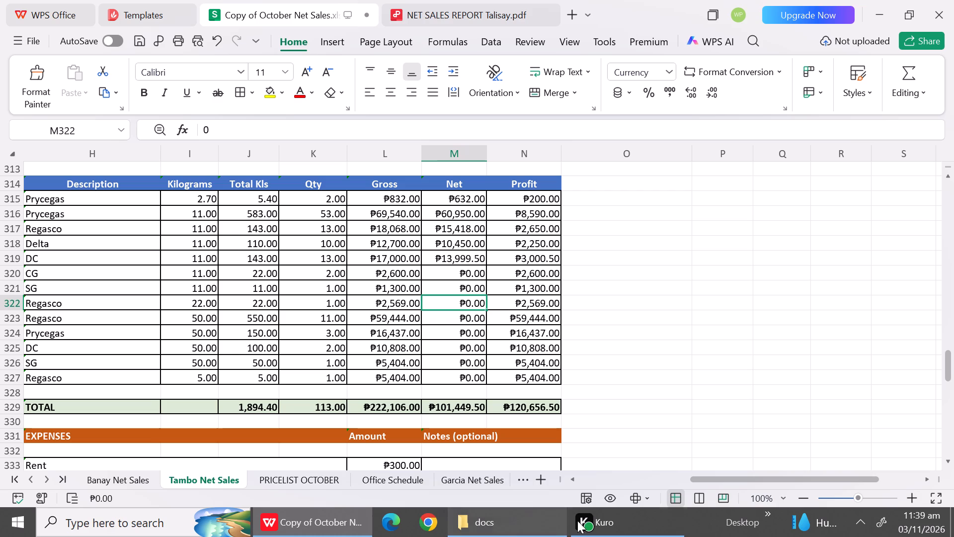
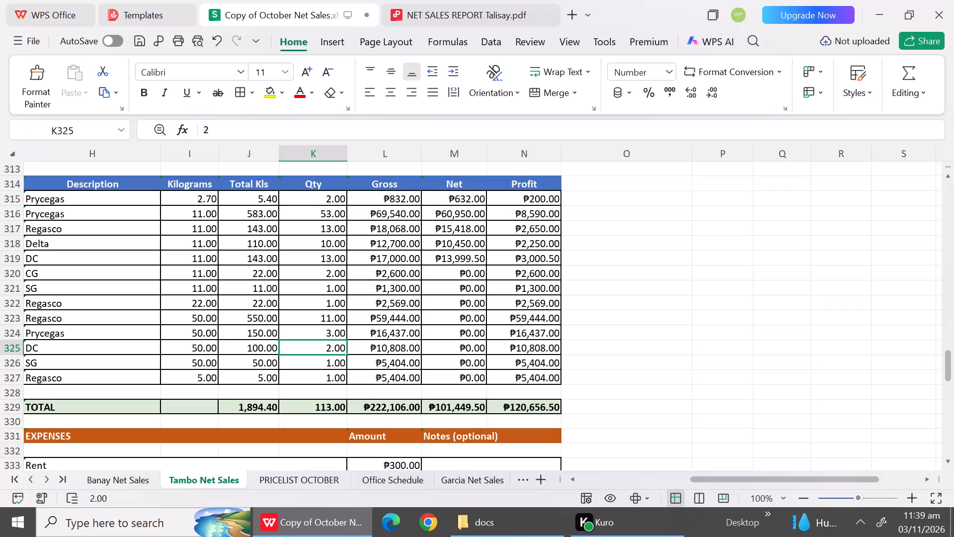
Check the 11 kg CT/CG price in the October price list and enter 1958 as the Net of Tambo's CG row 320.
{"action": "left_click", "coordinate": [59, 278]}
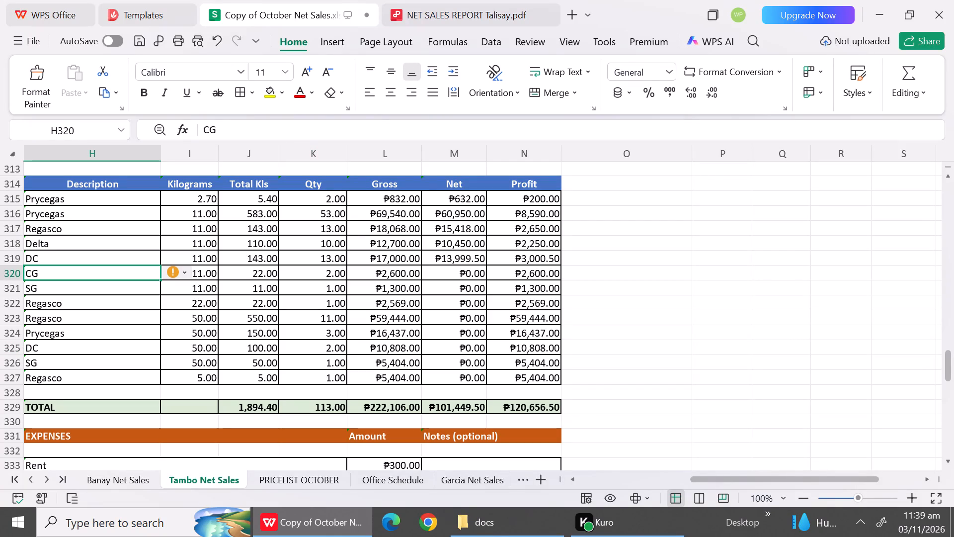
{"action": "left_click", "coordinate": [328, 479]}
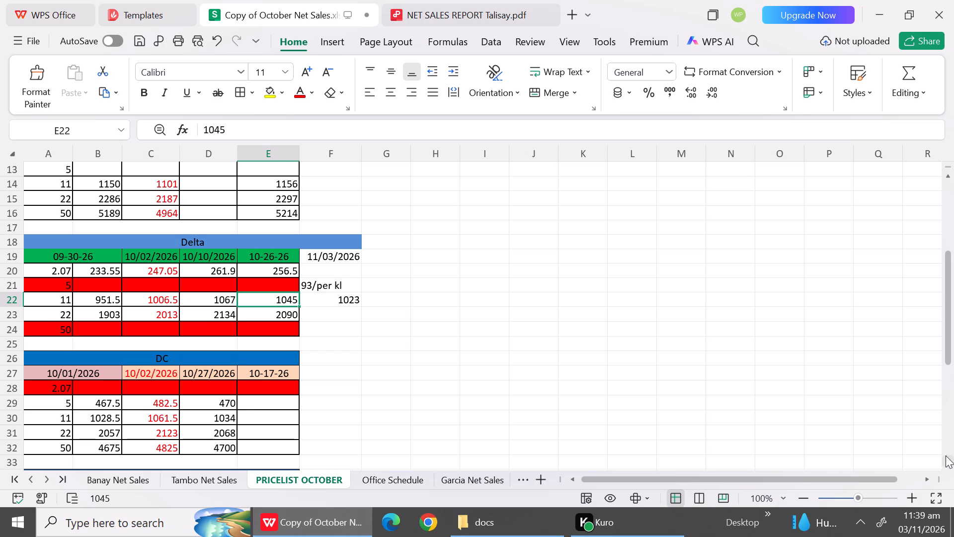
{"action": "left_click", "coordinate": [946, 455]}
{"action": "triple_click", "coordinate": [946, 455]}
{"action": "triple_click", "coordinate": [946, 455]}
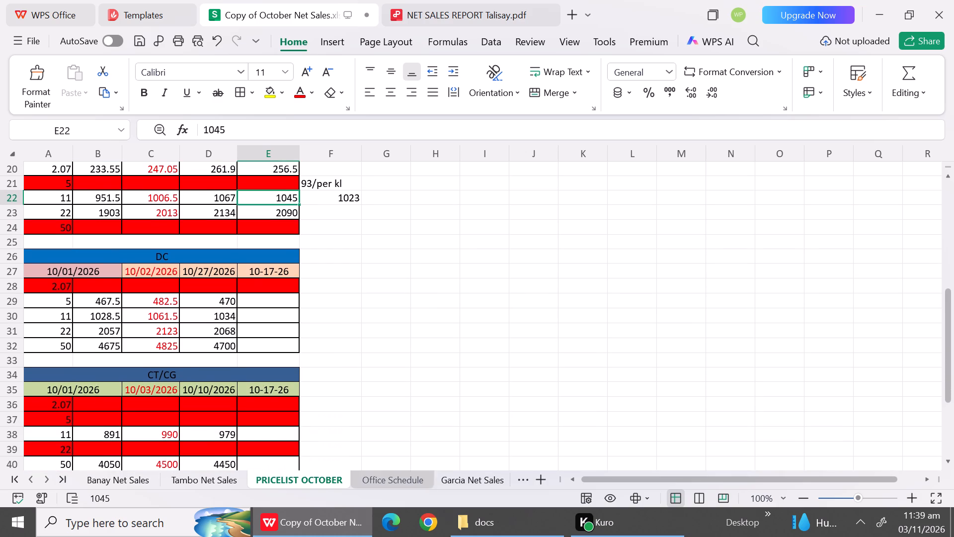
{"action": "left_click", "coordinate": [222, 480]}
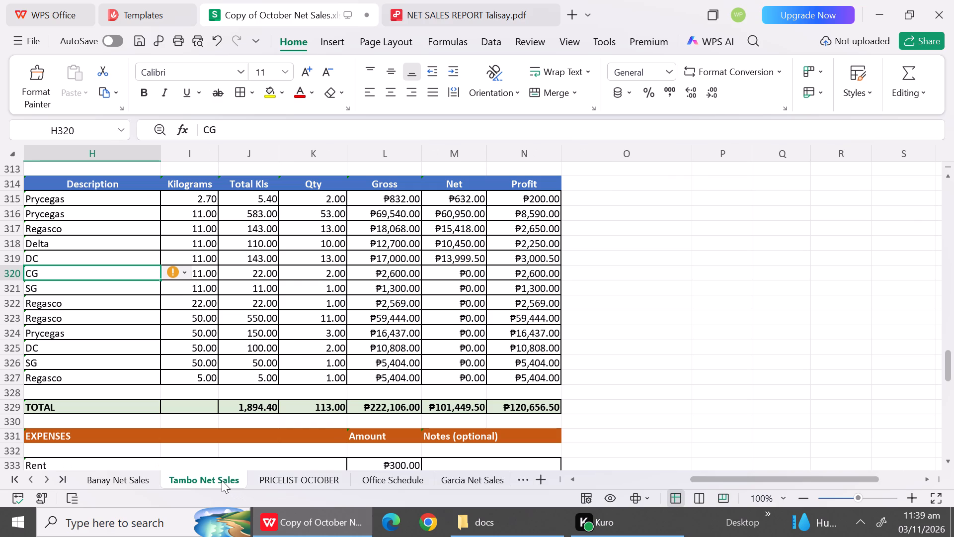
{"action": "left_click", "coordinate": [455, 277]}
{"action": "type", "text": "1958"}
{"action": "left_click", "coordinate": [452, 332]}
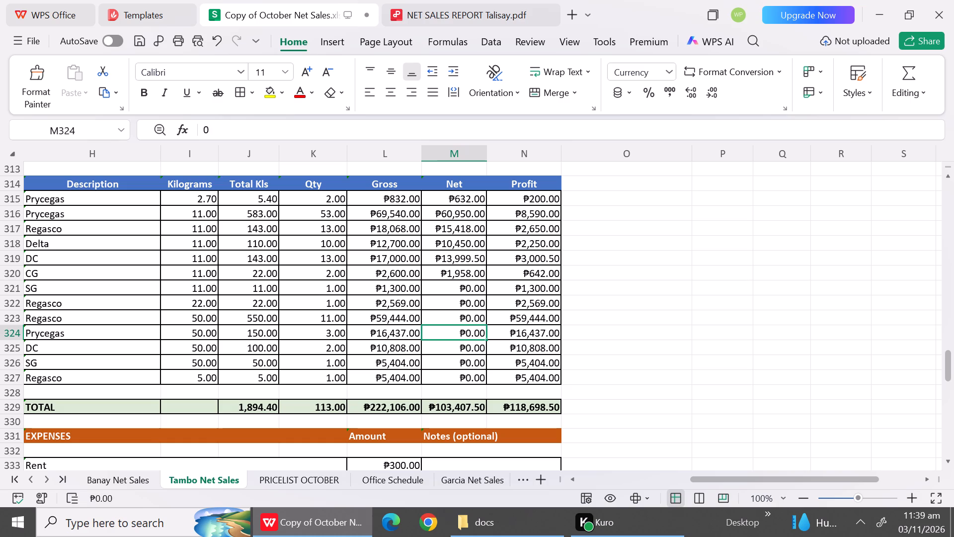
Consult the October price list and enter 1061.50 as the Net of Tambo's 11 kg SG row 321.
{"action": "left_click", "coordinate": [142, 288]}
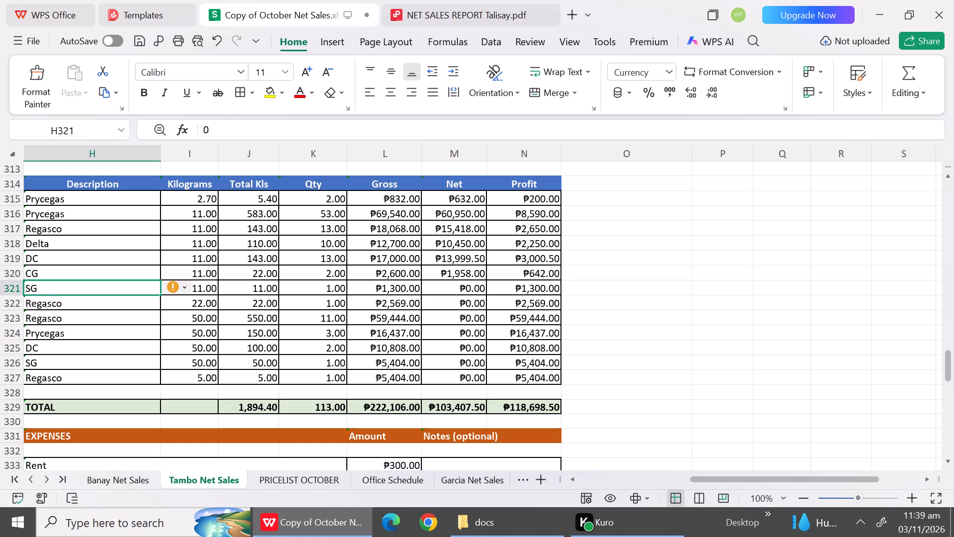
{"action": "left_click", "coordinate": [306, 486]}
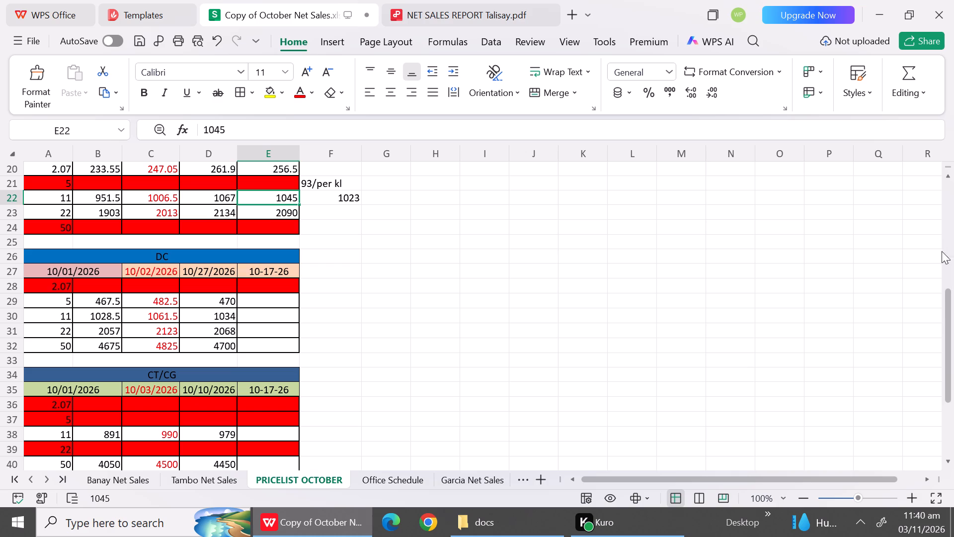
{"action": "double_click", "coordinate": [947, 173]}
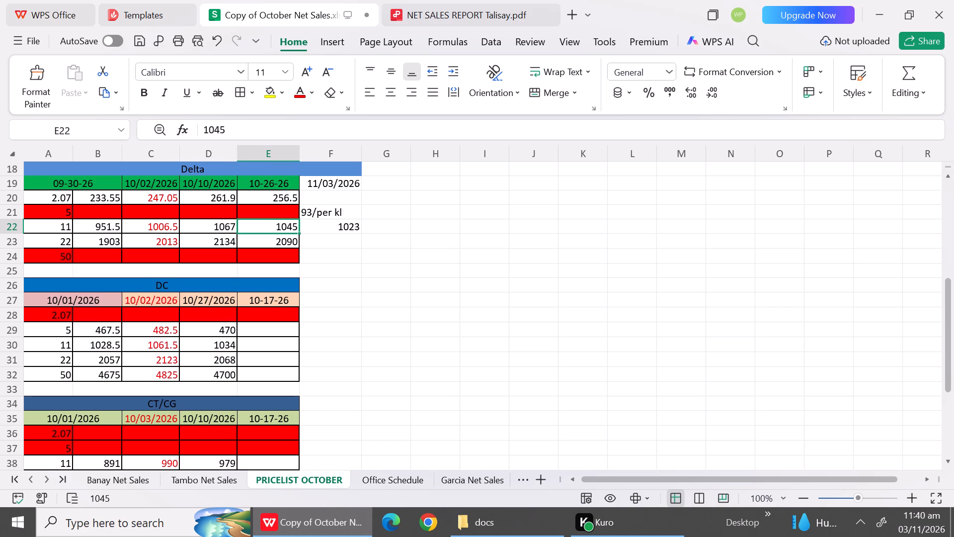
{"action": "left_click", "coordinate": [224, 479]}
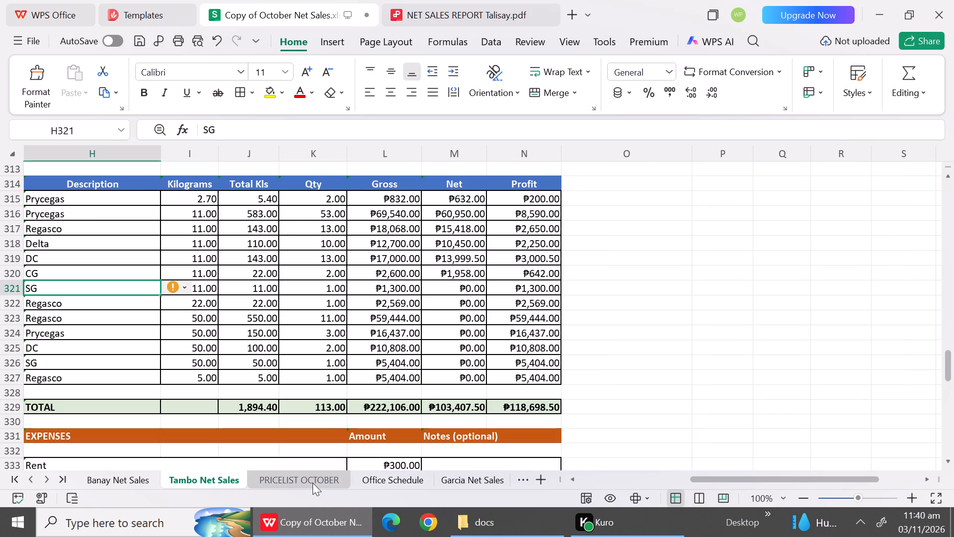
{"action": "left_click", "coordinate": [313, 483]}
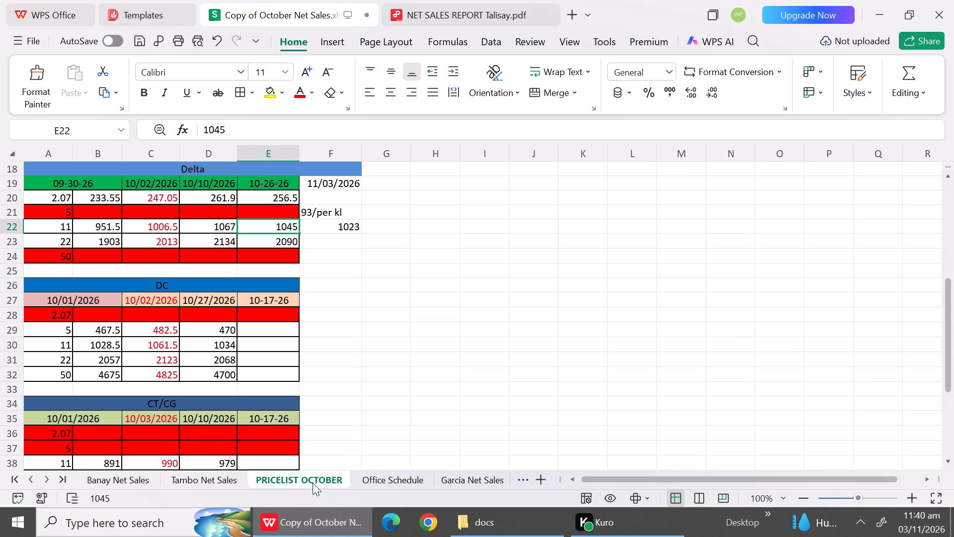
{"action": "left_click", "coordinate": [313, 483]}
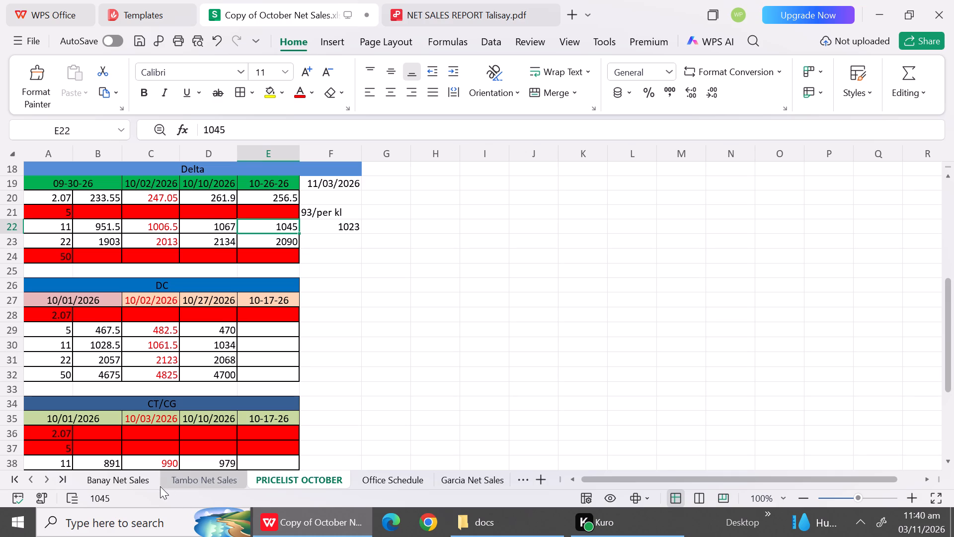
{"action": "left_click", "coordinate": [188, 483]}
{"action": "left_click", "coordinate": [451, 290]}
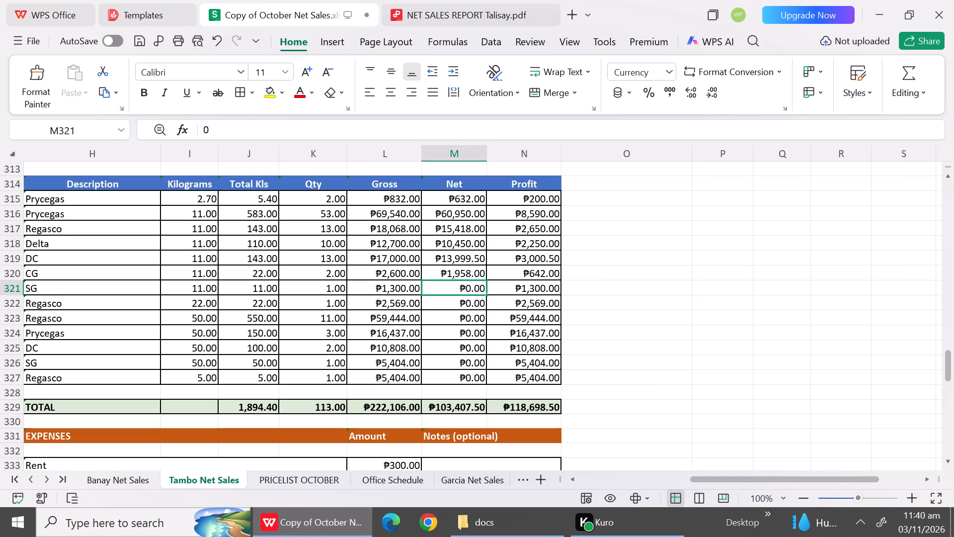
{"action": "type", "text": "10"}
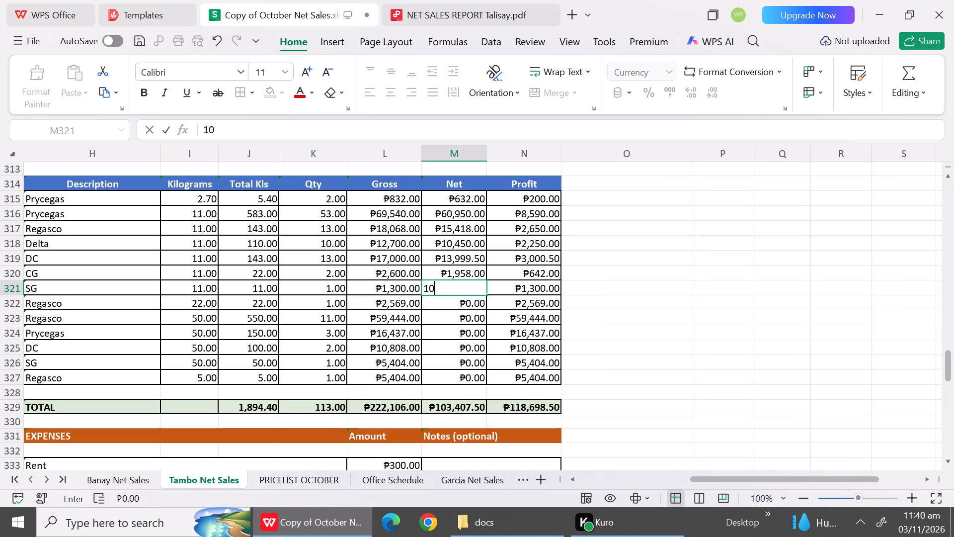
{"action": "type", "text": "61.6"}
{"action": "key", "text": "BackSpace"}
{"action": "type", "text": "50"}
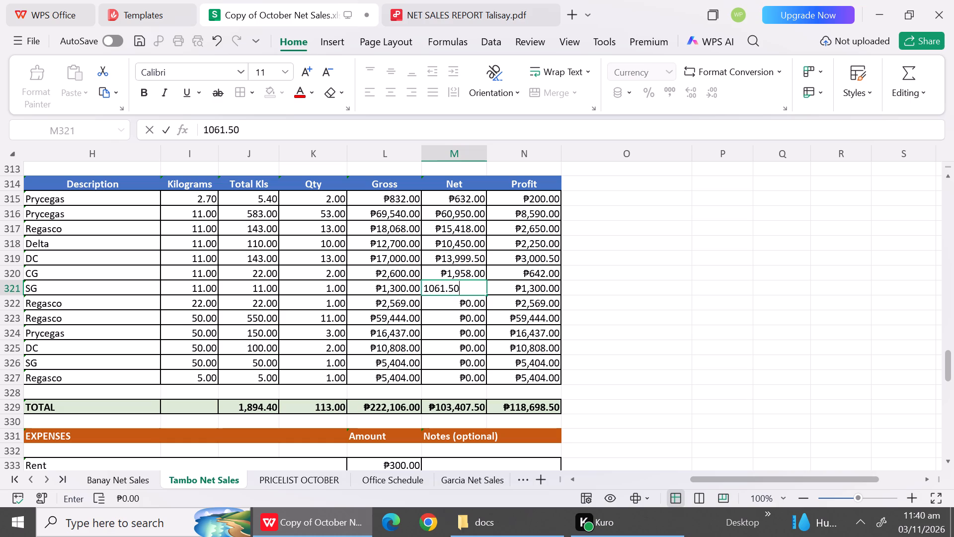
{"action": "left_click", "coordinate": [451, 307]}
Check the 22 kg Regasco price in the October price list and enter 2250 as the Net of Tambo's row 322.
{"action": "left_click", "coordinate": [398, 303]}
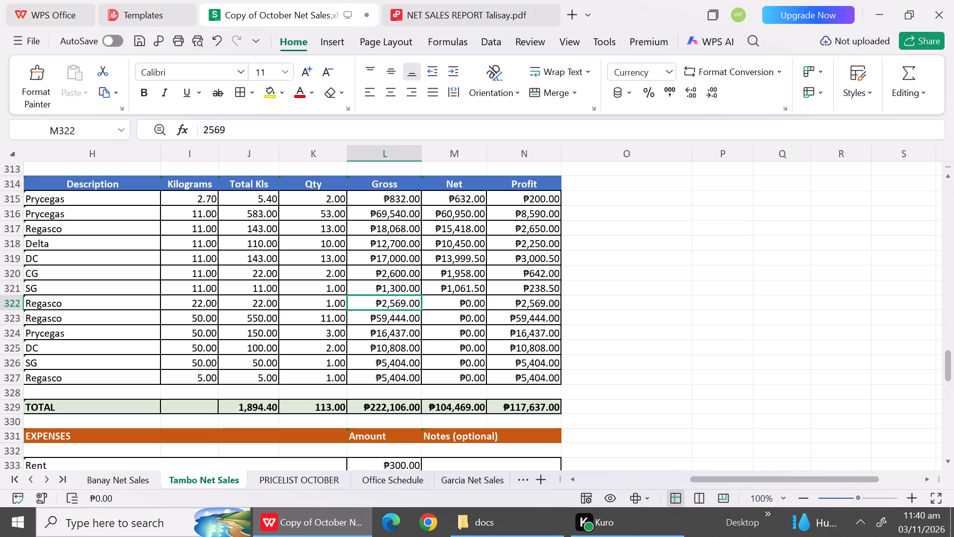
{"action": "left_click", "coordinate": [328, 478]}
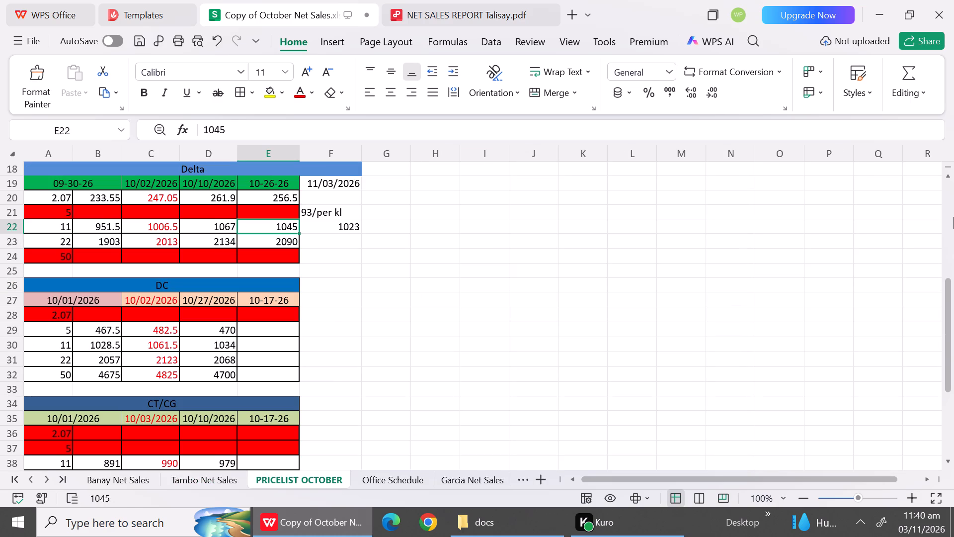
{"action": "double_click", "coordinate": [945, 217]}
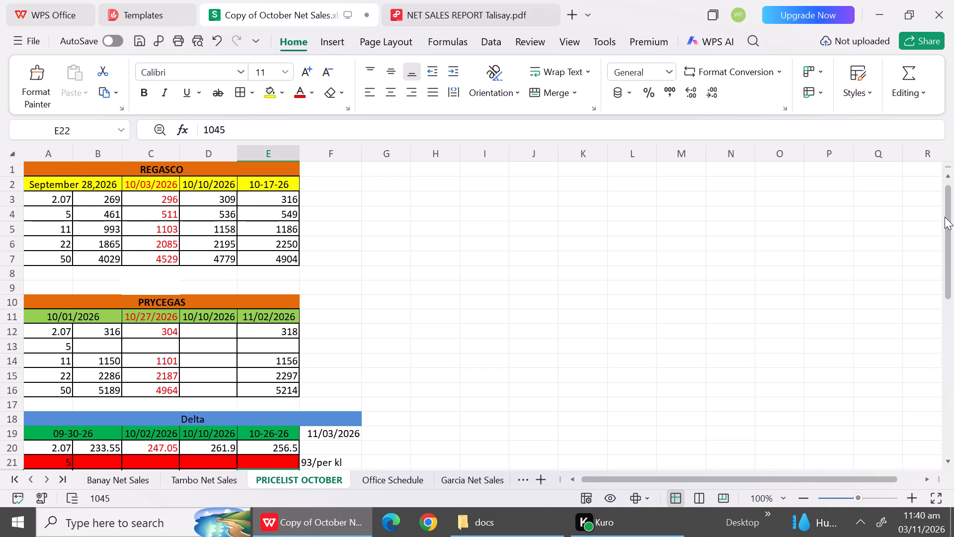
{"action": "left_click", "coordinate": [214, 483]}
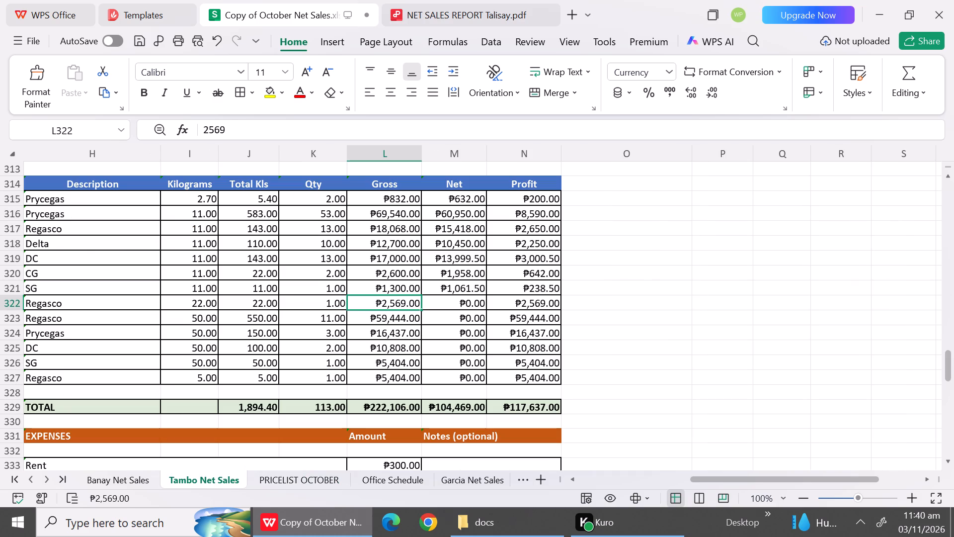
{"action": "left_click", "coordinate": [477, 307]}
{"action": "type", "text": "2250"}
{"action": "left_click", "coordinate": [467, 345]}
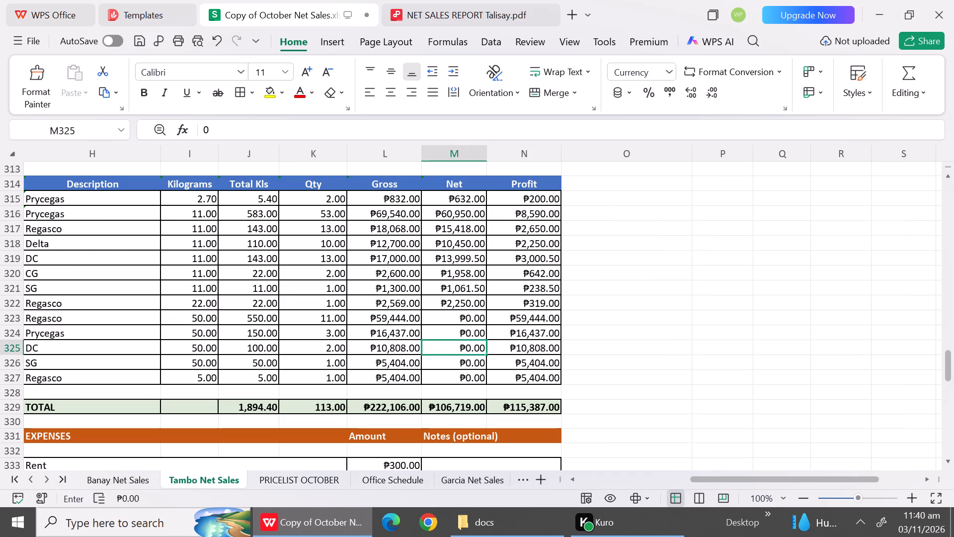
Check the 50 kg Regasco price in the October price list and enter 53944 as the Net of Tambo's row 323.
{"action": "left_click", "coordinate": [210, 322]}
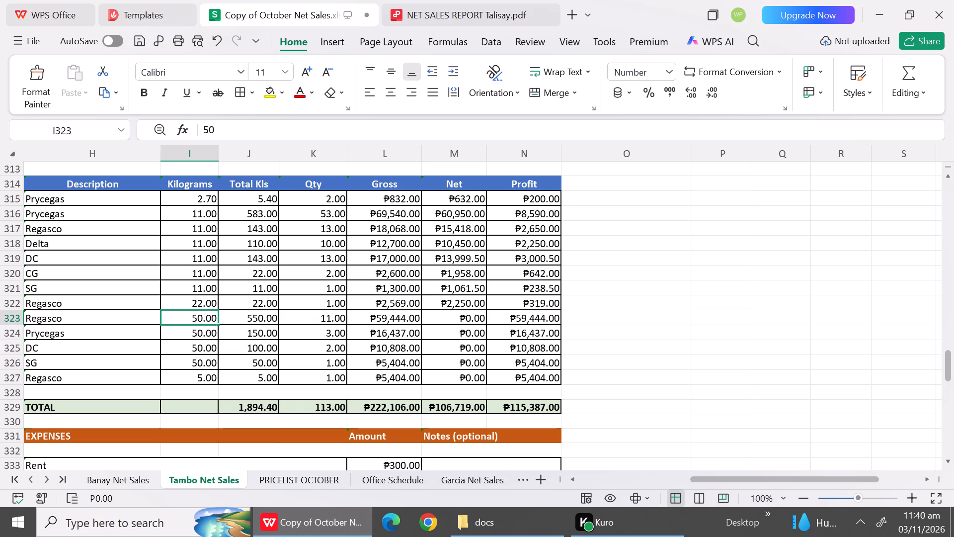
{"action": "left_click", "coordinate": [267, 479]}
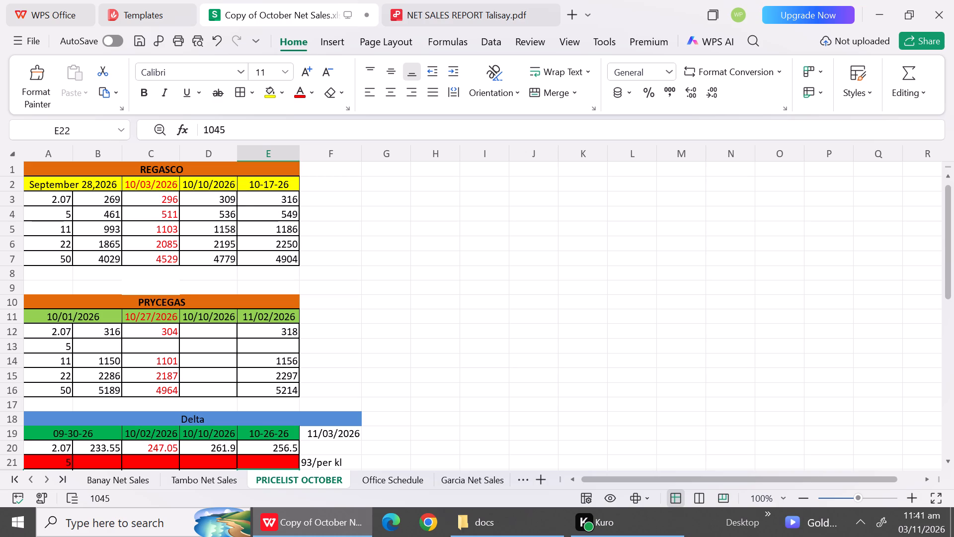
{"action": "left_click", "coordinate": [220, 488]}
{"action": "left_click", "coordinate": [476, 314]}
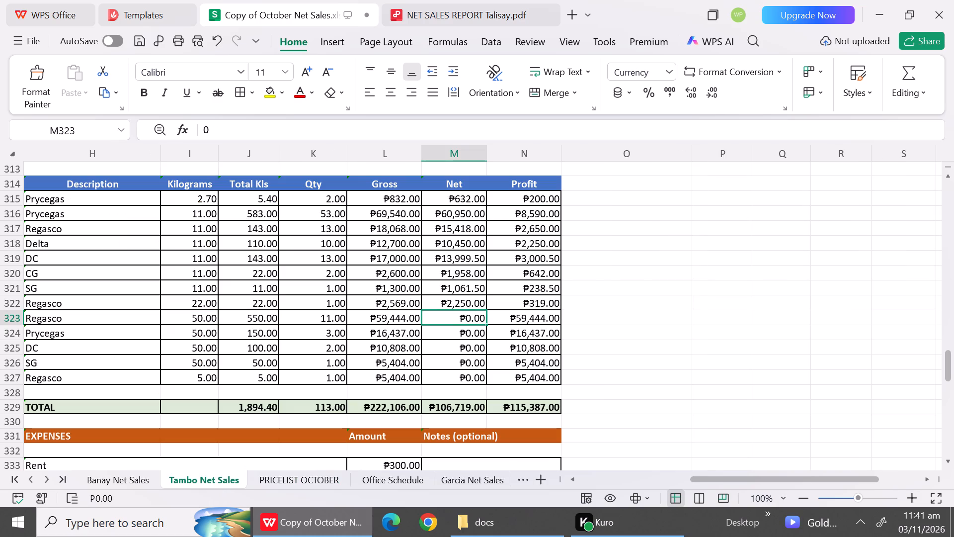
{"action": "type", "text": "53"}
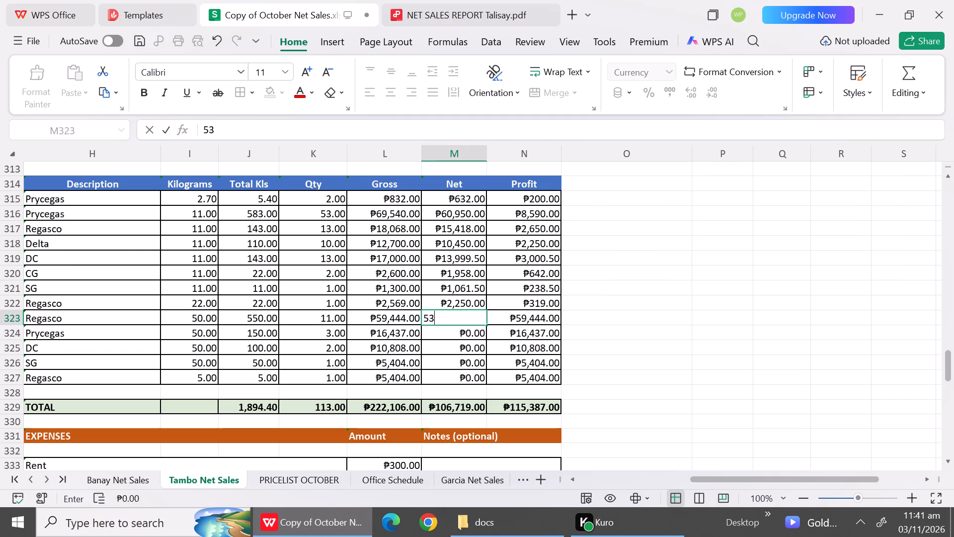
{"action": "key", "text": "9"}
{"action": "type", "text": "44"}
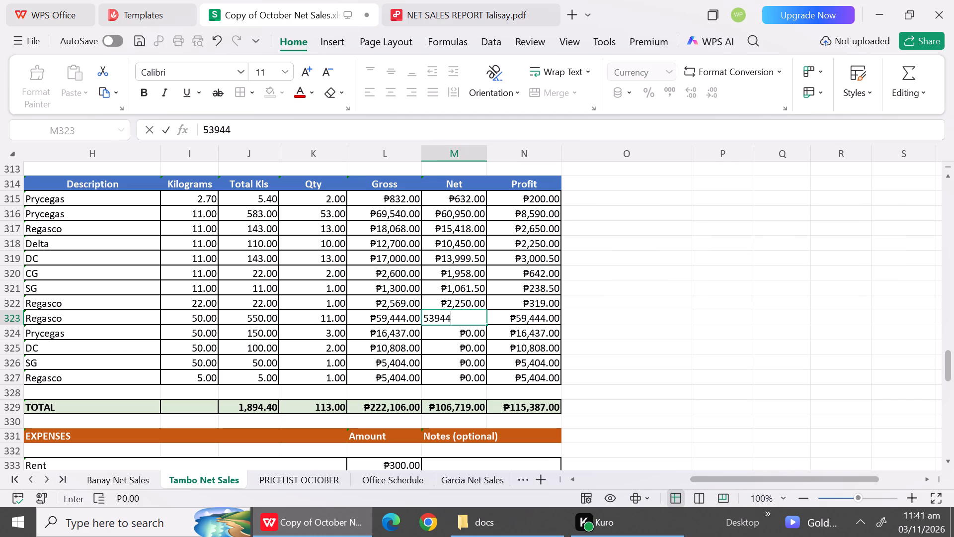
{"action": "left_click", "coordinate": [477, 356]}
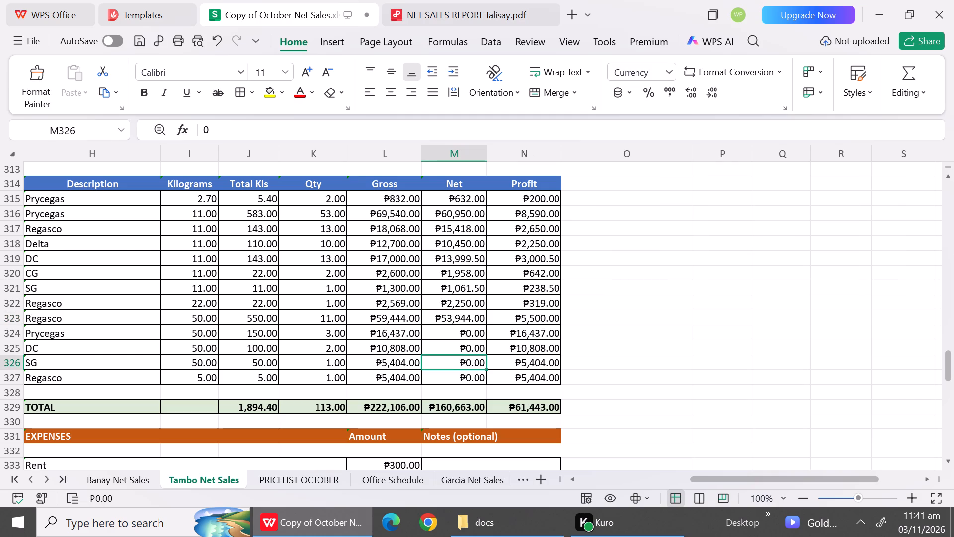
Check the 50 kg Prycegas price in the October price list and enter 15567 as the Net of Tambo's row 324.
{"action": "left_click", "coordinate": [155, 334]}
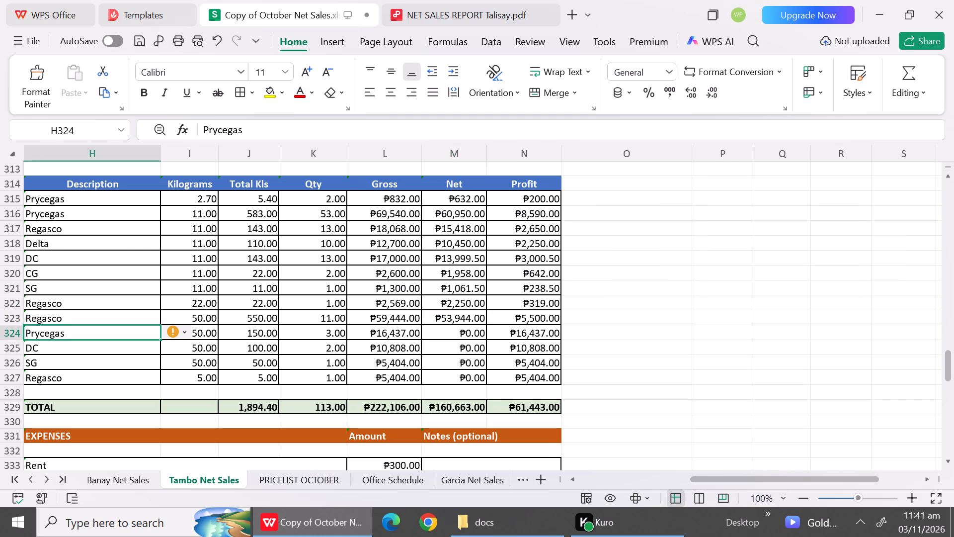
{"action": "left_click", "coordinate": [439, 340]}
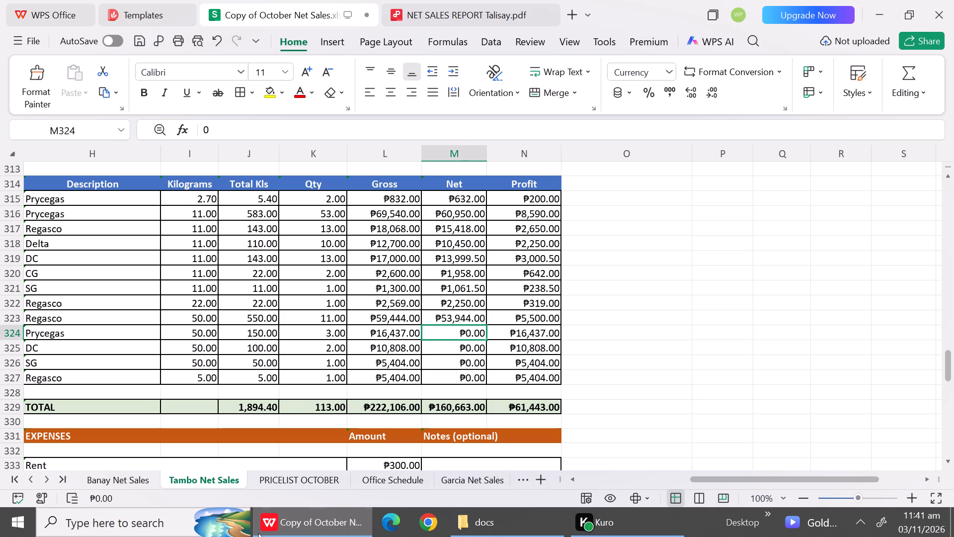
{"action": "left_click", "coordinate": [298, 486]}
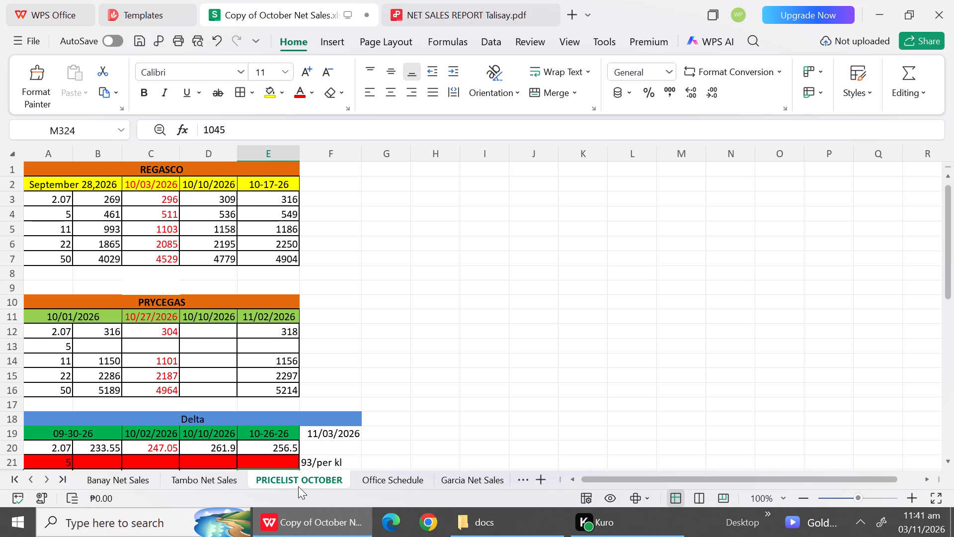
{"action": "left_click", "coordinate": [191, 480]}
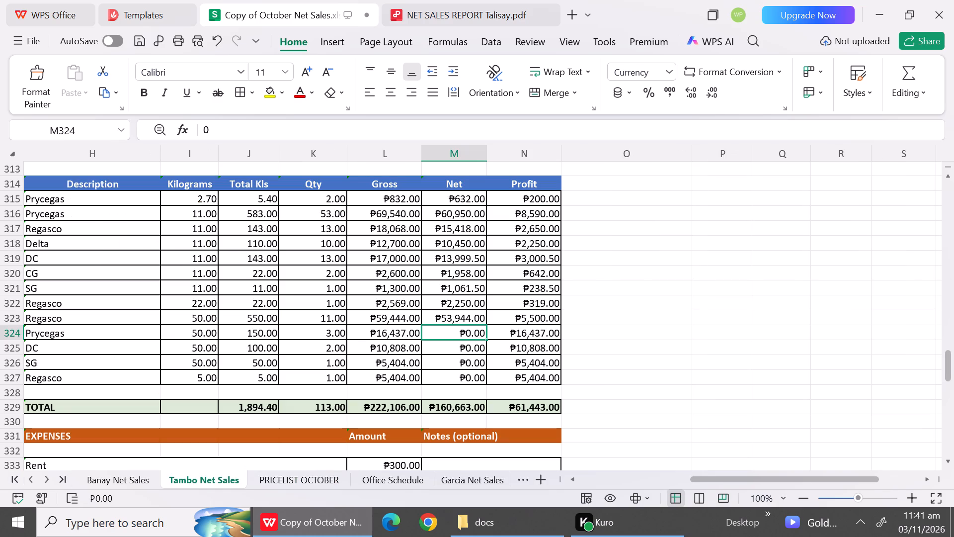
{"action": "left_click", "coordinate": [462, 336]}
{"action": "type", "text": "15"}
{"action": "type", "text": "567"}
{"action": "left_click", "coordinate": [445, 357]}
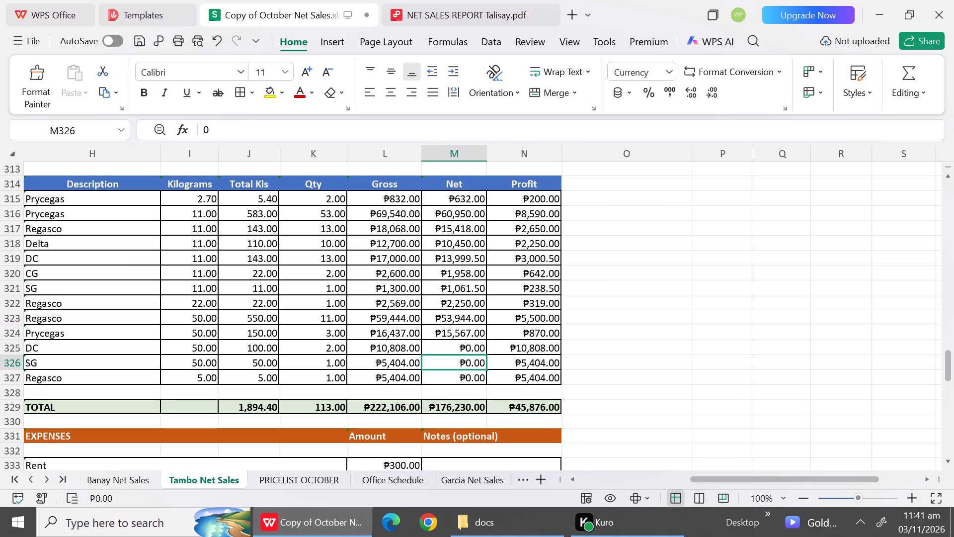
Check the 50 kg DC price in the October price list and enter 9650 as the Net of Tambo's row 325.
{"action": "left_click", "coordinate": [319, 466]}
{"action": "left_click", "coordinate": [319, 474]}
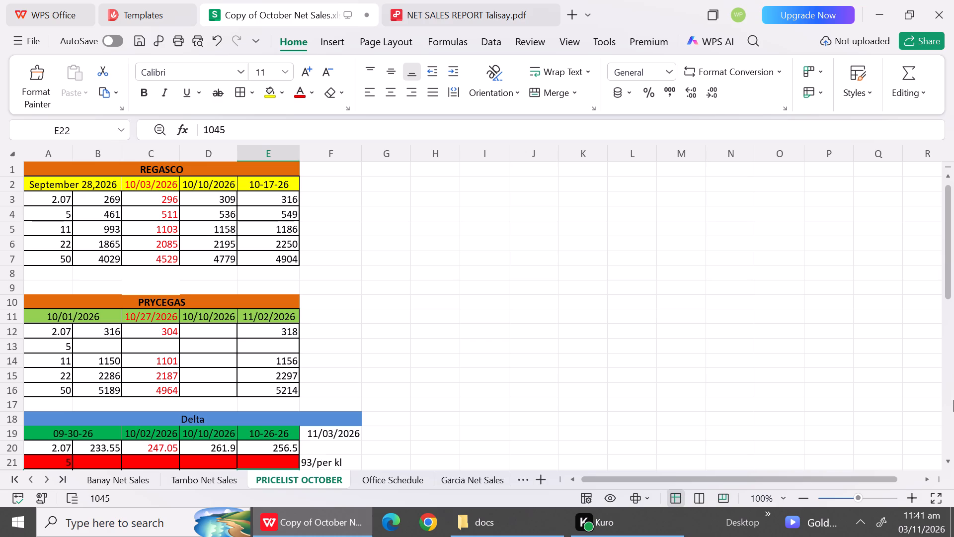
{"action": "left_click", "coordinate": [948, 416]}
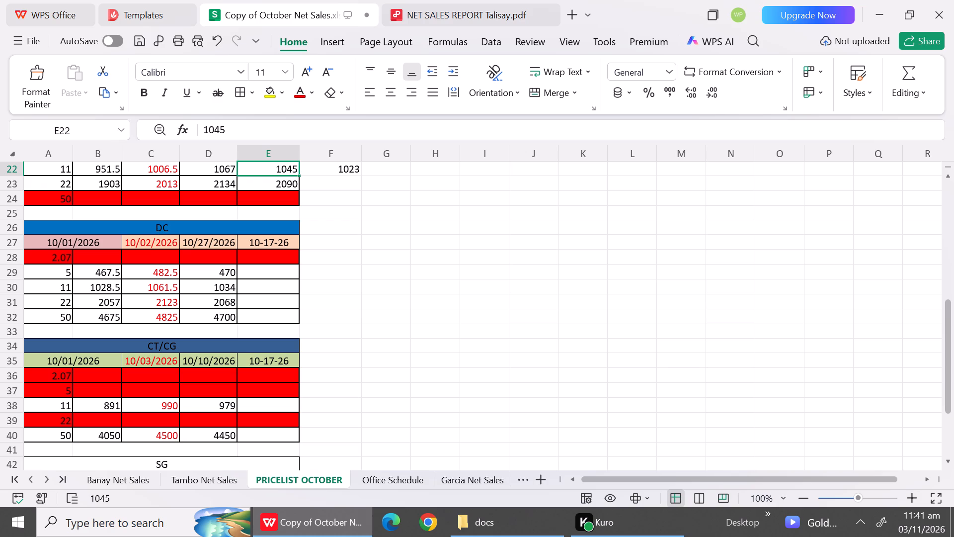
{"action": "left_click", "coordinate": [202, 477]}
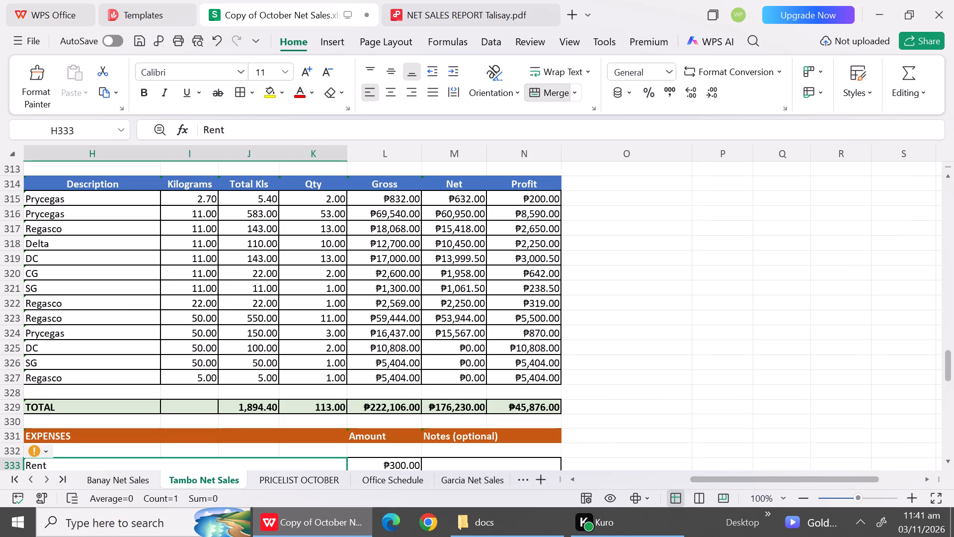
{"action": "left_click", "coordinate": [460, 354]}
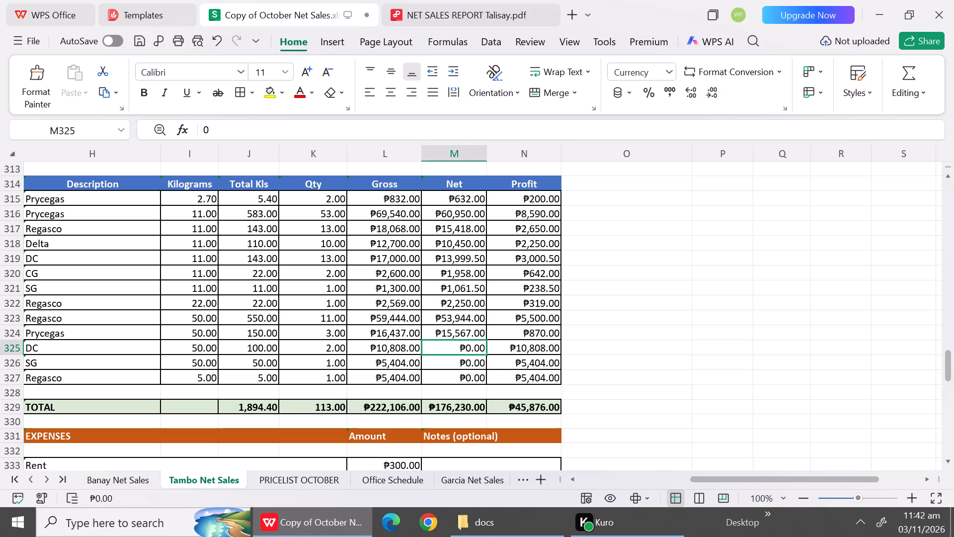
{"action": "key", "text": "9"}
{"action": "type", "text": "650"}
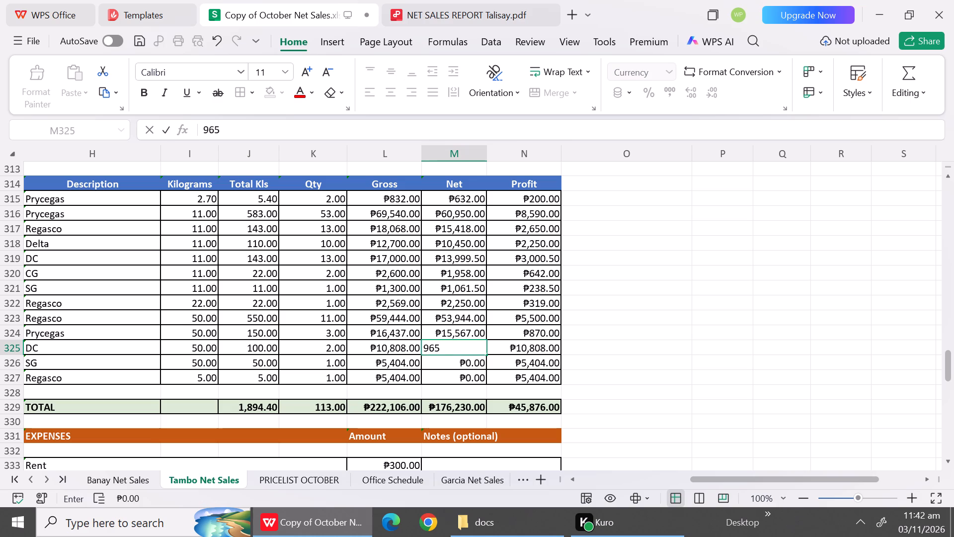
{"action": "left_click", "coordinate": [460, 359]}
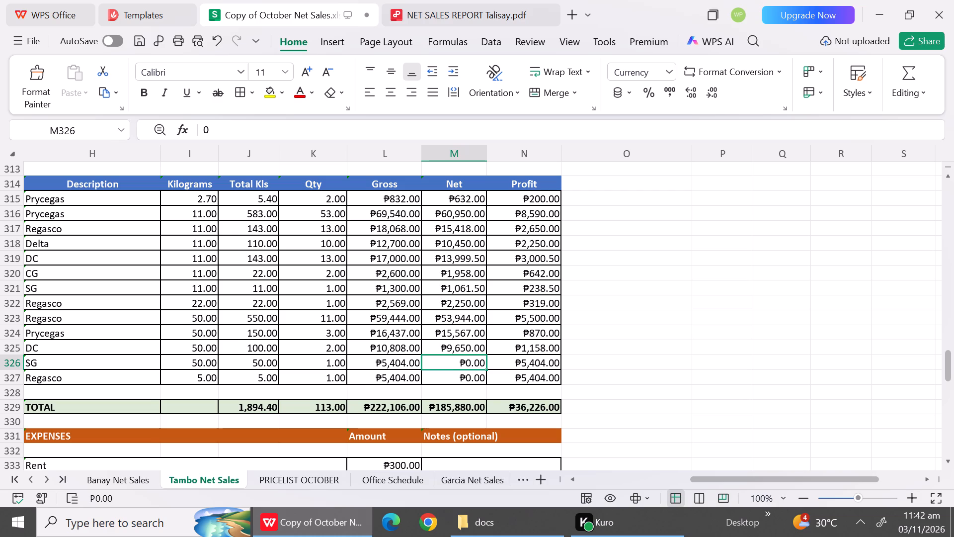
Enter 4825 as the Net of Tambo's 50 kg SG row 326.
{"action": "left_click", "coordinate": [445, 365]}
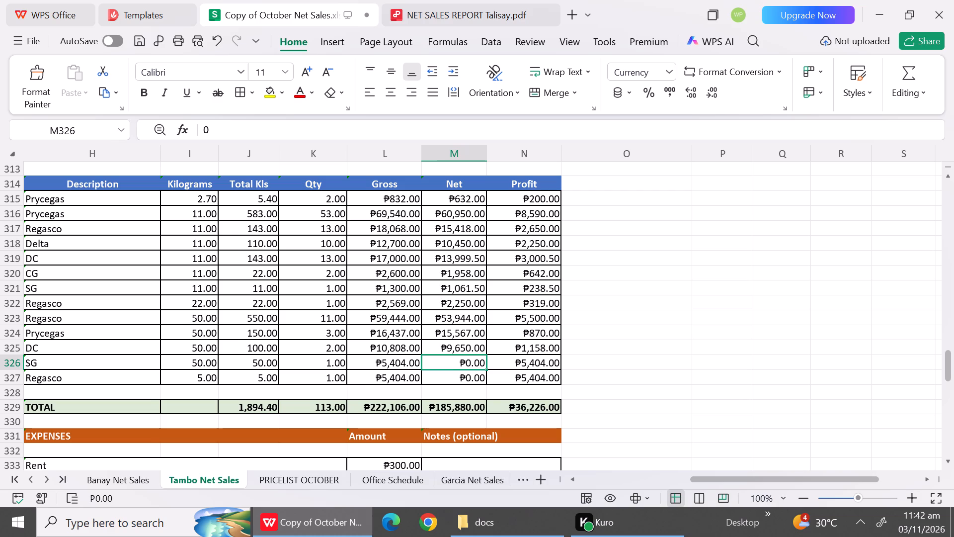
{"action": "left_click", "coordinate": [445, 365]}
{"action": "key", "text": "4"}
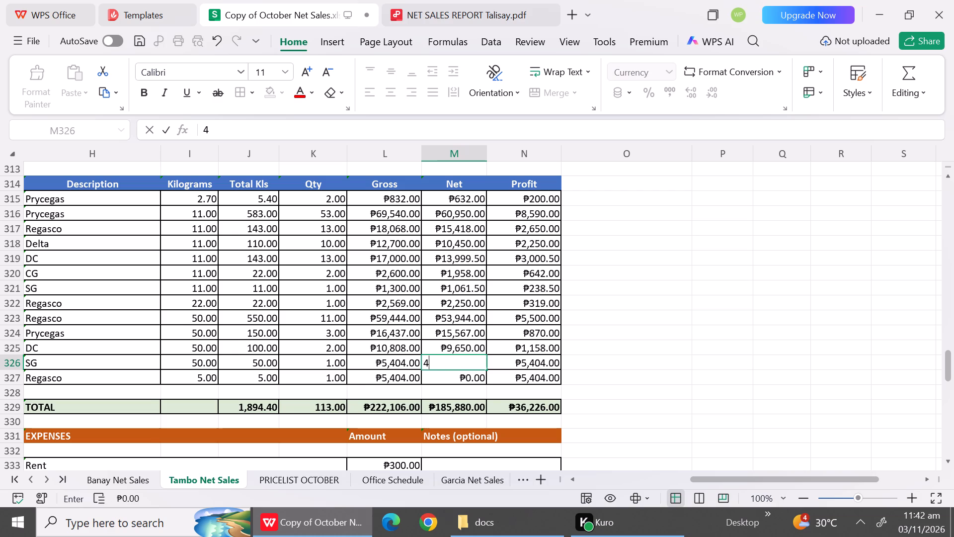
{"action": "type", "text": "82"}
{"action": "key", "text": "5"}
{"action": "left_click", "coordinate": [335, 402]}
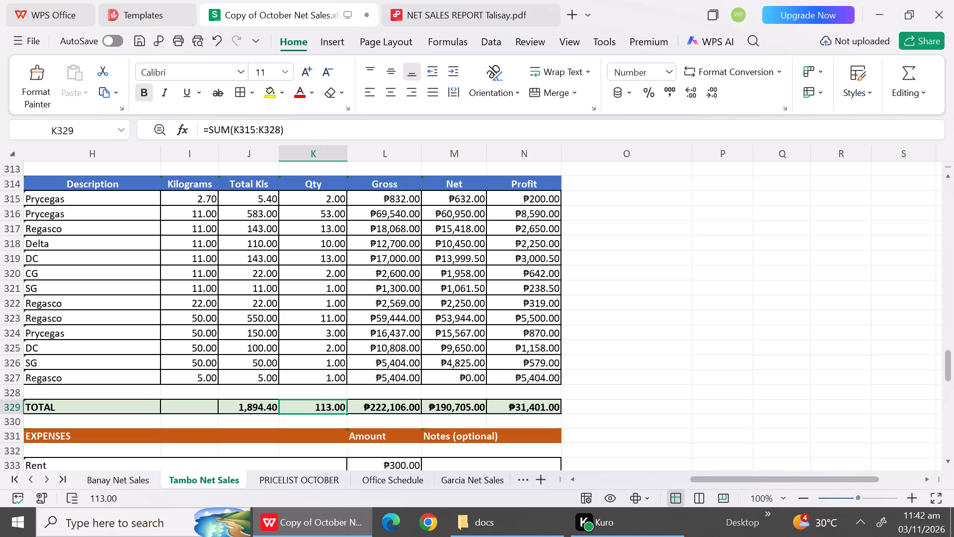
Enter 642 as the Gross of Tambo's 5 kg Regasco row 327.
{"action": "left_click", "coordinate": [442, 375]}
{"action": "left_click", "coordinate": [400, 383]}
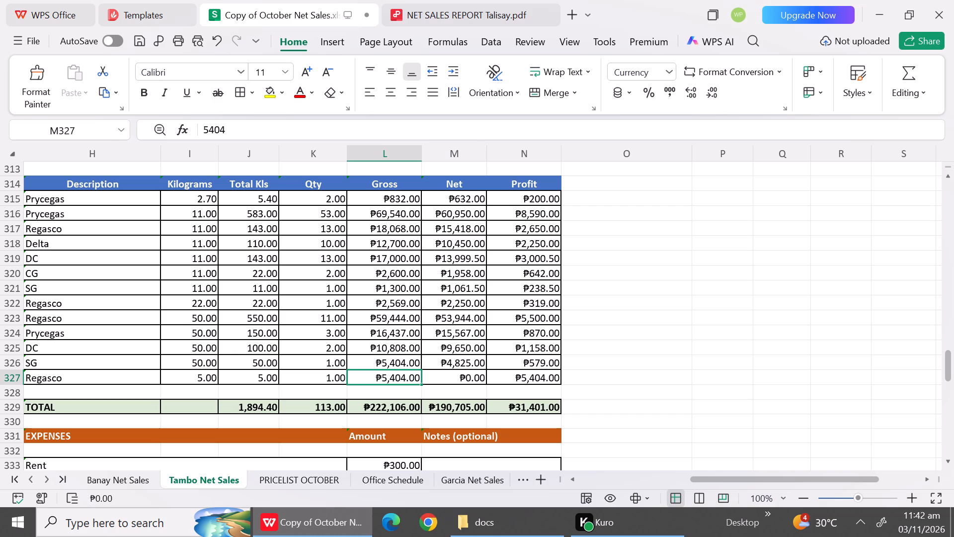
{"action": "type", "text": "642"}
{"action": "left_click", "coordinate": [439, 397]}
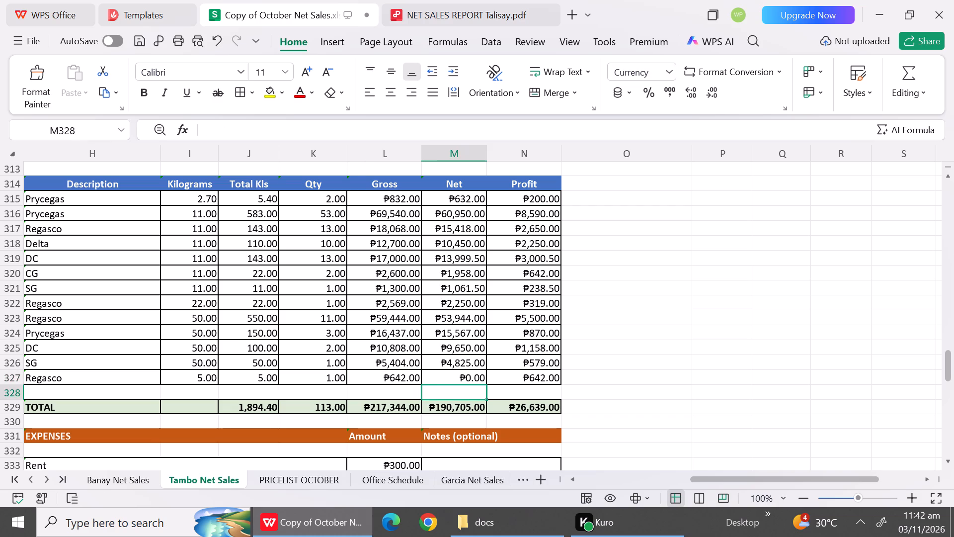
Set the Gross of Tambo's 5 kg Regasco row 327 to 641.
{"action": "left_click_drag", "start_coordinate": [454, 377], "coordinate": [407, 378]}
{"action": "left_click", "coordinate": [407, 378]}
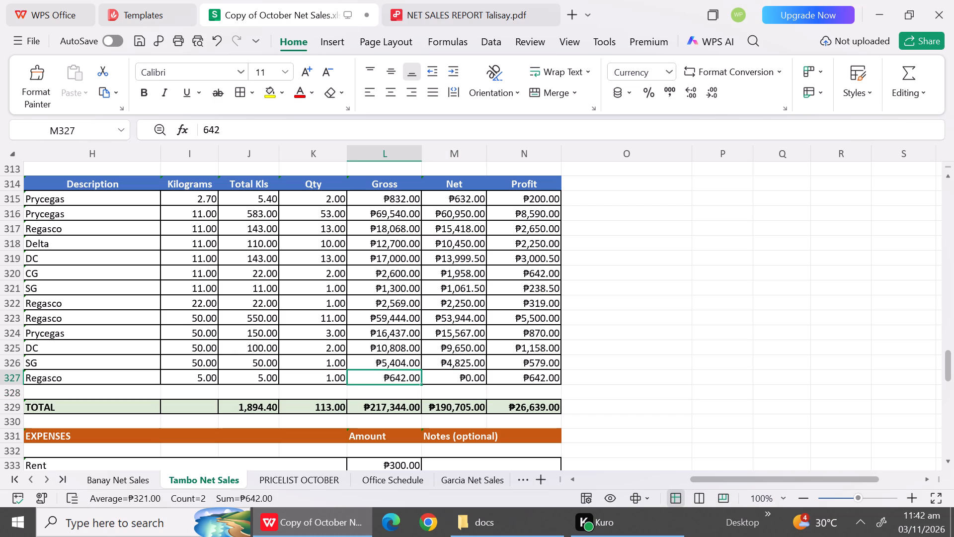
{"action": "key", "text": "5"}
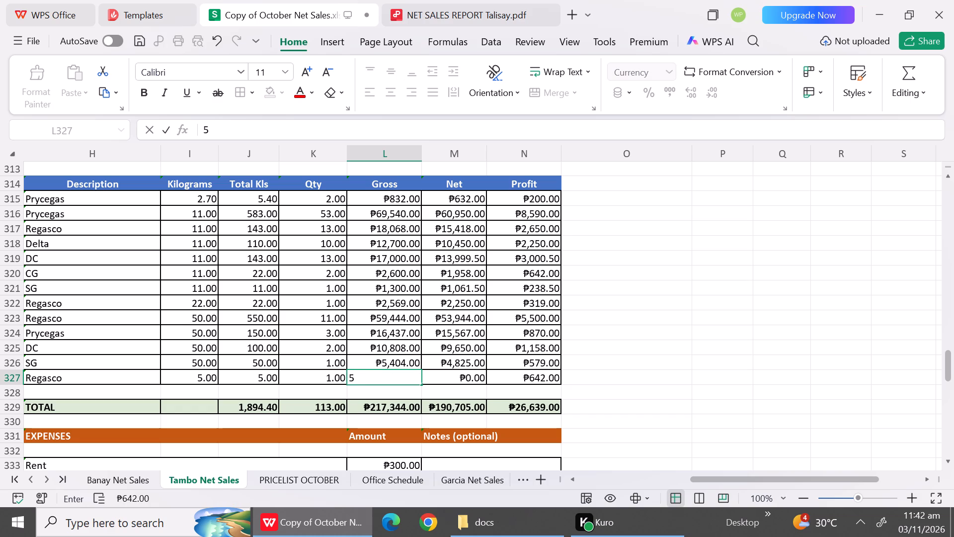
{"action": "key", "text": "BackSpace"}
{"action": "type", "text": "641"}
{"action": "left_click", "coordinate": [467, 378]}
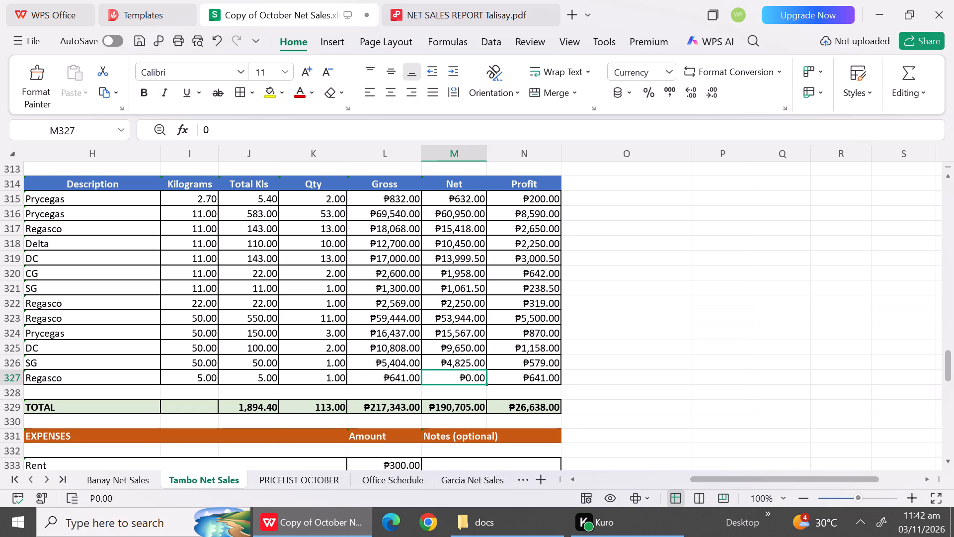
Check the 5 kg Regasco price in the October price list and enter 549 as the Net of Tambo's row 327.
{"action": "left_click", "coordinate": [302, 480]}
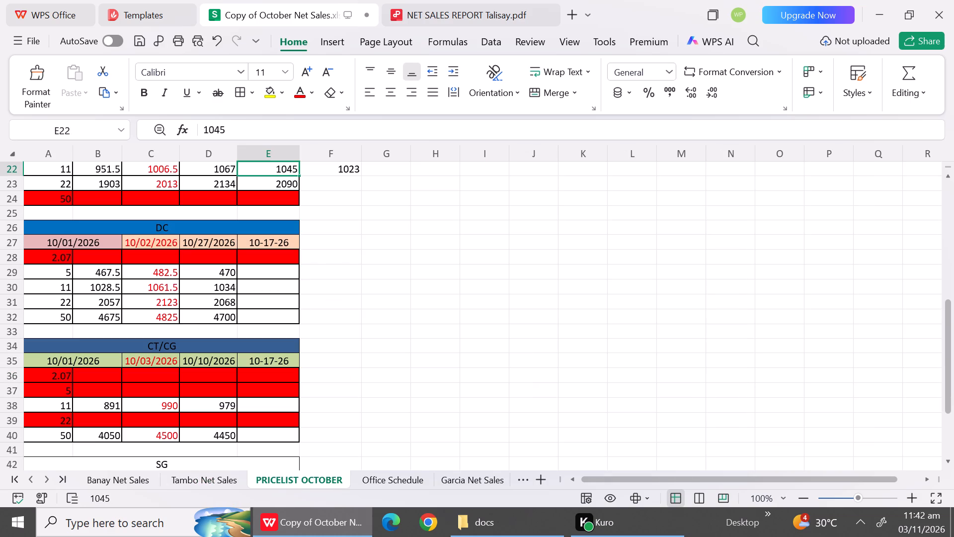
{"action": "triple_click", "coordinate": [948, 229]}
{"action": "left_click", "coordinate": [948, 229]}
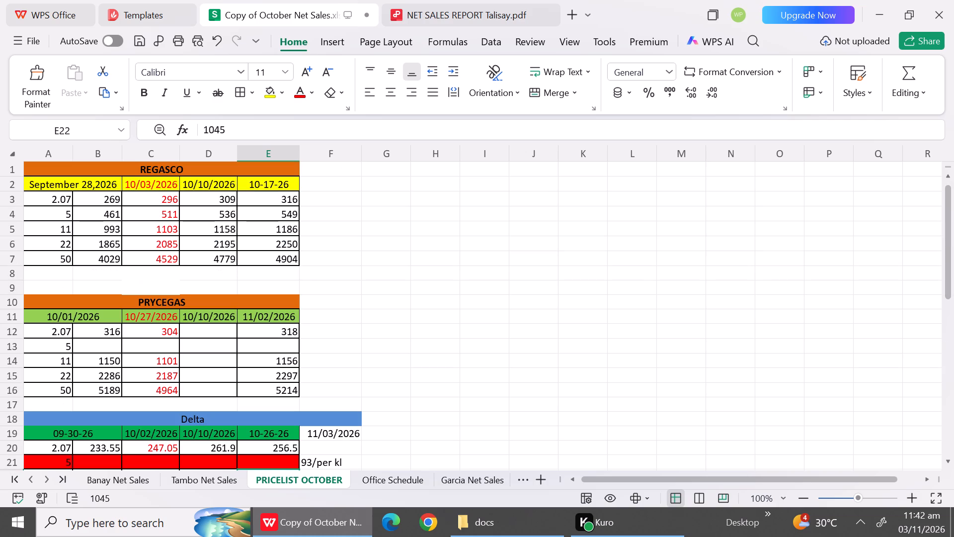
{"action": "left_click", "coordinate": [236, 487]}
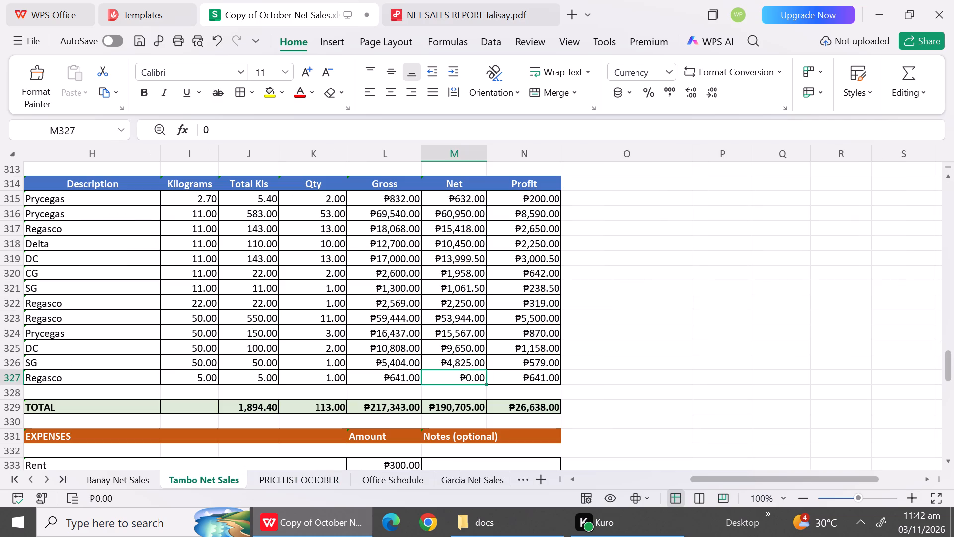
{"action": "left_click", "coordinate": [441, 378]}
{"action": "type", "text": "549"}
{"action": "left_click", "coordinate": [301, 360]}
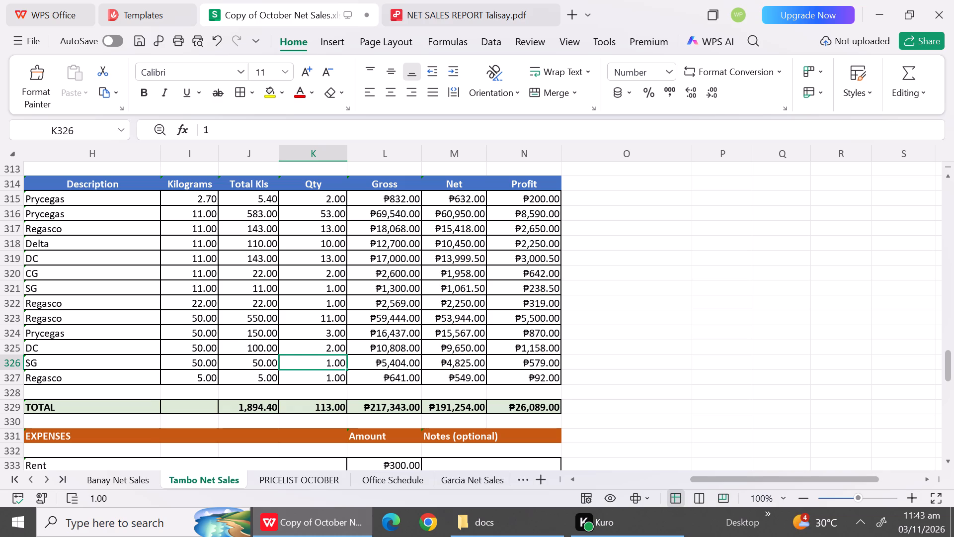
Set the Rent amount to 167 and the Utilities amount to 17 in the expenses table, rows 333 and 334.
{"action": "left_click", "coordinate": [948, 460]}
{"action": "triple_click", "coordinate": [948, 460]}
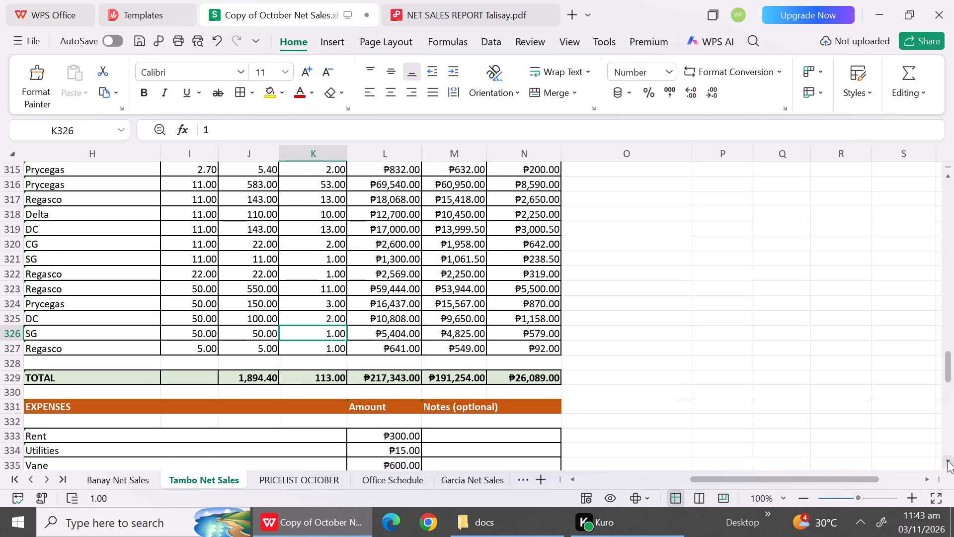
{"action": "left_click", "coordinate": [948, 460]}
{"action": "left_click", "coordinate": [948, 460]}
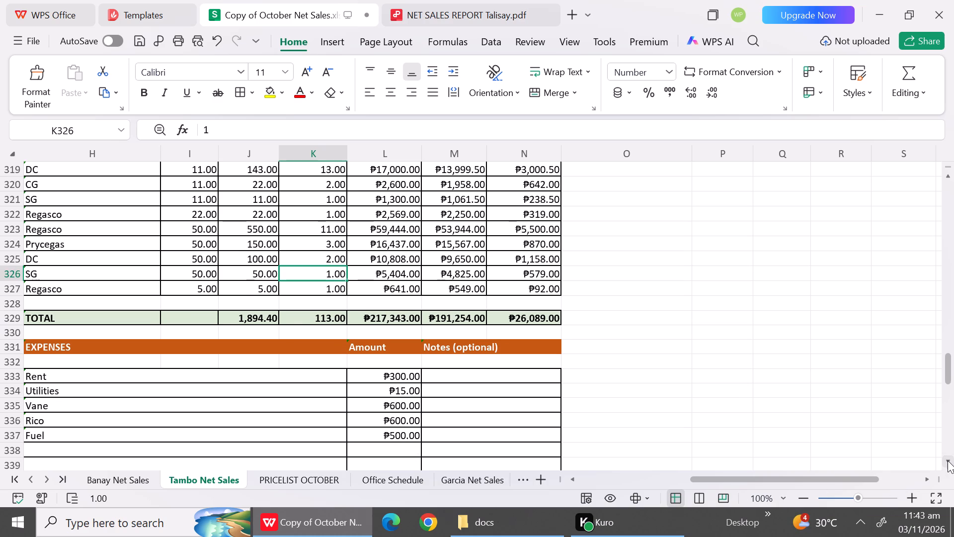
{"action": "left_click", "coordinate": [948, 460]}
{"action": "triple_click", "coordinate": [948, 460]}
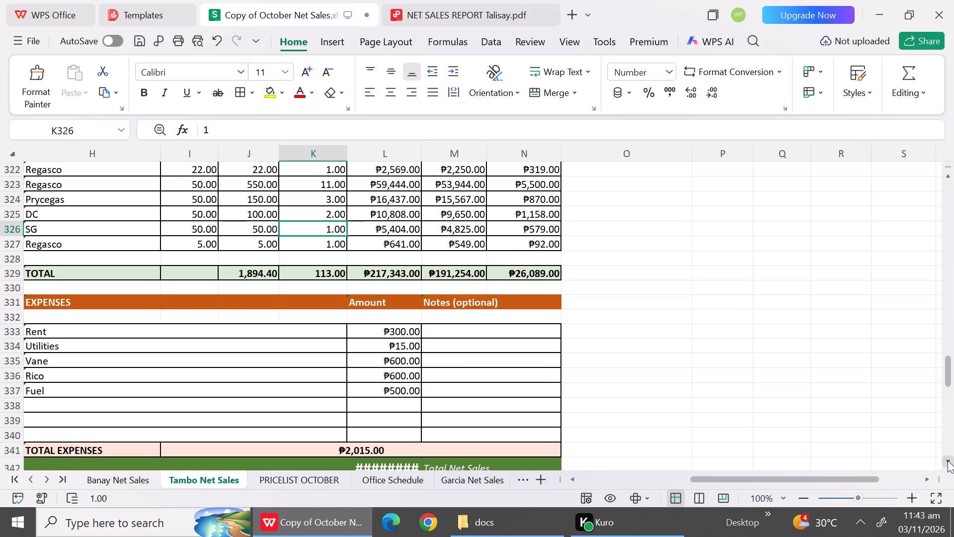
{"action": "left_click", "coordinate": [948, 460]}
{"action": "left_click", "coordinate": [948, 460]}
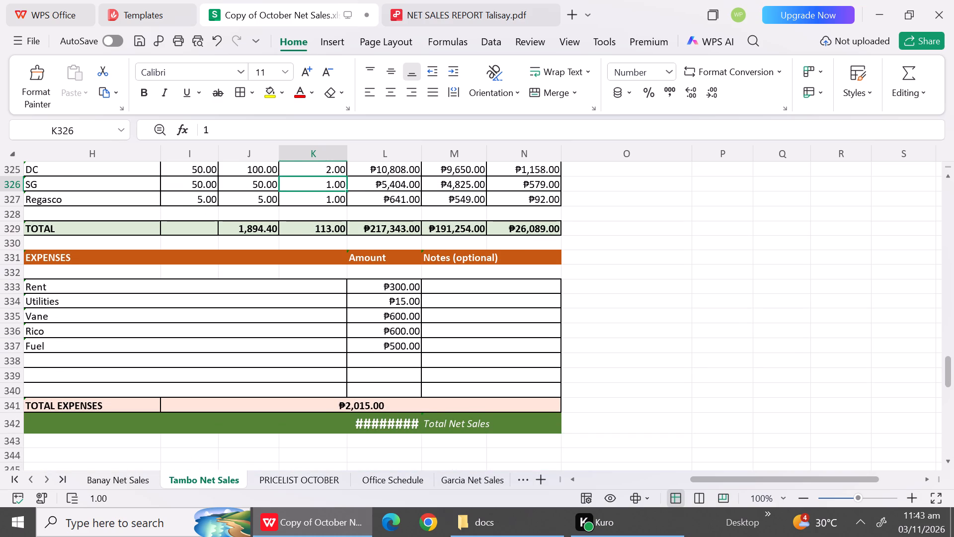
{"action": "left_click", "coordinate": [385, 294]}
{"action": "left_click", "coordinate": [384, 287]}
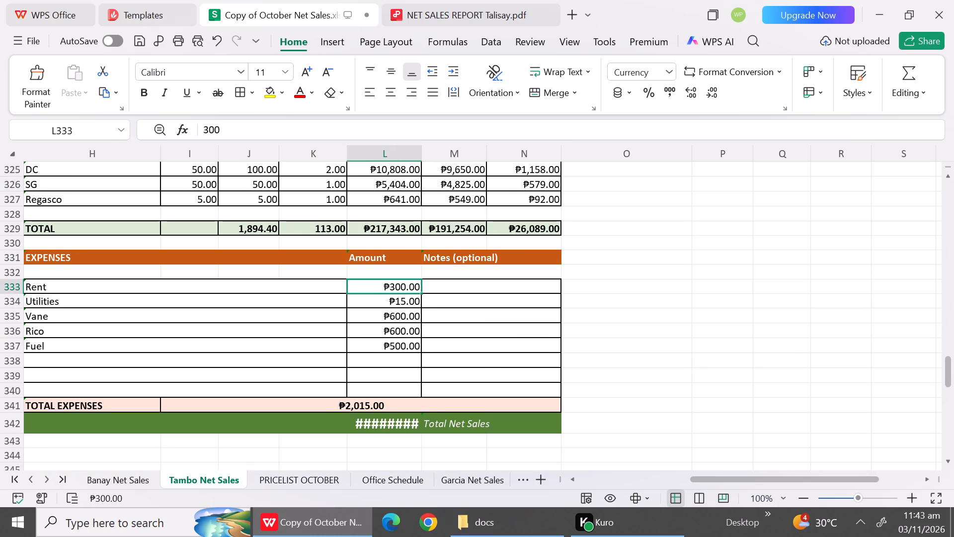
{"action": "type", "text": "167"}
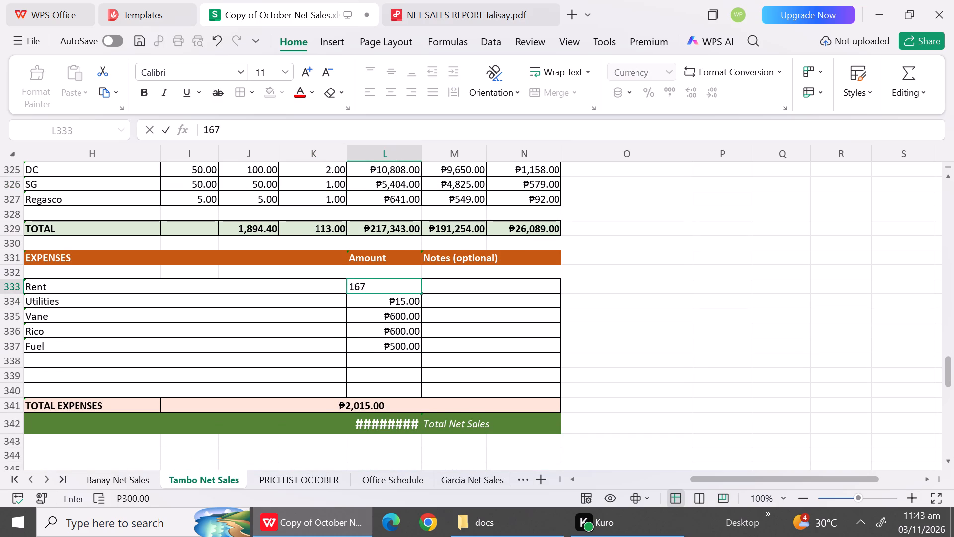
{"action": "left_click", "coordinate": [391, 305]}
{"action": "type", "text": "17"}
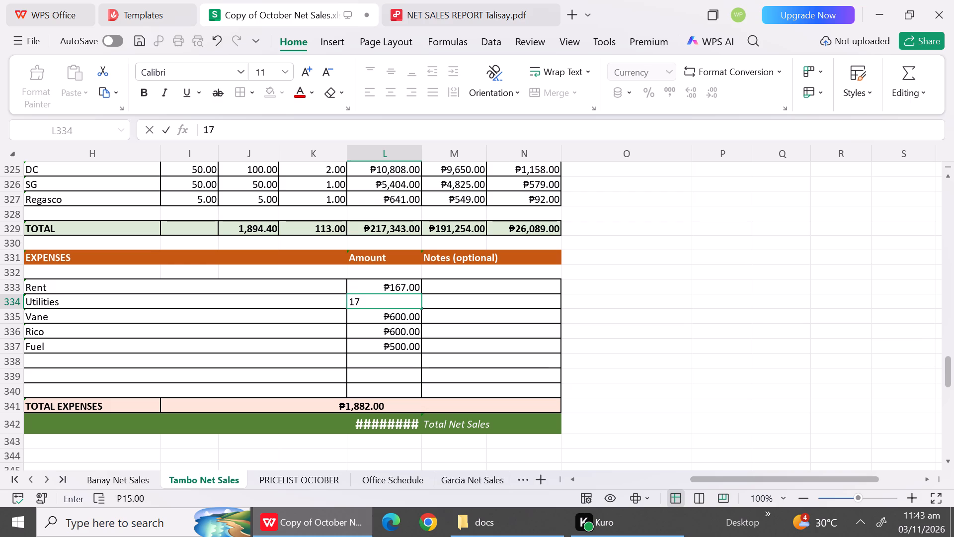
{"action": "left_click", "coordinate": [392, 323]}
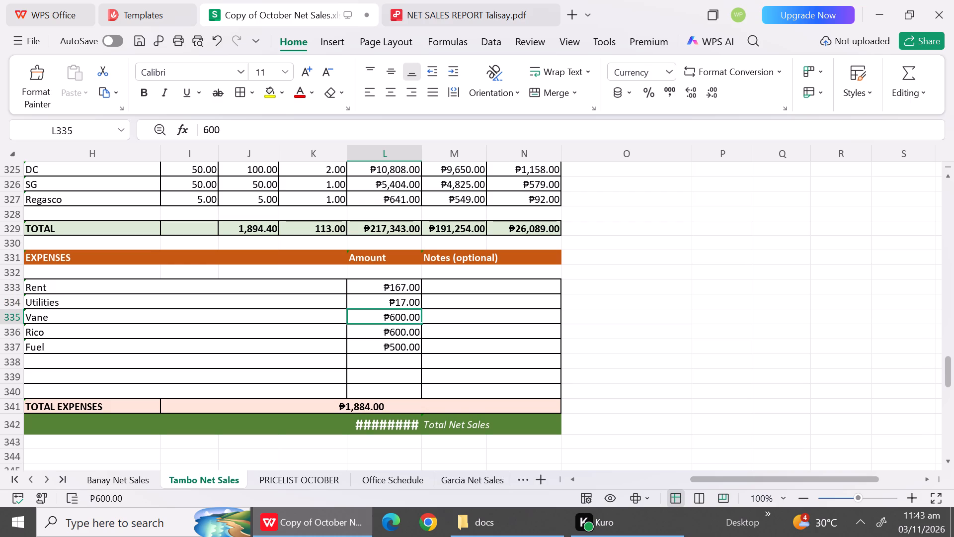
Replace the Vane expense in row 335 with Mae Ann and set its amount to 700.
{"action": "left_click", "coordinate": [244, 331]}
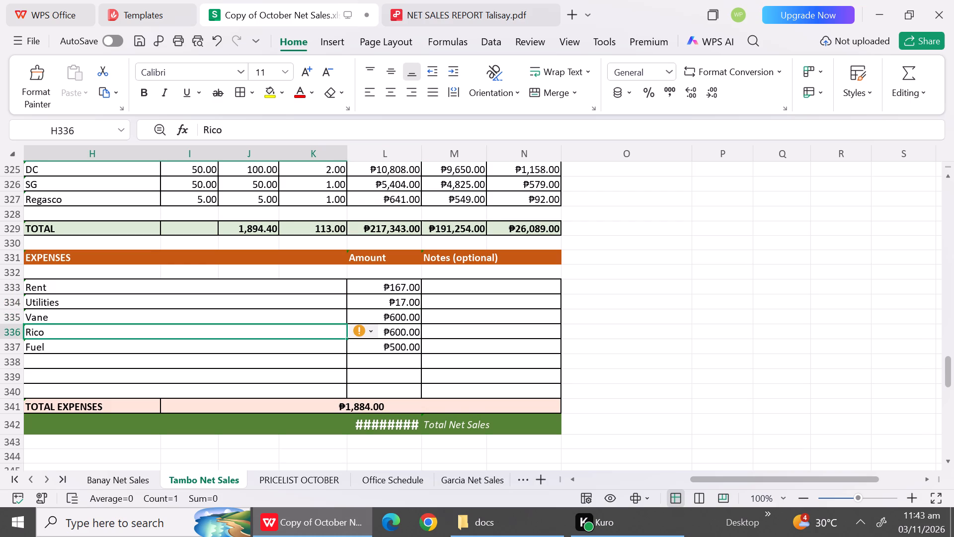
{"action": "left_click", "coordinate": [236, 321]}
{"action": "type", "text": "Ma"}
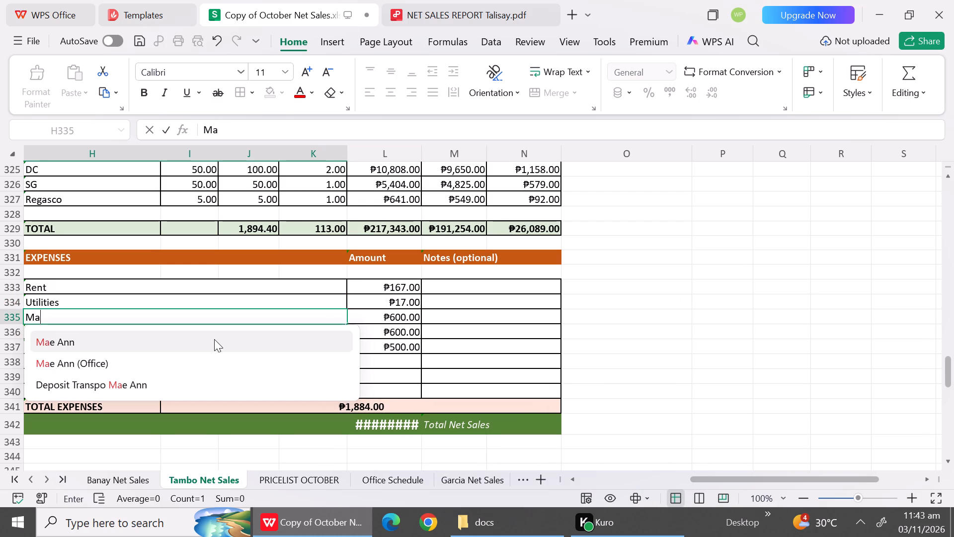
{"action": "left_click", "coordinate": [214, 339]}
{"action": "left_click", "coordinate": [395, 323]}
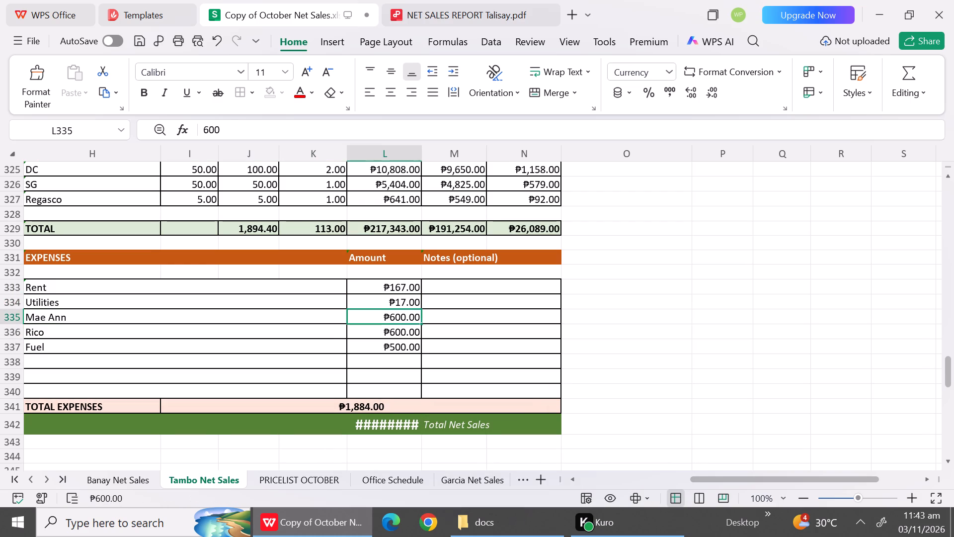
{"action": "type", "text": "700"}
{"action": "left_click", "coordinate": [234, 330]}
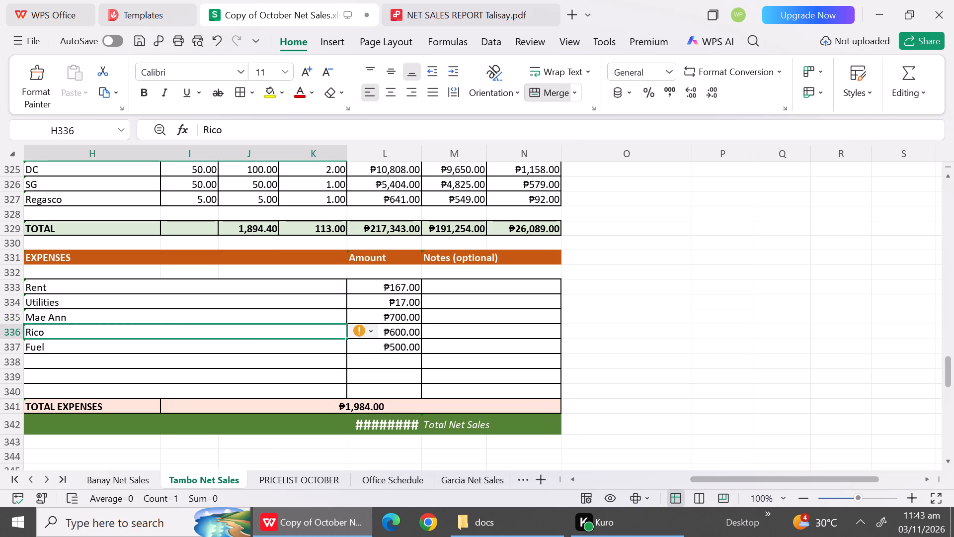
Replace the Rico label in expense row 336 with Jansen.
{"action": "left_click", "coordinate": [234, 330]}
{"action": "type", "text": "Jan"}
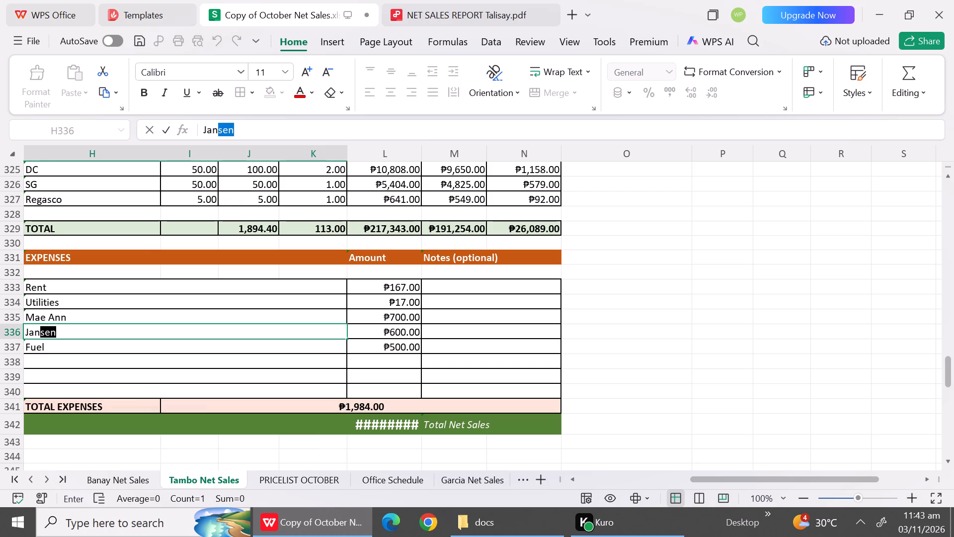
{"action": "left_click", "coordinate": [407, 337]}
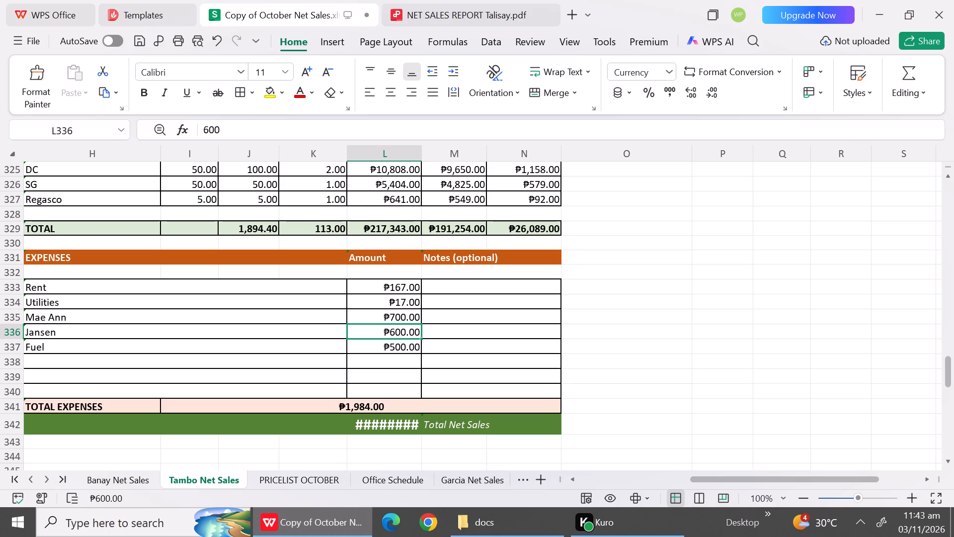
Replace the Fuel expense in row 337 with Truck Diesel and set its amount to 1000.
{"action": "left_click", "coordinate": [107, 349]}
{"action": "type", "text": "Tr"}
{"action": "type", "text": "uck Diea"}
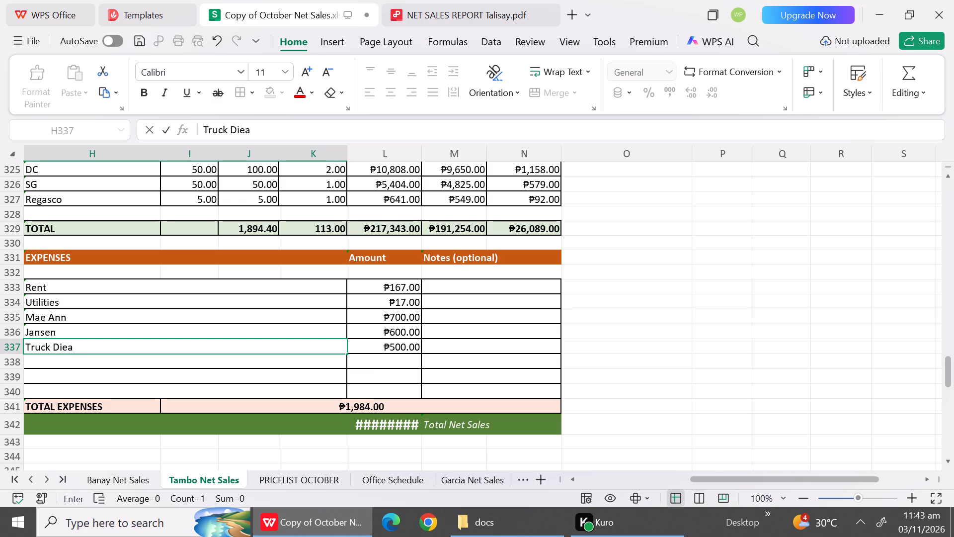
{"action": "key", "text": "BackSpace"}
{"action": "type", "text": "sel"}
{"action": "left_click", "coordinate": [412, 350]}
{"action": "key", "text": "1"}
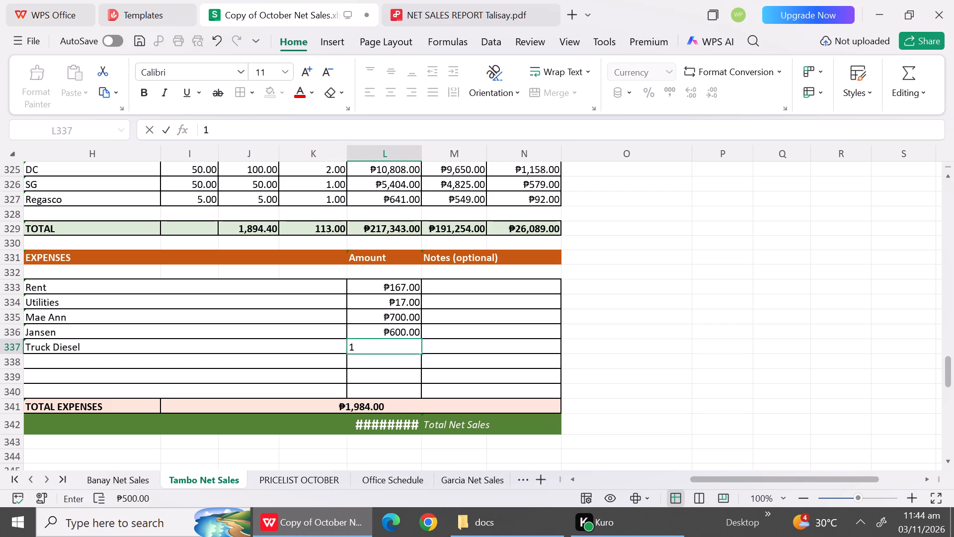
{"action": "type", "text": "000"}
Add a Trash bag expense of 89 in row 338 of the expenses table.
{"action": "left_click", "coordinate": [286, 359]}
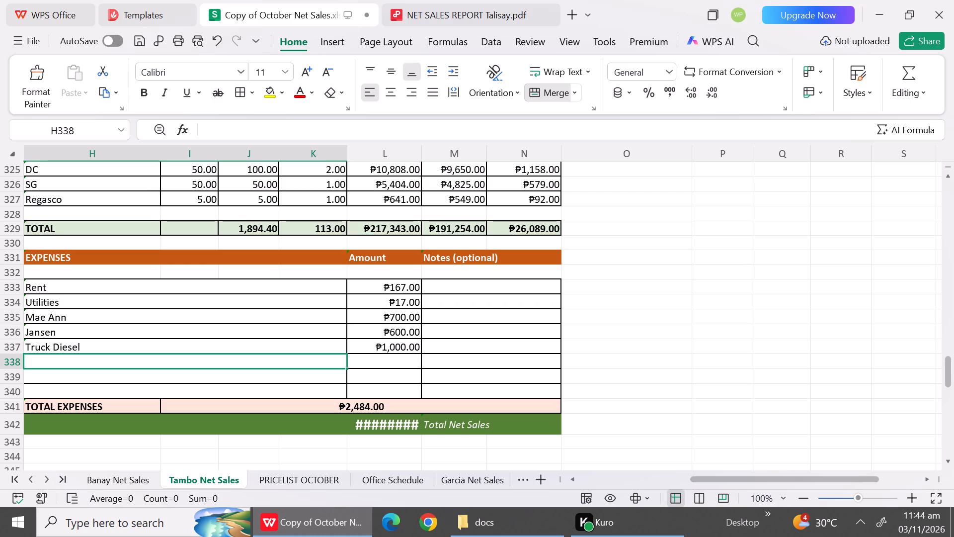
{"action": "type", "text": "Tra"}
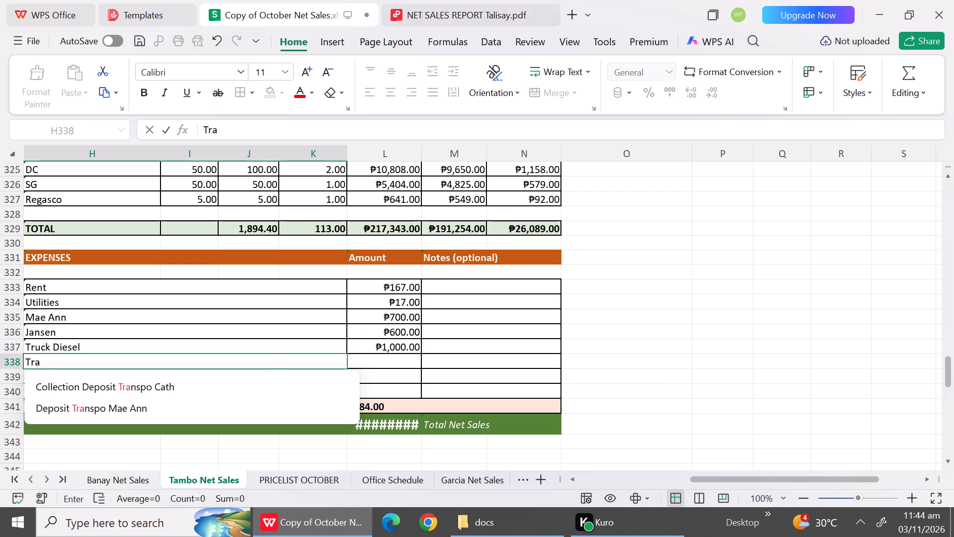
{"action": "type", "text": "sh b"}
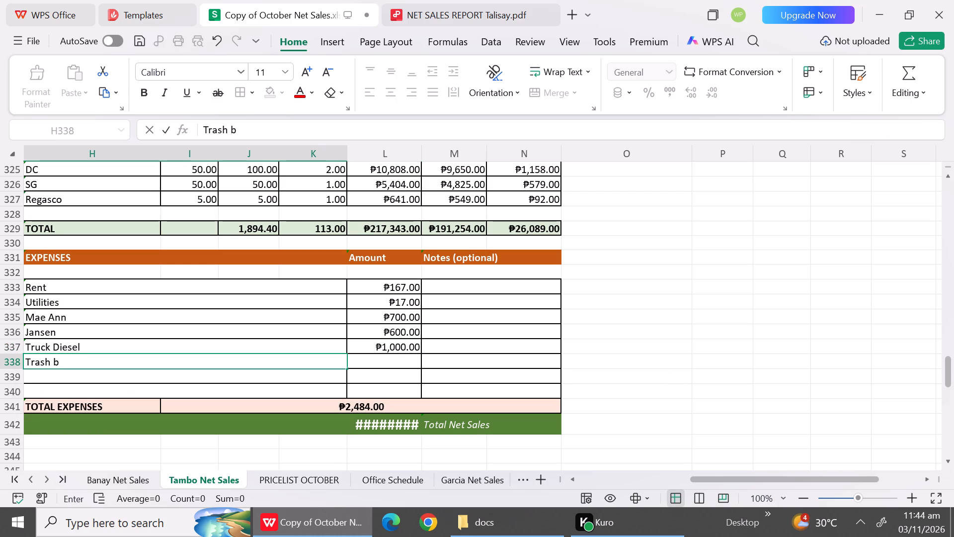
{"action": "type", "text": "ag"}
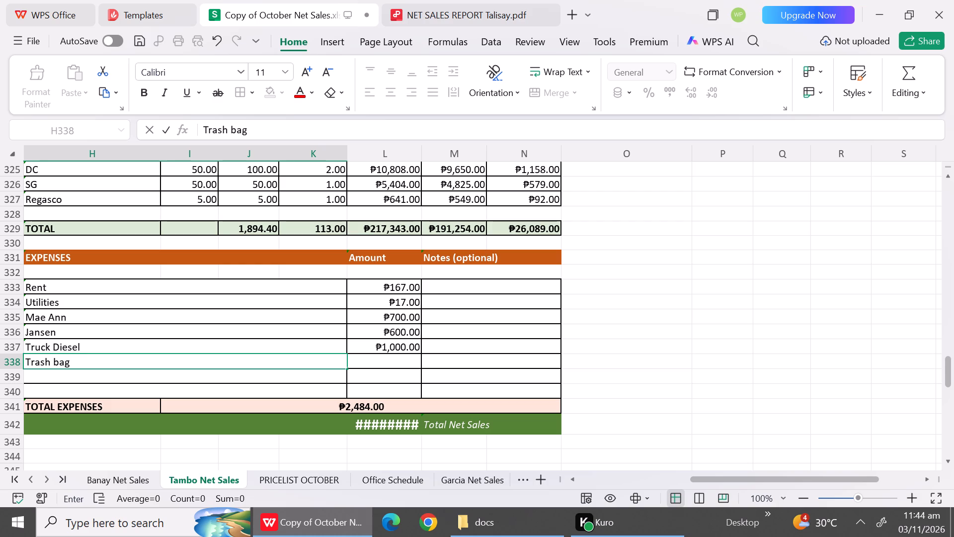
{"action": "left_click", "coordinate": [395, 359]}
{"action": "type", "text": "89"}
Check the office schedule for October 26, 2026 and add Hanna (Office) with an amount of 850 in expense row 339.
{"action": "left_click", "coordinate": [261, 379]}
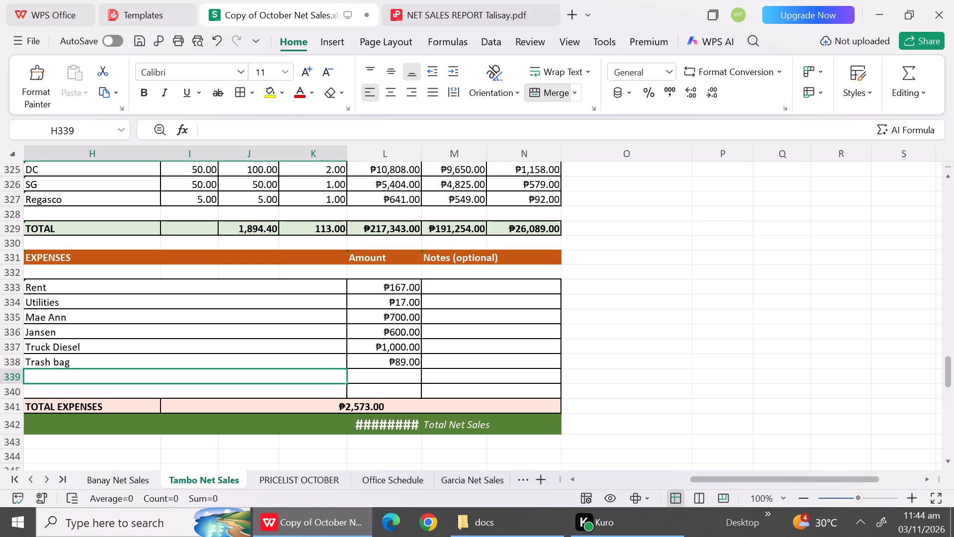
{"action": "left_click", "coordinate": [370, 485]}
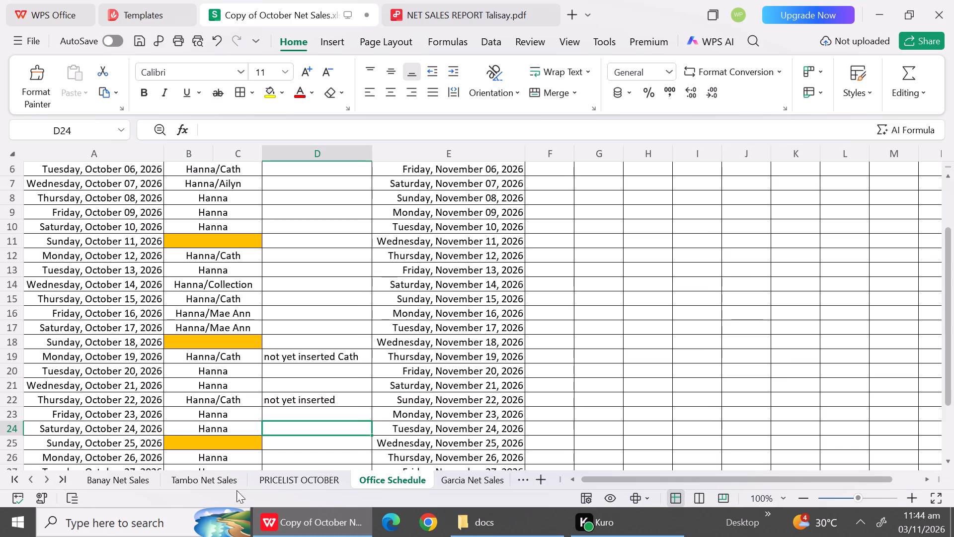
{"action": "left_click", "coordinate": [228, 479]}
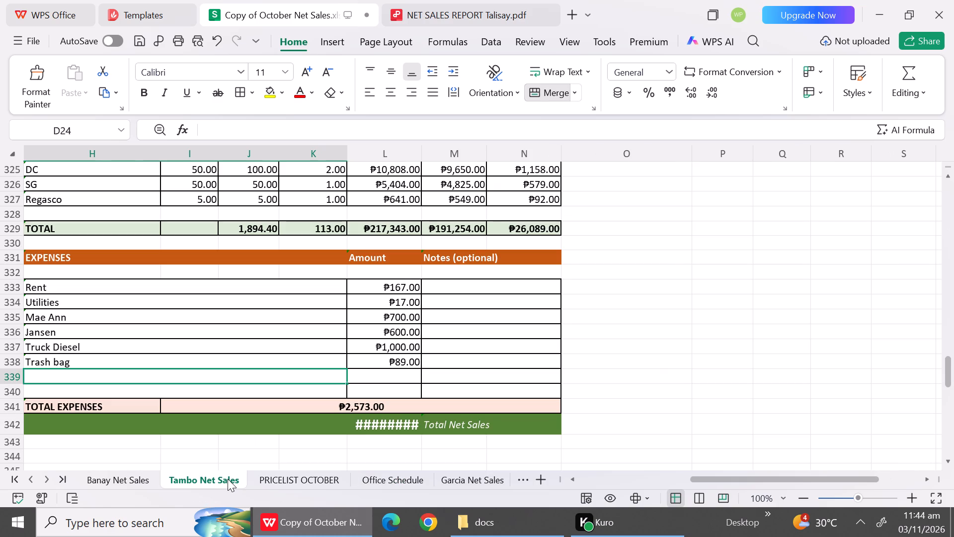
{"action": "left_click", "coordinate": [117, 377]}
{"action": "type", "text": "Han"}
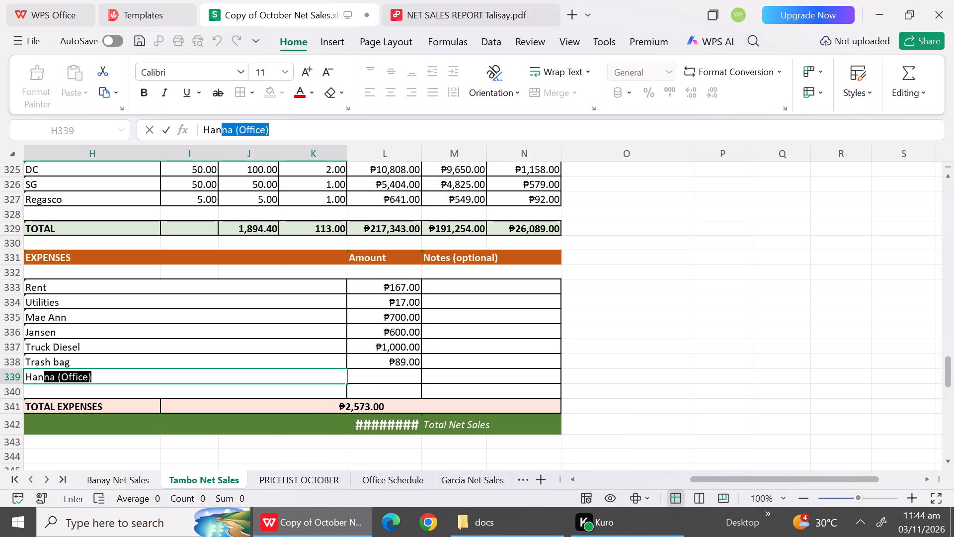
{"action": "left_click", "coordinate": [369, 377]}
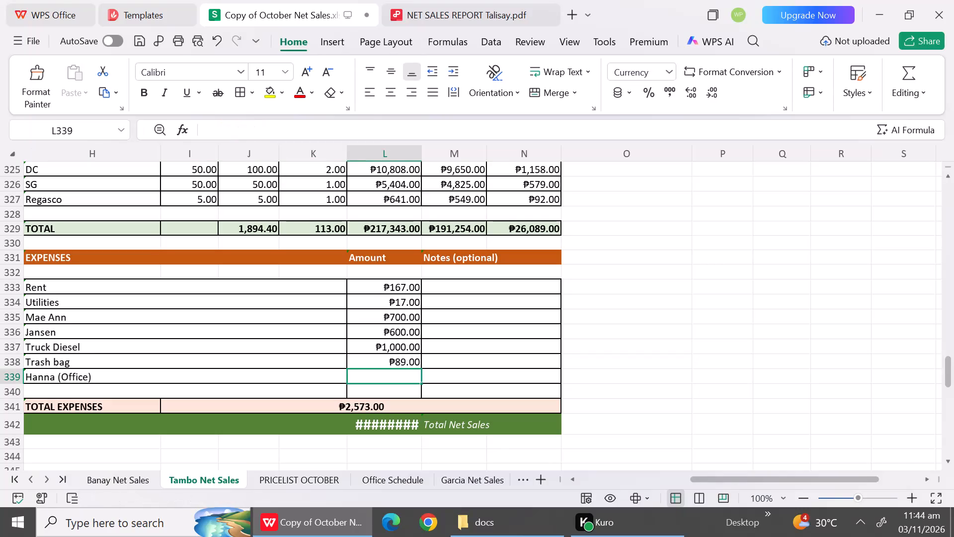
{"action": "type", "text": "850"}
{"action": "left_click", "coordinate": [761, 376]}
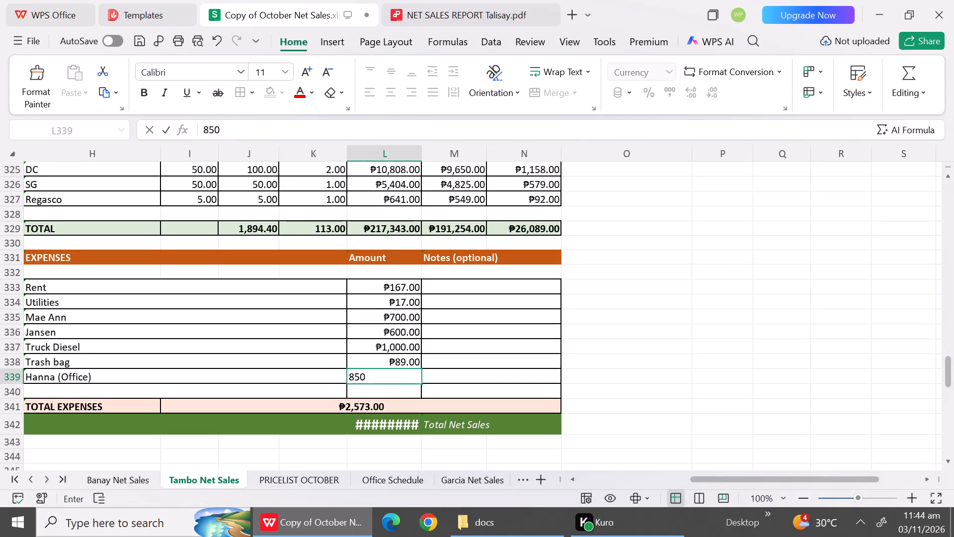
Widen column L so that the Total Net Sales amount in row 342 fits.
{"action": "left_click_drag", "start_coordinate": [420, 154], "coordinate": [424, 154]}
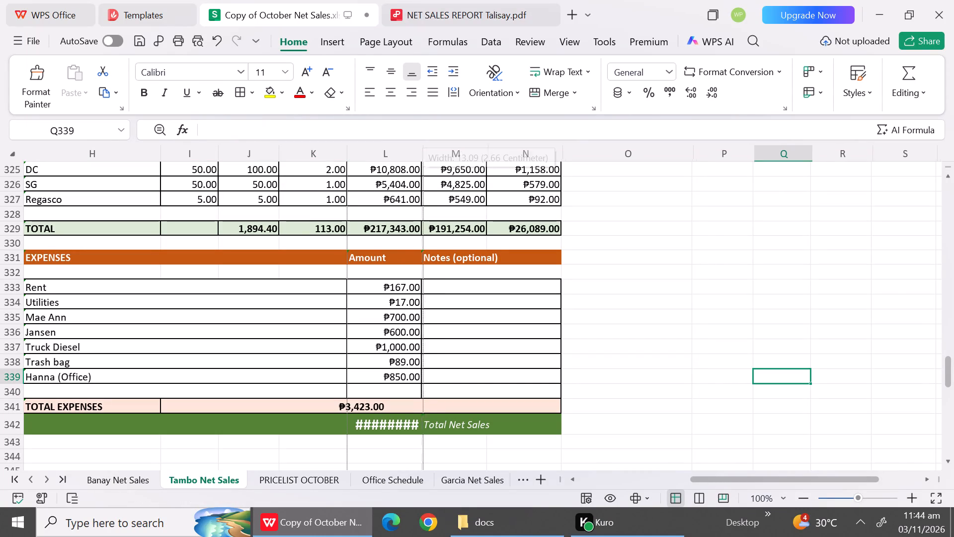
{"action": "left_click_drag", "start_coordinate": [424, 154], "coordinate": [427, 154]}
{"action": "left_click", "coordinate": [627, 387]}
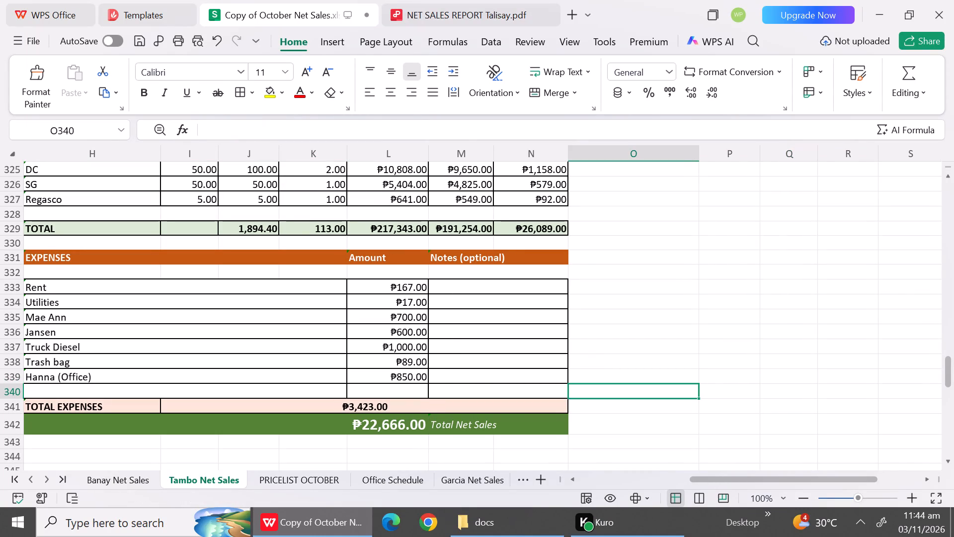
Change the date of the following Tambo net sales report, in row 347, to October 27, 2026.
{"action": "left_click_drag", "start_coordinate": [953, 372], "coordinate": [953, 381]}
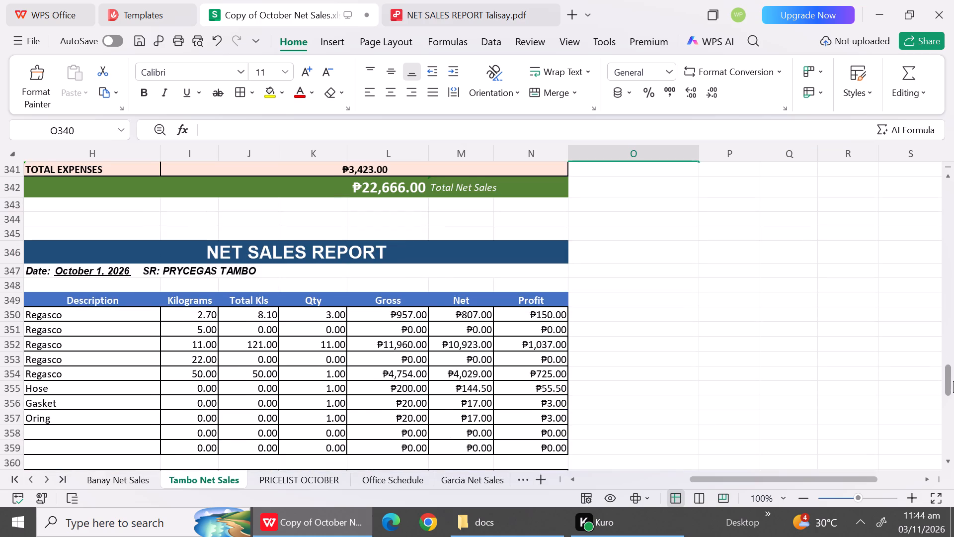
{"action": "left_click_drag", "start_coordinate": [953, 381], "coordinate": [953, 382]}
{"action": "double_click", "coordinate": [103, 231]}
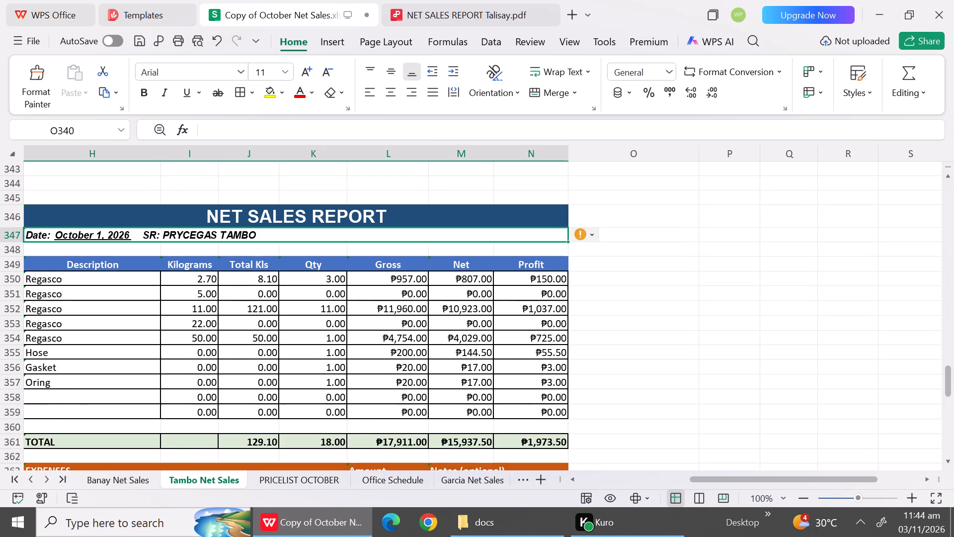
{"action": "left_click", "coordinate": [102, 232]}
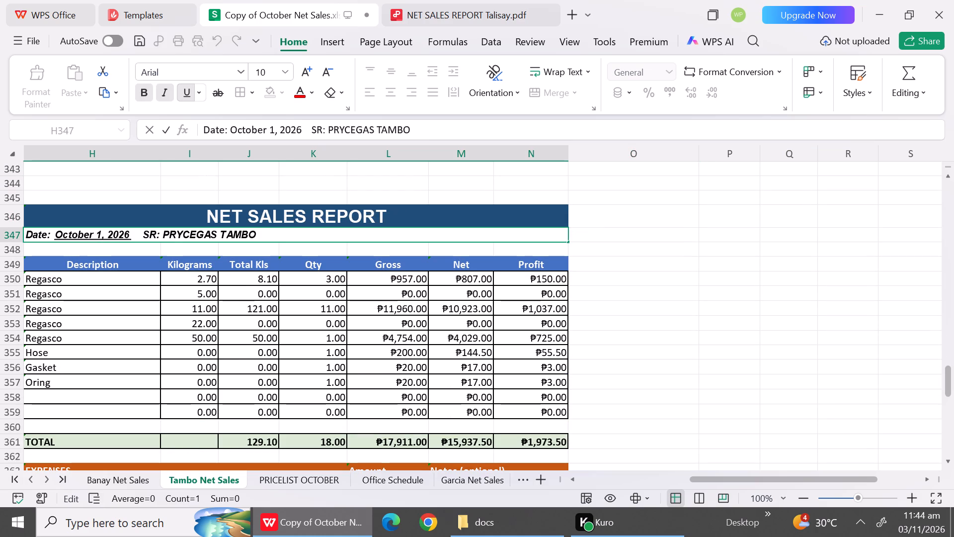
{"action": "key", "text": "BackSpace"}
{"action": "type", "text": "27"}
{"action": "left_click", "coordinate": [141, 290]}
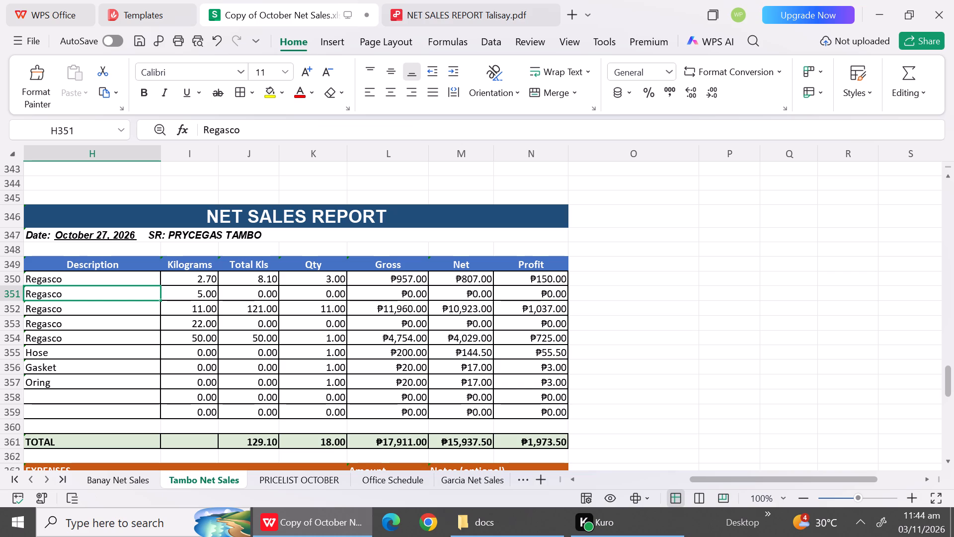
Fill row 350 of the October 27 report with Prycegas, 11 kilograms, quantity 40 and Gross 49041.
{"action": "left_click", "coordinate": [71, 290]}
{"action": "left_click", "coordinate": [79, 278]}
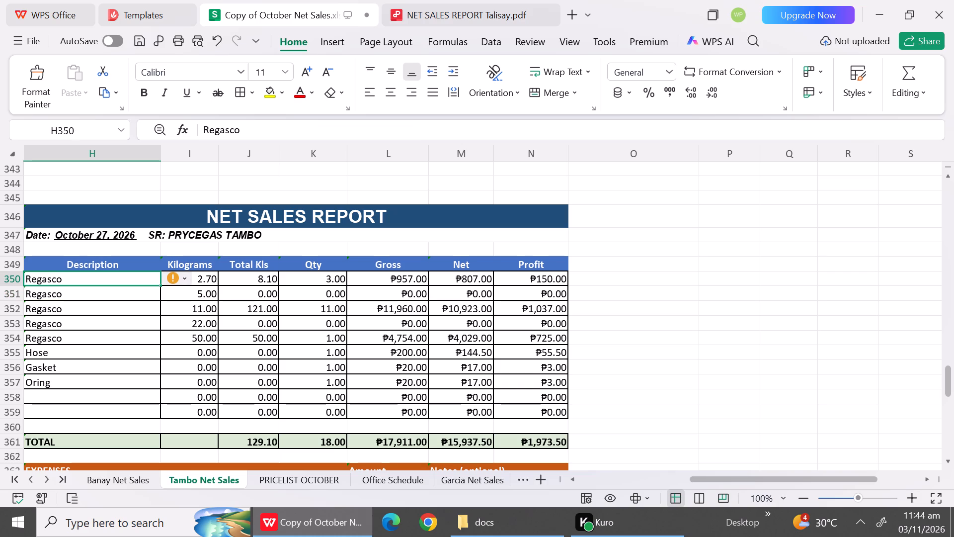
{"action": "key", "text": "shift+p"}
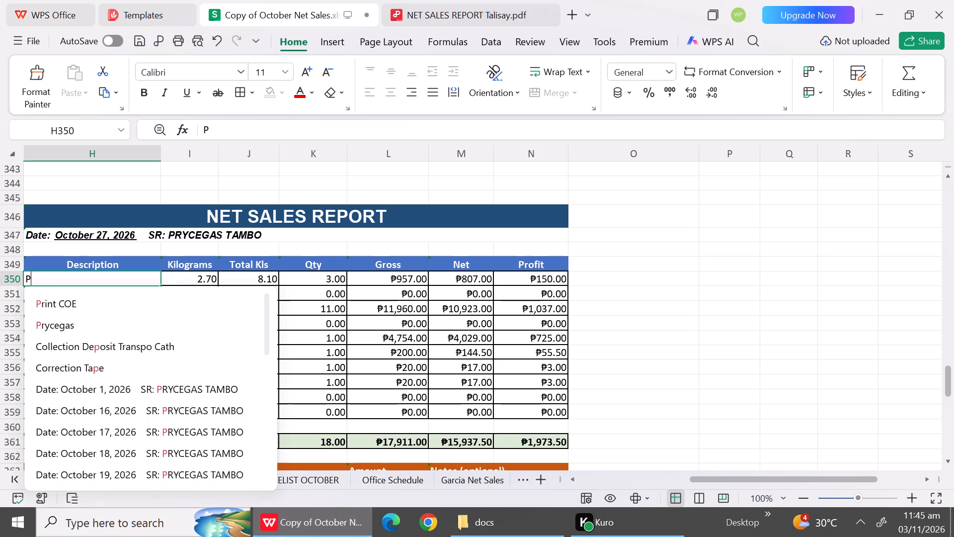
{"action": "left_click", "coordinate": [122, 328]}
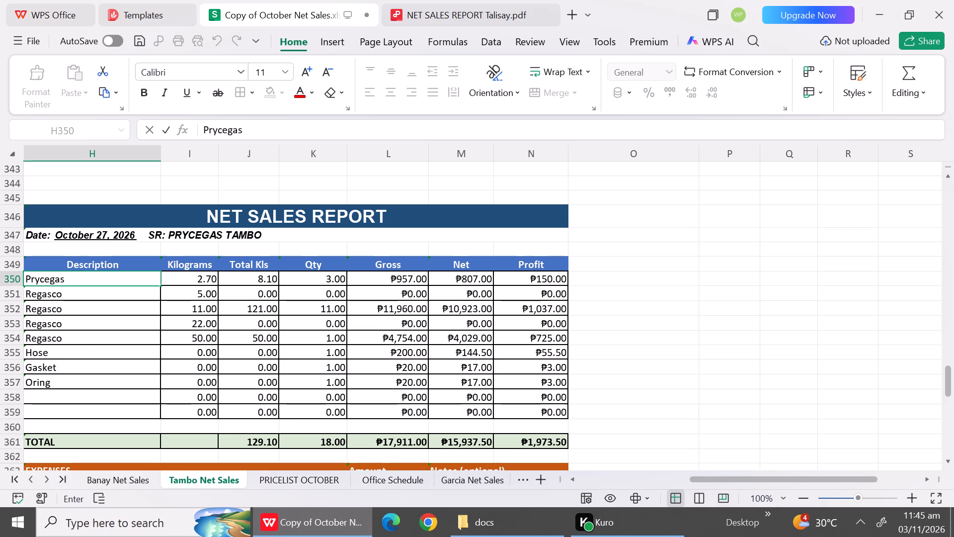
{"action": "left_click", "coordinate": [193, 281]}
{"action": "type", "text": "11"}
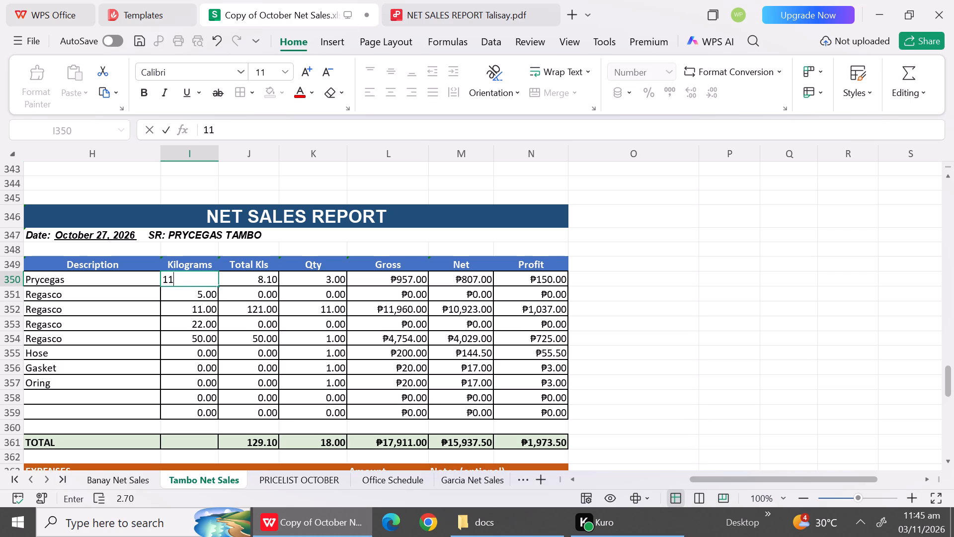
{"action": "left_click", "coordinate": [260, 281]}
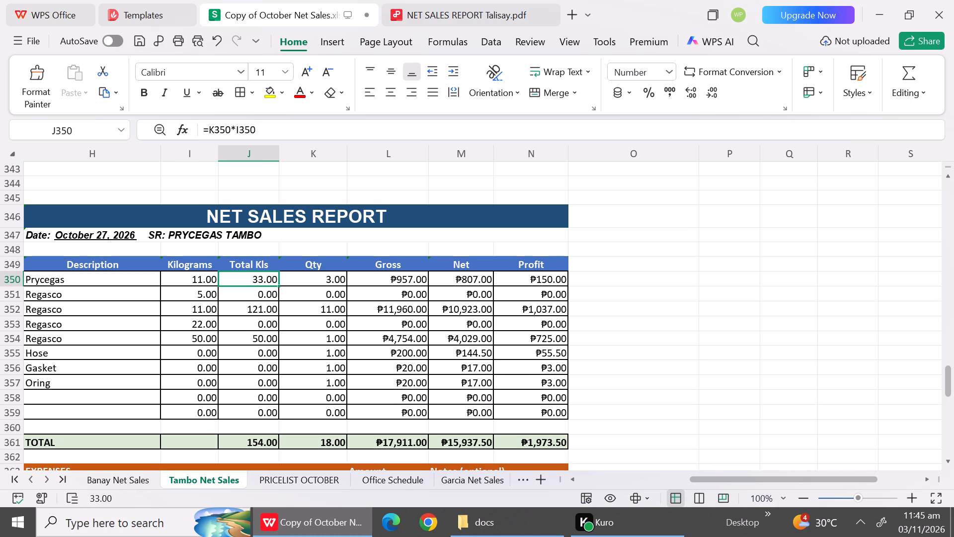
{"action": "left_click", "coordinate": [299, 278]}
{"action": "type", "text": "40"}
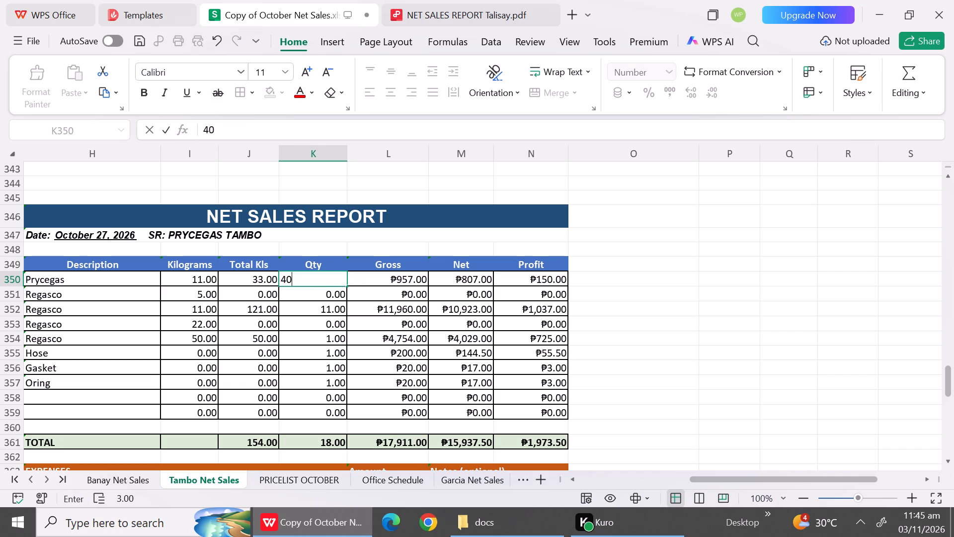
{"action": "left_click", "coordinate": [406, 278]}
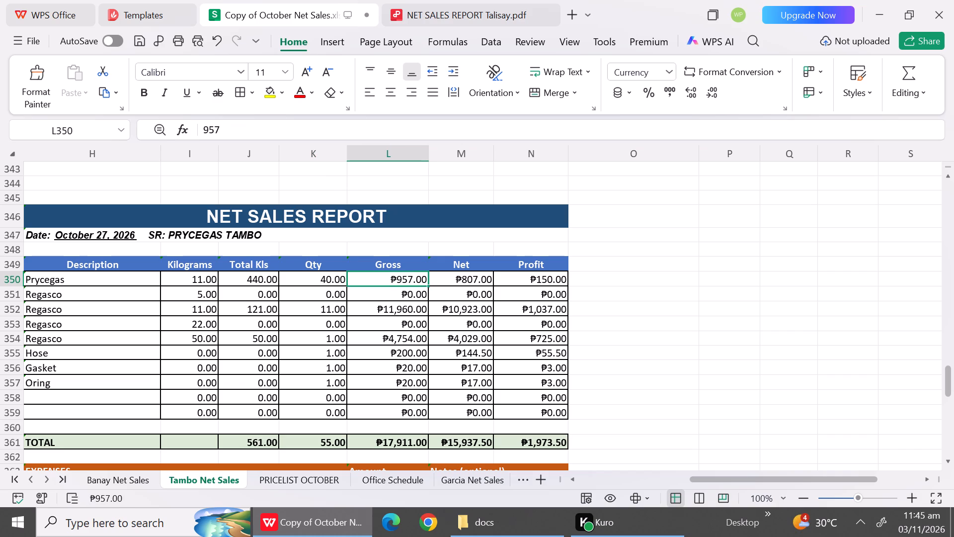
{"action": "type", "text": "49"}
{"action": "type", "text": "041"}
{"action": "left_click", "coordinate": [419, 358]}
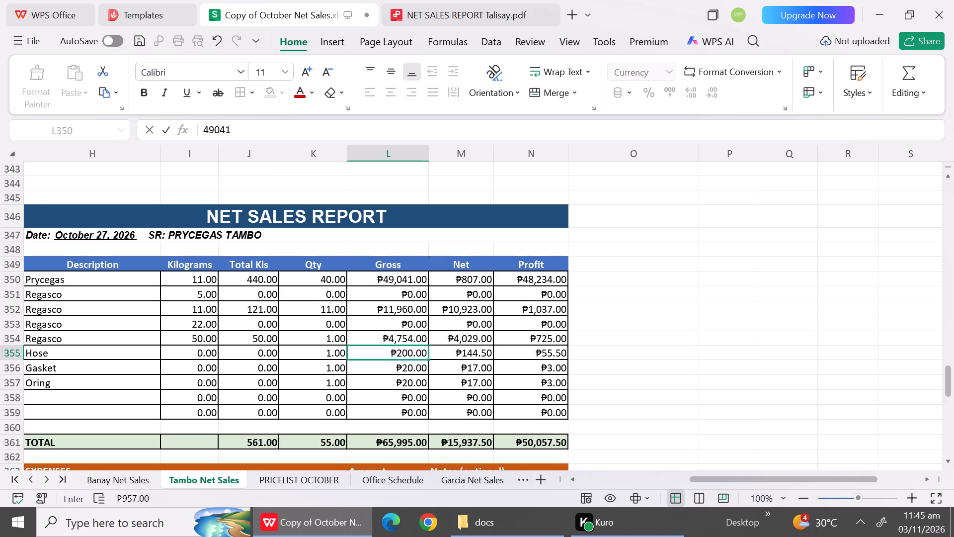
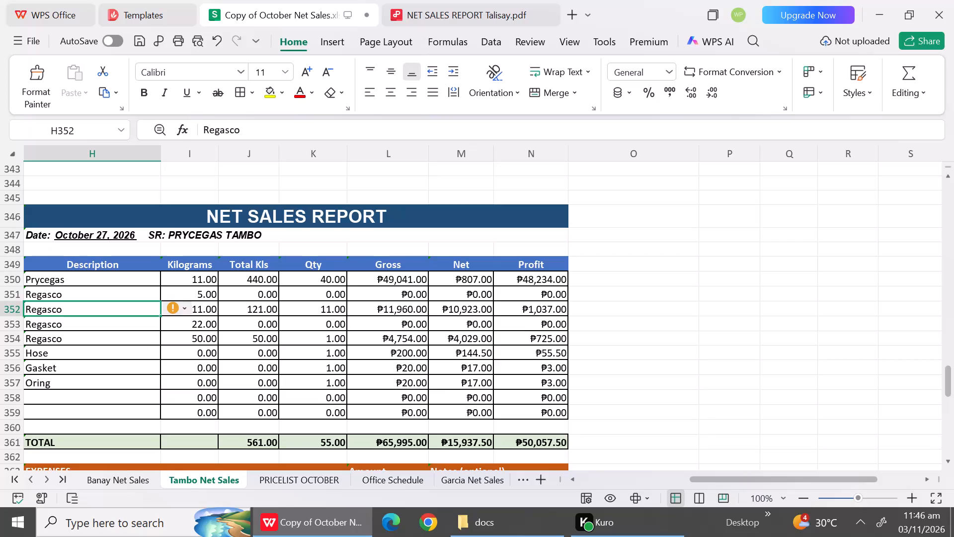
Fill row 351 of the October 27 report with DC, 11 kilograms, quantity 2 and Gross 2702.
{"action": "left_click", "coordinate": [60, 288]}
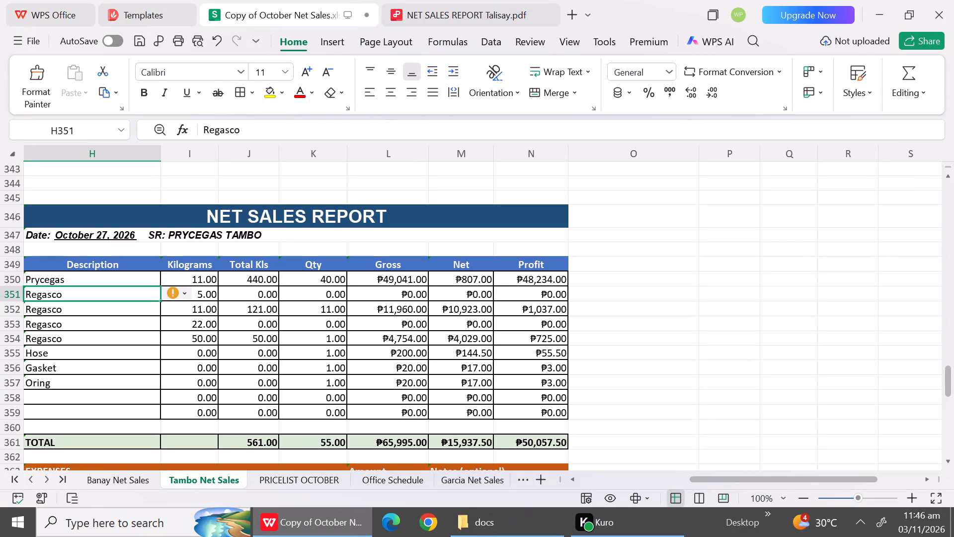
{"action": "type", "text": "DC"}
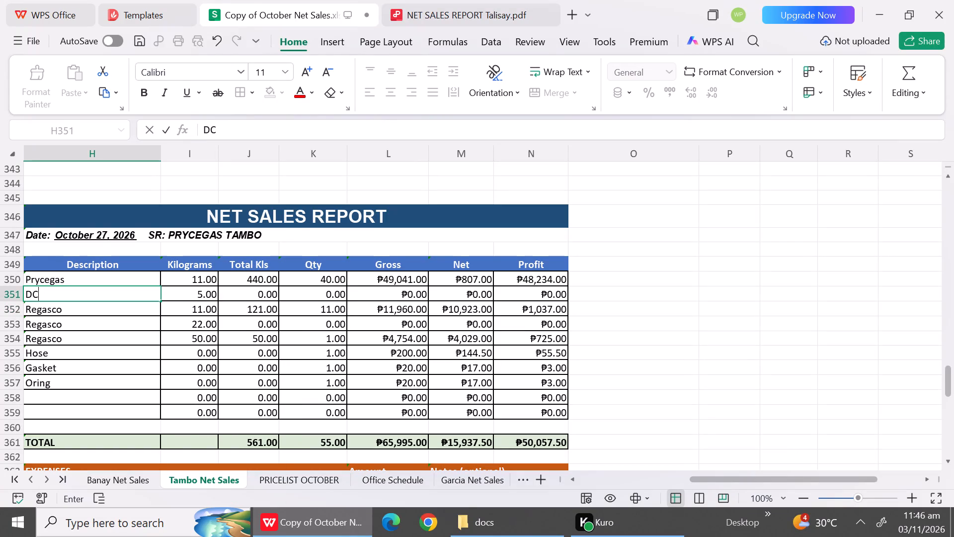
{"action": "left_click", "coordinate": [210, 293]}
{"action": "type", "text": "11"}
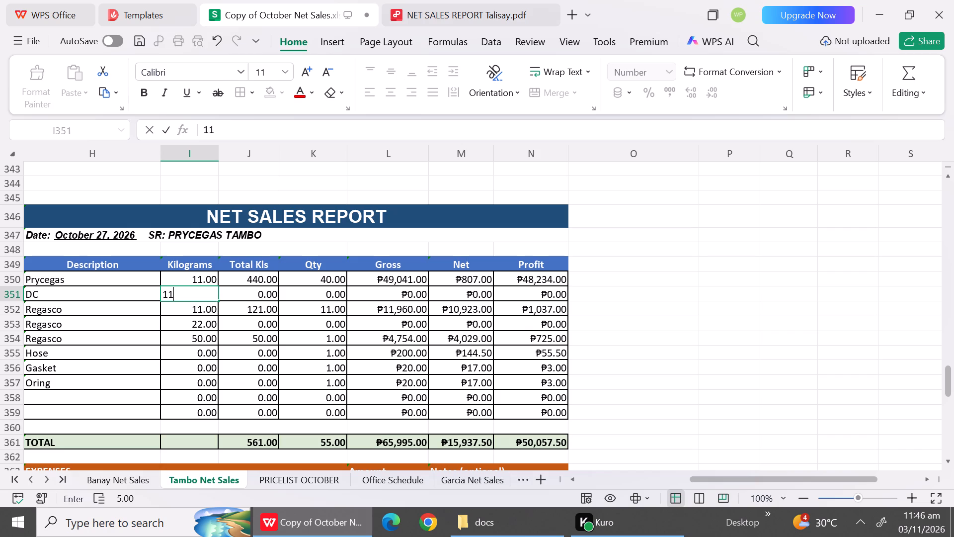
{"action": "left_click", "coordinate": [312, 298]}
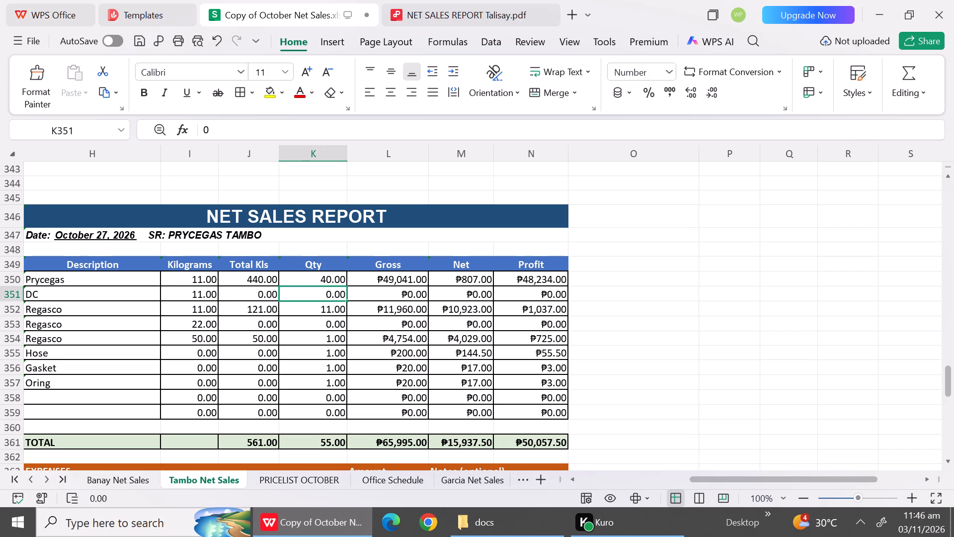
{"action": "key", "text": "2"}
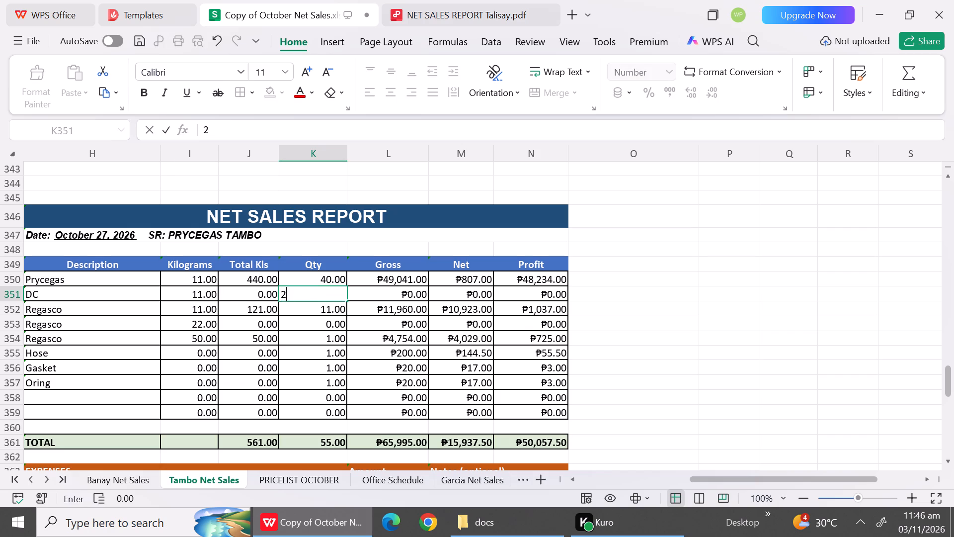
{"action": "left_click", "coordinate": [379, 297]}
{"action": "type", "text": "2702"}
{"action": "left_click", "coordinate": [380, 373]}
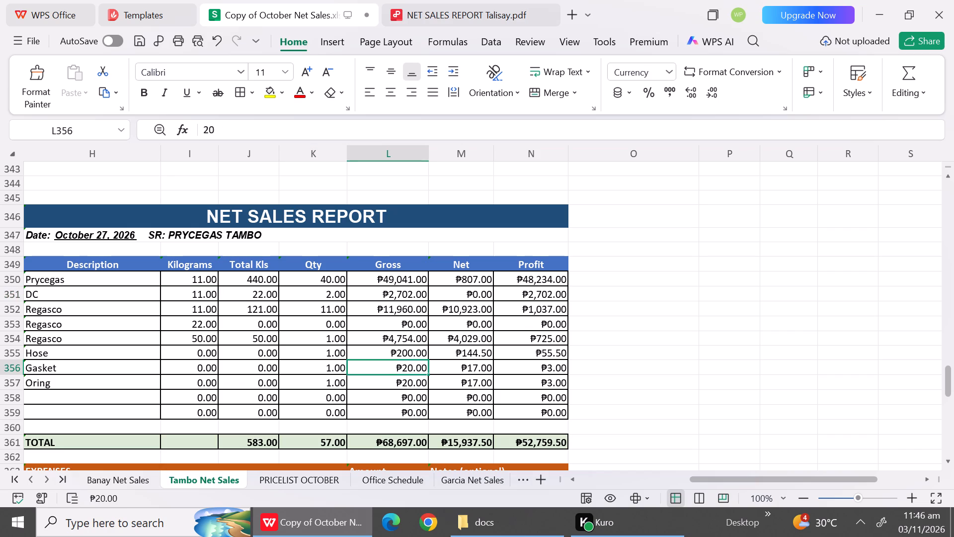
Fill row 352 of the October 27 report with Prycegas, 50 kilograms, quantity 1 and Gross 5629.
{"action": "left_click", "coordinate": [110, 311]}
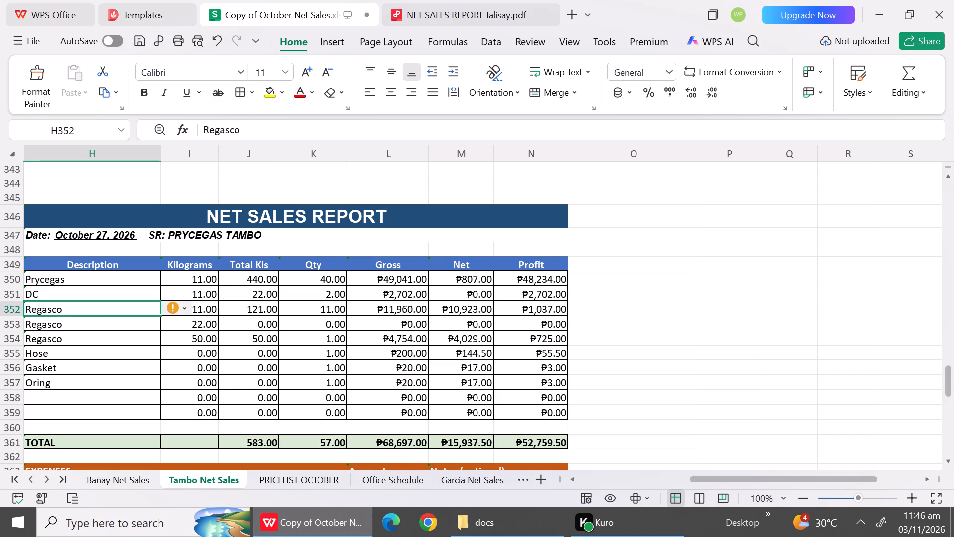
{"action": "key", "text": "shift+p"}
{"action": "left_click", "coordinate": [190, 338]}
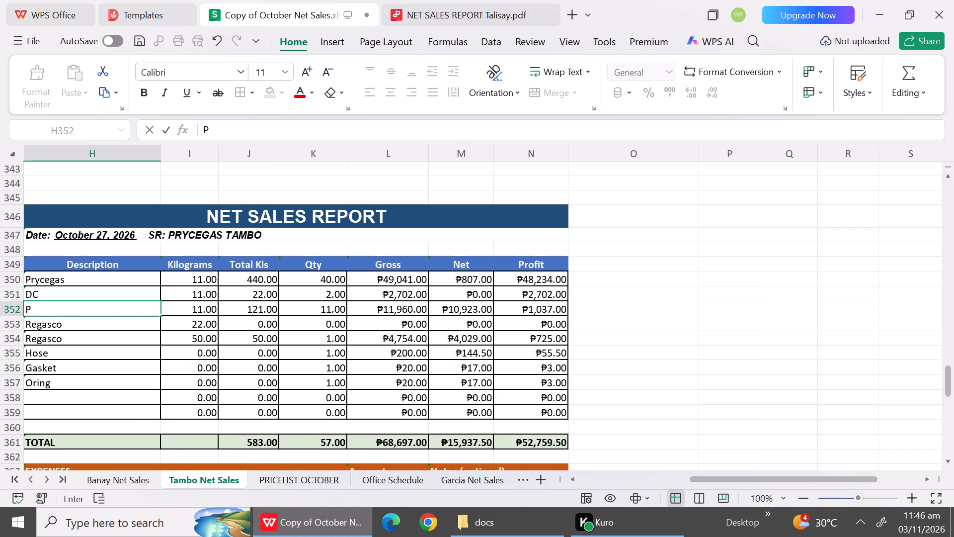
{"action": "left_click", "coordinate": [203, 309]}
{"action": "type", "text": "50"}
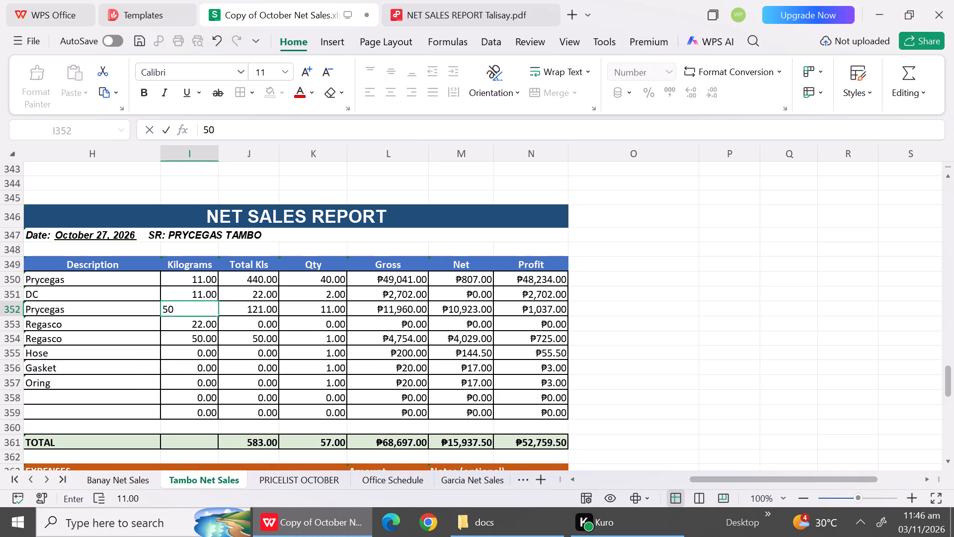
{"action": "left_click", "coordinate": [309, 309]}
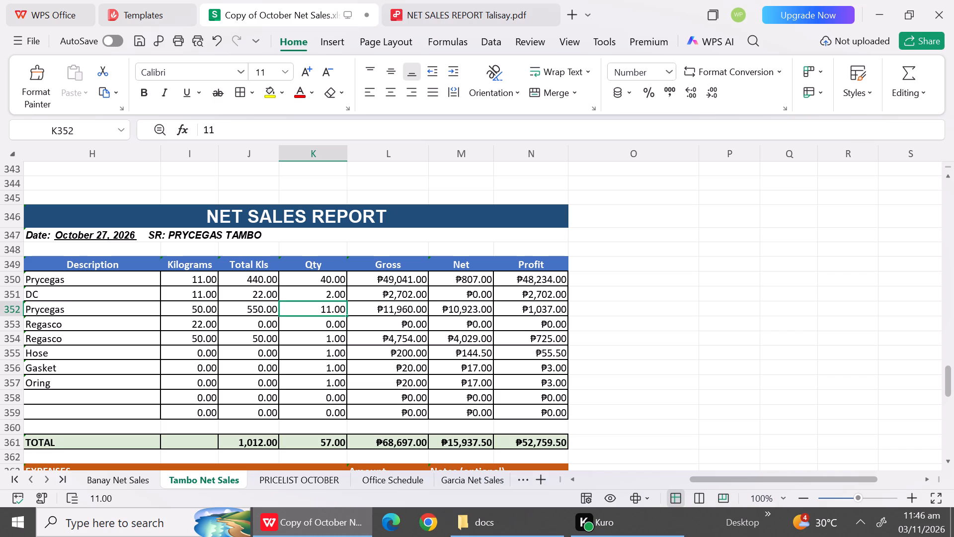
{"action": "key", "text": "1"}
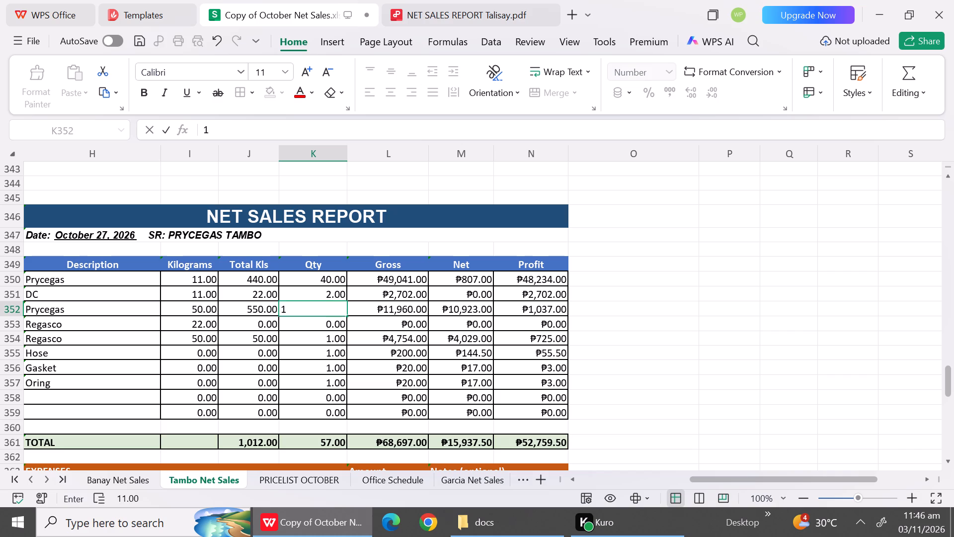
{"action": "left_click", "coordinate": [379, 312]}
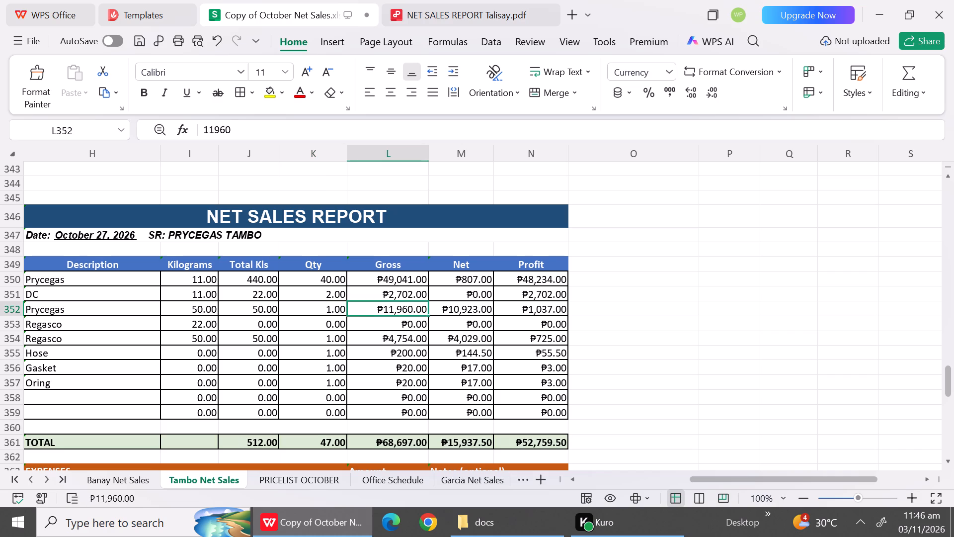
{"action": "type", "text": "5629"}
{"action": "left_click", "coordinate": [377, 351]}
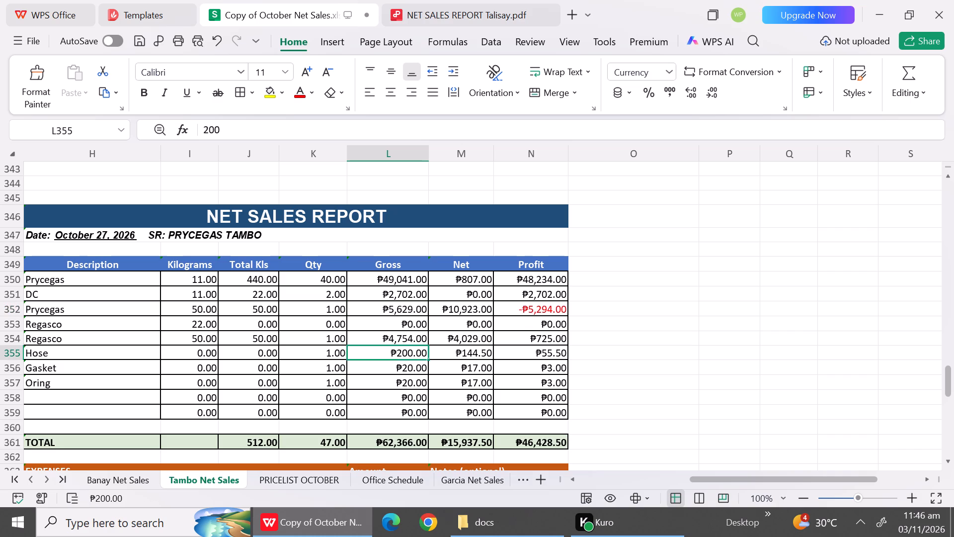
Set the Regasco entry in row 353 to 50 kilograms, quantity 1 and Gross 5629.
{"action": "left_click", "coordinate": [94, 339]}
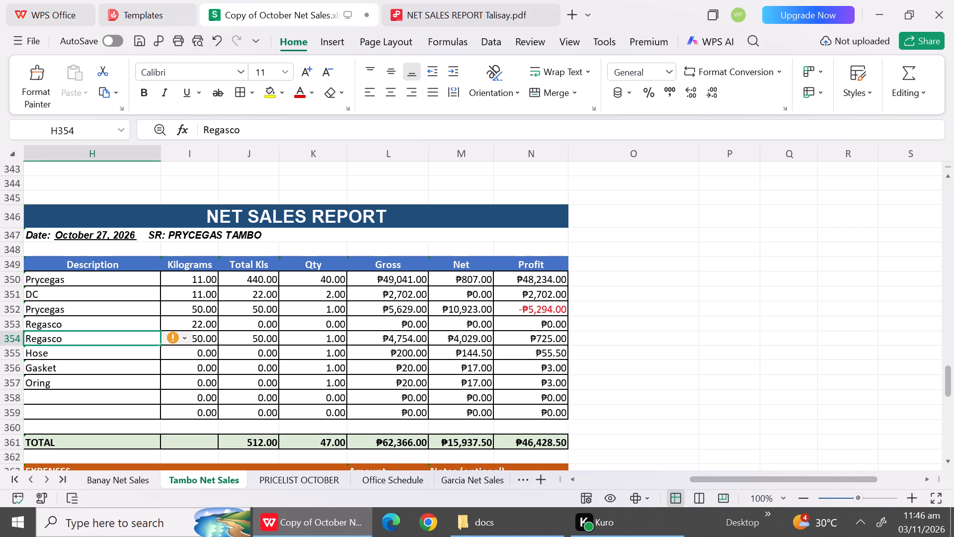
{"action": "left_click", "coordinate": [203, 328]}
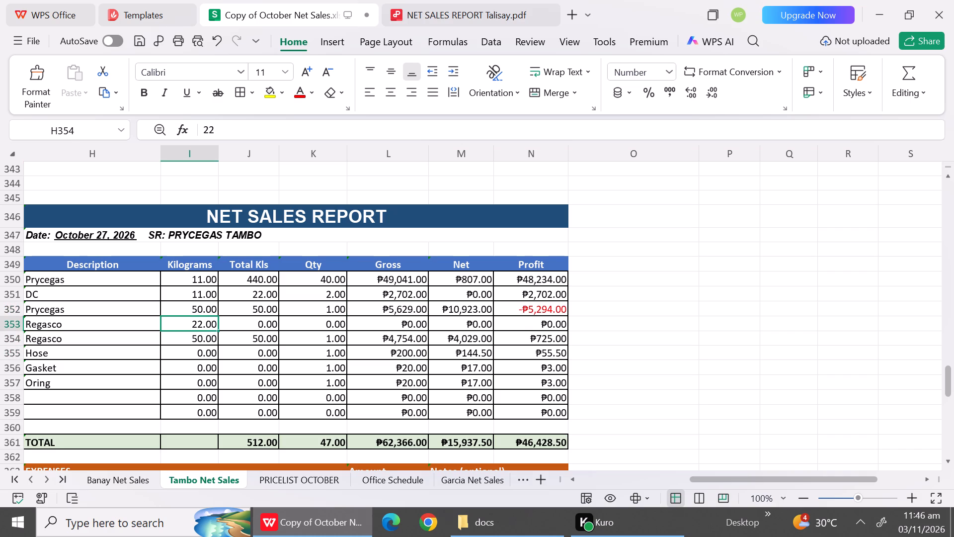
{"action": "type", "text": "50"}
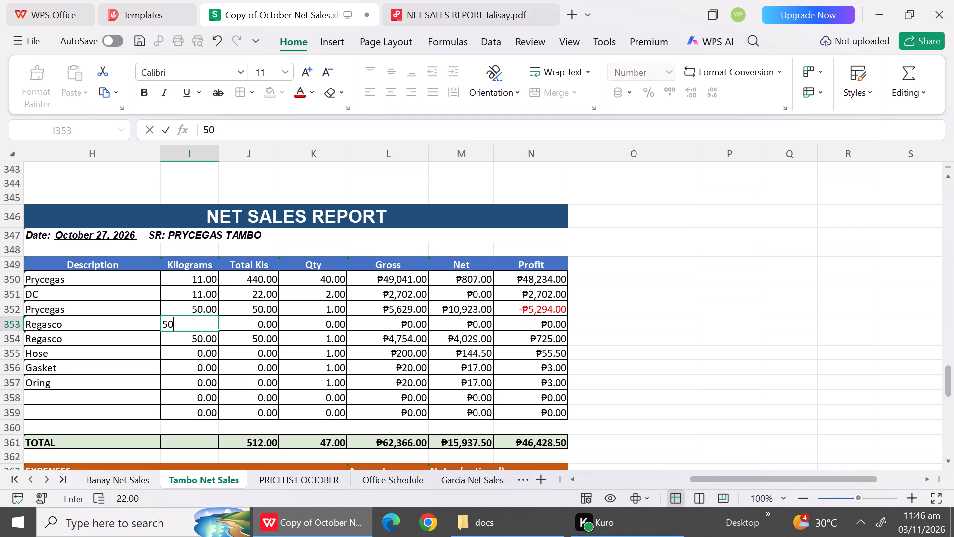
{"action": "left_click", "coordinate": [309, 321]}
{"action": "key", "text": "1"}
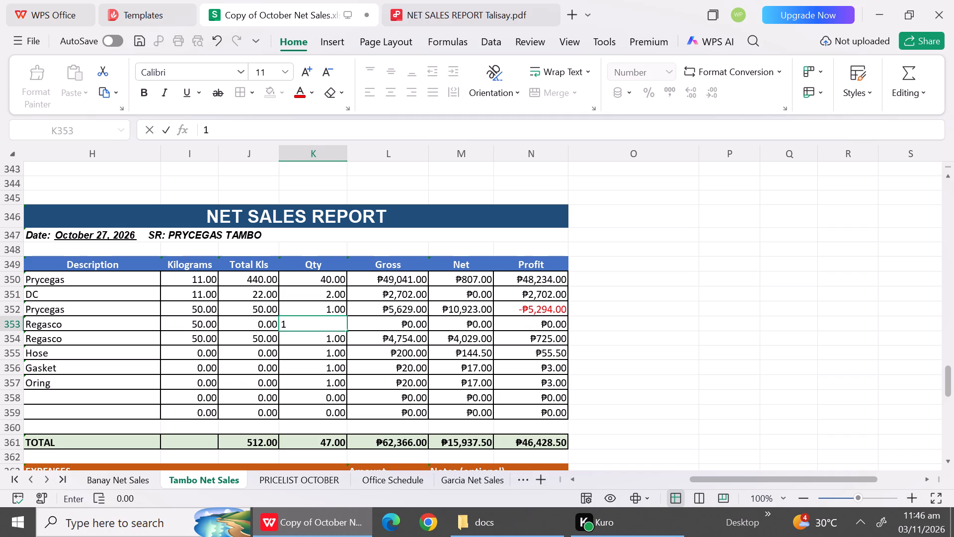
{"action": "left_click", "coordinate": [321, 364]}
{"action": "left_click", "coordinate": [410, 329]}
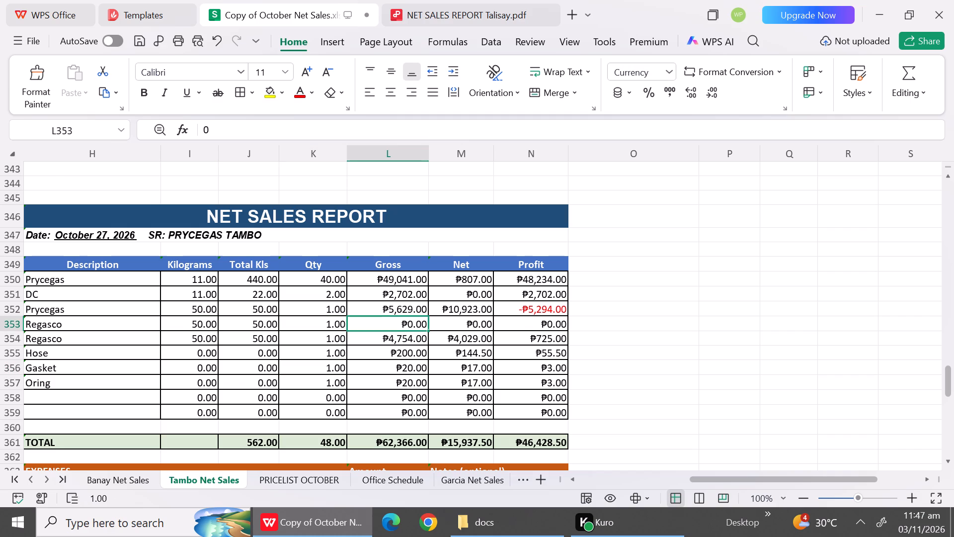
{"action": "key", "text": "5"}
{"action": "type", "text": "629"}
{"action": "left_click", "coordinate": [399, 370]}
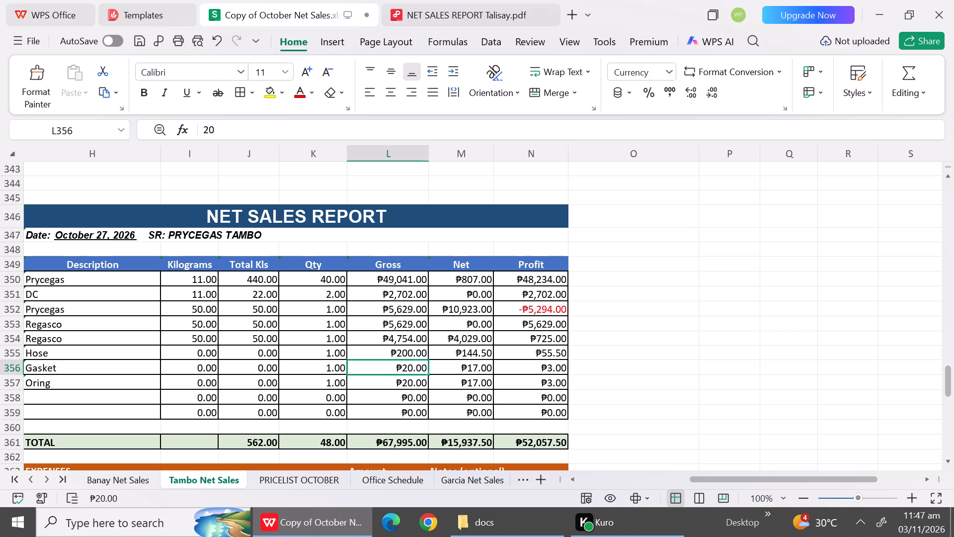
Change row 354 to Regulator with 0 kilograms, Gross 170 and Net 144.50.
{"action": "left_click", "coordinate": [76, 343]}
{"action": "type", "text": "Re"}
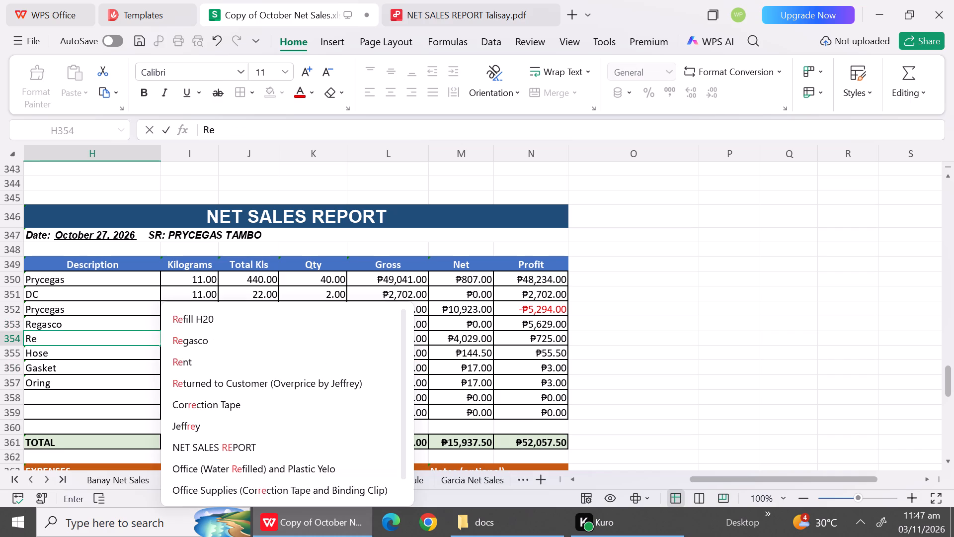
{"action": "type", "text": "gu"}
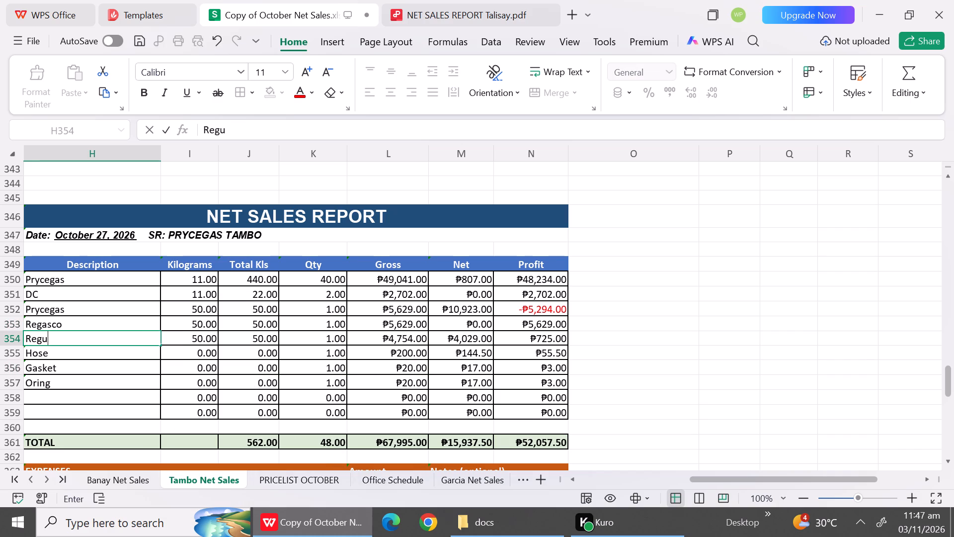
{"action": "type", "text": "lator"}
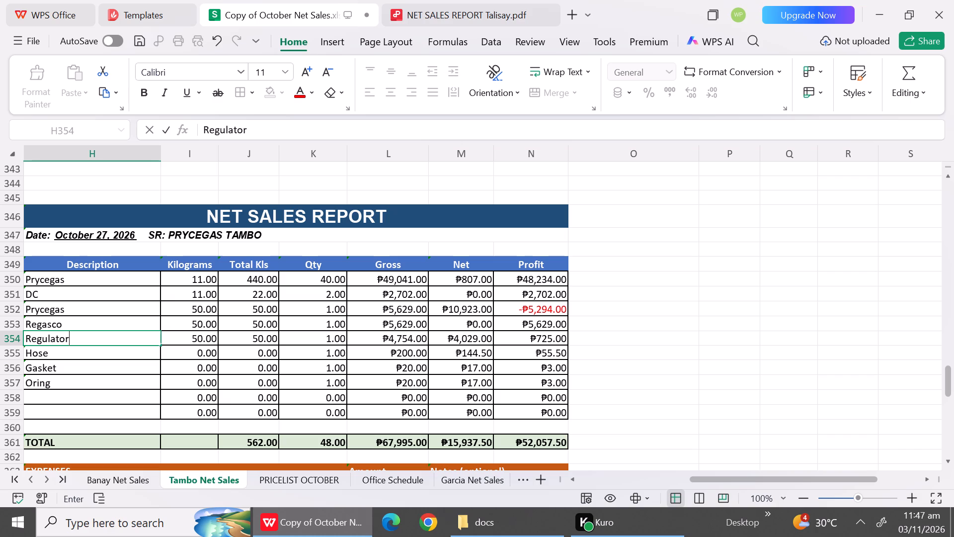
{"action": "left_click", "coordinate": [182, 339]}
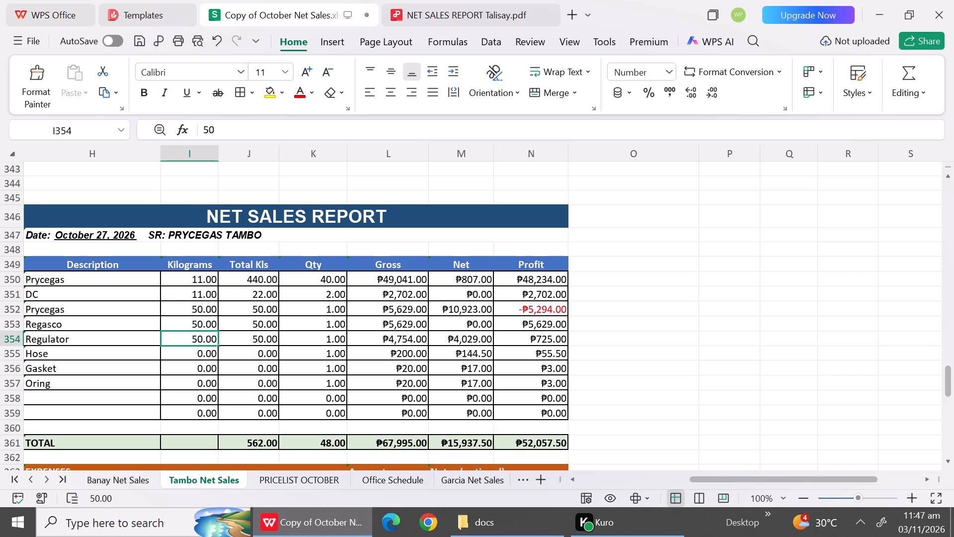
{"action": "key", "text": "0"}
{"action": "left_click", "coordinate": [340, 338]}
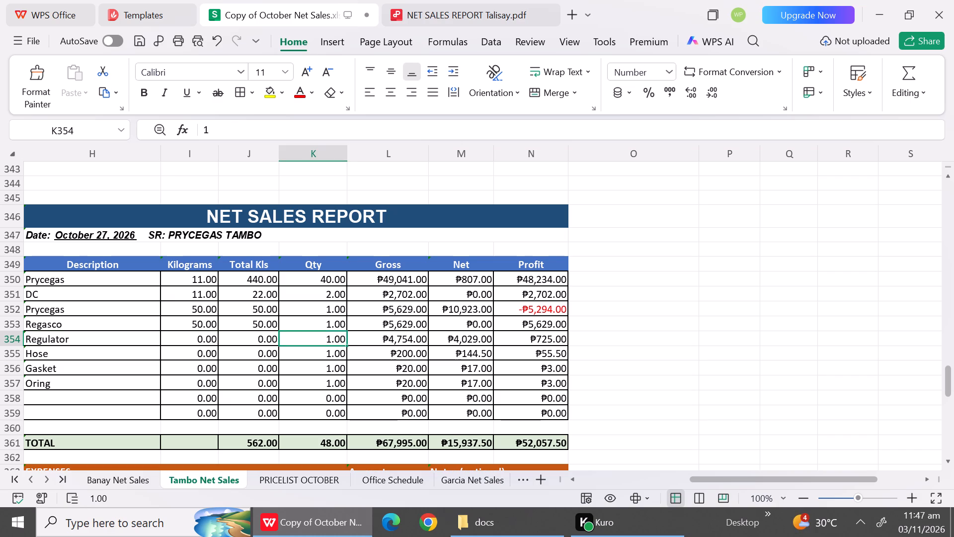
{"action": "left_click", "coordinate": [398, 339]}
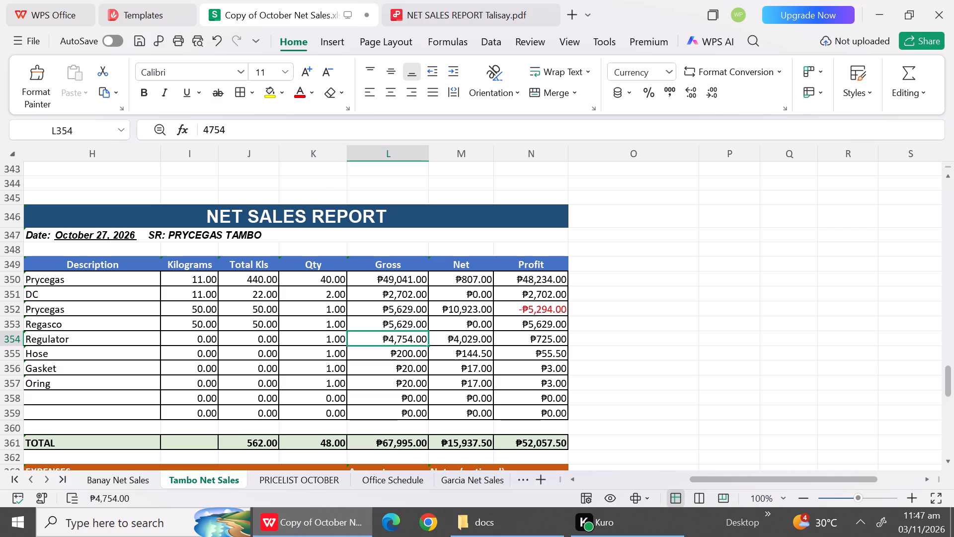
{"action": "type", "text": "170"}
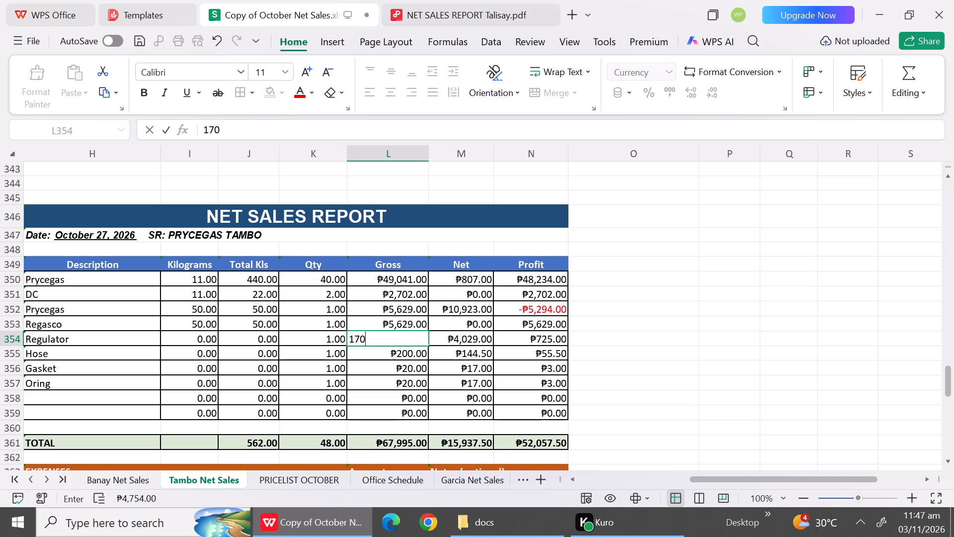
{"action": "left_click", "coordinate": [475, 343]}
{"action": "type", "text": "144.50"}
{"action": "left_click", "coordinate": [468, 403]}
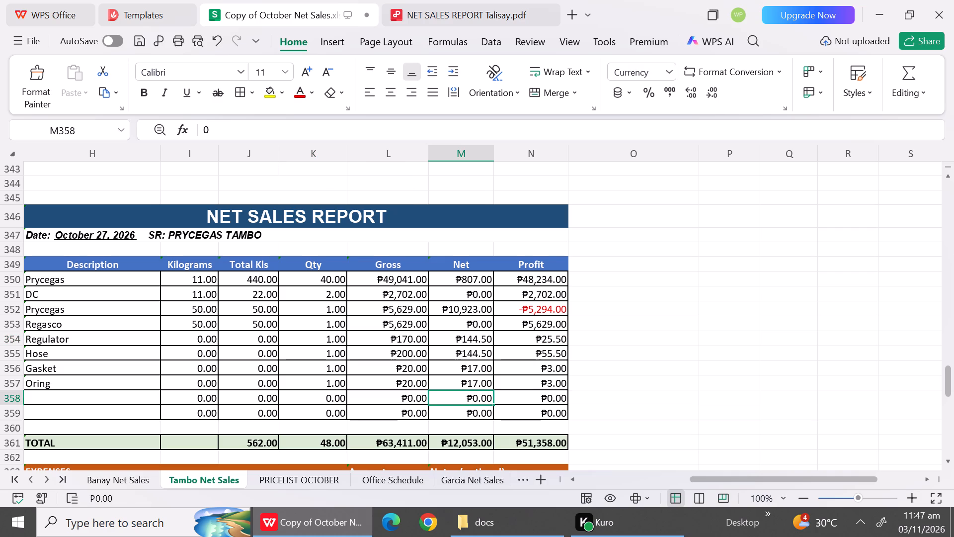
Clear the Hose, Gasket and Oring descriptions in rows 355 to 357 of the October 27 report.
{"action": "left_click", "coordinate": [80, 357]}
{"action": "key", "text": "BackSpace"}
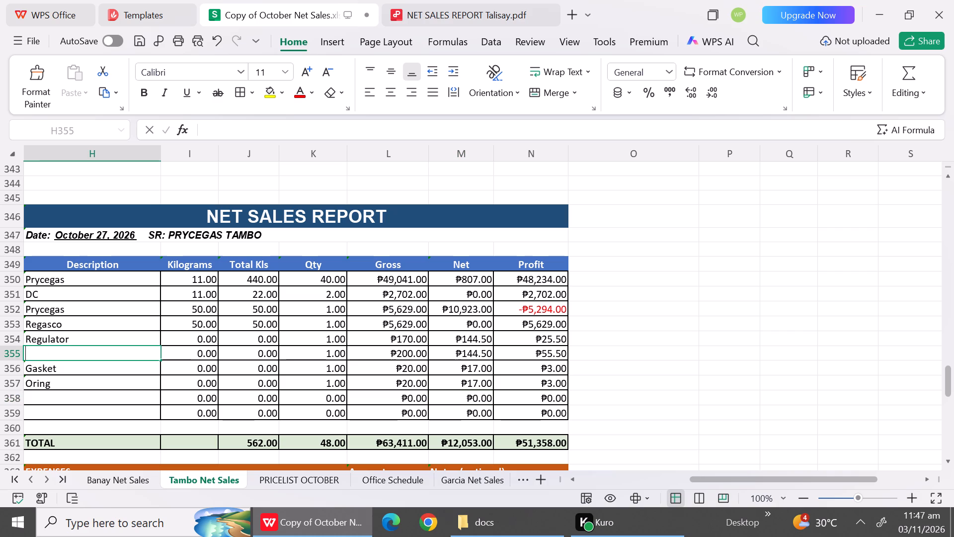
{"action": "left_click", "coordinate": [79, 368]}
{"action": "key", "text": "BackSpace"}
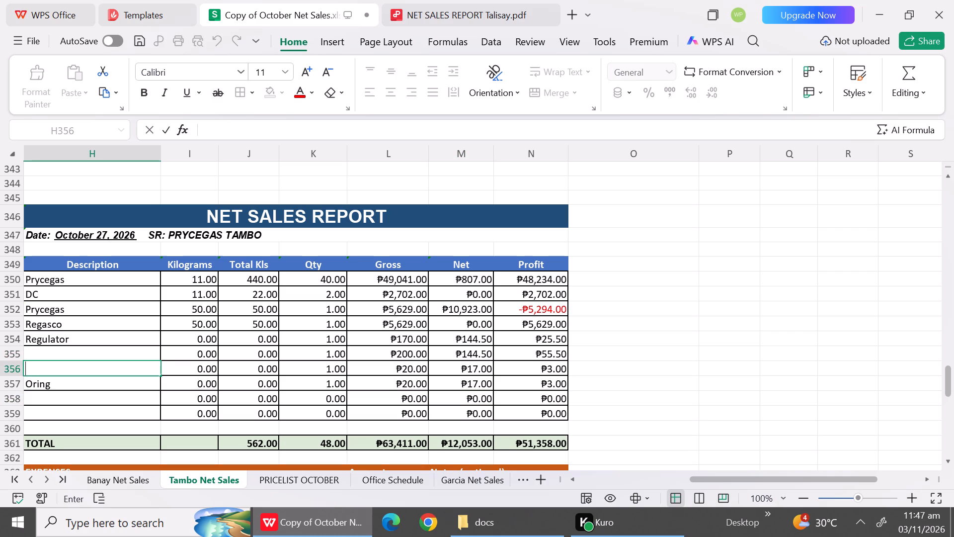
{"action": "left_click", "coordinate": [74, 384]}
{"action": "key", "text": "bracketright"}
{"action": "key", "text": "BackSpace"}
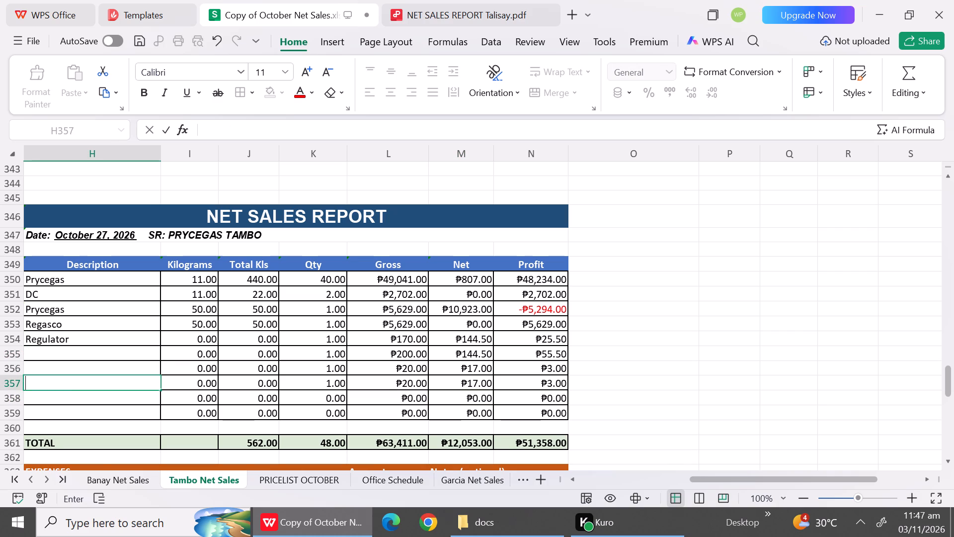
{"action": "left_click", "coordinate": [140, 393]}
Check the Prycegas prices in the October price list and set the Net of Prycegas row 350 to 44040.
{"action": "left_click", "coordinate": [476, 282]}
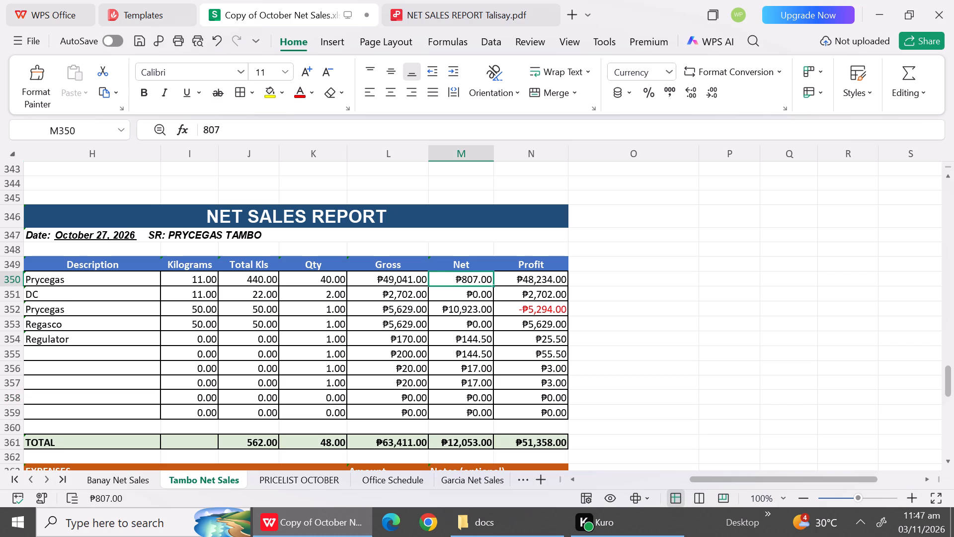
{"action": "left_click", "coordinate": [333, 486]}
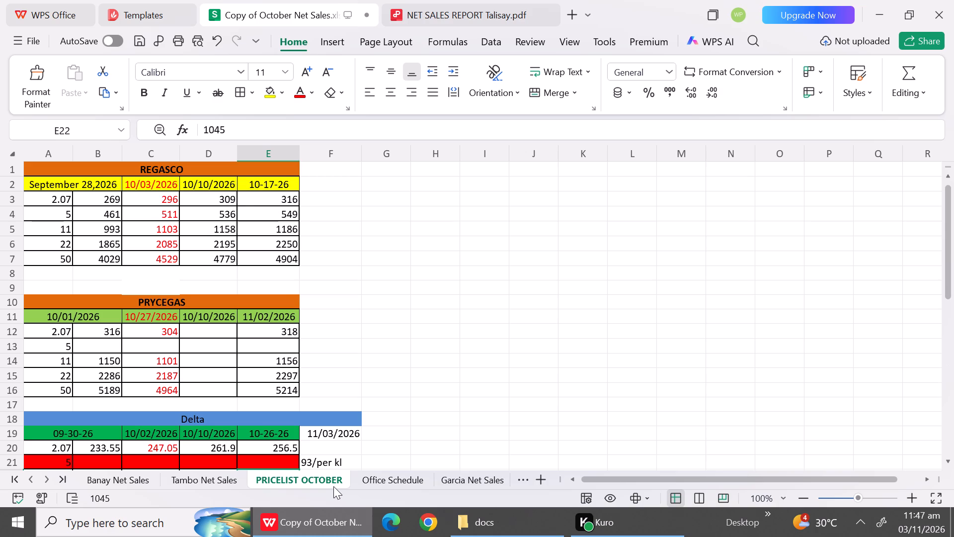
{"action": "left_click", "coordinate": [216, 476]}
{"action": "left_click", "coordinate": [463, 282]}
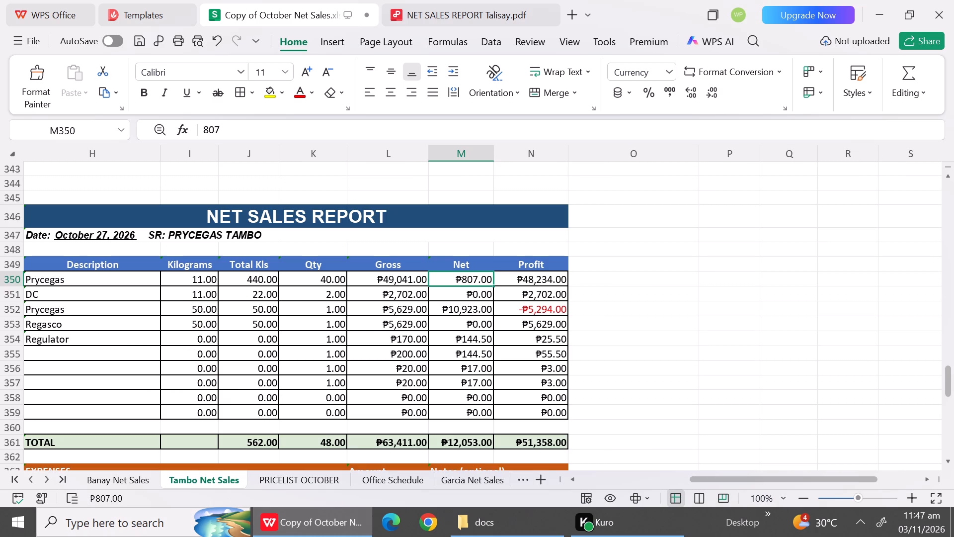
{"action": "type", "text": "44"}
{"action": "type", "text": "040"}
{"action": "left_click", "coordinate": [463, 339]}
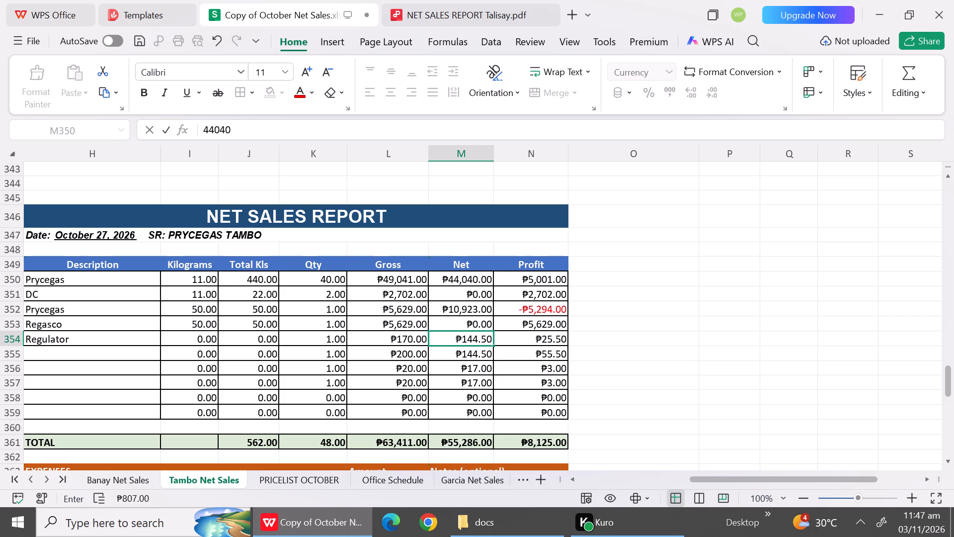
Look up the DC prices in the October price list for the DC entry of the October 27 report.
{"action": "left_click", "coordinate": [454, 298]}
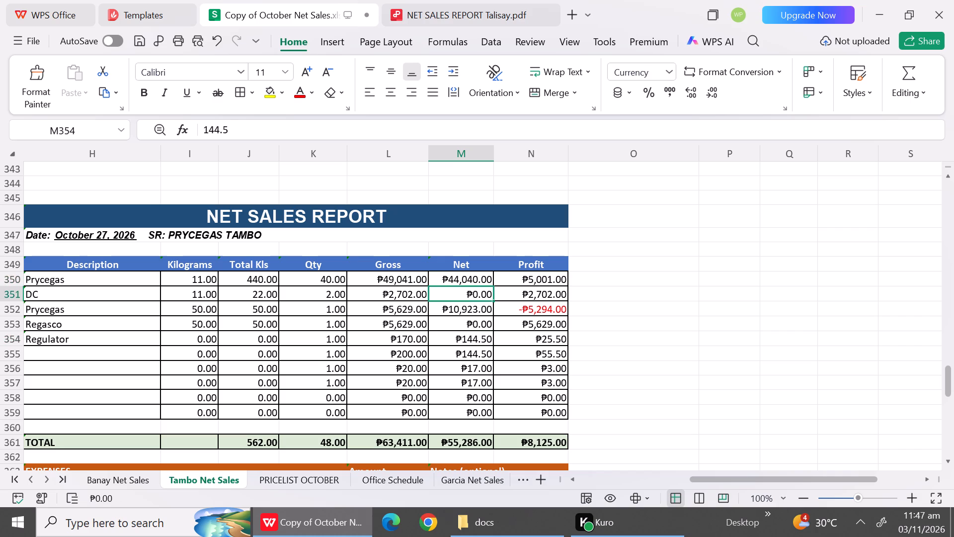
{"action": "left_click", "coordinate": [298, 478]}
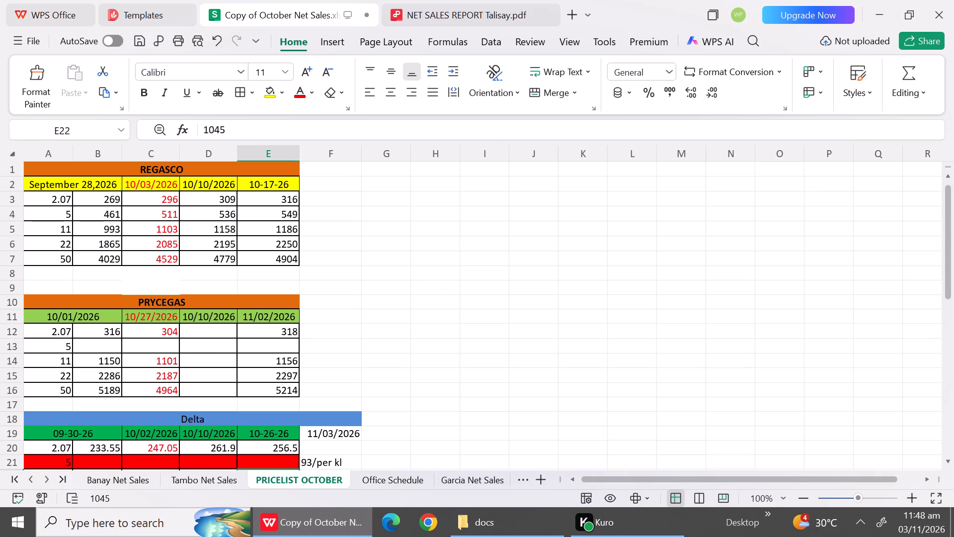
{"action": "left_click", "coordinate": [949, 405]}
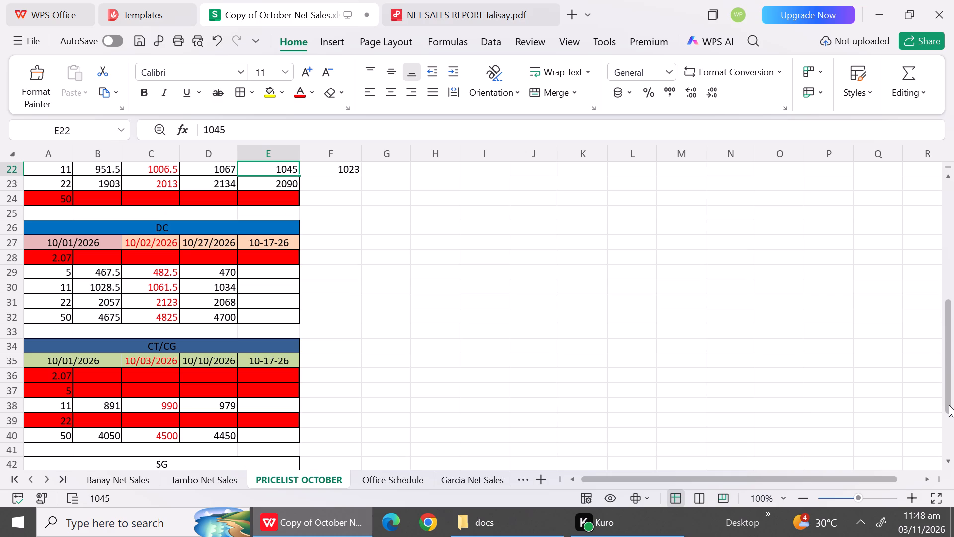
{"action": "left_click", "coordinate": [949, 405]}
{"action": "left_click", "coordinate": [949, 405]}
{"action": "left_click", "coordinate": [949, 421]}
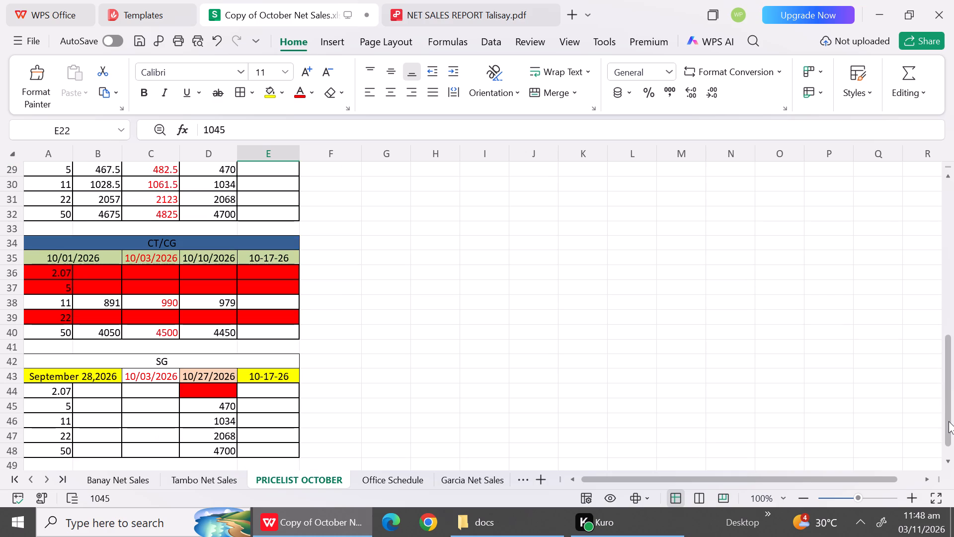
{"action": "left_click", "coordinate": [947, 443]}
{"action": "left_click", "coordinate": [948, 179]}
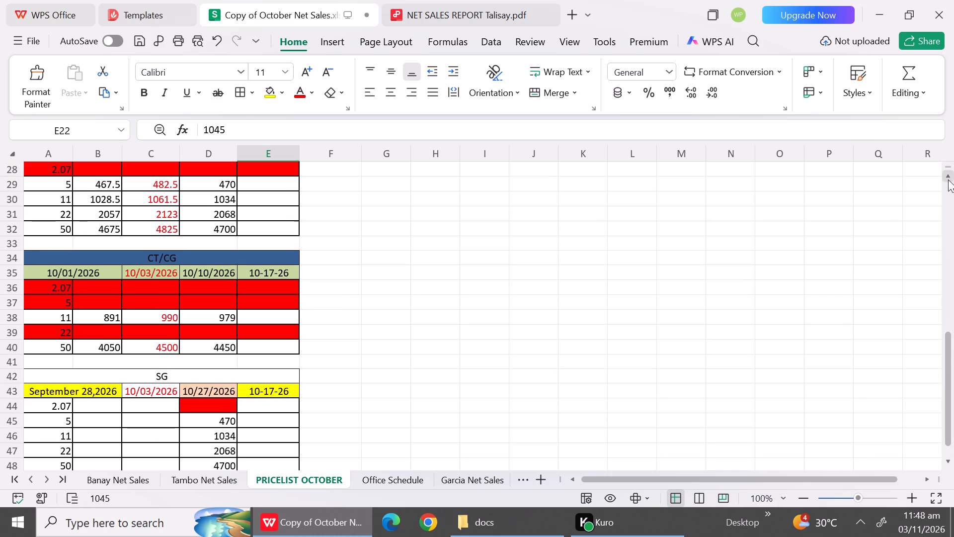
{"action": "double_click", "coordinate": [948, 179]}
{"action": "left_click", "coordinate": [948, 179]}
{"action": "left_click", "coordinate": [948, 179]}
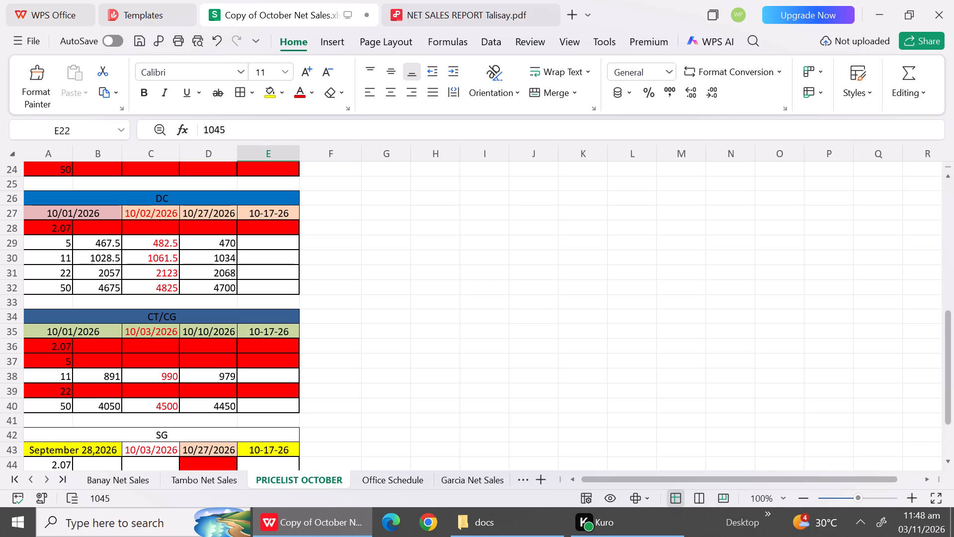
{"action": "left_click", "coordinate": [212, 486]}
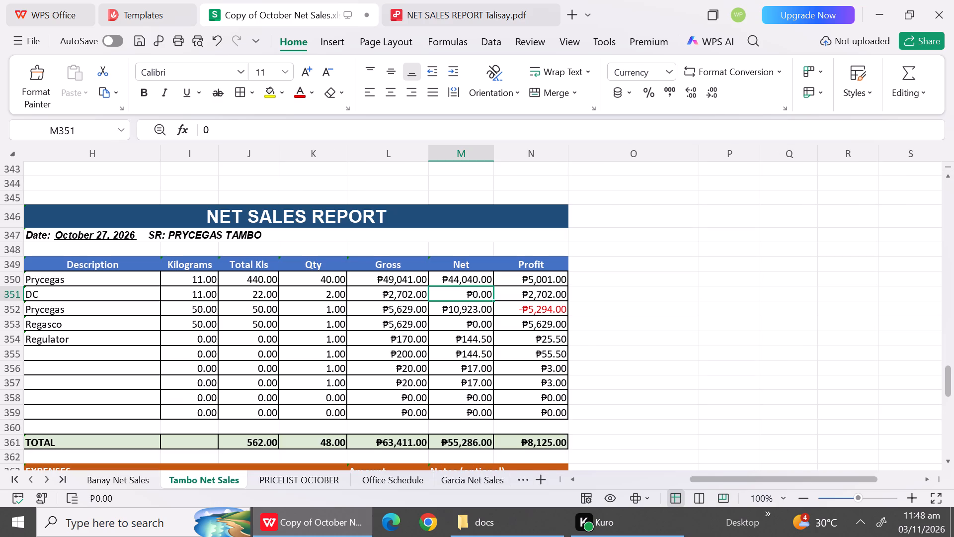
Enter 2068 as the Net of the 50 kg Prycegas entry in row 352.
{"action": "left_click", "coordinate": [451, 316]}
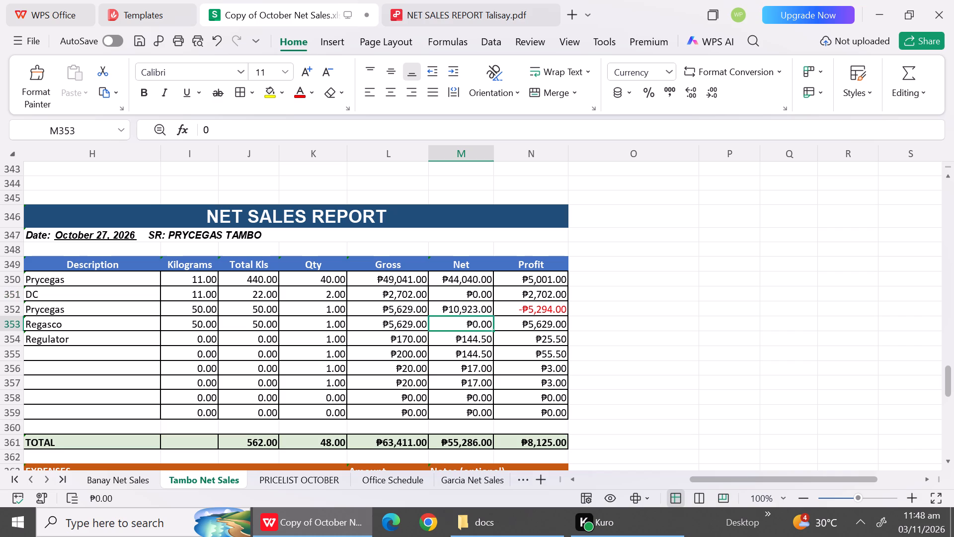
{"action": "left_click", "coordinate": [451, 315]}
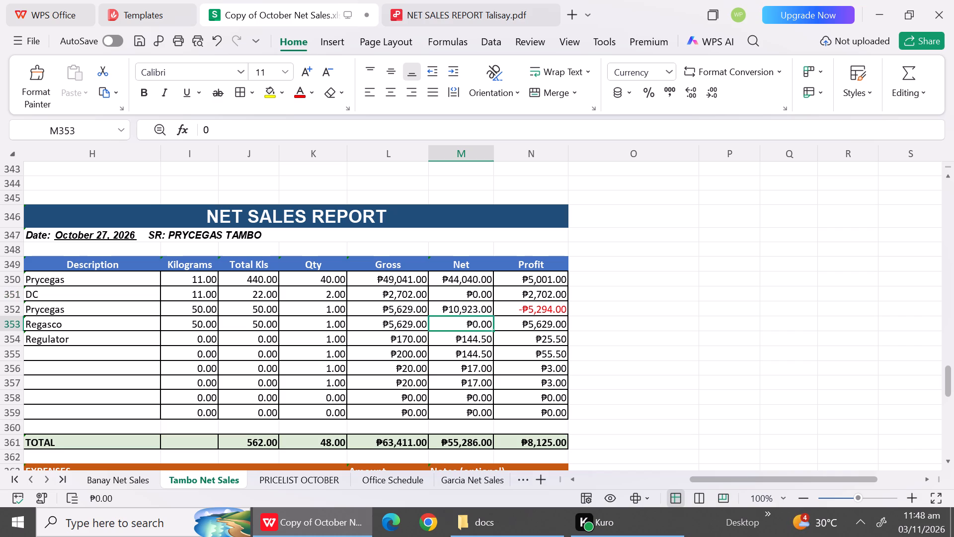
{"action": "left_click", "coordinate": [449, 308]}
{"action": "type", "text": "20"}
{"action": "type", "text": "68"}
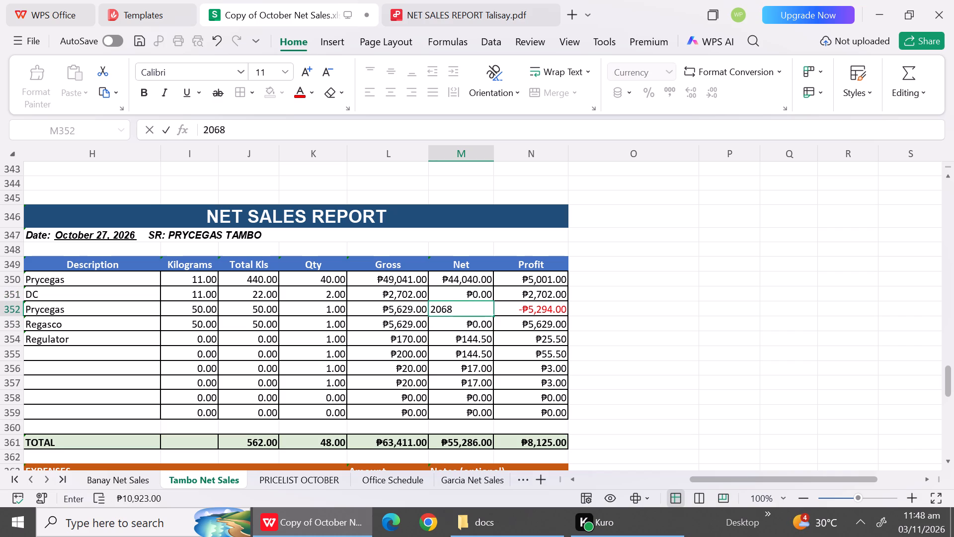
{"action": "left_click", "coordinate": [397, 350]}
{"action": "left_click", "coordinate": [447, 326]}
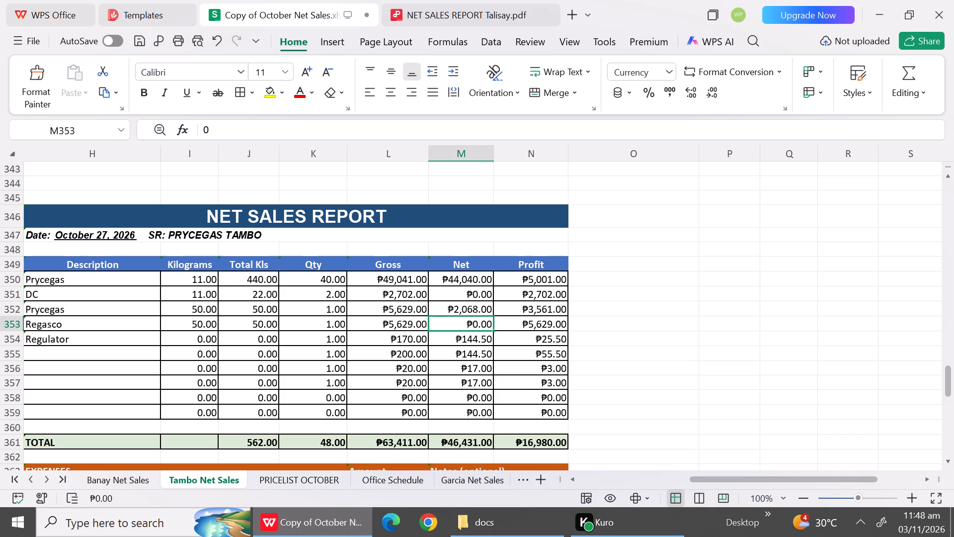
Set the Net of the DC entry in row 351 of the October 27 report to 2068.
{"action": "left_click", "coordinate": [480, 294]}
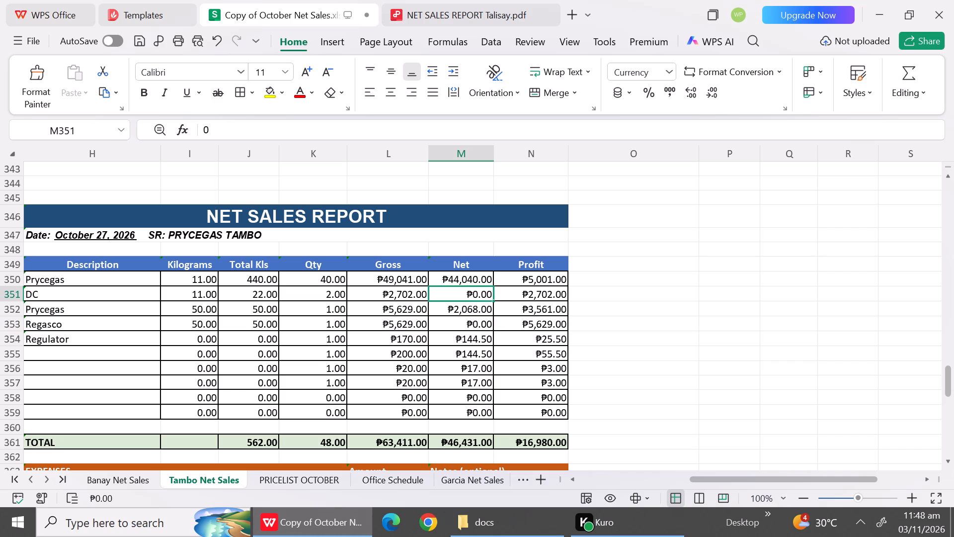
{"action": "type", "text": "208"}
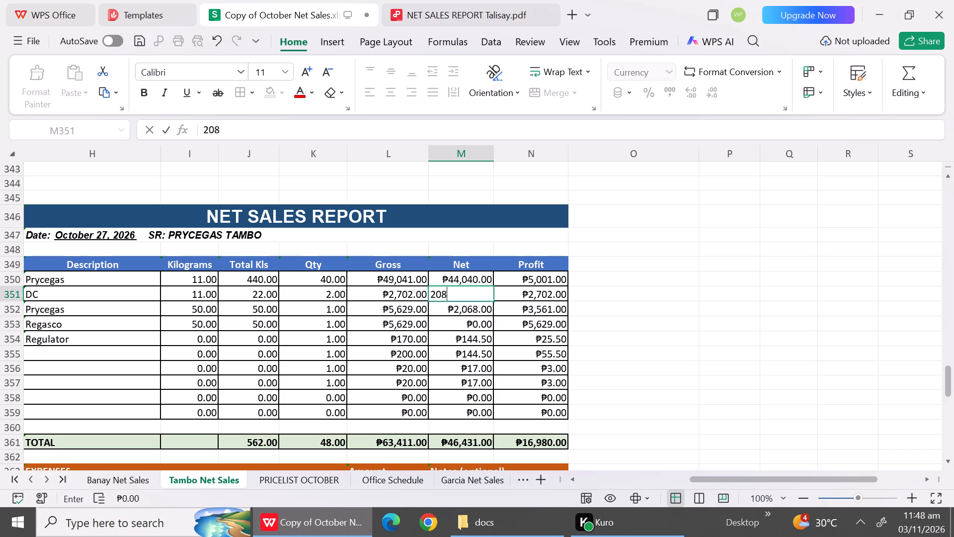
{"action": "key", "text": "BackSpace"}
{"action": "type", "text": "68"}
{"action": "left_click", "coordinate": [476, 317]}
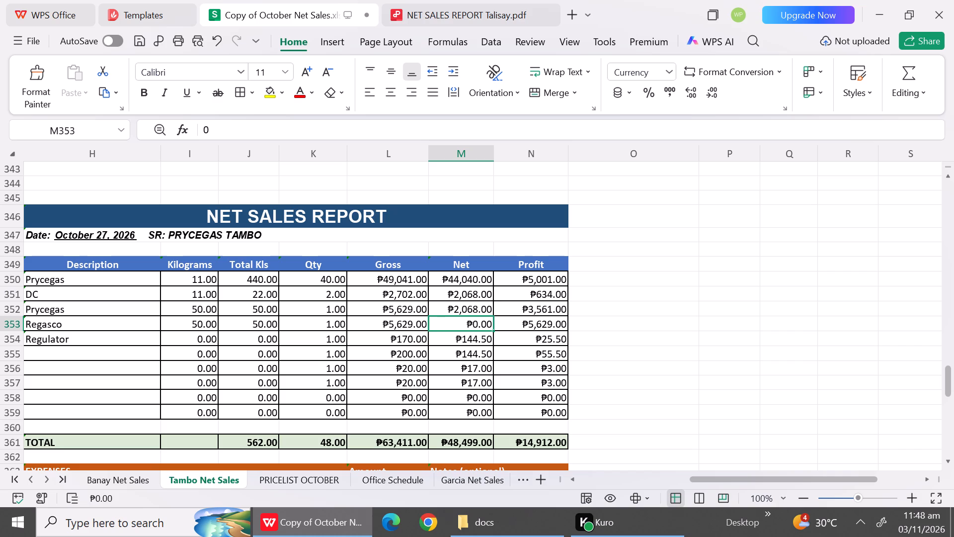
Check the 50 kg Prycegas price in the October price list and set the Net of Prycegas row 352 to 4964.
{"action": "left_click", "coordinate": [471, 315]}
{"action": "left_click", "coordinate": [468, 305]}
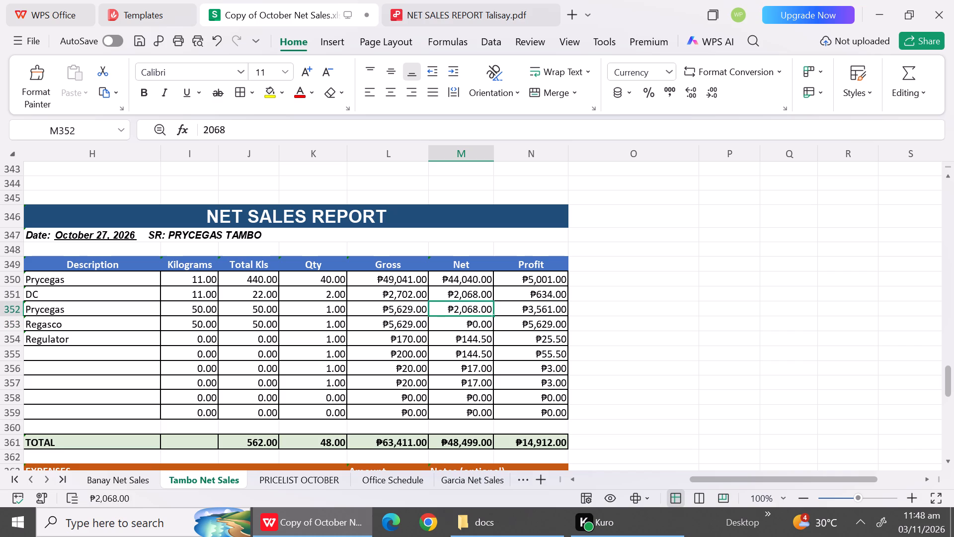
{"action": "left_click", "coordinate": [306, 474]}
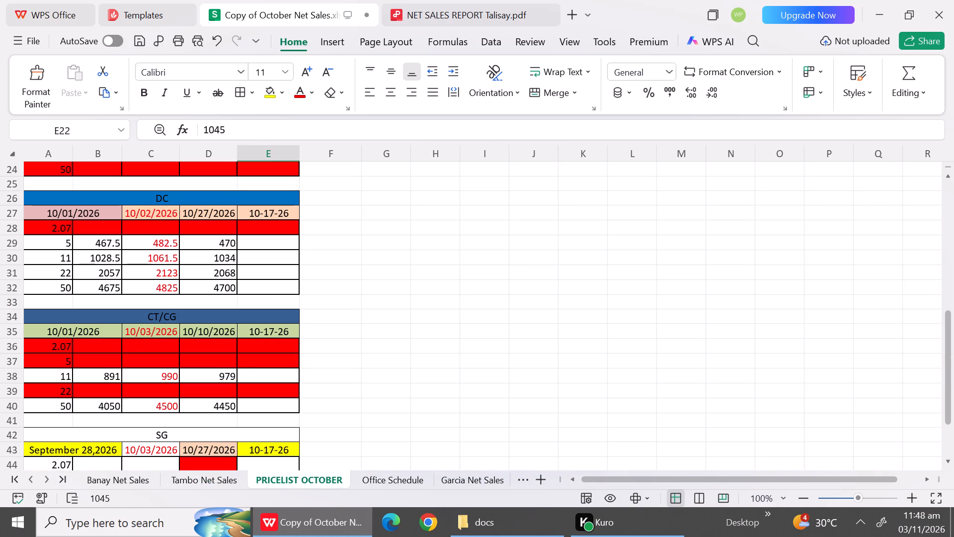
{"action": "left_click", "coordinate": [947, 191]}
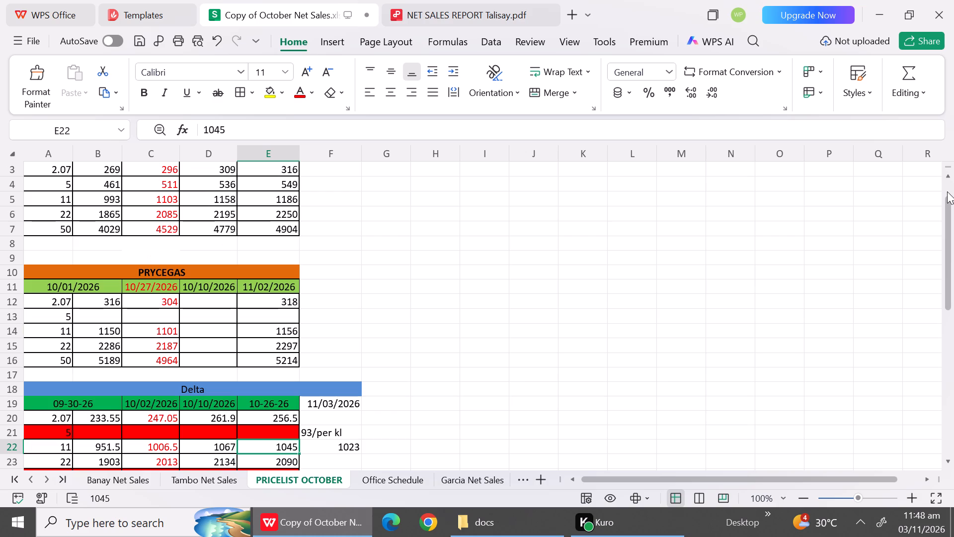
{"action": "left_click", "coordinate": [947, 191]}
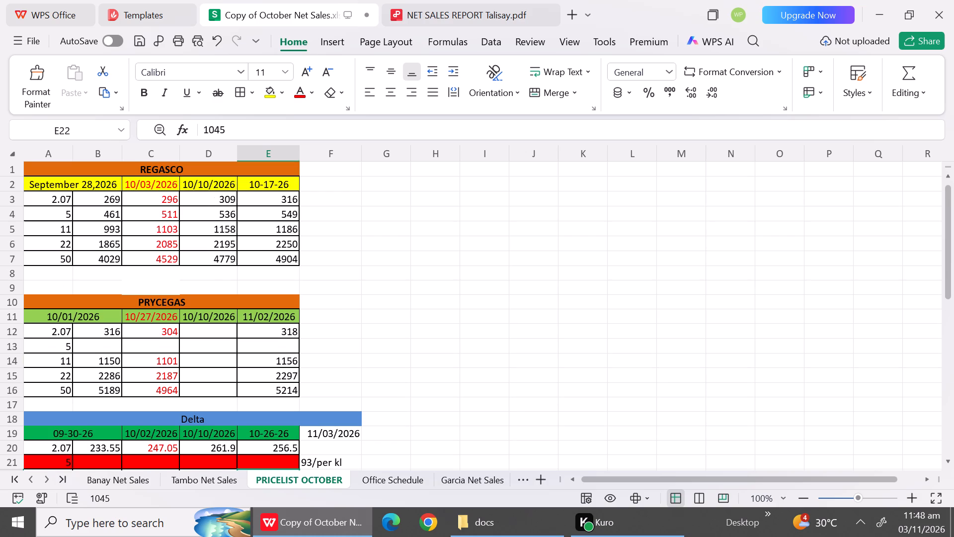
{"action": "left_click", "coordinate": [209, 479]}
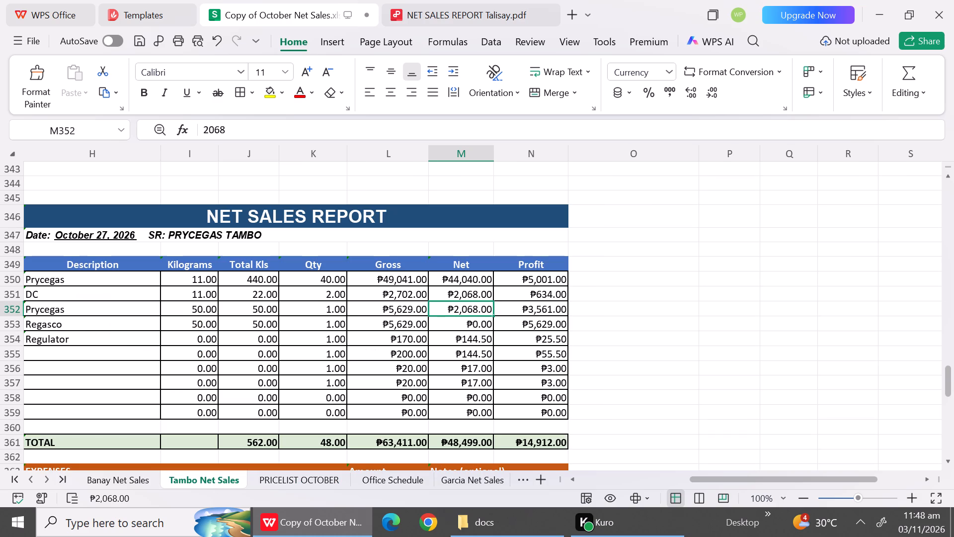
{"action": "type", "text": "4964"}
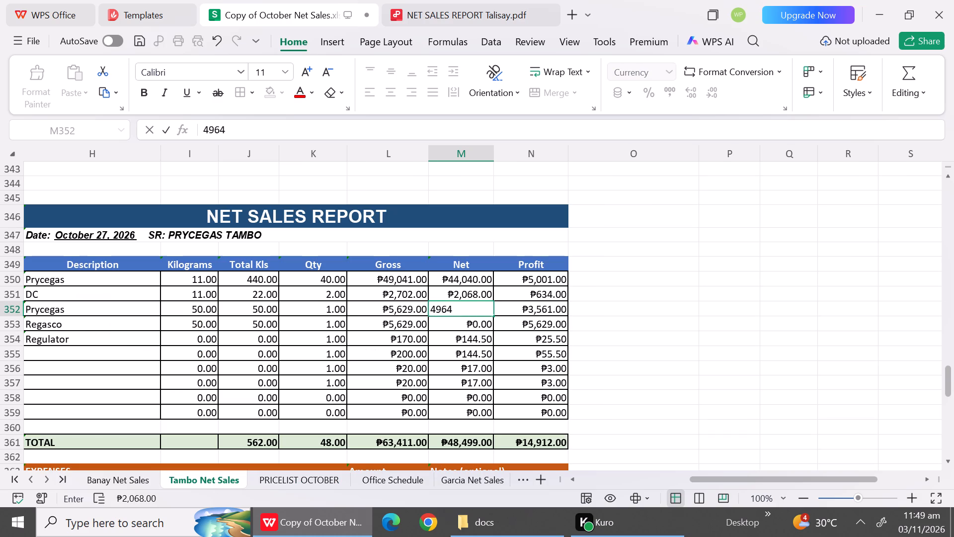
{"action": "left_click", "coordinate": [451, 341]}
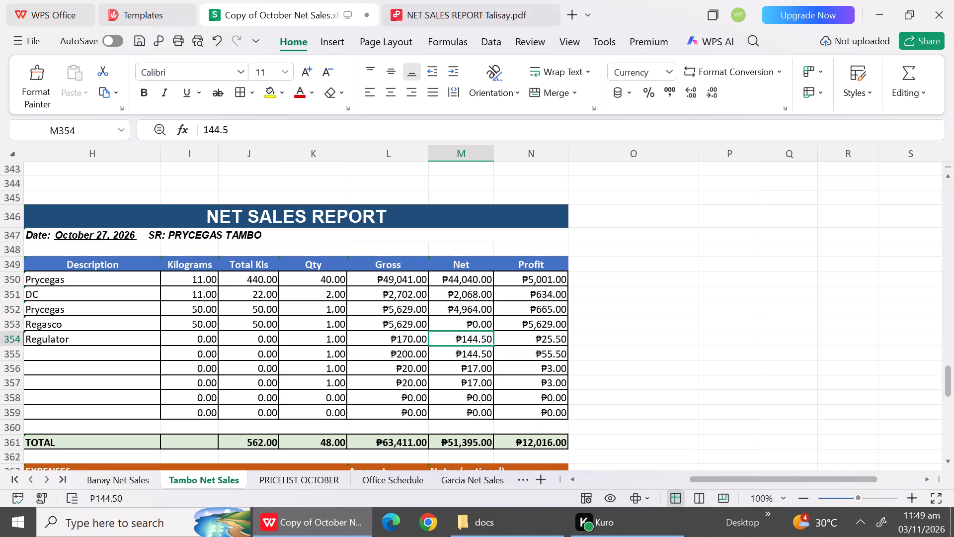
Check the 50 kg Regasco price in the October price list and set the Net of Regasco row 353 to 4904.
{"action": "left_click", "coordinate": [448, 323]}
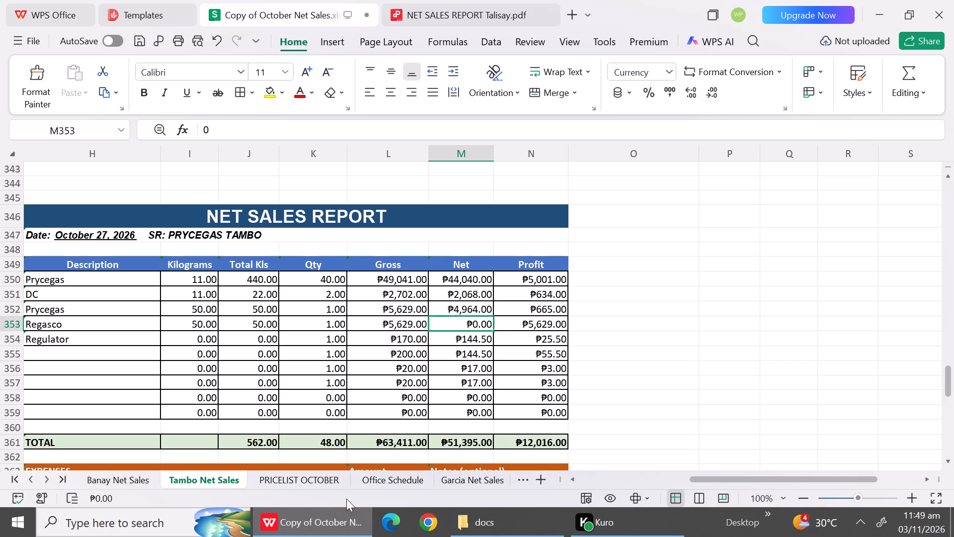
{"action": "left_click", "coordinate": [316, 479]}
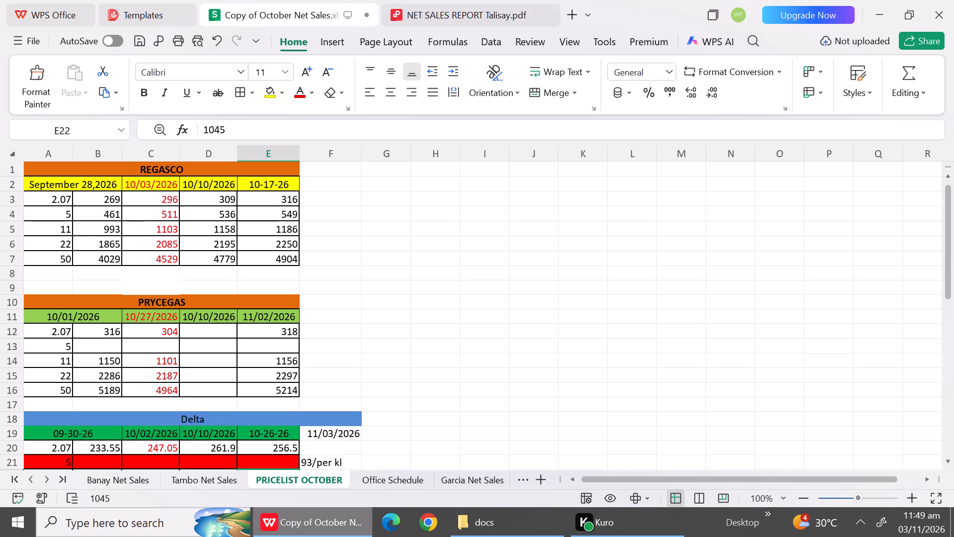
{"action": "left_click", "coordinate": [213, 482]}
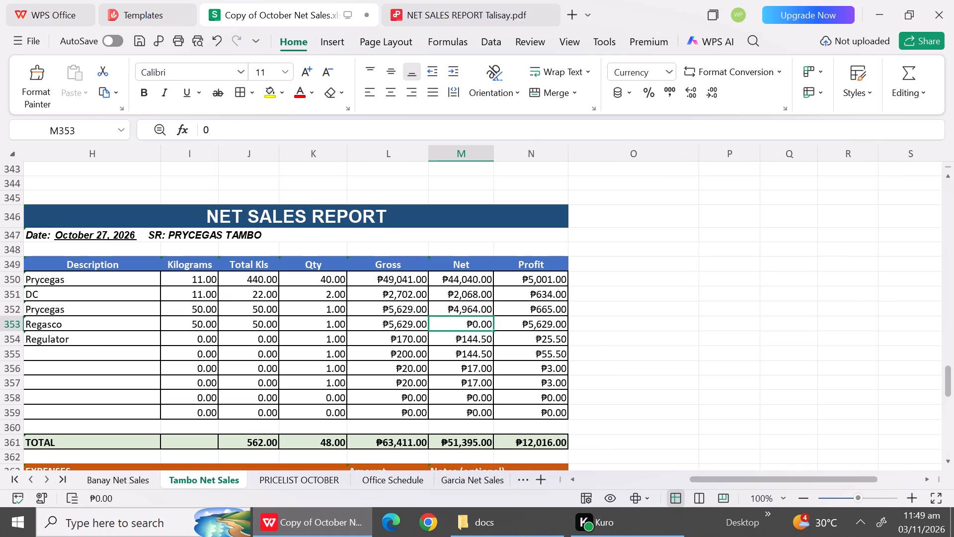
{"action": "left_click", "coordinate": [473, 326]}
{"action": "type", "text": "4905"}
{"action": "key", "text": "BackSpace"}
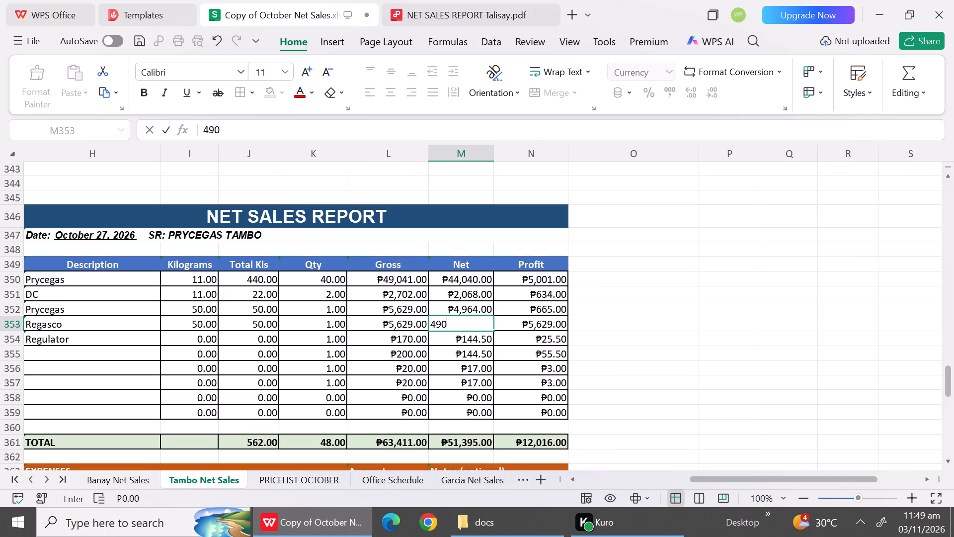
{"action": "key", "text": "4"}
{"action": "left_click", "coordinate": [468, 402]}
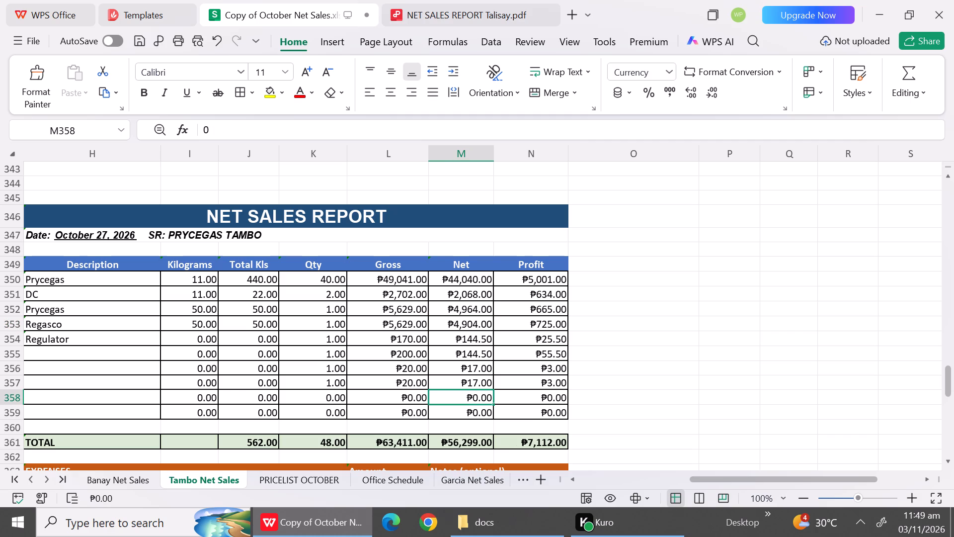
Set the Gross and Net of the blank-description rows 355 to 357 in the October 27 report to 0.
{"action": "left_click", "coordinate": [414, 358]}
{"action": "key", "text": "0"}
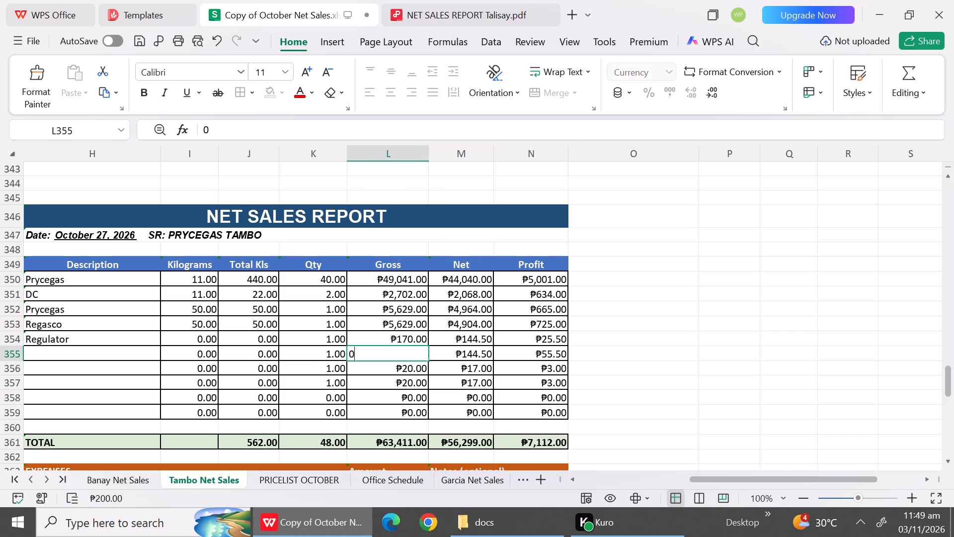
{"action": "left_click", "coordinate": [458, 357]}
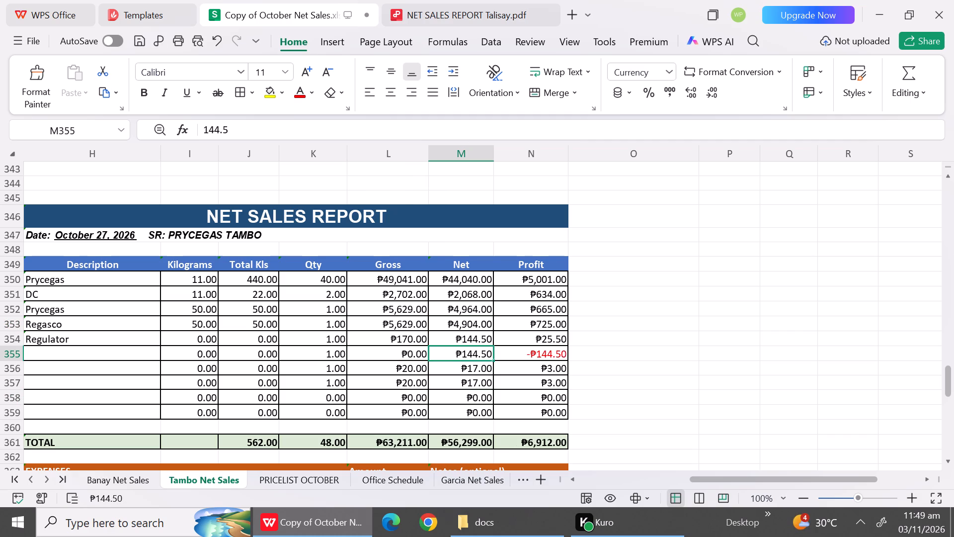
{"action": "key", "text": "0"}
{"action": "left_click", "coordinate": [461, 372]}
{"action": "key", "text": "0"}
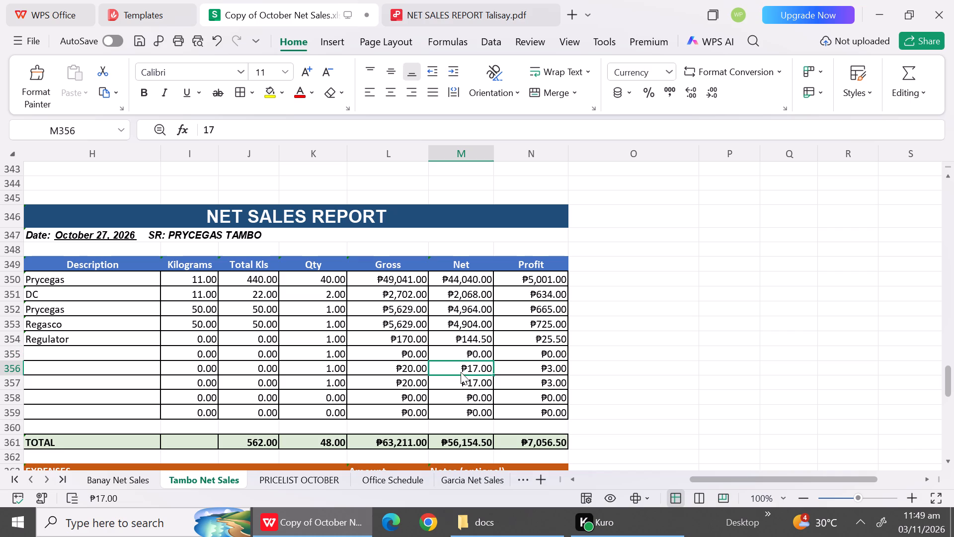
{"action": "key", "text": "Down"}
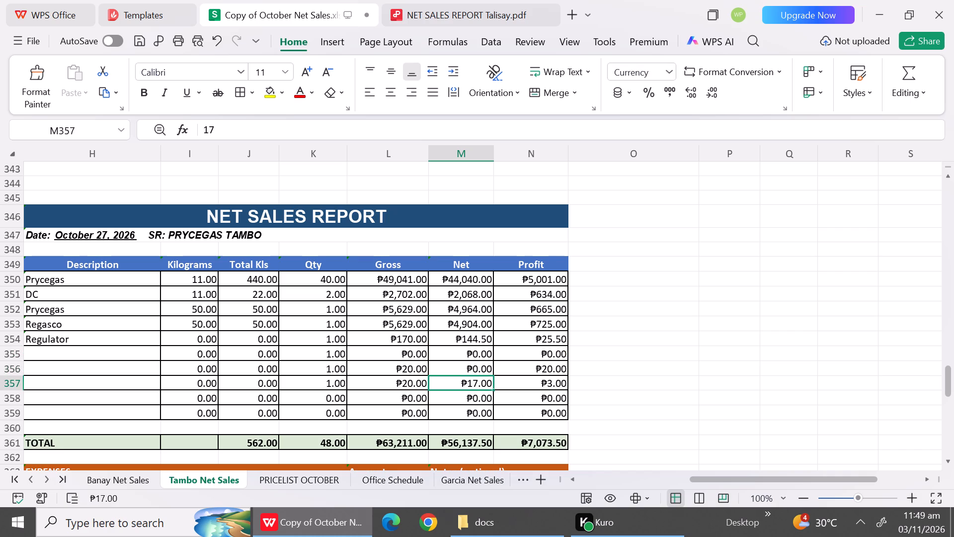
{"action": "key", "text": "0"}
{"action": "key", "text": "Left"}
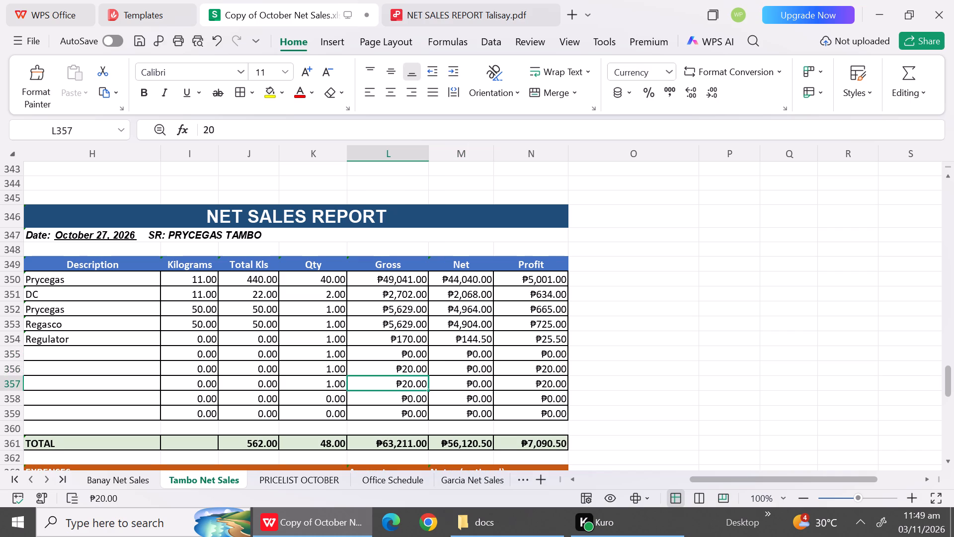
{"action": "key", "text": "0"}
{"action": "key", "text": "Up"}
{"action": "key", "text": "0"}
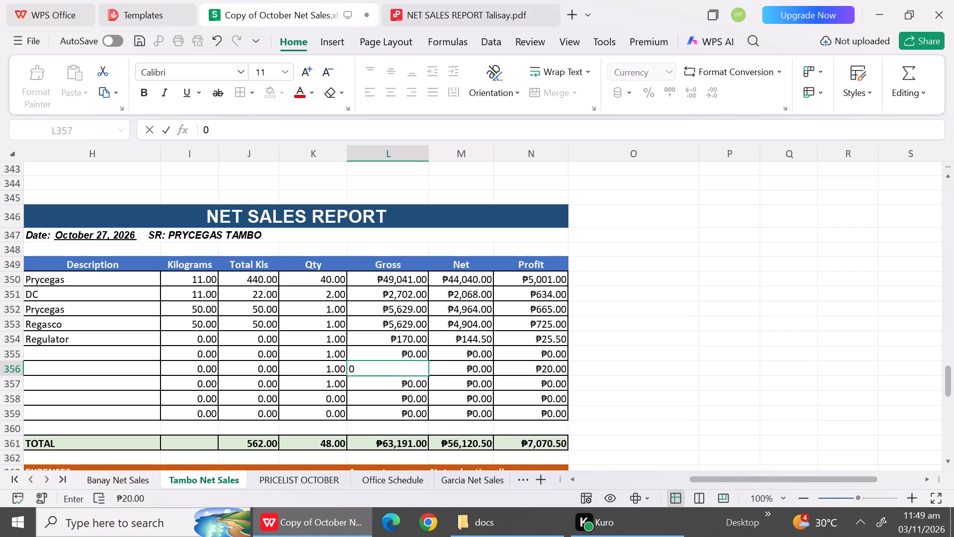
{"action": "key", "text": "Left"}
Set the Qty of the blank-description rows 356 and 355 to 0.
{"action": "key", "text": "0"}
{"action": "key", "text": "Up"}
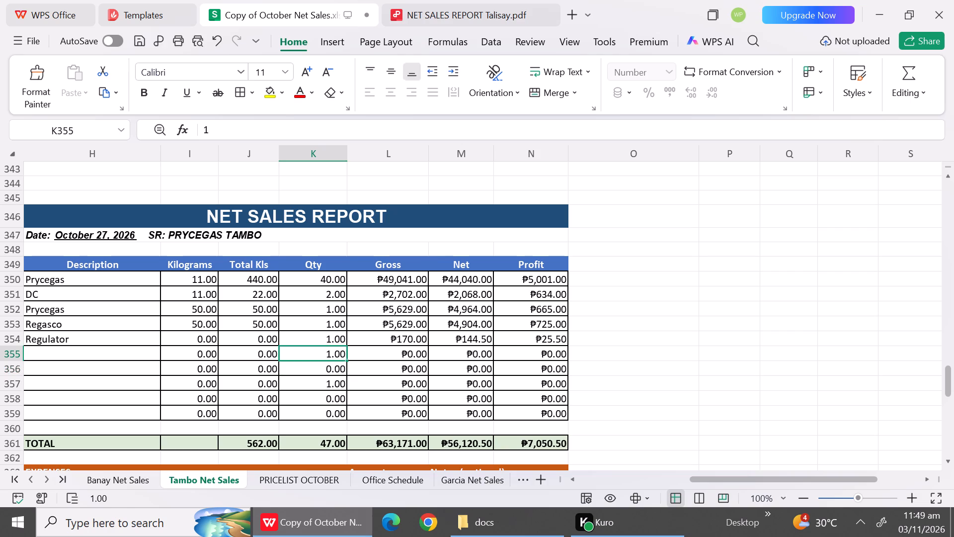
{"action": "key", "text": "0"}
{"action": "left_click", "coordinate": [126, 405]}
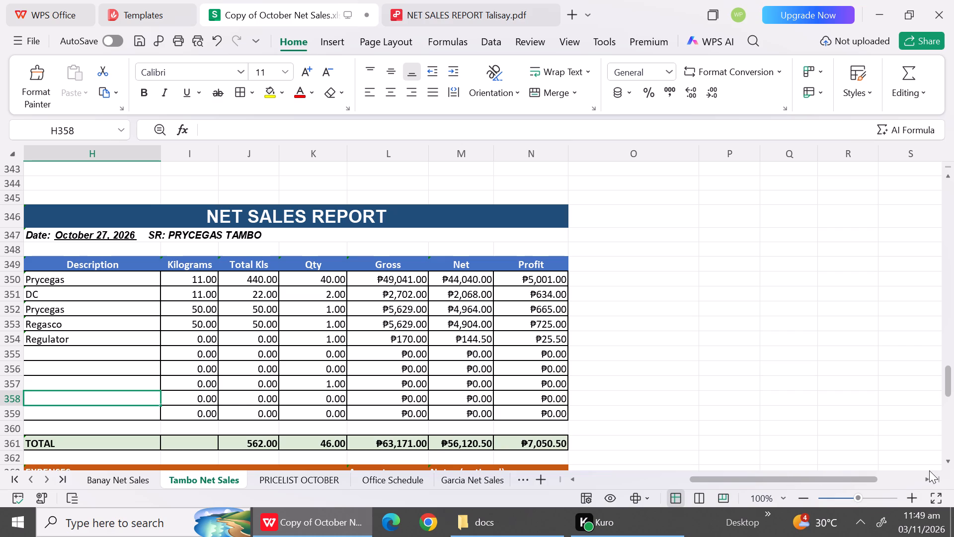
Set the Qty of the blank-description row 357 in the October 27 report to 0.
{"action": "left_click", "coordinate": [323, 384]}
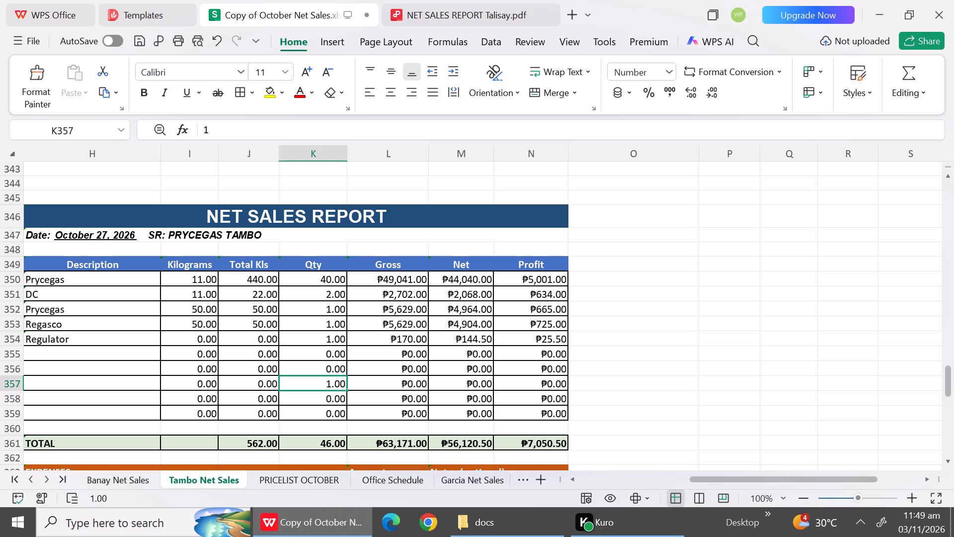
{"action": "key", "text": "0"}
{"action": "left_click", "coordinate": [357, 394]}
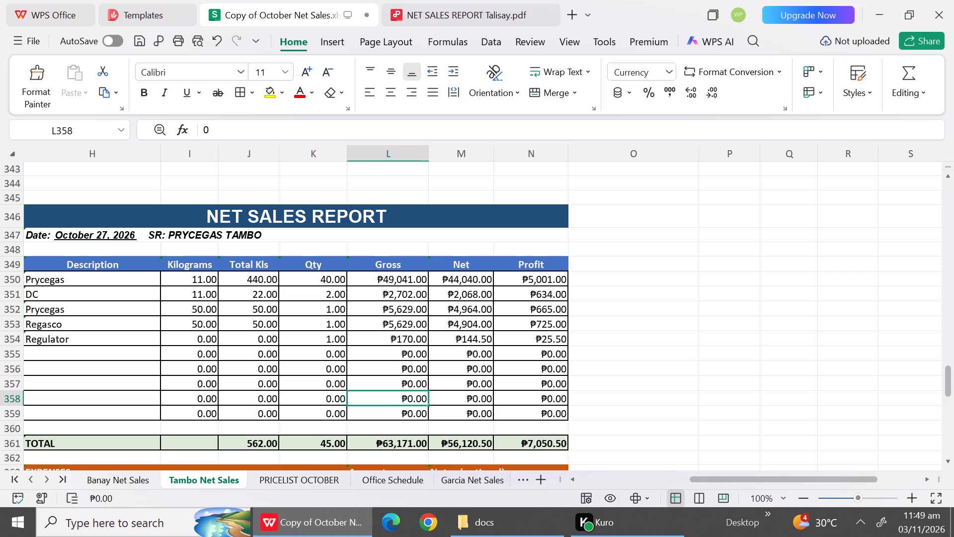
In the October 27 expenses, set the Rent amount to 167 and the Utilities amount to 17.
{"action": "left_click", "coordinate": [947, 463]}
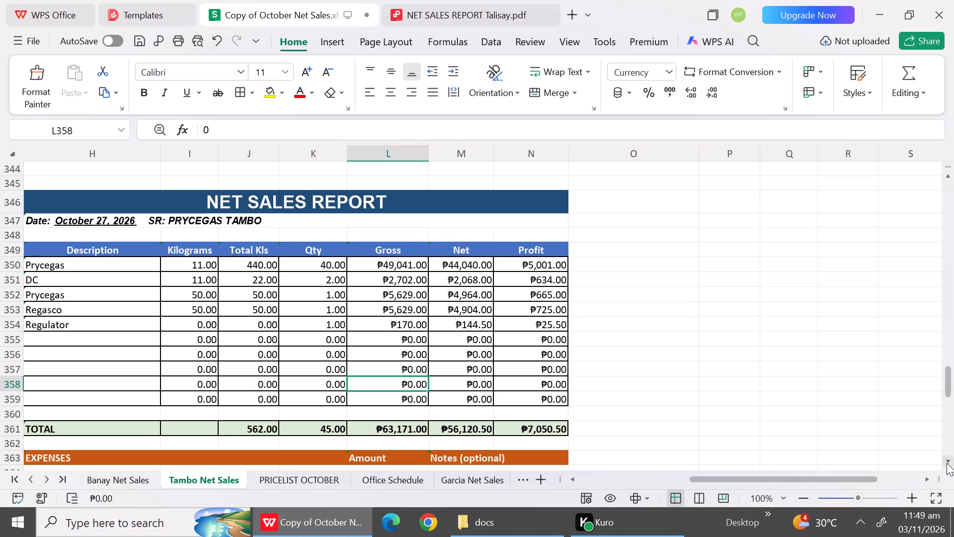
{"action": "triple_click", "coordinate": [945, 462]}
{"action": "triple_click", "coordinate": [945, 462]}
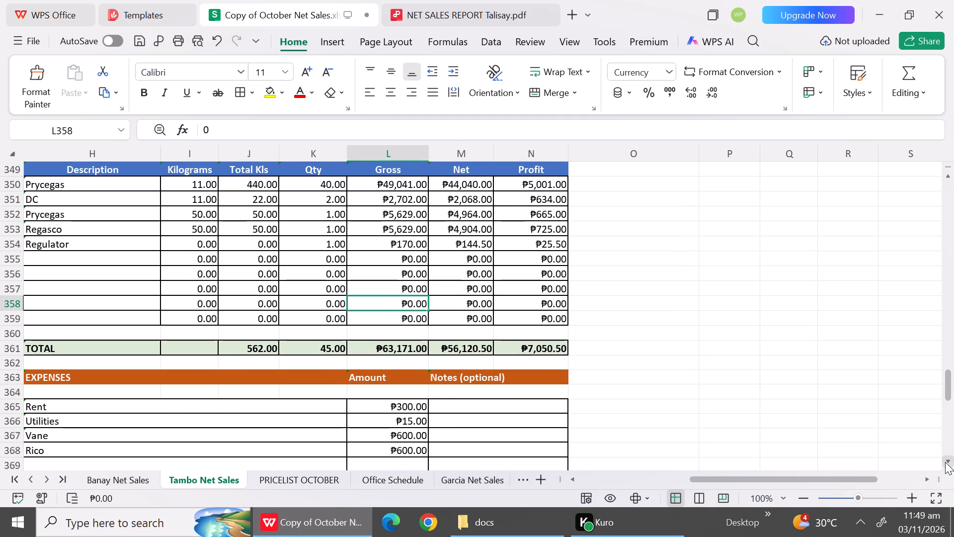
{"action": "triple_click", "coordinate": [945, 462]}
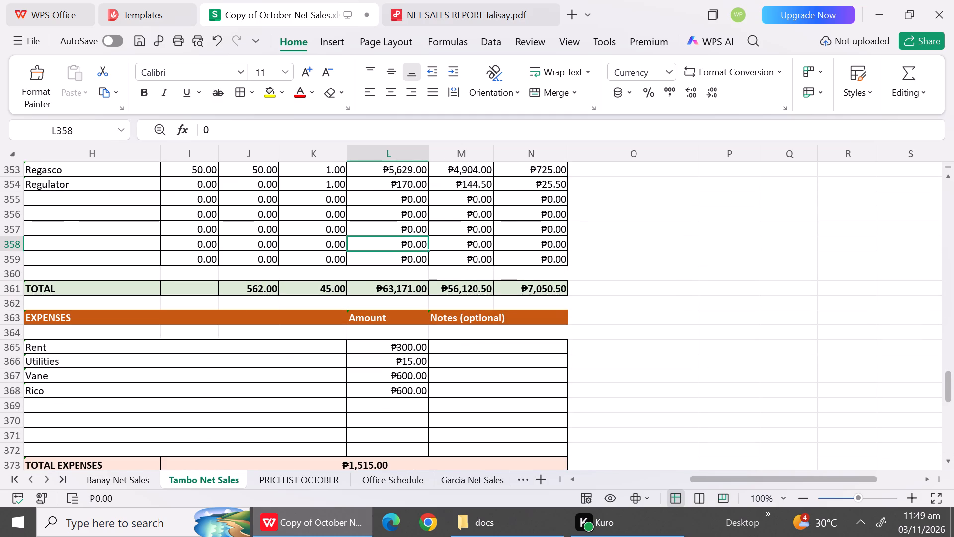
{"action": "left_click", "coordinate": [417, 350]}
{"action": "type", "text": "167"}
{"action": "left_click", "coordinate": [416, 357]}
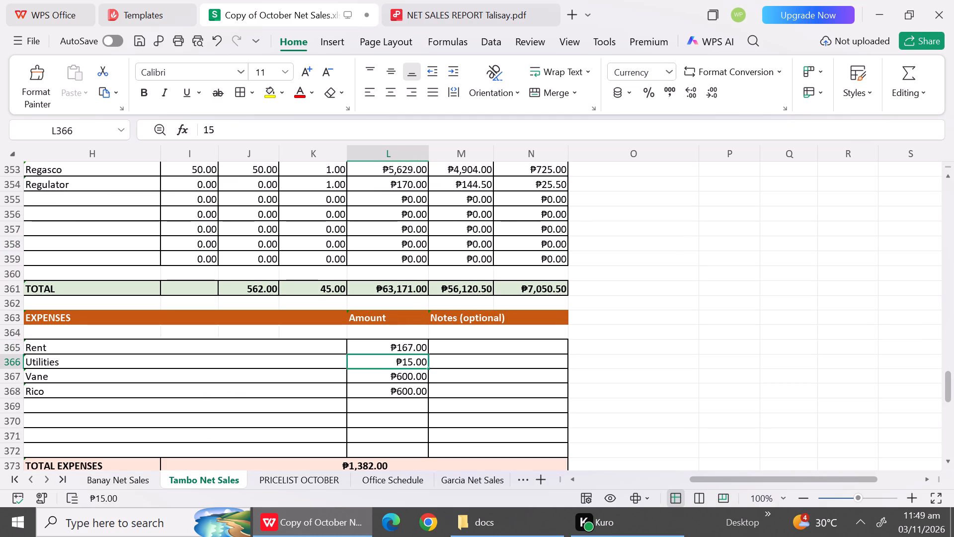
{"action": "type", "text": "17"}
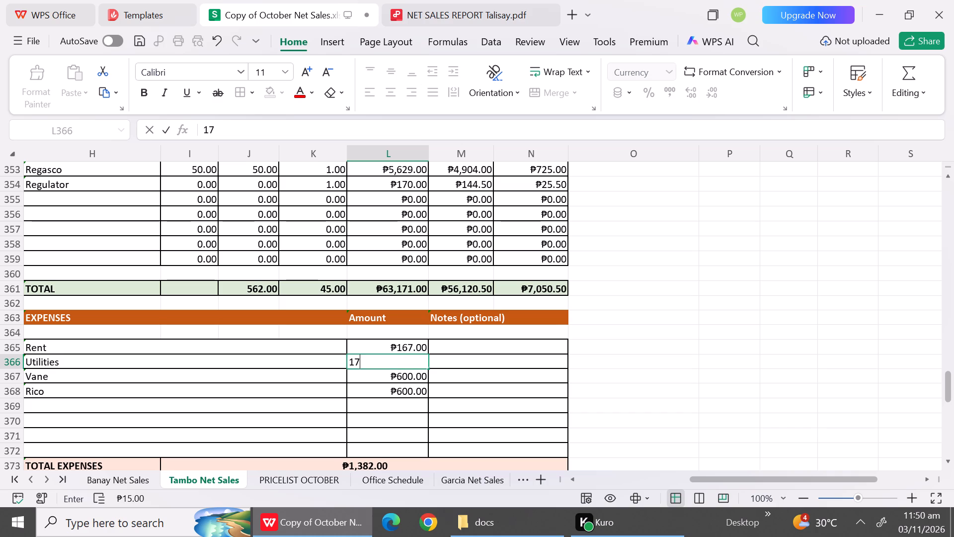
{"action": "left_click", "coordinate": [413, 379]}
Replace the expense names in rows 367 and 368 with Leah and Lester.
{"action": "left_click", "coordinate": [237, 375]}
{"action": "key", "text": "shift+l"}
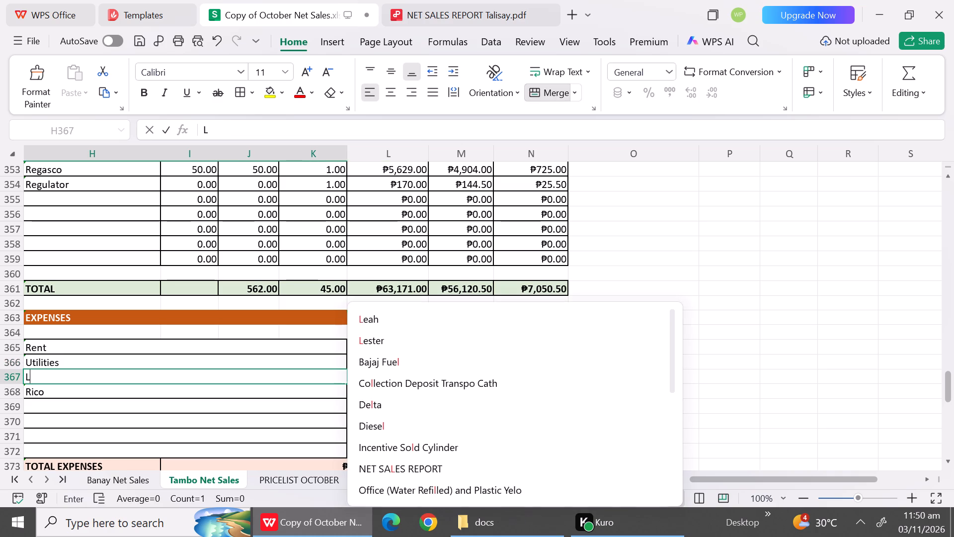
{"action": "left_click", "coordinate": [431, 327]}
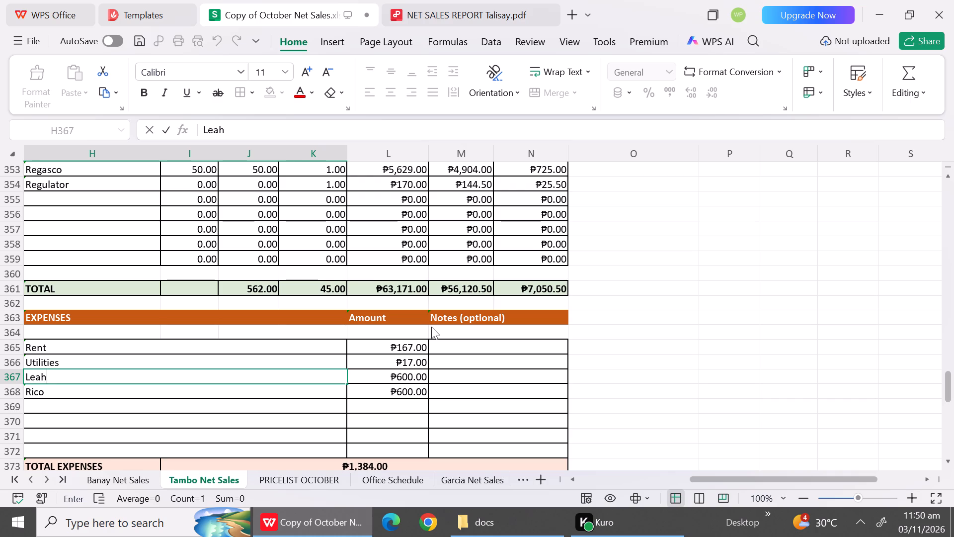
{"action": "left_click", "coordinate": [161, 392]}
{"action": "type", "text": "Le"}
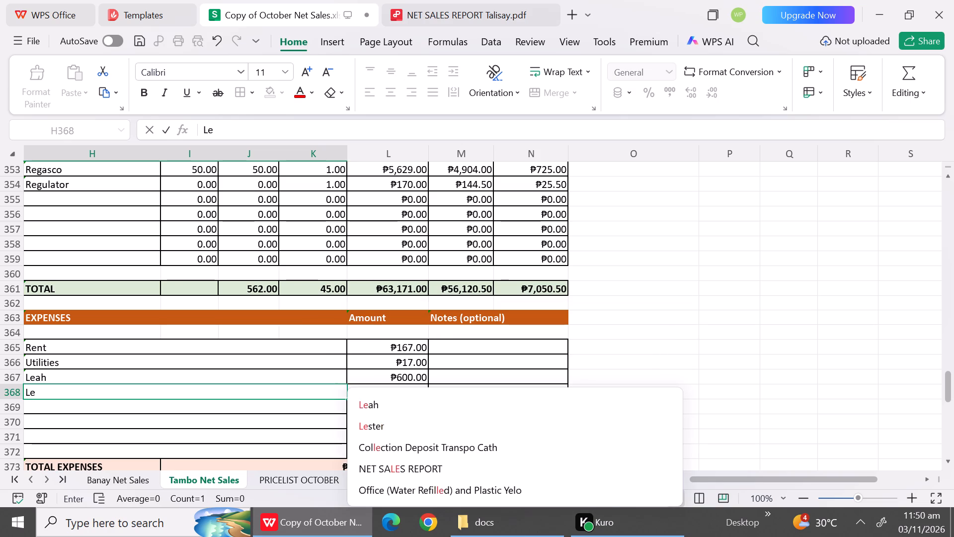
{"action": "key", "text": "s"}
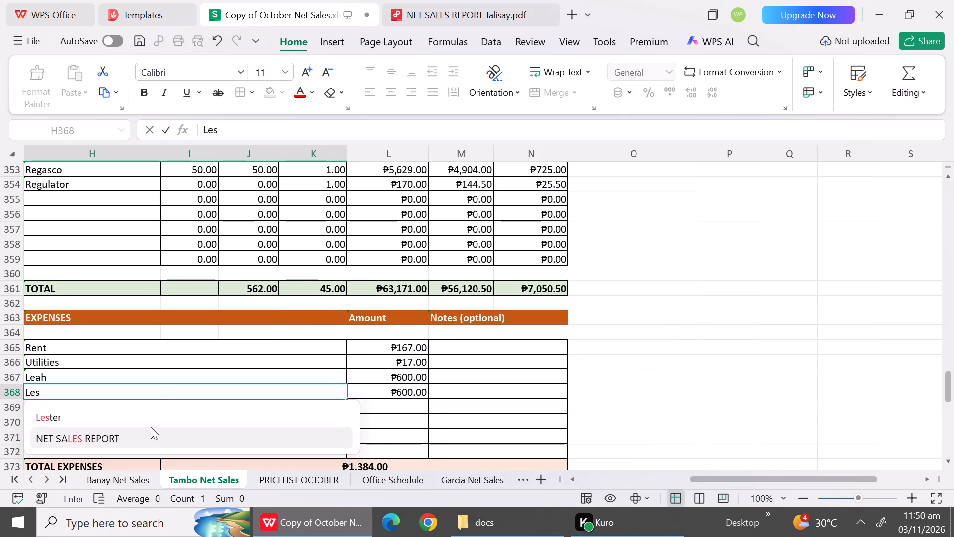
{"action": "left_click", "coordinate": [147, 414]}
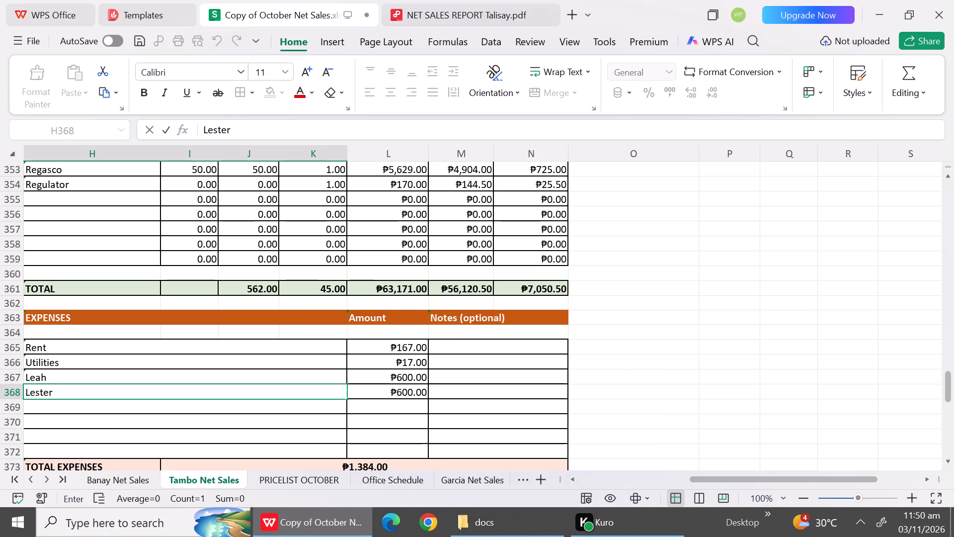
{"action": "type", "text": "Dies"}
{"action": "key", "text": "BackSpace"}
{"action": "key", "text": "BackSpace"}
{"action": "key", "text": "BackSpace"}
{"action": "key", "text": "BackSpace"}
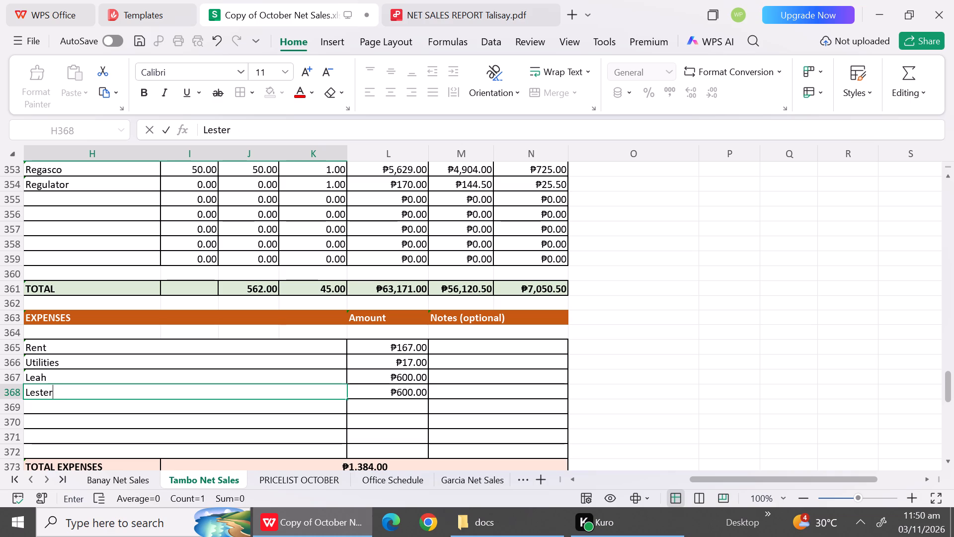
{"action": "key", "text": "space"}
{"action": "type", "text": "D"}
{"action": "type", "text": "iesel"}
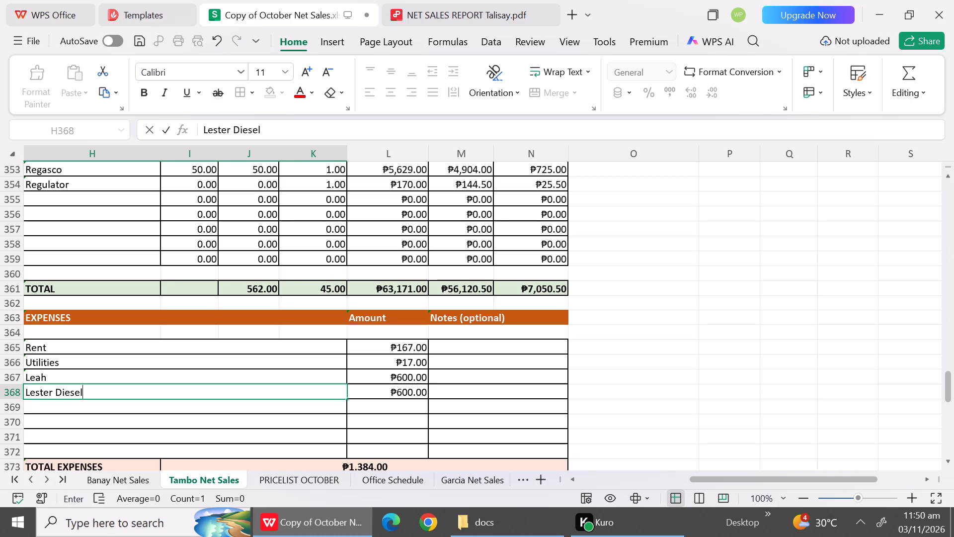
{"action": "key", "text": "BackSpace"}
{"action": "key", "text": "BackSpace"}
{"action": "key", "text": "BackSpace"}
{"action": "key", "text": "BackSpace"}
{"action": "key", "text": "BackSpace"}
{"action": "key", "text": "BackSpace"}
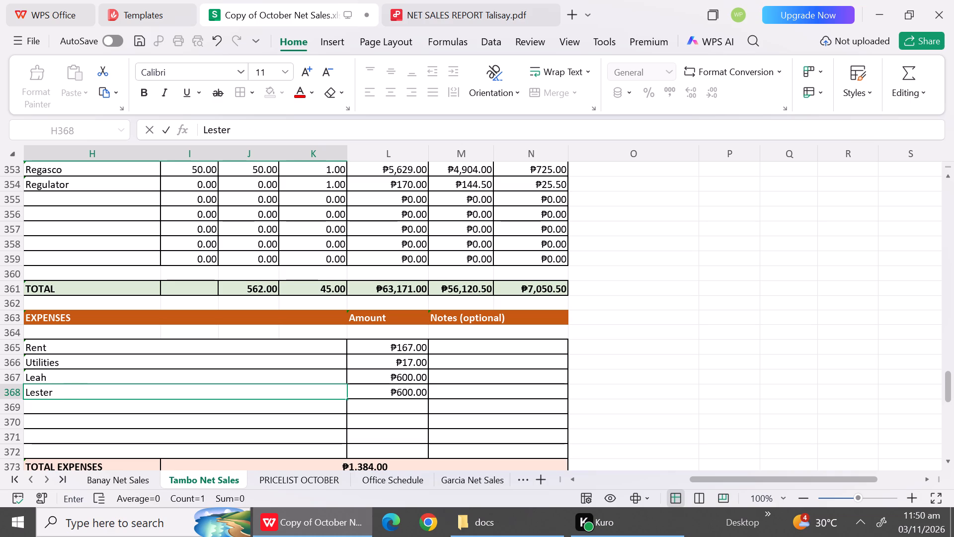
Add a Diesel expense of 500 in row 369 of the October 27 report.
{"action": "left_click", "coordinate": [265, 407]}
{"action": "type", "text": "Dies"}
{"action": "left_click", "coordinate": [256, 429]}
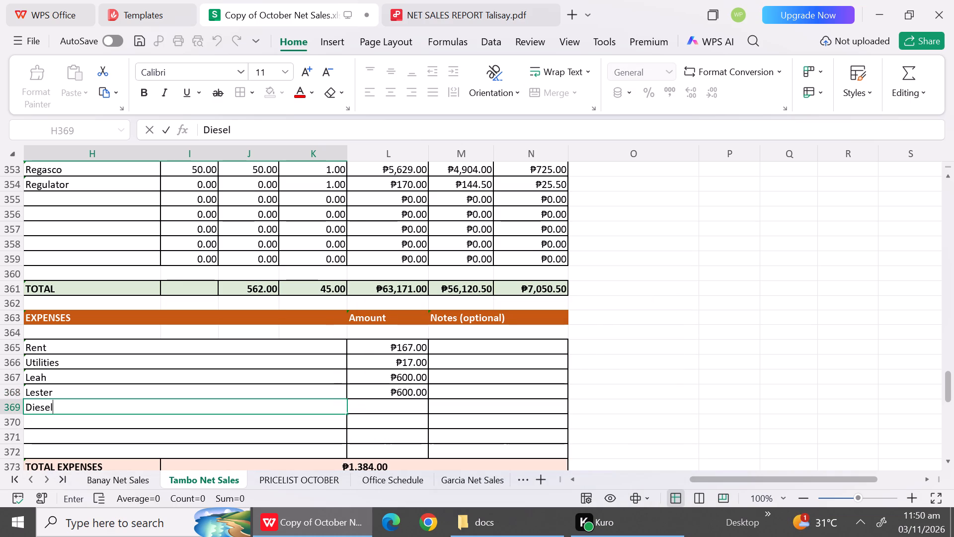
{"action": "left_click", "coordinate": [407, 407]}
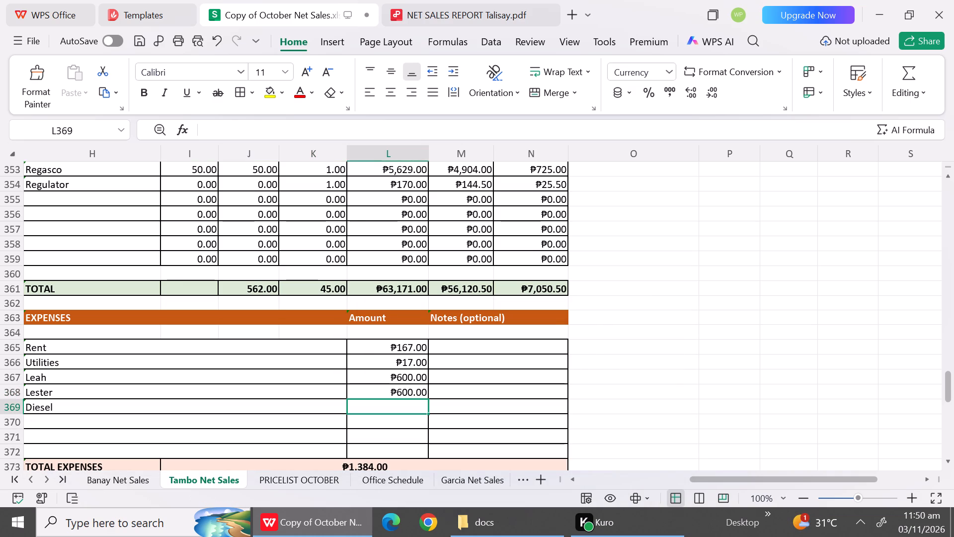
{"action": "key", "text": "5"}
{"action": "type", "text": "00"}
{"action": "left_click", "coordinate": [421, 436]}
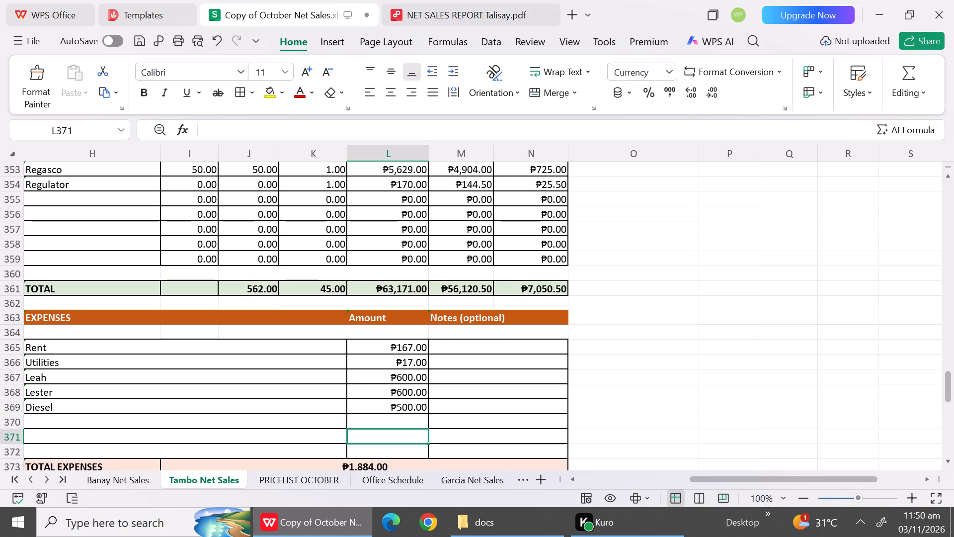
Check the Office Schedule for October 27 and add a Hanna (Office) expense of 850 in row 370 of Tambo's report.
{"action": "triple_click", "coordinate": [946, 458]}
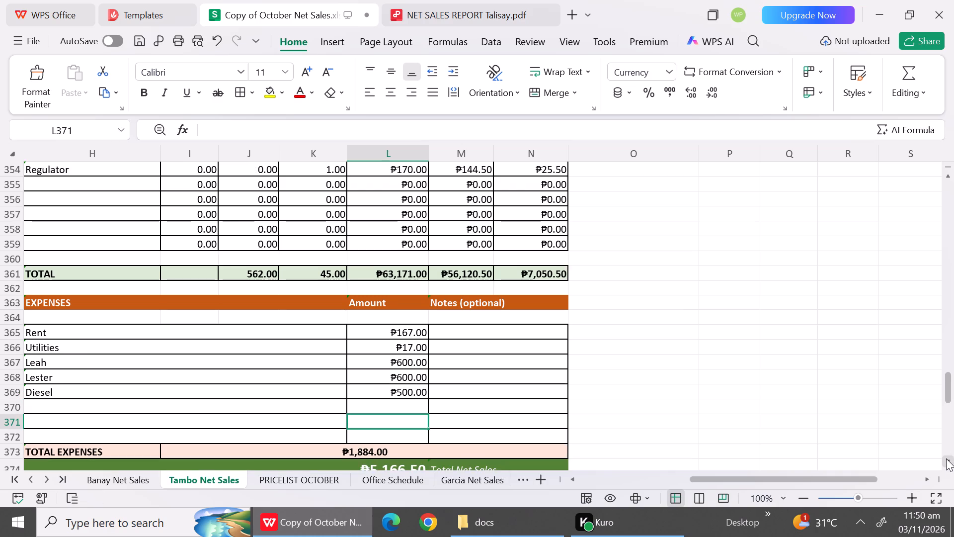
{"action": "double_click", "coordinate": [946, 458]}
{"action": "left_click", "coordinate": [395, 482]}
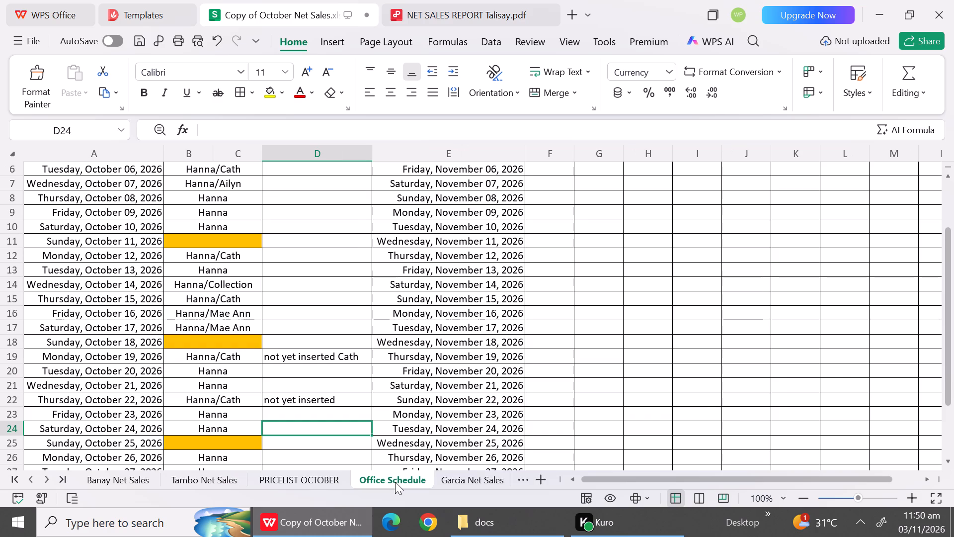
{"action": "triple_click", "coordinate": [949, 460]}
{"action": "left_click", "coordinate": [949, 460]}
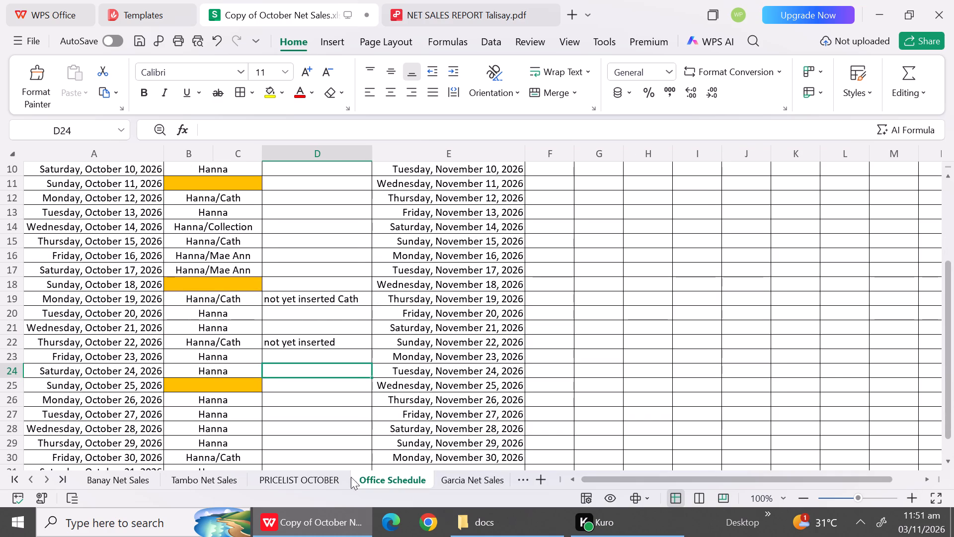
{"action": "left_click", "coordinate": [217, 475]}
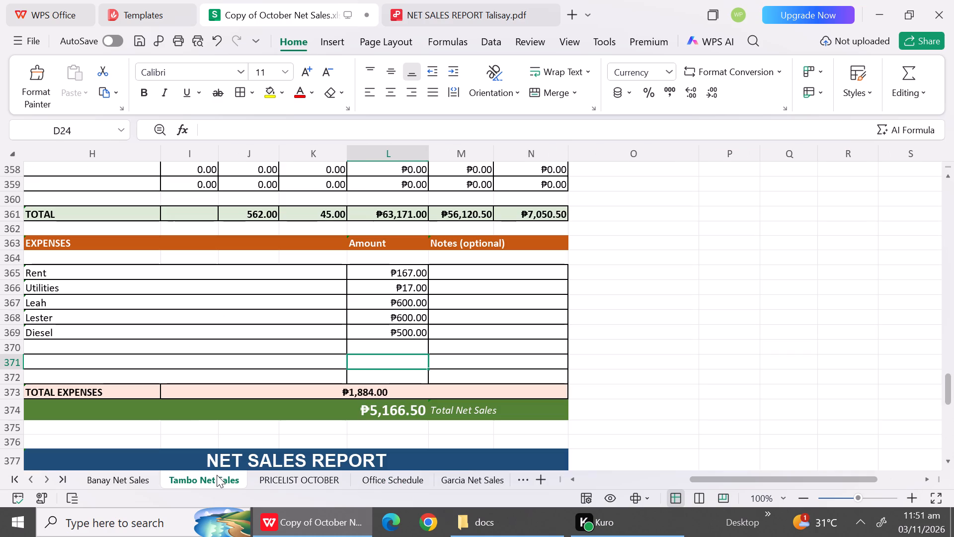
{"action": "left_click", "coordinate": [182, 350]}
{"action": "key", "text": "shift+h"}
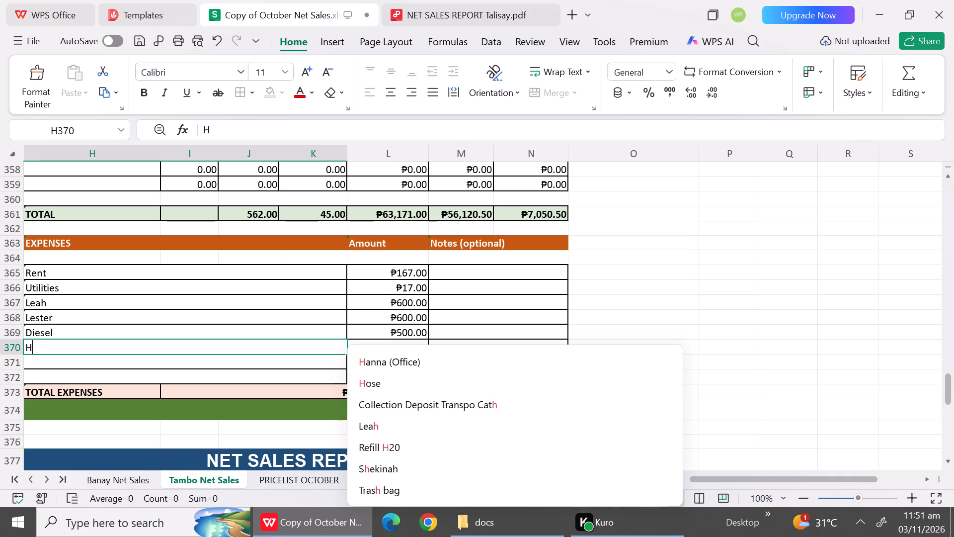
{"action": "left_click", "coordinate": [394, 365]}
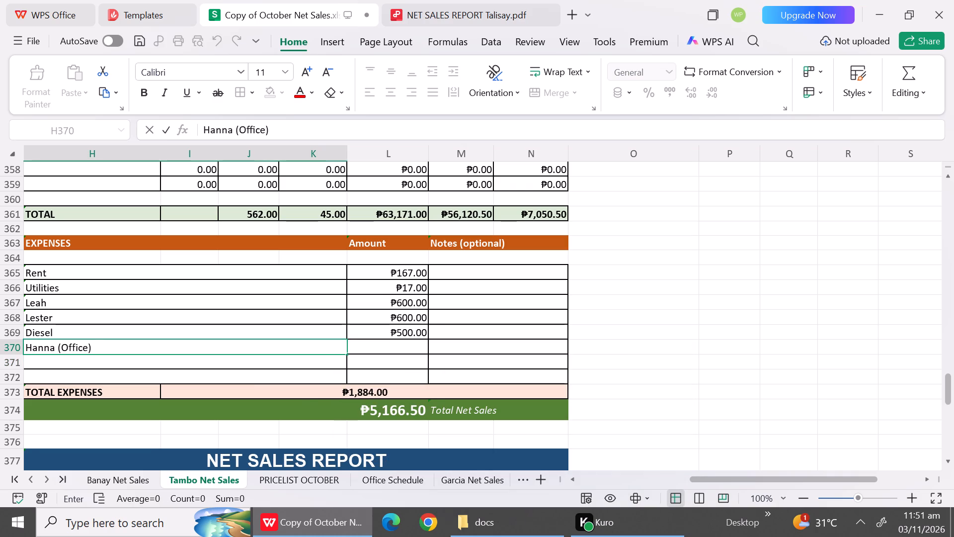
{"action": "left_click", "coordinate": [405, 349]}
{"action": "type", "text": "850"}
{"action": "left_click", "coordinate": [319, 375]}
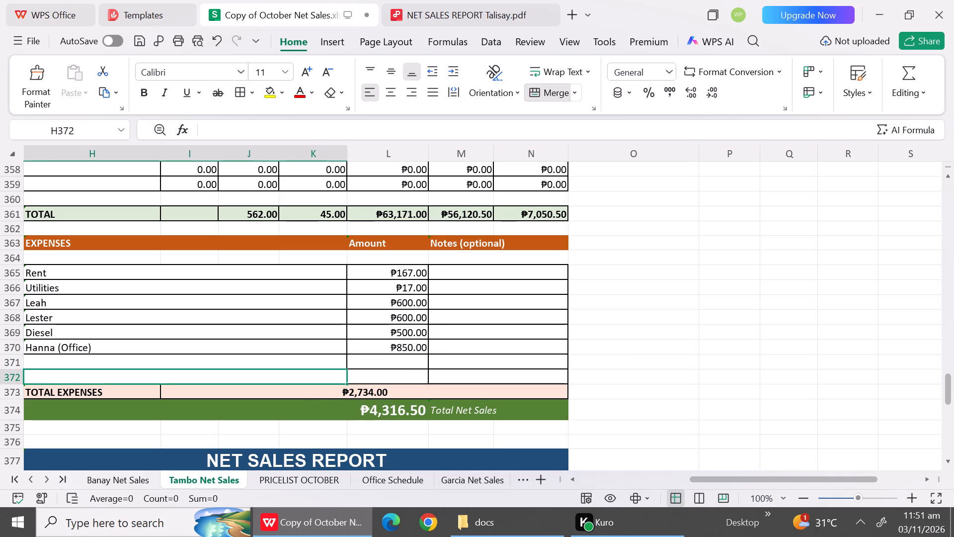
Change the date of the next Tambo net sales report in row 378 to October 28, 2026.
{"action": "triple_click", "coordinate": [951, 463]}
{"action": "triple_click", "coordinate": [951, 463]}
{"action": "triple_click", "coordinate": [951, 463]}
{"action": "left_click", "coordinate": [951, 463]}
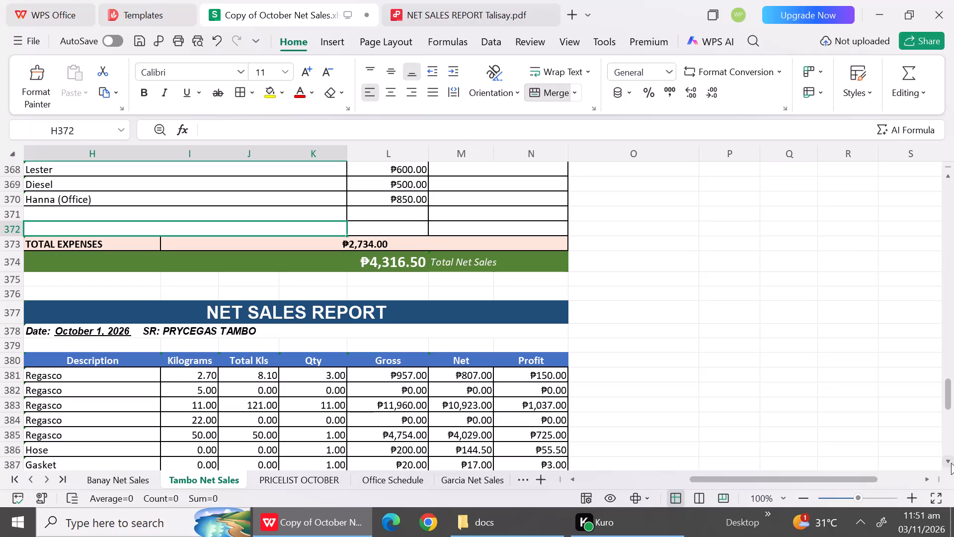
{"action": "double_click", "coordinate": [103, 331]}
{"action": "left_click", "coordinate": [100, 331]}
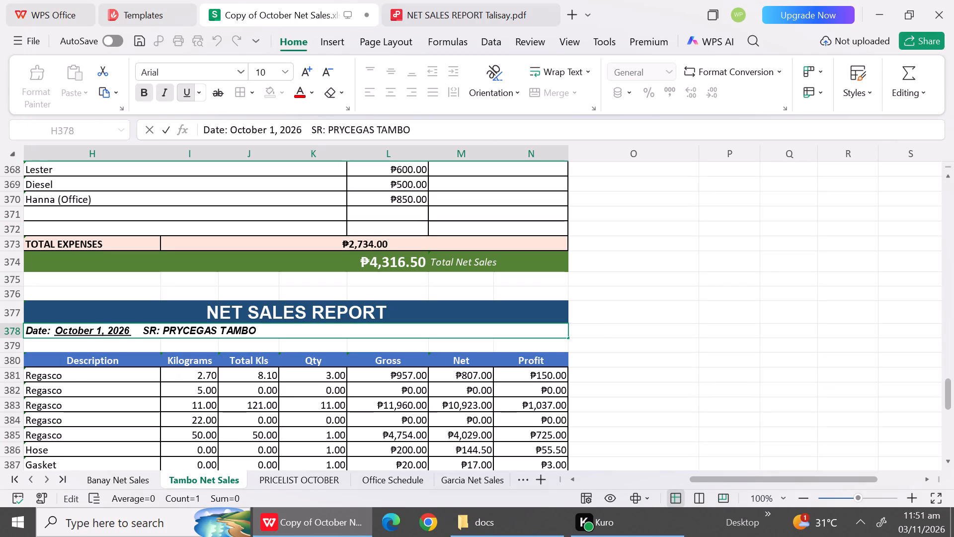
{"action": "key", "text": "BackSpace"}
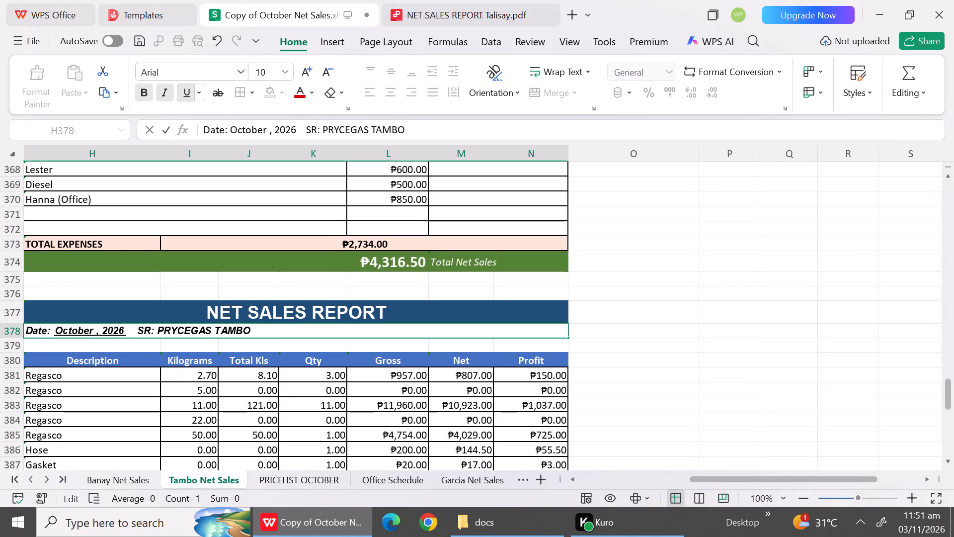
{"action": "type", "text": "28"}
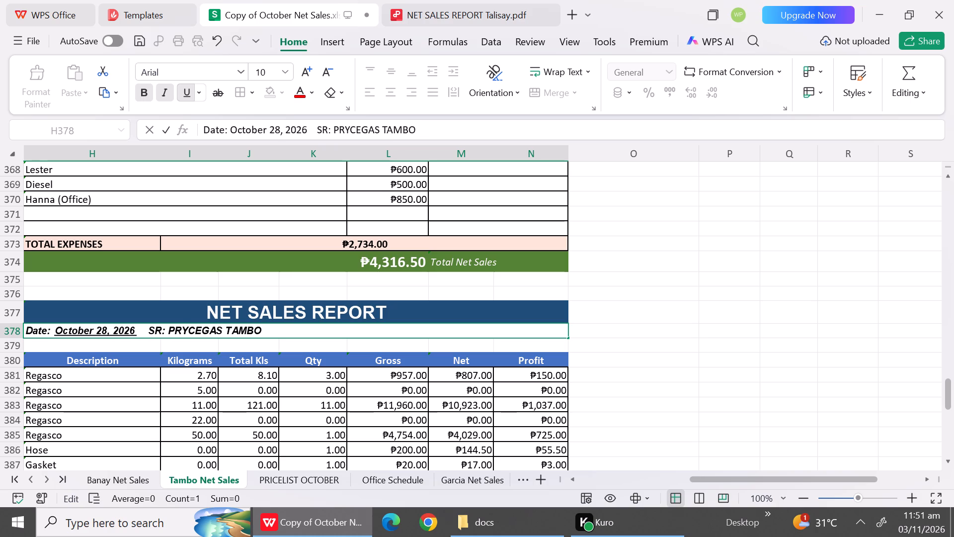
{"action": "left_click", "coordinate": [114, 384]}
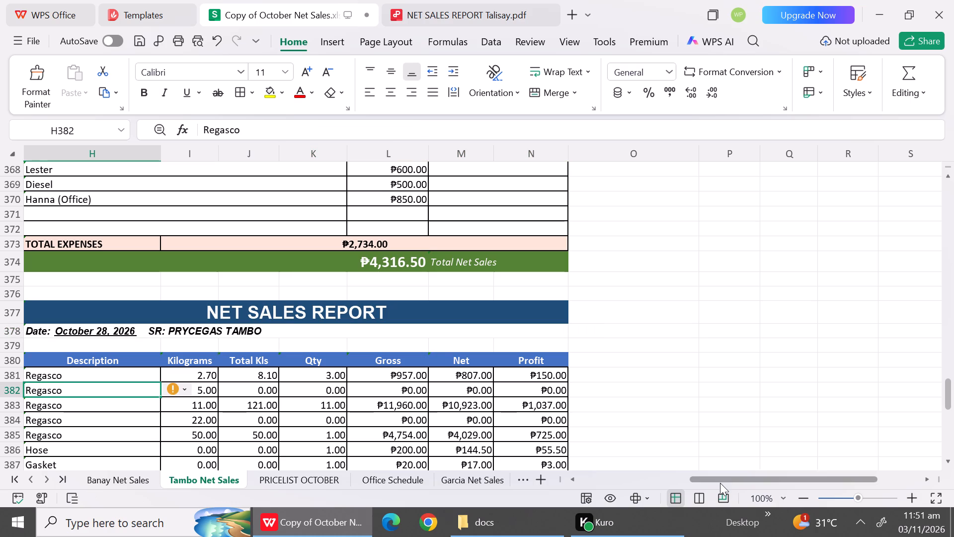
Set the description of the first item, row 381, in the October 28 report to Prycegas.
{"action": "left_click", "coordinate": [946, 462]}
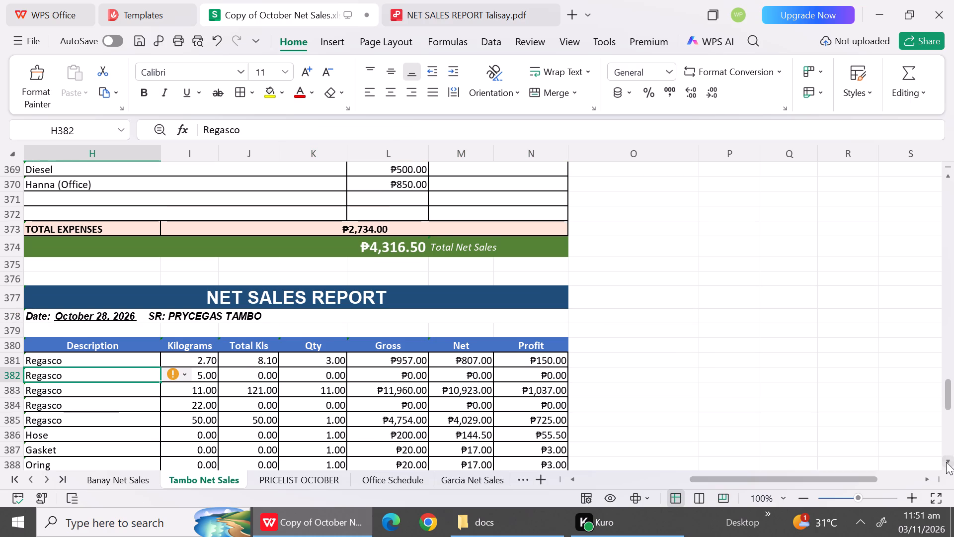
{"action": "left_click", "coordinate": [946, 462]}
{"action": "triple_click", "coordinate": [946, 462]}
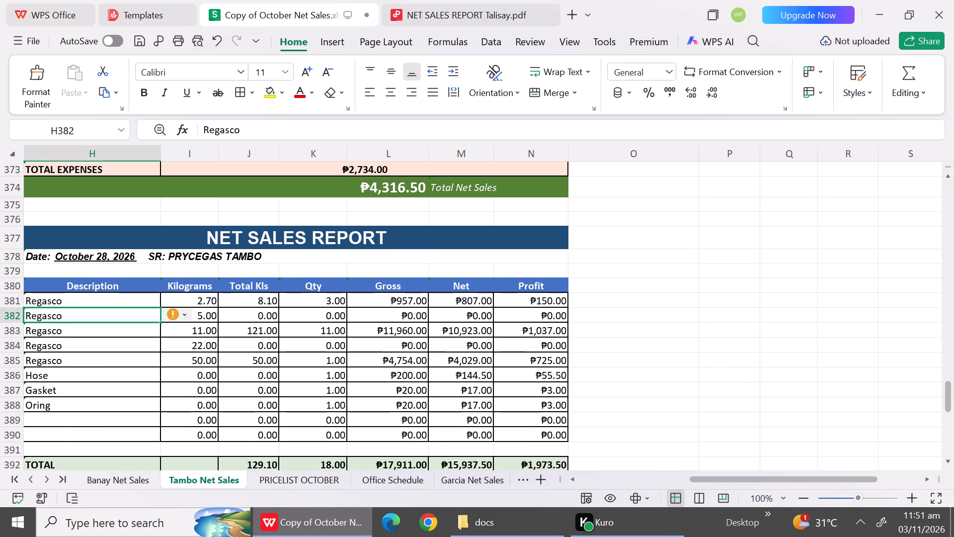
{"action": "left_click", "coordinate": [117, 305]}
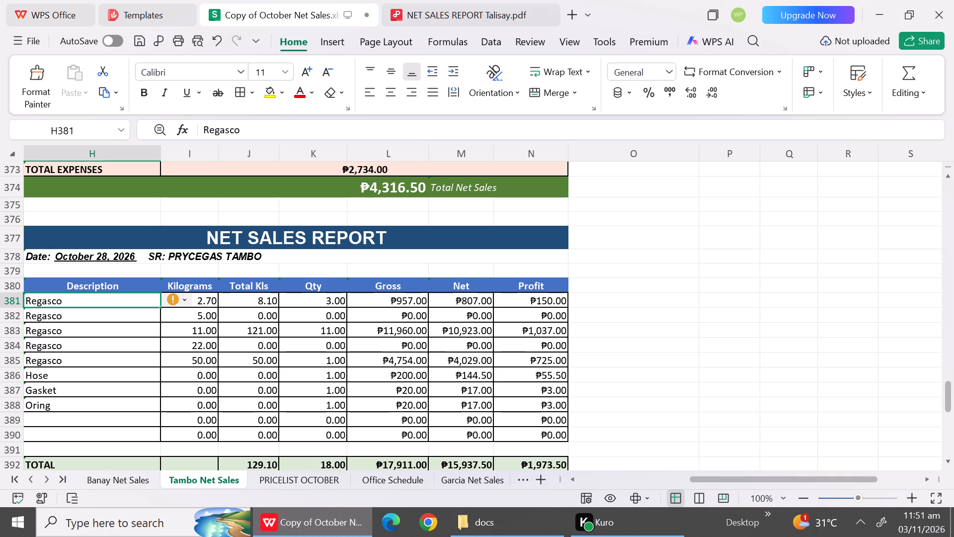
{"action": "key", "text": "shift+p"}
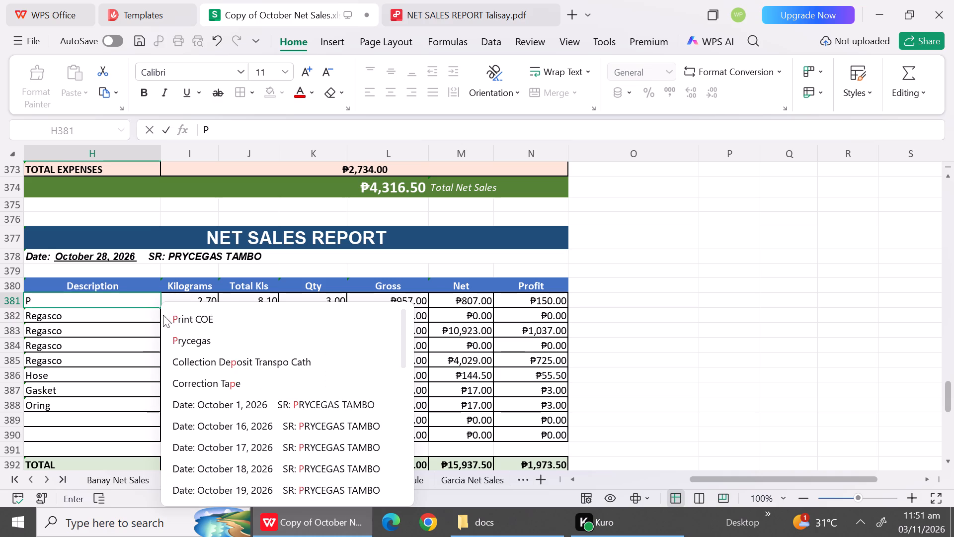
{"action": "left_click", "coordinate": [174, 343]}
{"action": "left_click", "coordinate": [337, 301]}
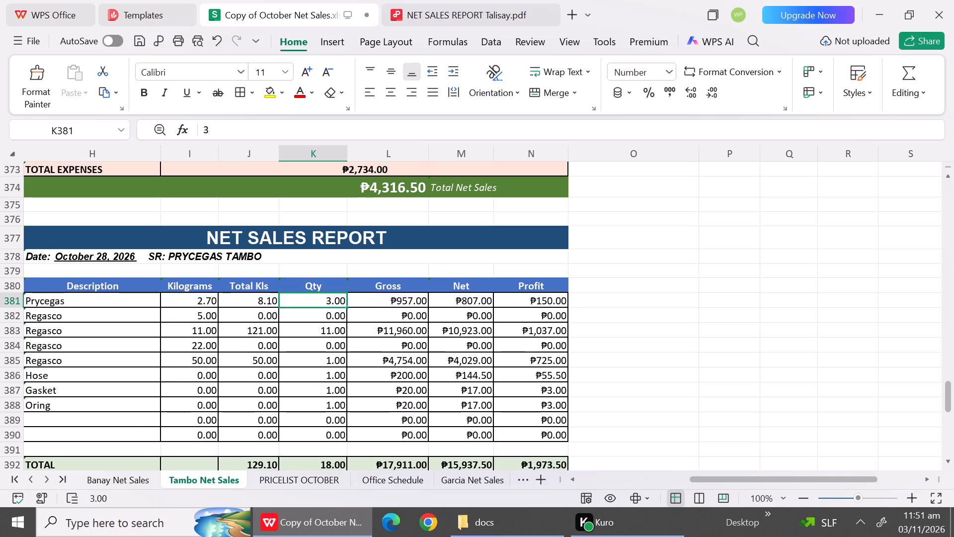
Set the quantity to 2 and the gross to 832 for the Prycegas item in row 381 of the October 28 report.
{"action": "key", "text": "2"}
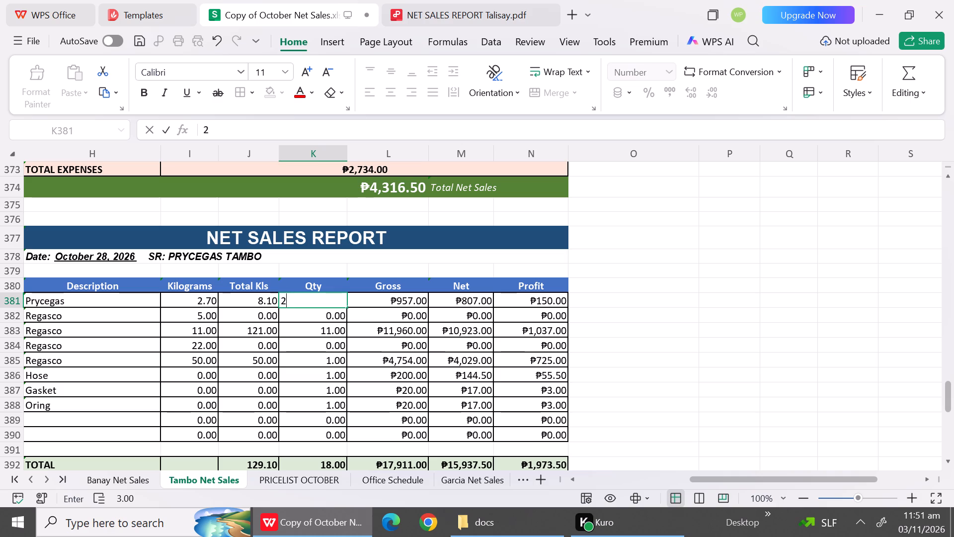
{"action": "left_click", "coordinate": [388, 296]}
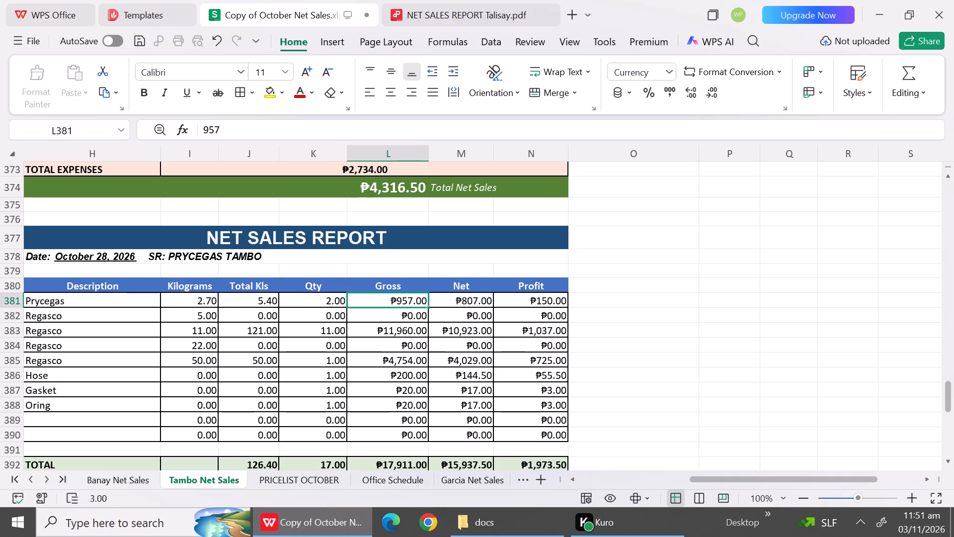
{"action": "type", "text": "832"}
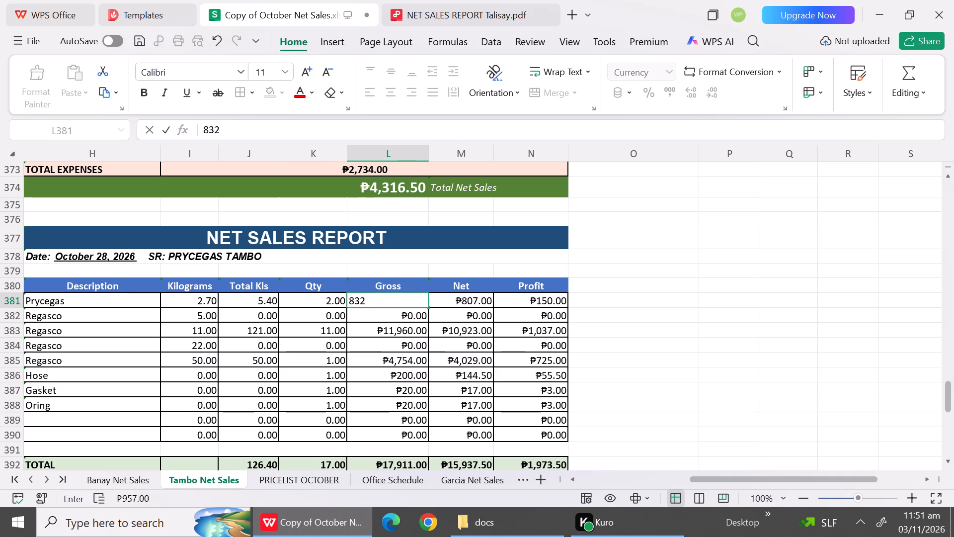
{"action": "left_click", "coordinate": [390, 326]}
Check the Prycegas 2.07 price in the October price list and set row 381's net amount to 608 in Tambo's report.
{"action": "left_click", "coordinate": [464, 303]}
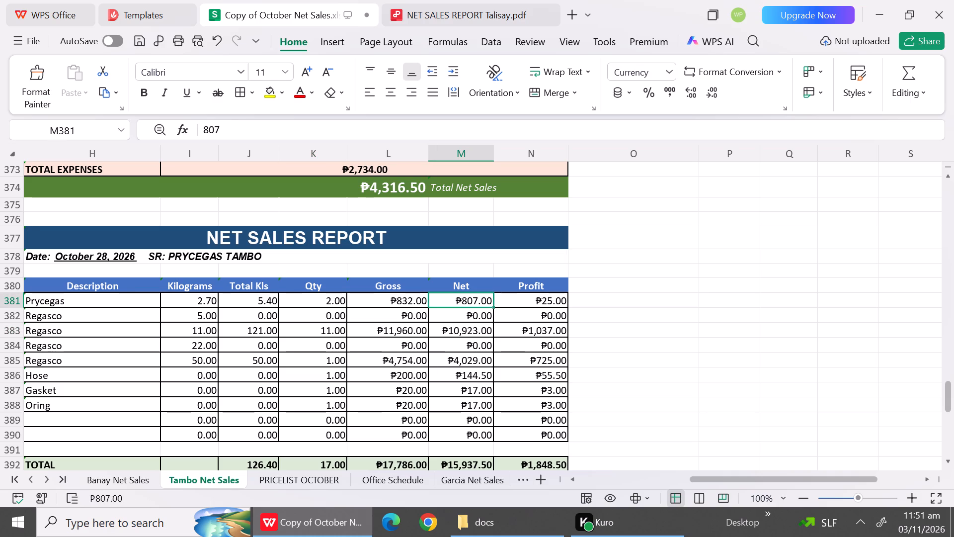
{"action": "left_click", "coordinate": [289, 481]}
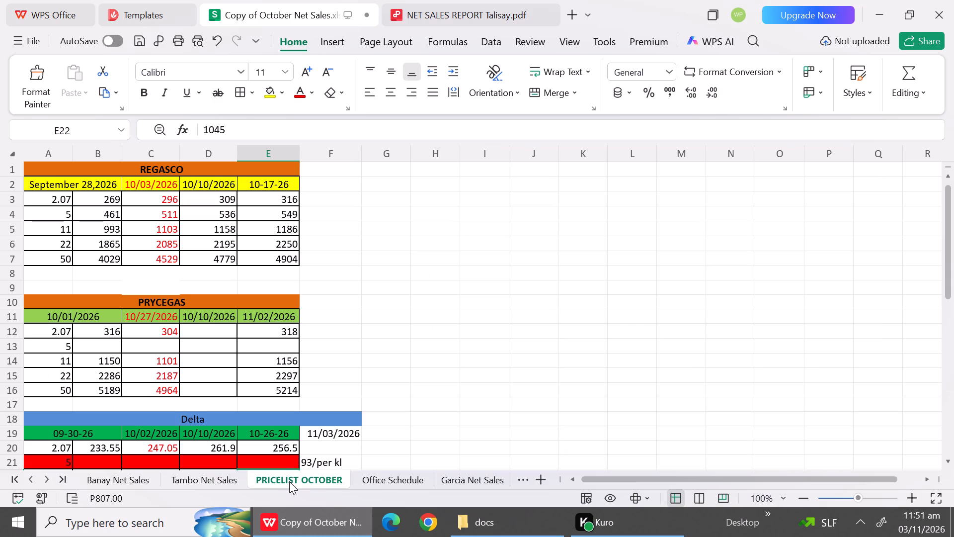
{"action": "left_click", "coordinate": [192, 481]}
{"action": "left_click", "coordinate": [454, 306]}
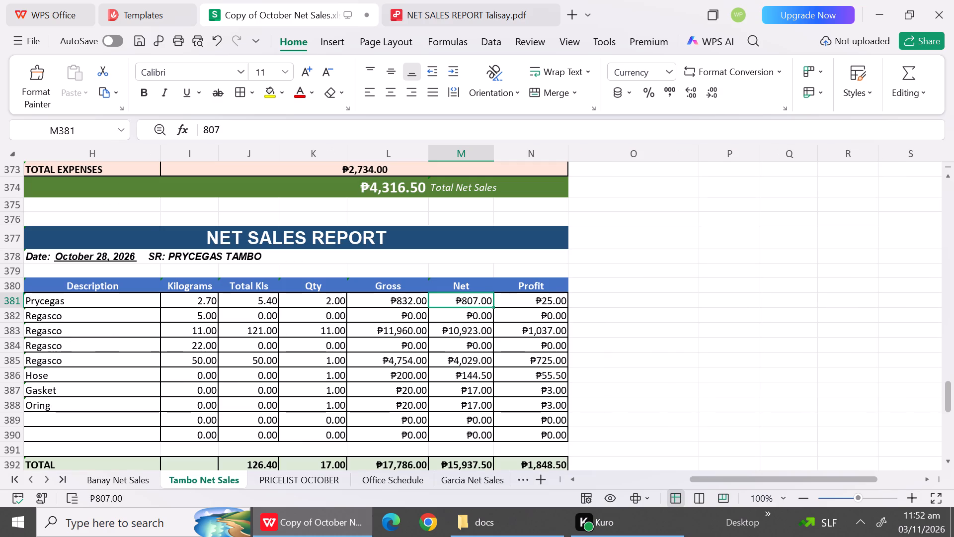
{"action": "left_click", "coordinate": [454, 306]}
{"action": "type", "text": "60"}
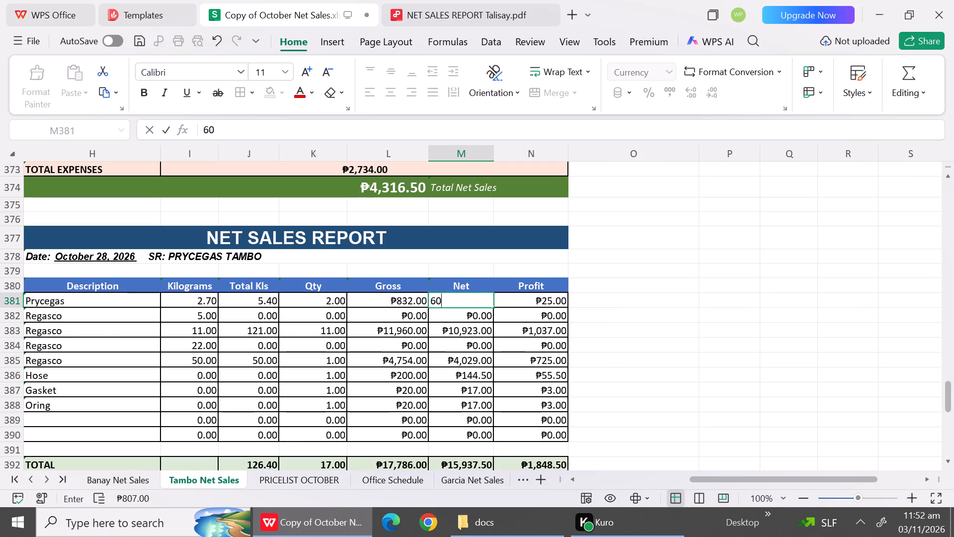
{"action": "key", "text": "8"}
{"action": "left_click", "coordinate": [454, 322]}
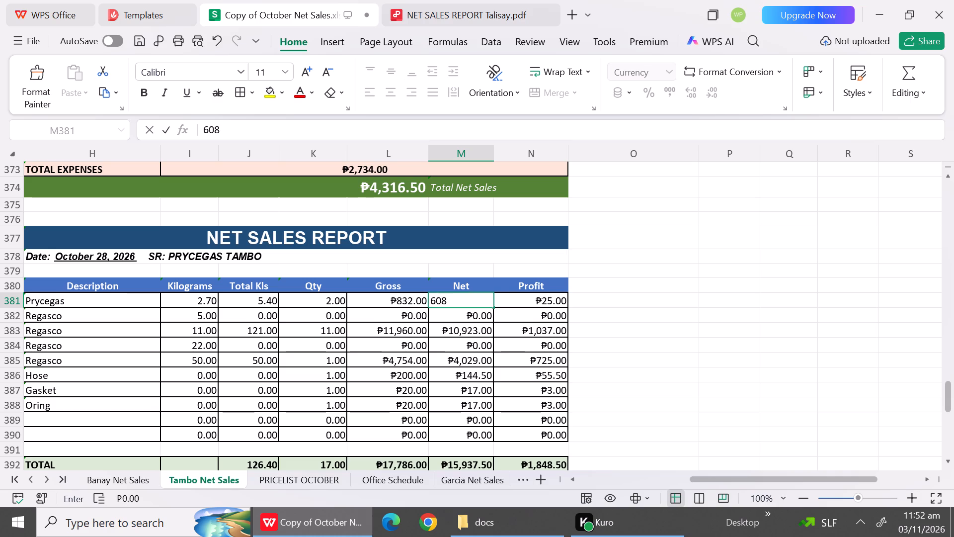
Change row 382 of the October 28 report to Prycegas, 11 kilograms, quantity 38 and gross 46568.
{"action": "left_click", "coordinate": [118, 317]}
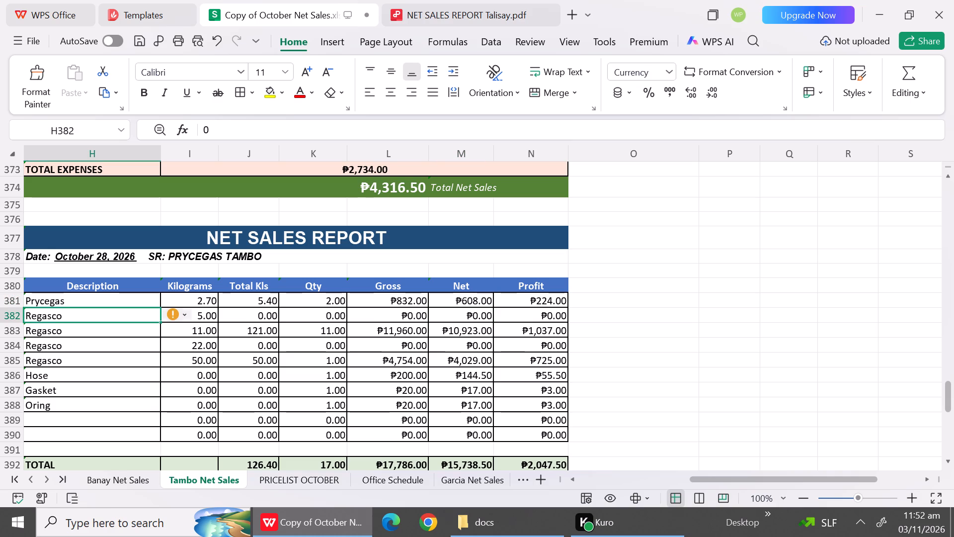
{"action": "key", "text": "shift+p"}
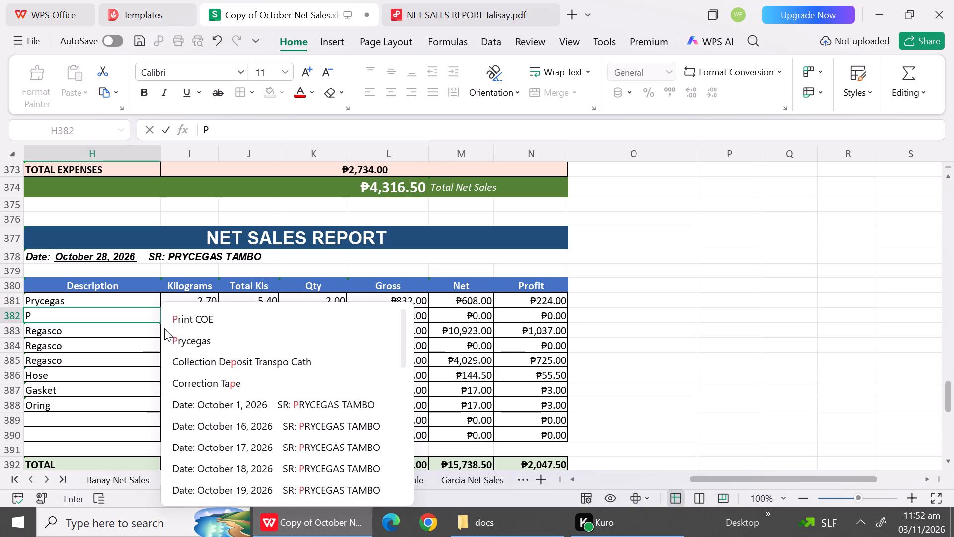
{"action": "left_click", "coordinate": [181, 344]}
{"action": "left_click", "coordinate": [208, 315]}
{"action": "type", "text": "11"}
{"action": "left_click", "coordinate": [327, 313]}
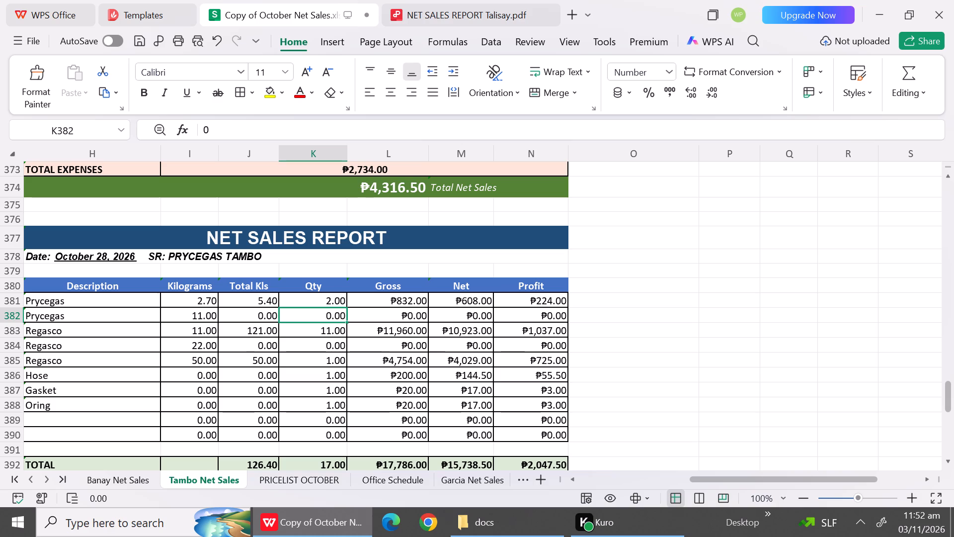
{"action": "type", "text": "38"}
{"action": "left_click", "coordinate": [364, 358]}
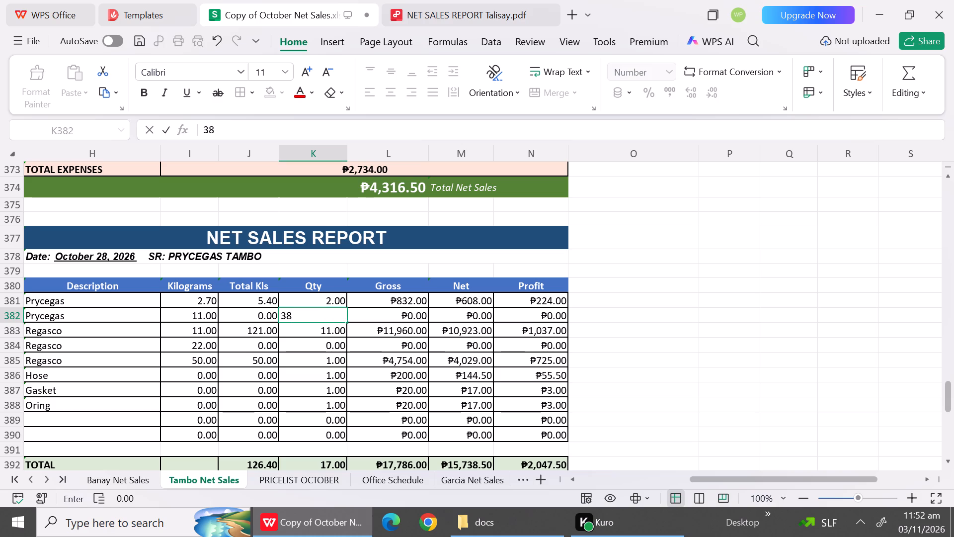
{"action": "left_click", "coordinate": [397, 317]}
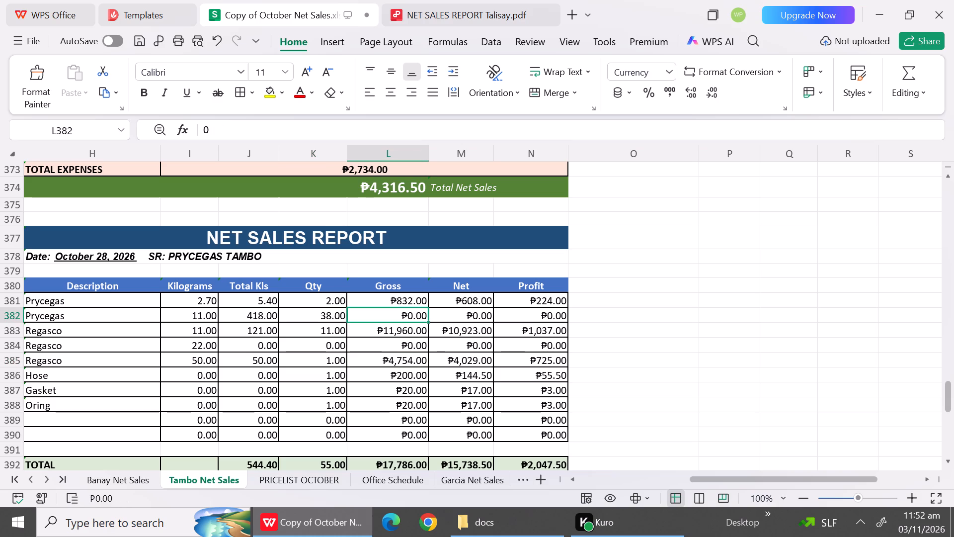
{"action": "type", "text": "46"}
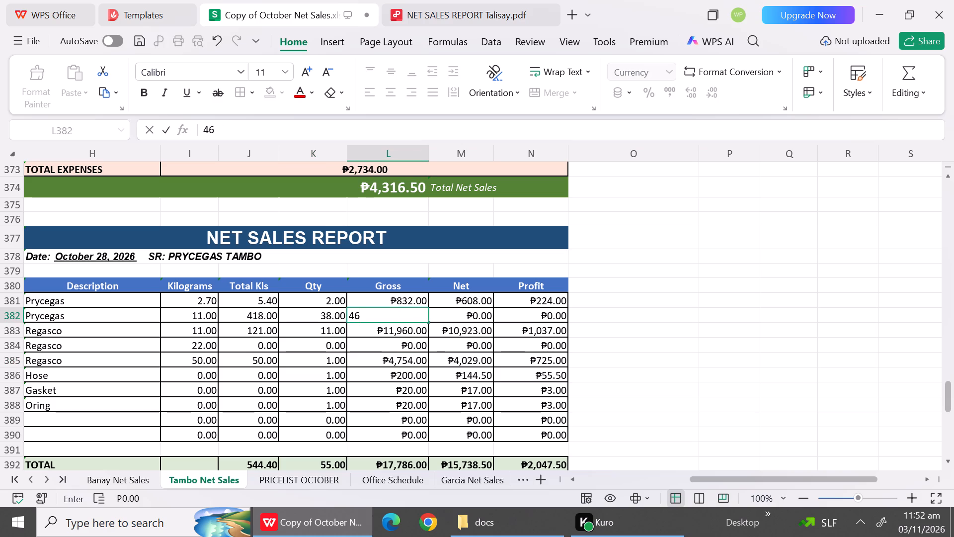
{"action": "type", "text": "568"}
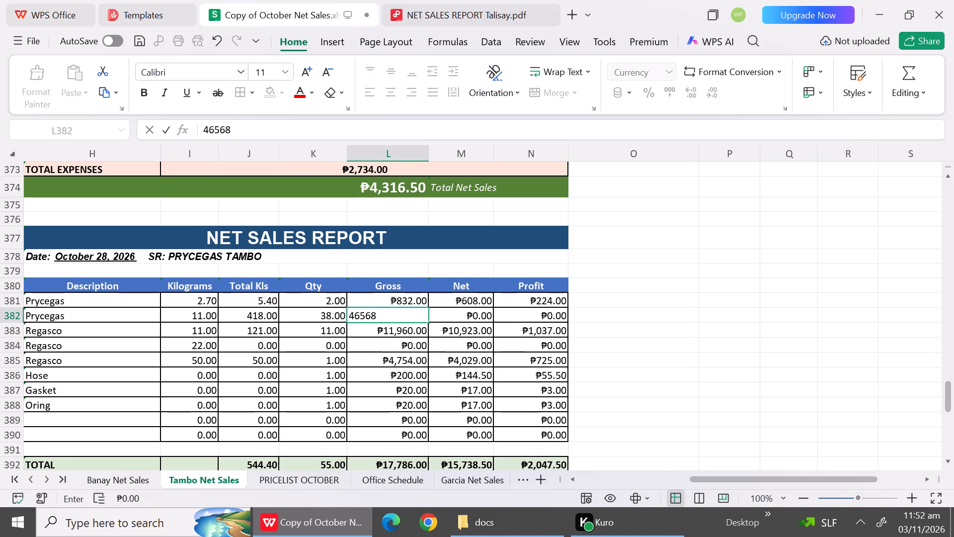
{"action": "left_click", "coordinate": [394, 383]}
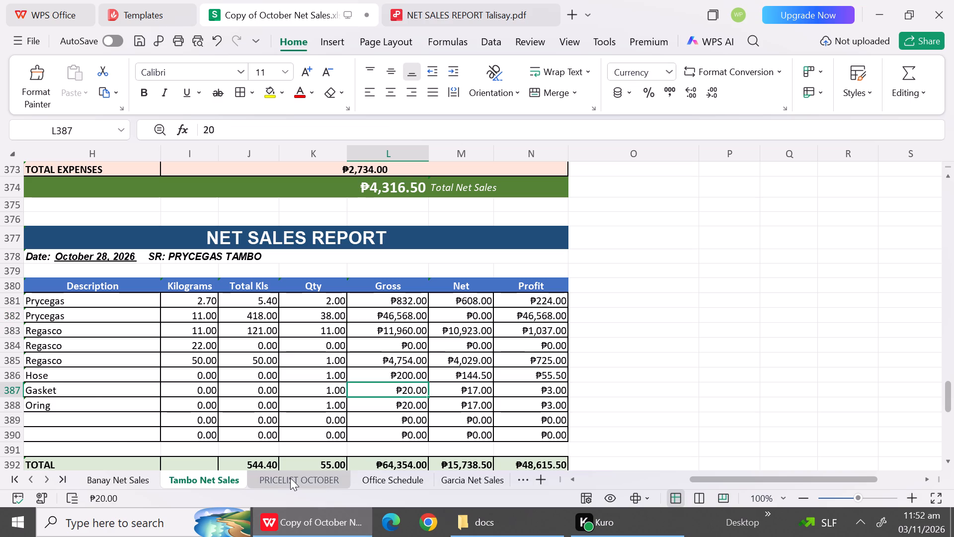
Check the 11 kg Prycegas price in the October price list and set row 382's net amount to 41838 in Tambo's report.
{"action": "left_click", "coordinate": [290, 478]}
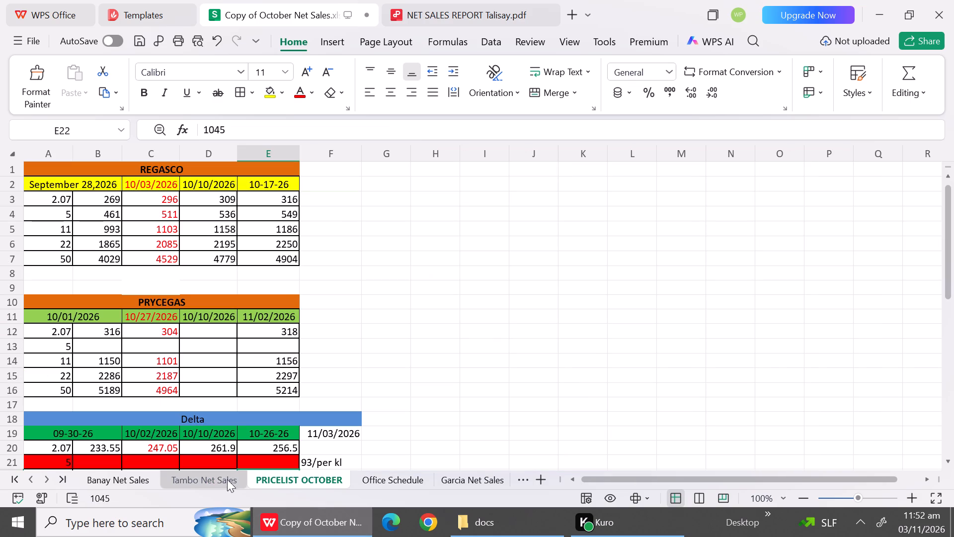
{"action": "left_click", "coordinate": [195, 481]}
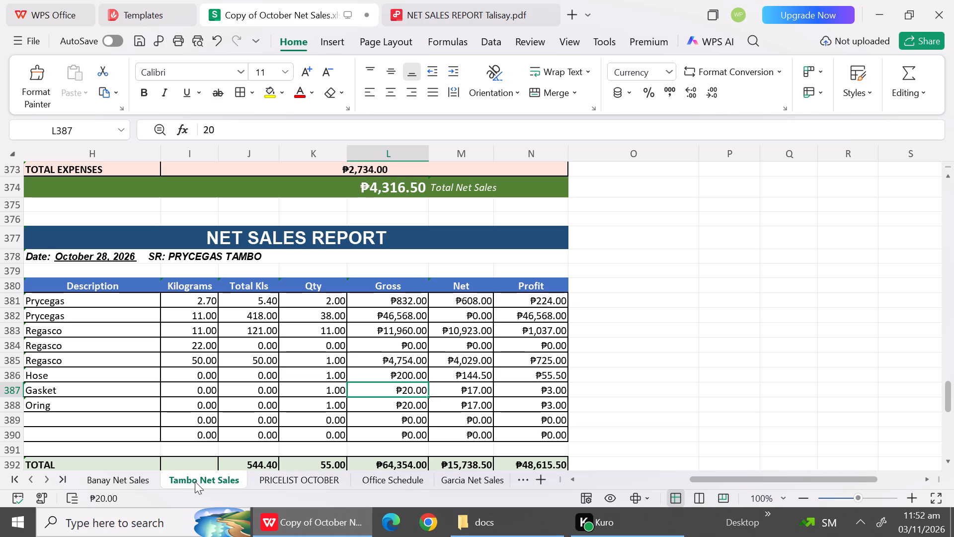
{"action": "left_click", "coordinate": [315, 481]}
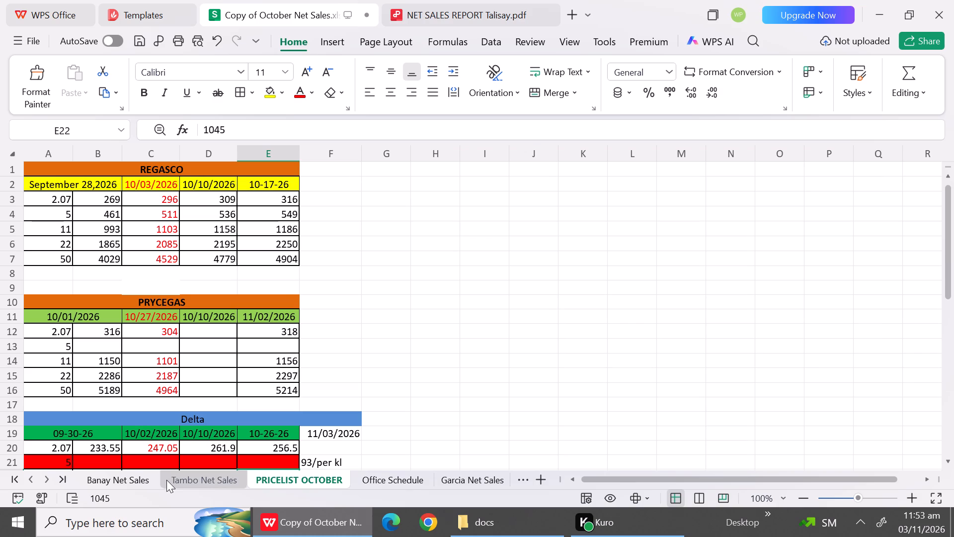
{"action": "left_click", "coordinate": [211, 480]}
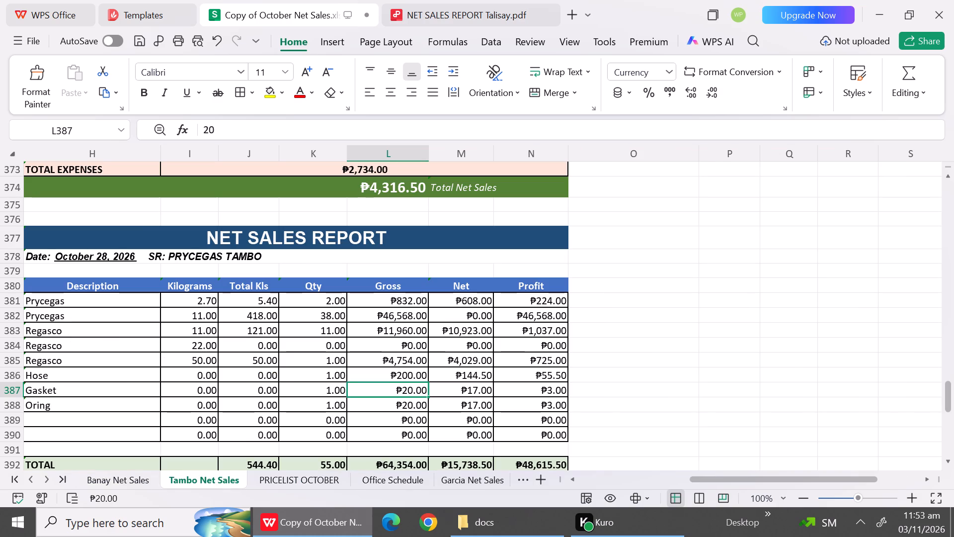
{"action": "left_click", "coordinate": [303, 337]}
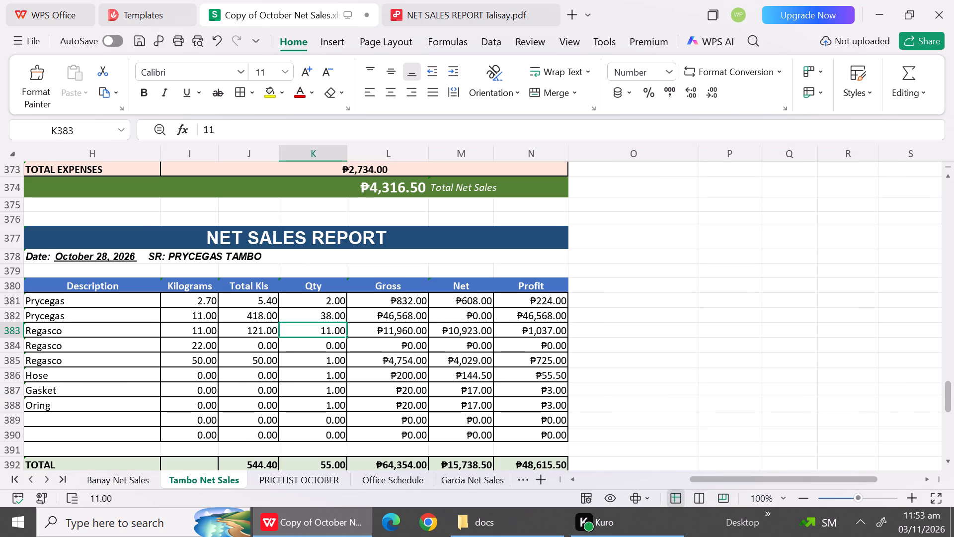
{"action": "left_click", "coordinate": [320, 319]}
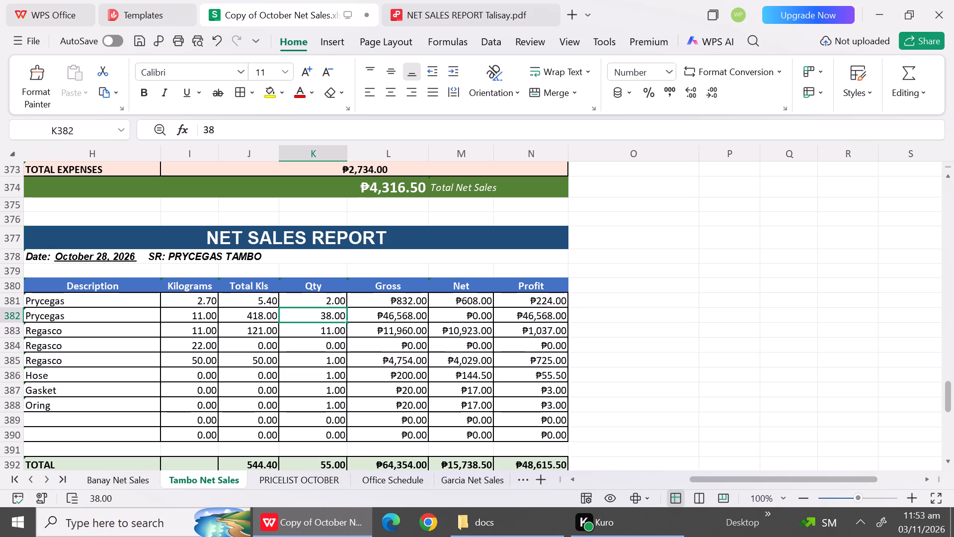
{"action": "left_click", "coordinate": [467, 321]}
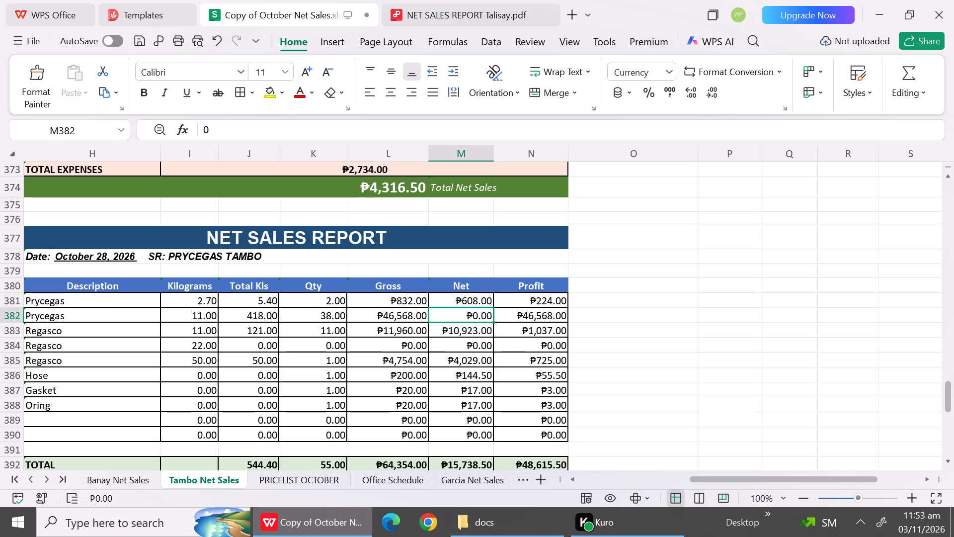
{"action": "type", "text": "42"}
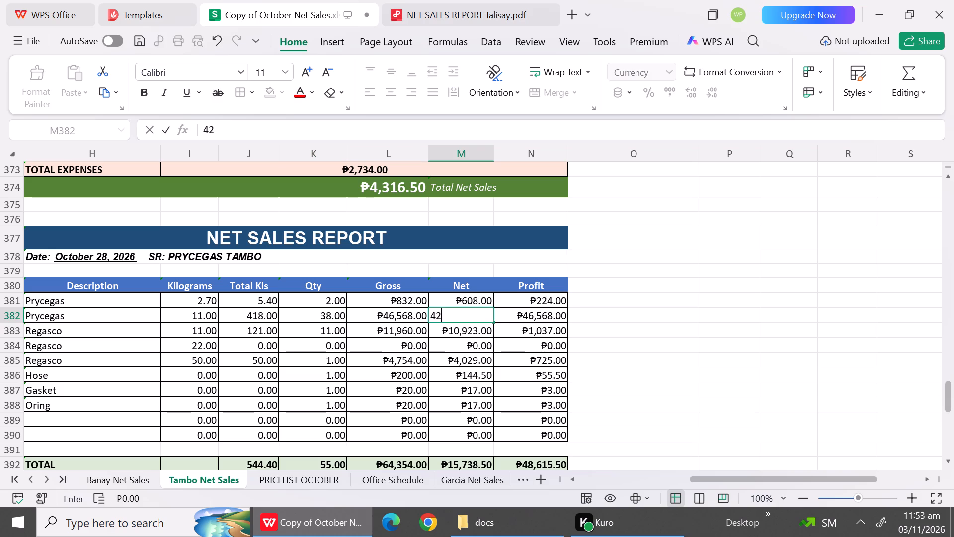
{"action": "key", "text": "BackSpace"}
{"action": "key", "text": "1"}
{"action": "type", "text": "838"}
{"action": "left_click", "coordinate": [453, 378]}
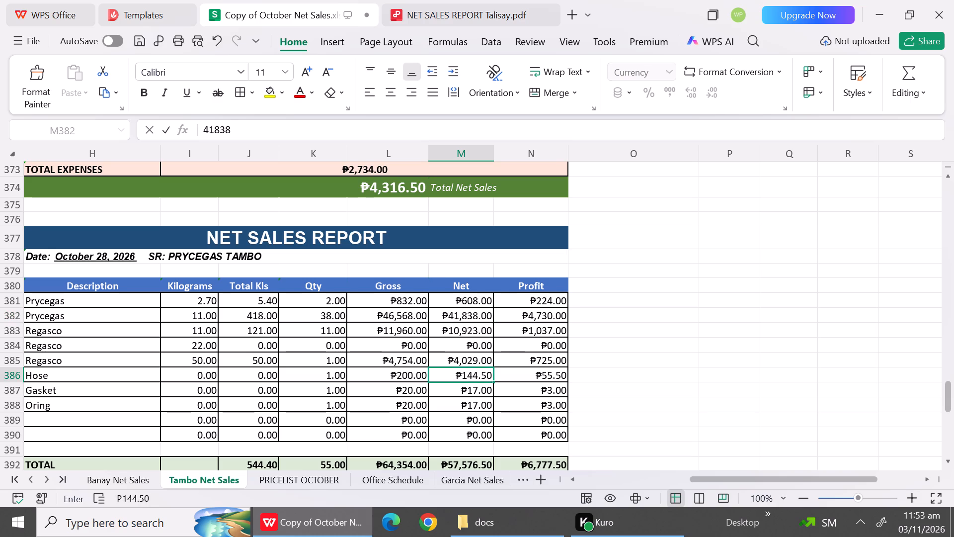
Change the item in row 383 of the October 28 report to SG with quantity 4 and gross 5404.
{"action": "left_click", "coordinate": [130, 329]}
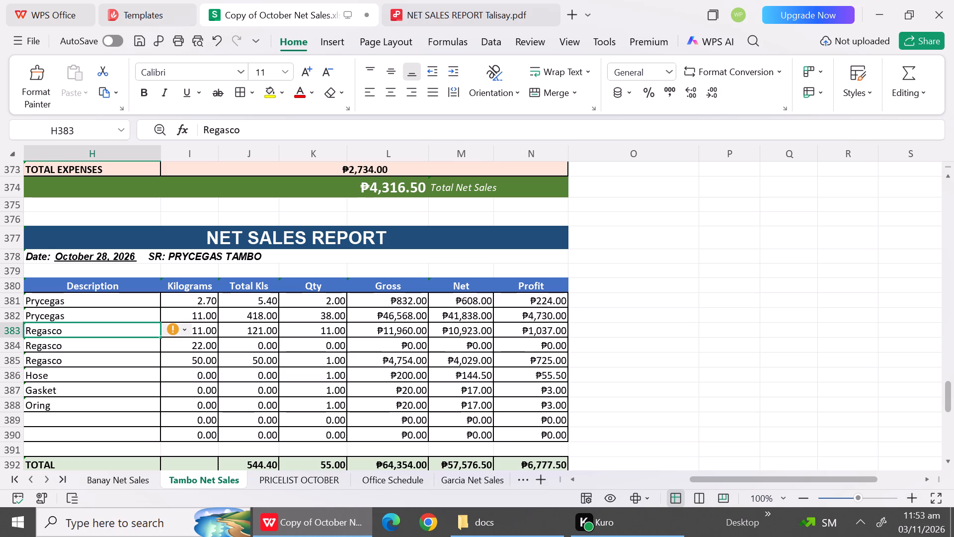
{"action": "key", "text": "shift+s"}
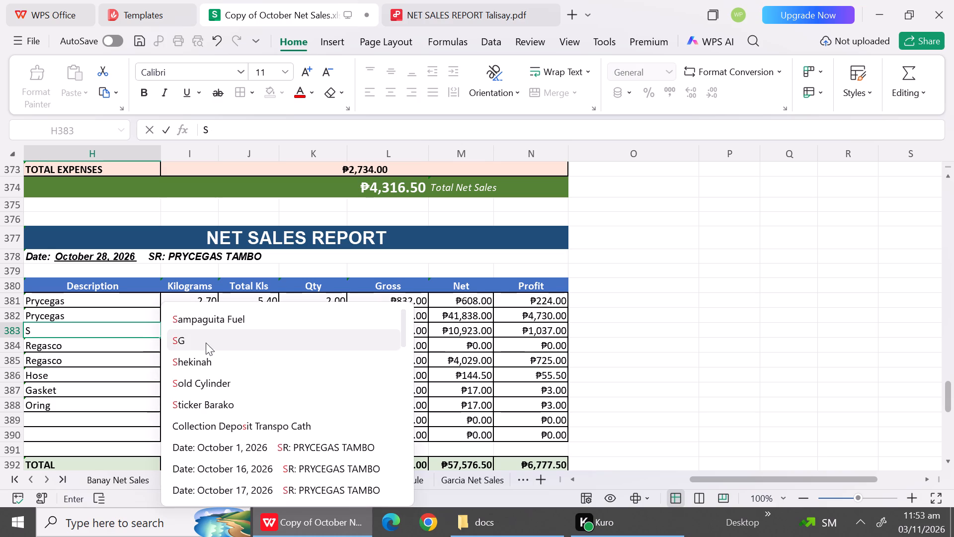
{"action": "left_click", "coordinate": [207, 346]}
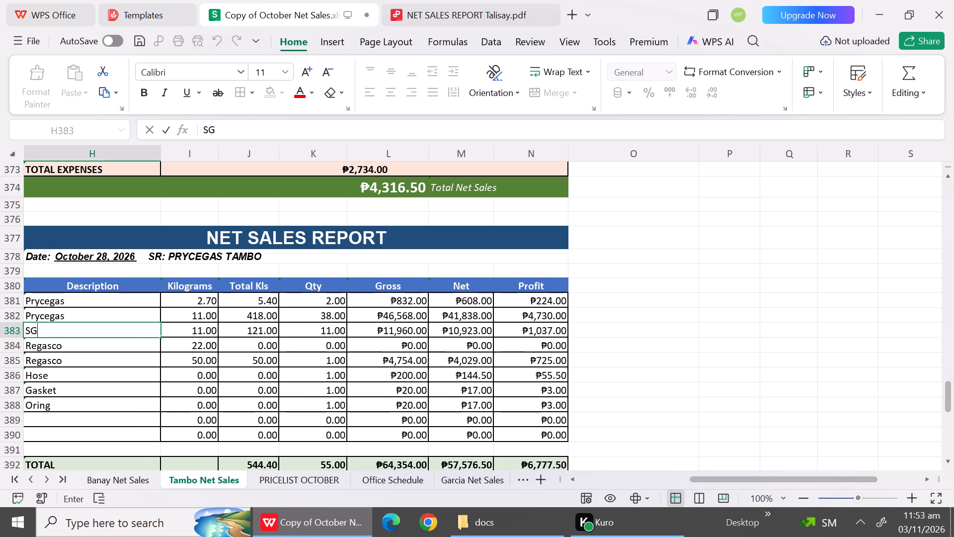
{"action": "left_click", "coordinate": [318, 328]}
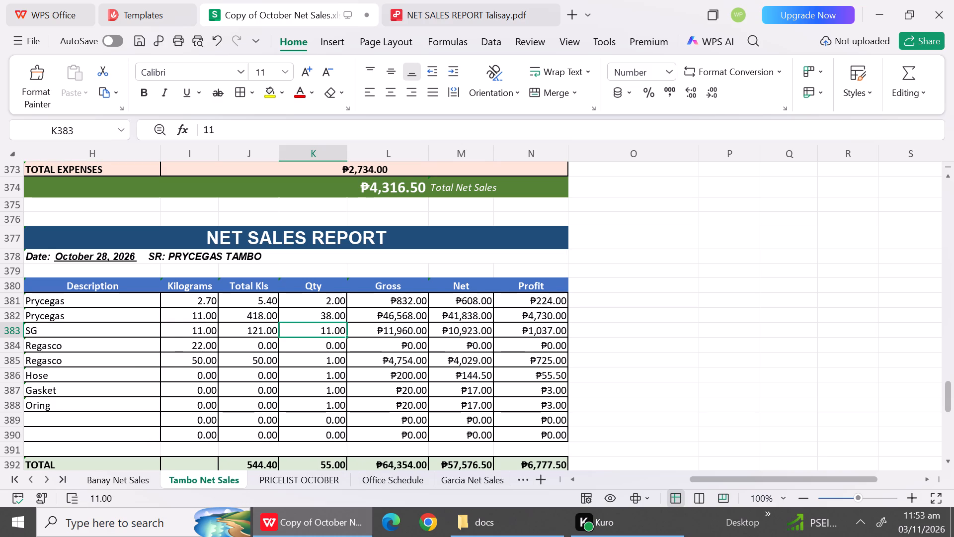
{"action": "key", "text": "4"}
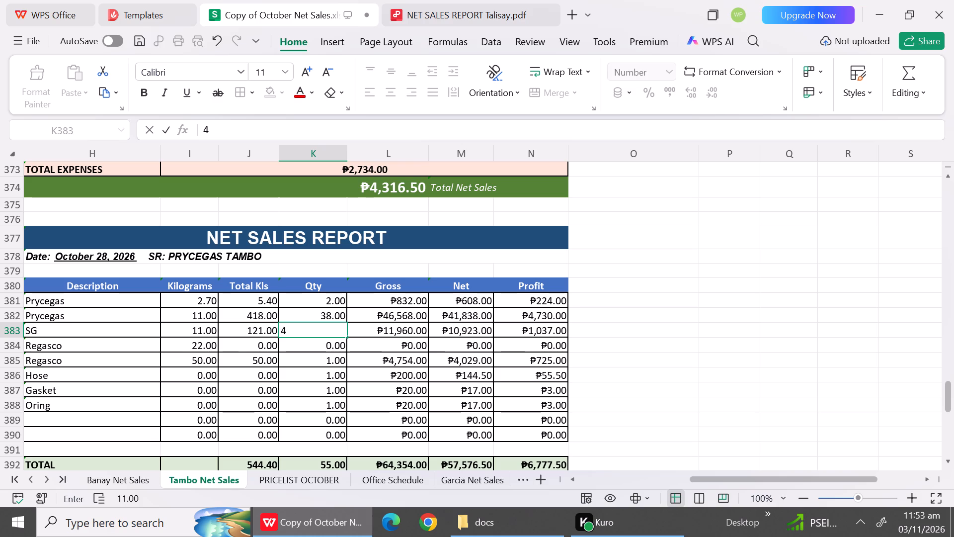
{"action": "left_click", "coordinate": [407, 331]}
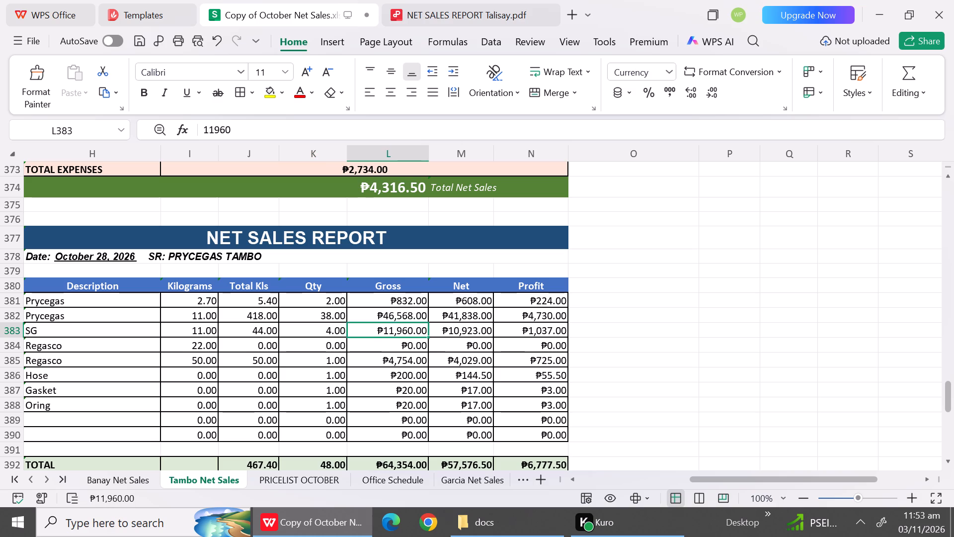
{"action": "type", "text": "54"}
{"action": "type", "text": "04"}
{"action": "left_click", "coordinate": [465, 351]}
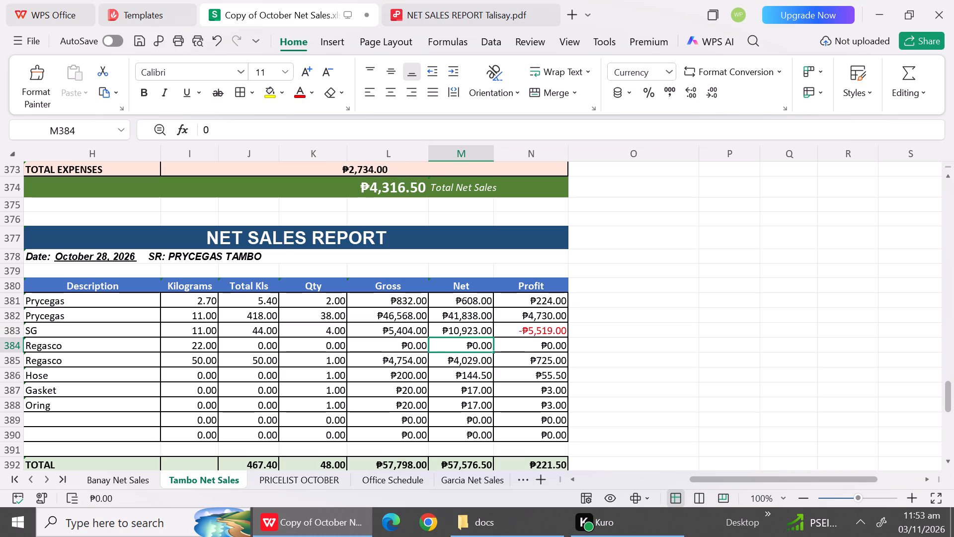
Check the 10/27/2026 DC 11 kg price in the October price list and set row 383's net amount to 4136 in Tambo's report.
{"action": "left_click", "coordinate": [455, 326]}
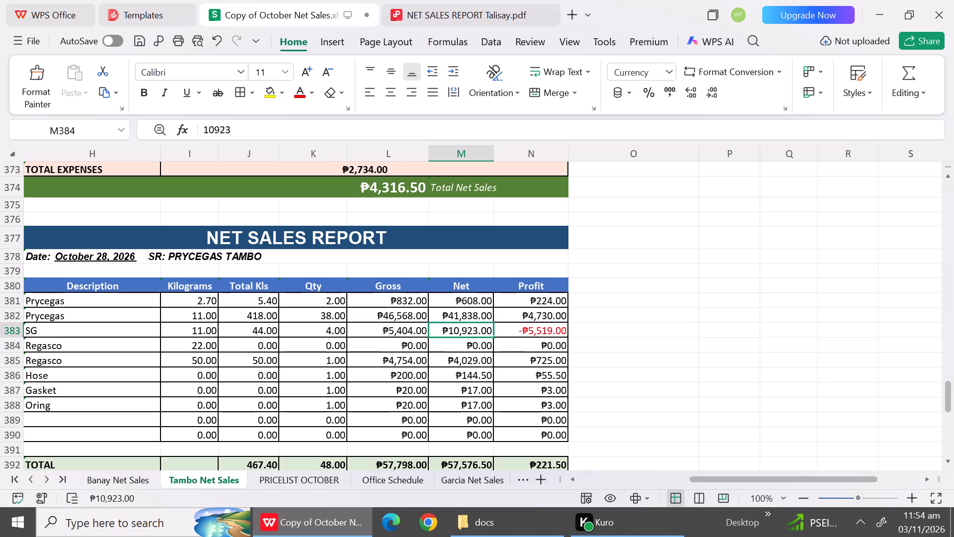
{"action": "left_click", "coordinate": [471, 327]}
{"action": "left_click", "coordinate": [301, 476]}
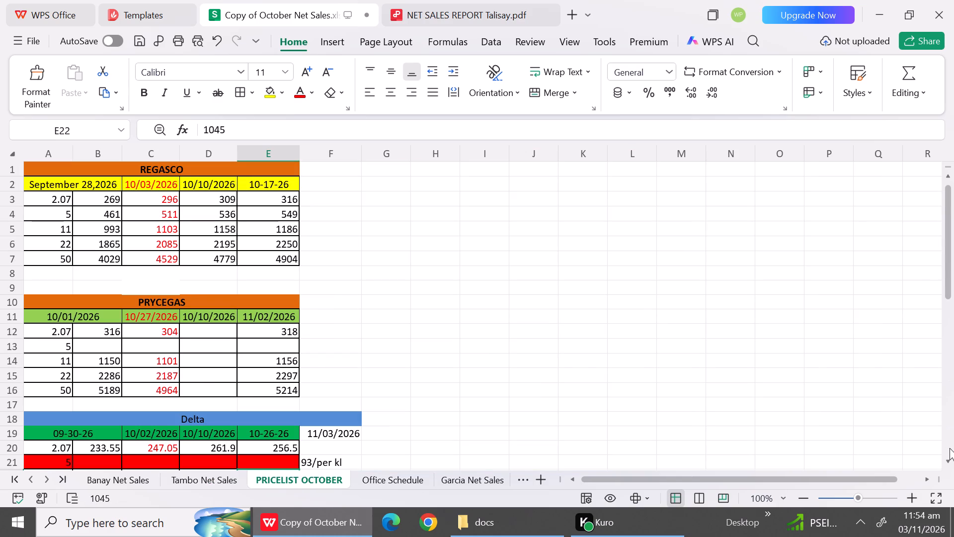
{"action": "left_click", "coordinate": [947, 461]}
{"action": "triple_click", "coordinate": [947, 461]}
{"action": "double_click", "coordinate": [947, 461]}
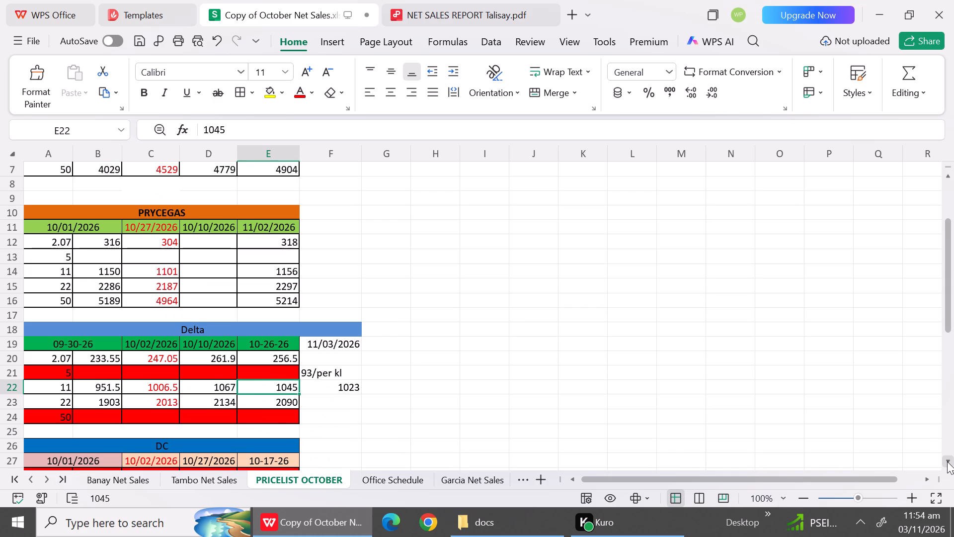
{"action": "double_click", "coordinate": [947, 461]}
{"action": "left_click", "coordinate": [947, 461]}
{"action": "left_click", "coordinate": [947, 461]}
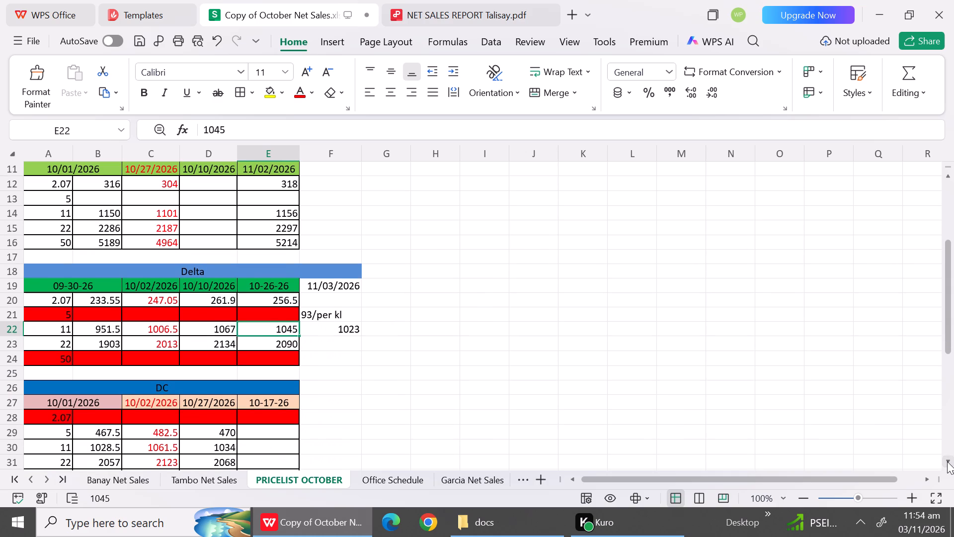
{"action": "left_click", "coordinate": [947, 461]}
{"action": "left_click", "coordinate": [947, 461]}
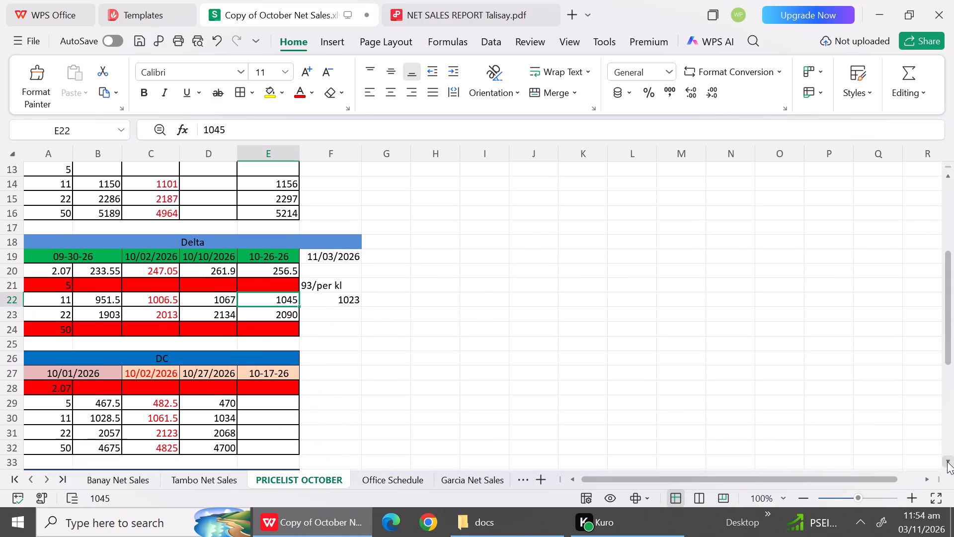
{"action": "left_click", "coordinate": [215, 480]}
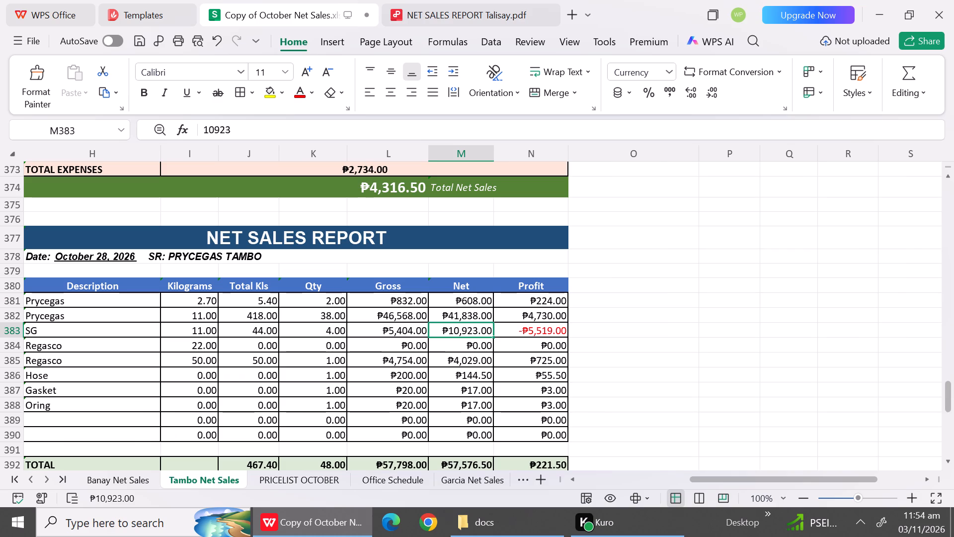
{"action": "left_click", "coordinate": [295, 474]}
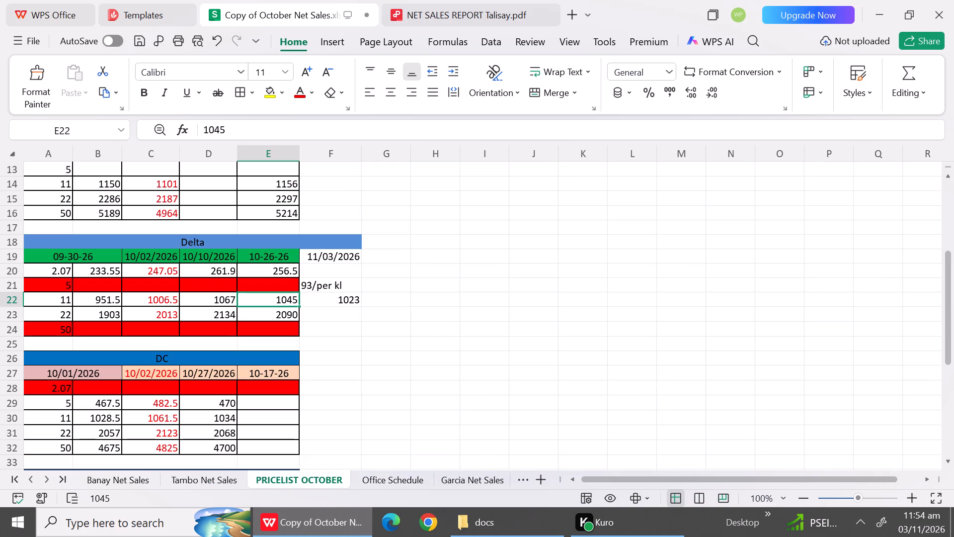
{"action": "left_click", "coordinate": [234, 413]}
{"action": "left_click", "coordinate": [196, 478]}
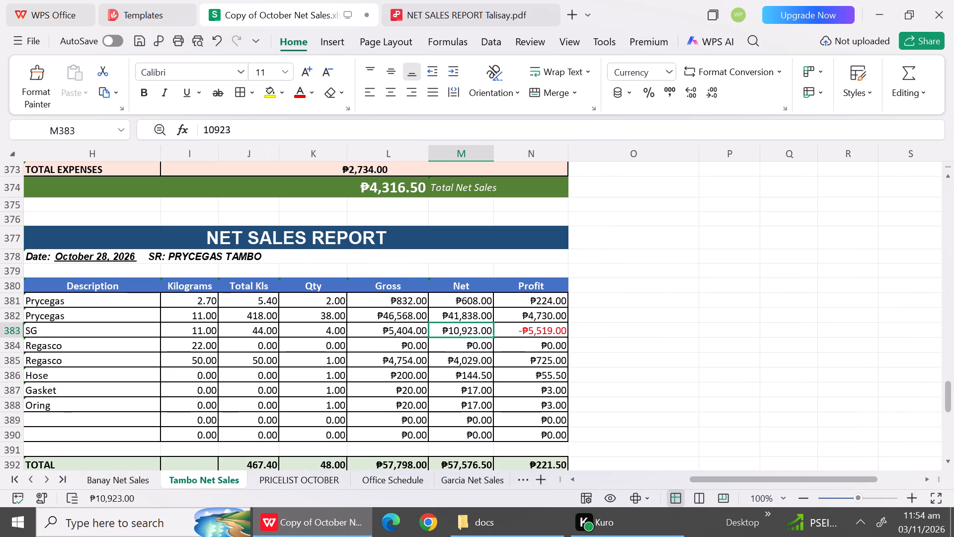
{"action": "left_click", "coordinate": [469, 328]}
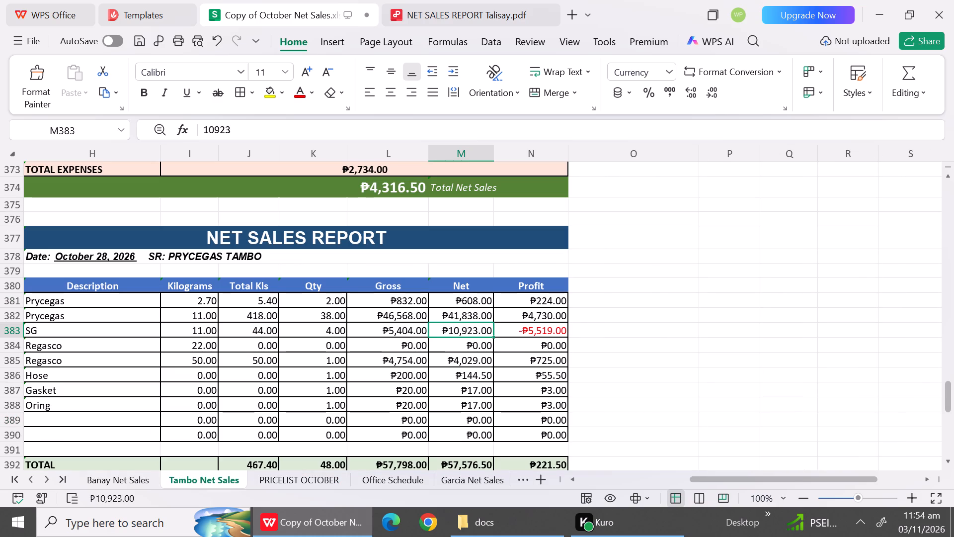
{"action": "type", "text": "4136"}
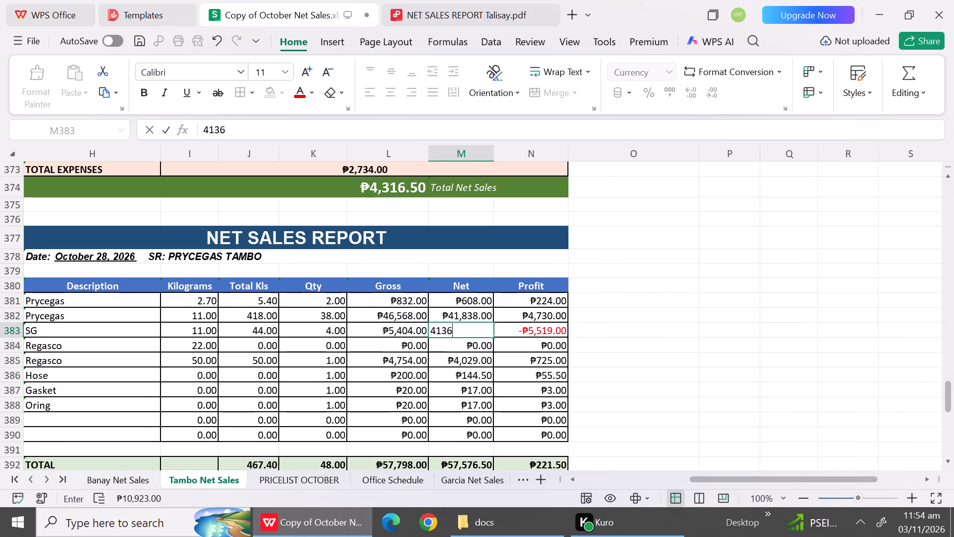
{"action": "left_click", "coordinate": [463, 394]}
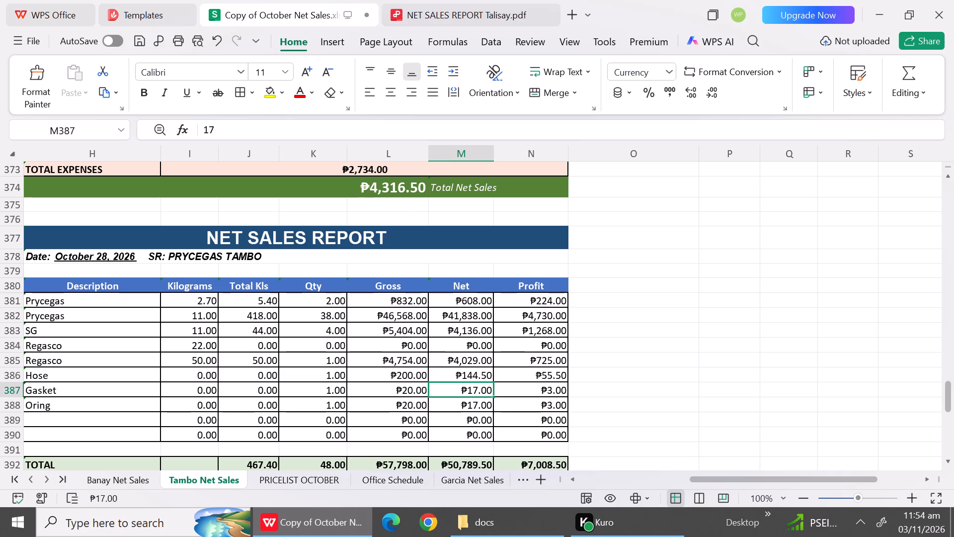
Set the Regasco item in row 384 of the October 28 report to 11 kilograms, quantity 1 and gross 1389.
{"action": "left_click", "coordinate": [135, 348]}
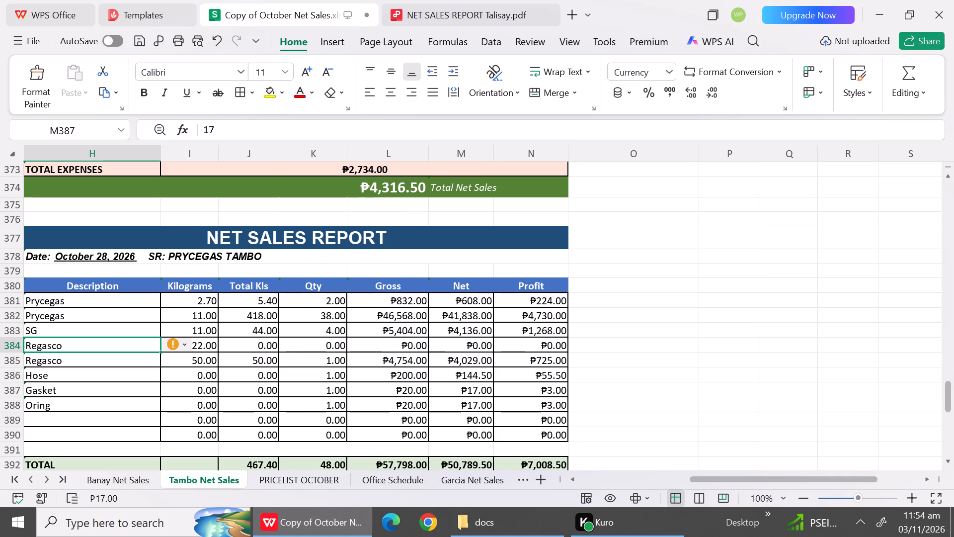
{"action": "left_click", "coordinate": [207, 348]}
{"action": "type", "text": "11"}
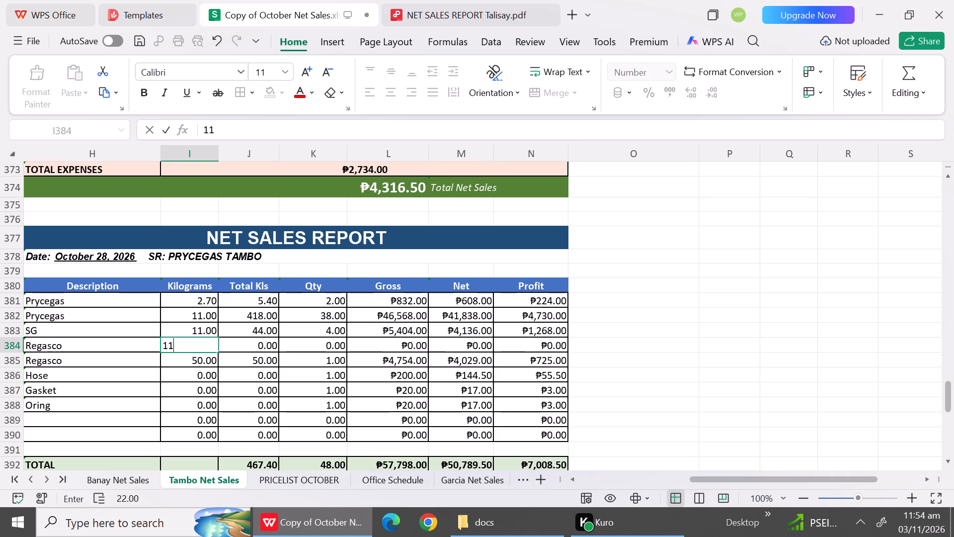
{"action": "left_click", "coordinate": [328, 350]}
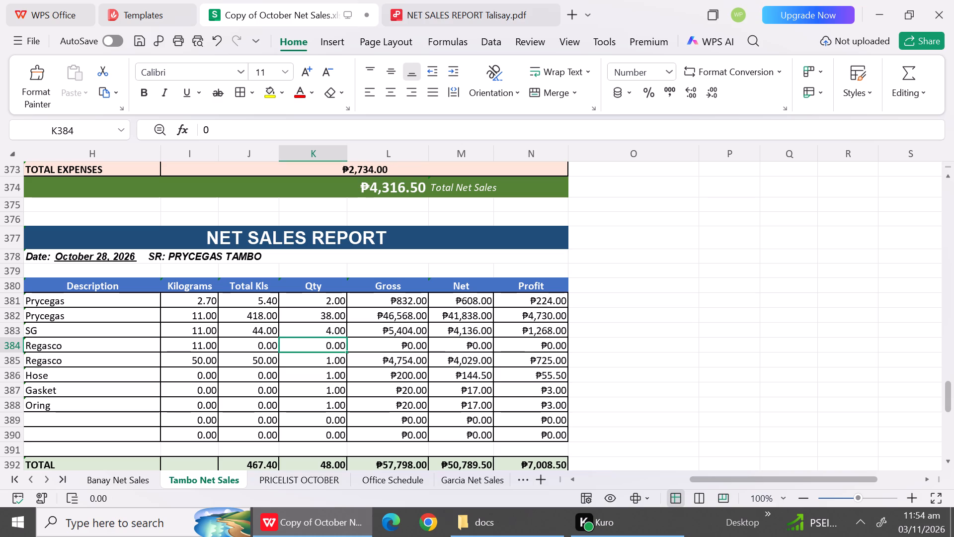
{"action": "key", "text": "1"}
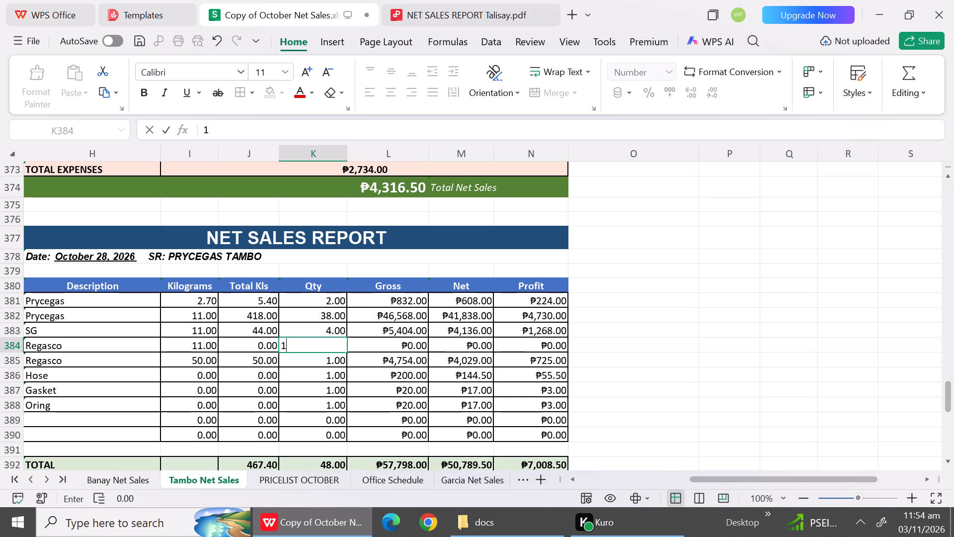
{"action": "left_click", "coordinate": [379, 347]}
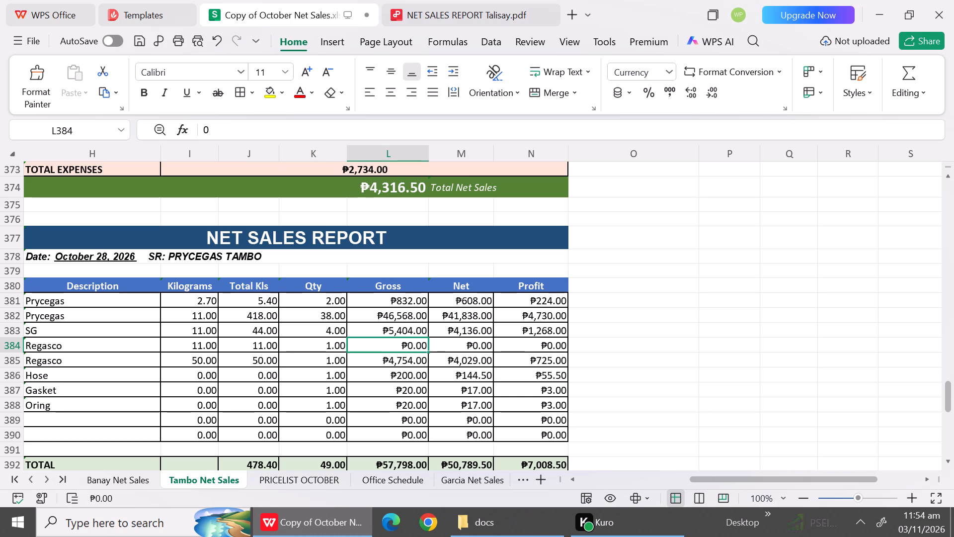
{"action": "left_click", "coordinate": [379, 347]}
{"action": "key", "text": "1"}
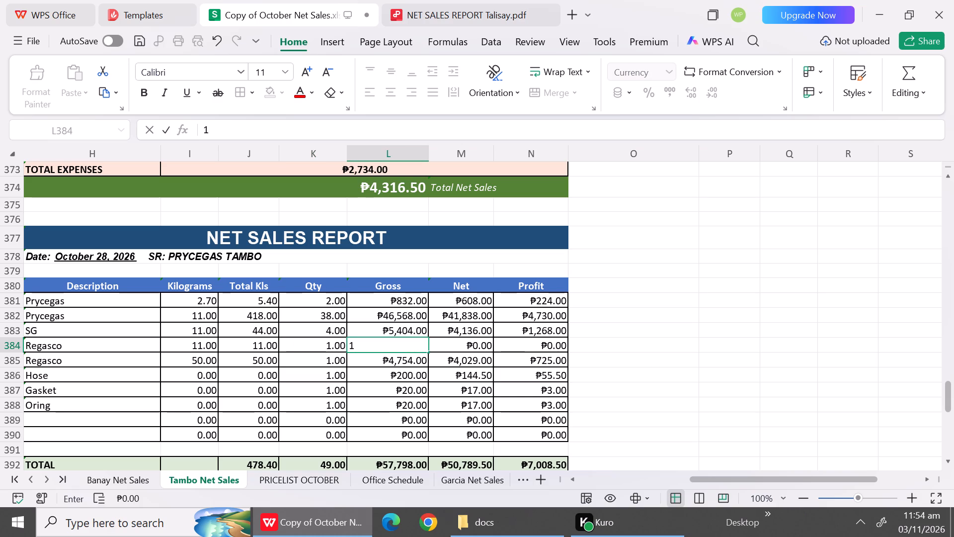
{"action": "key", "text": "3"}
{"action": "type", "text": "89"}
{"action": "left_click", "coordinate": [415, 386]}
Check the Regasco 11 kg price in the October price list and set row 384's net amount to 1186 in Tambo's report.
{"action": "left_click", "coordinate": [484, 346]}
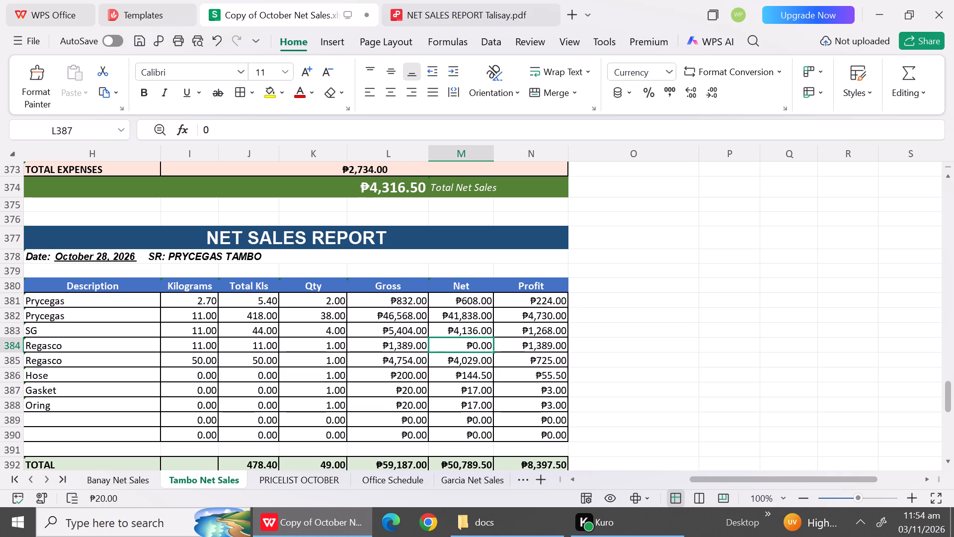
{"action": "left_click", "coordinate": [291, 480]}
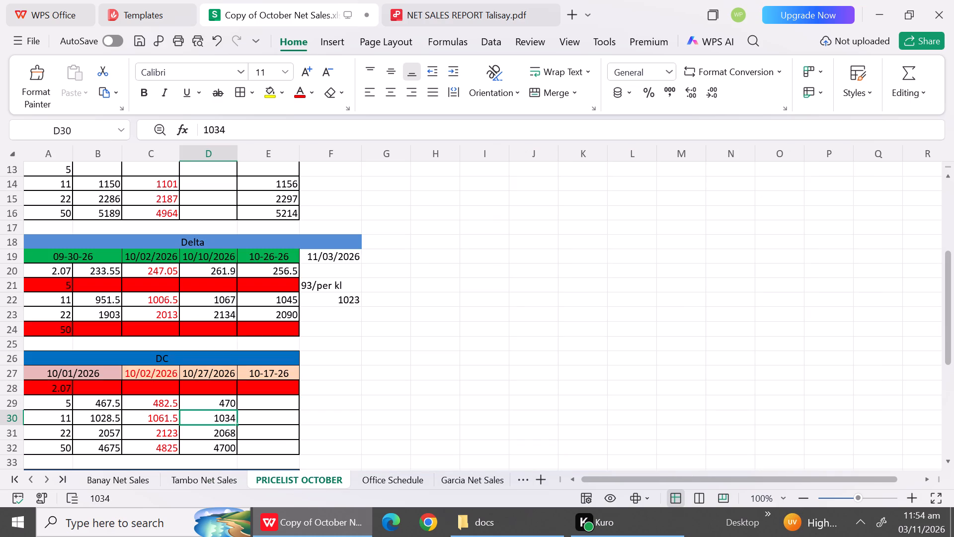
{"action": "left_click", "coordinate": [952, 219]}
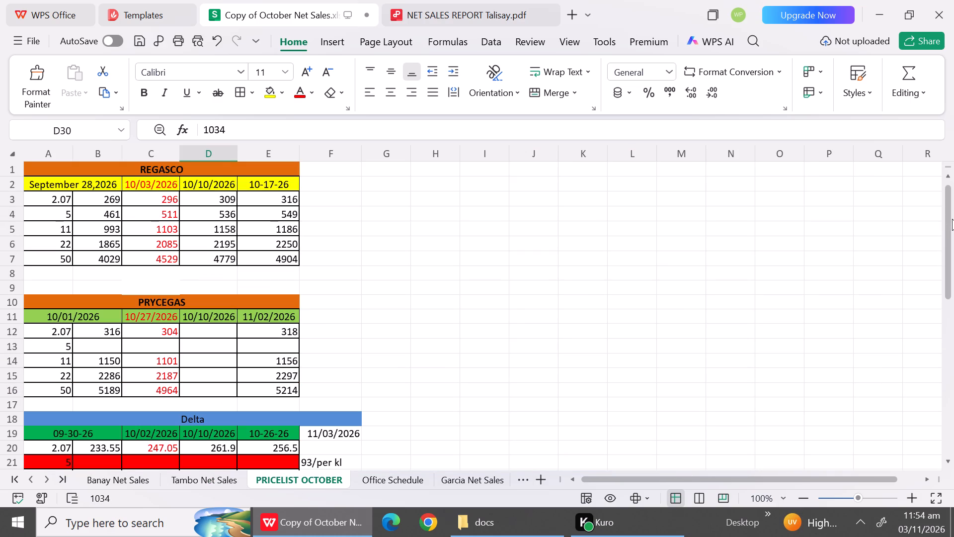
{"action": "left_click", "coordinate": [238, 480]}
{"action": "left_click", "coordinate": [457, 346]}
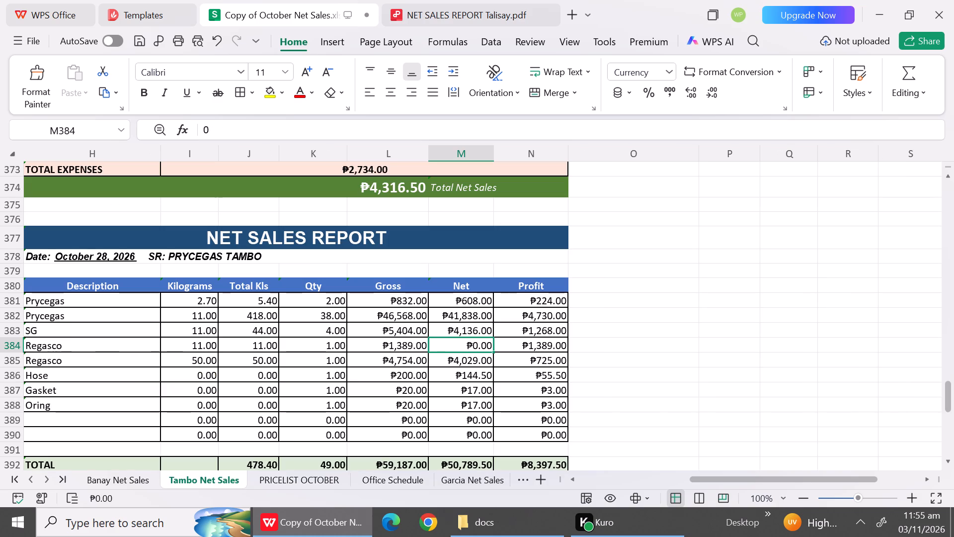
{"action": "type", "text": "11"}
{"action": "type", "text": "86"}
{"action": "left_click", "coordinate": [460, 385]}
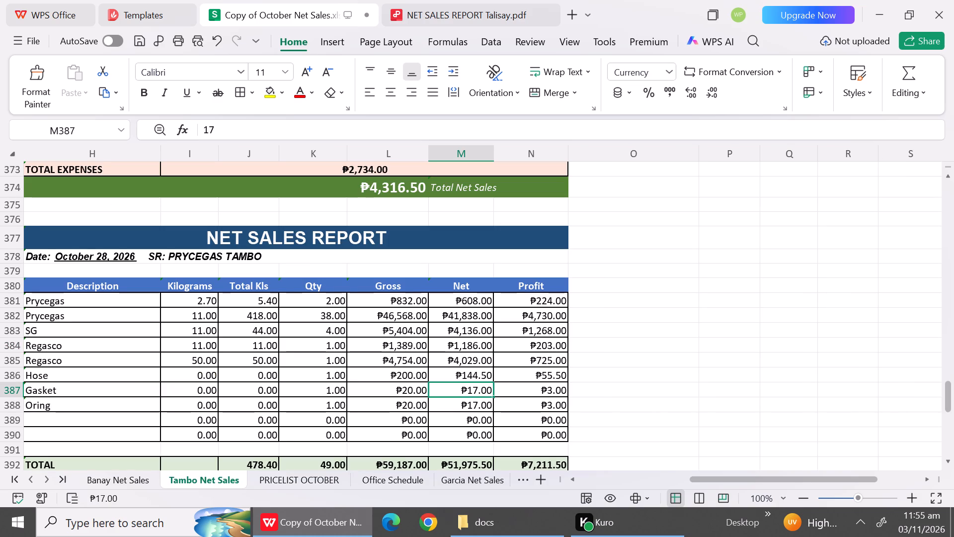
Change row 385 of the October 28 report to Prycegas with 22 kilograms and gross 2506.
{"action": "left_click", "coordinate": [135, 359]}
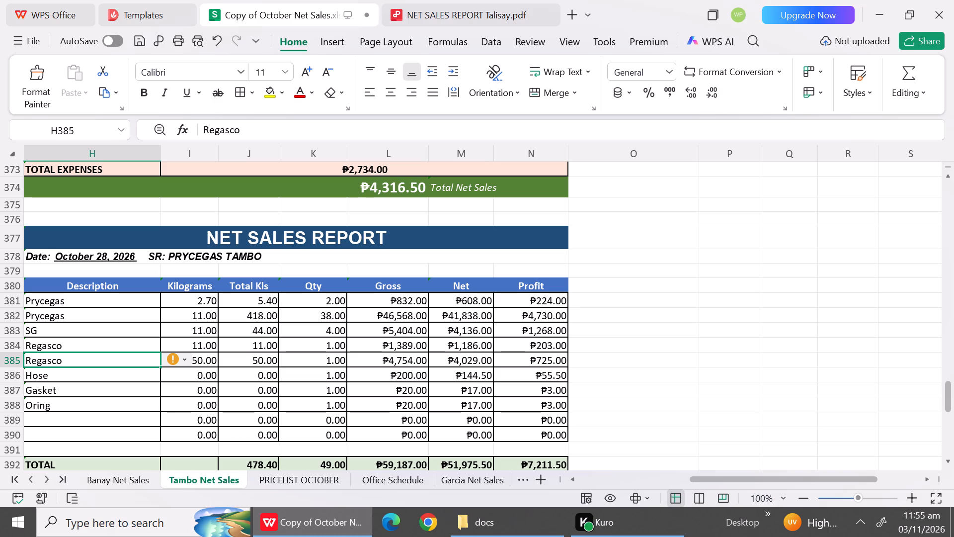
{"action": "key", "text": "p"}
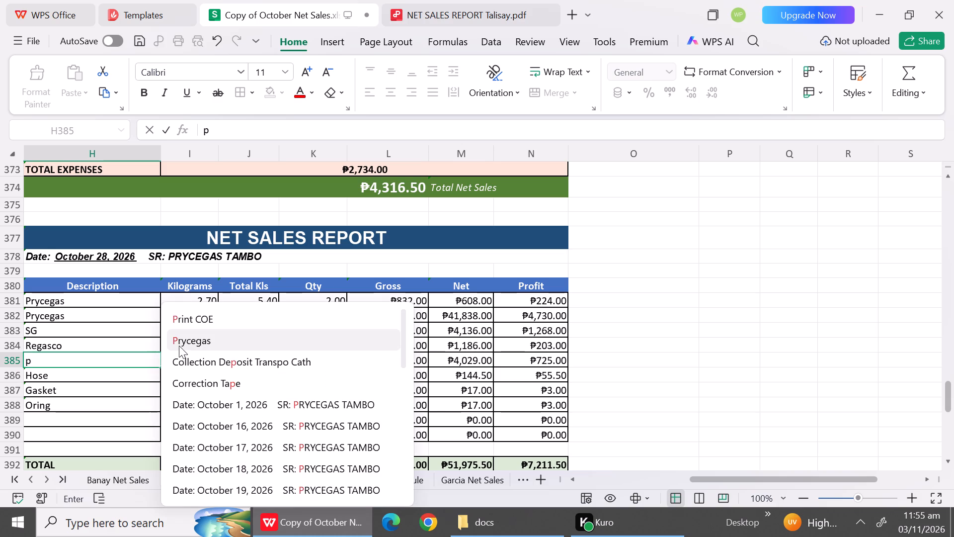
{"action": "left_click", "coordinate": [179, 347]}
{"action": "left_click", "coordinate": [191, 366]}
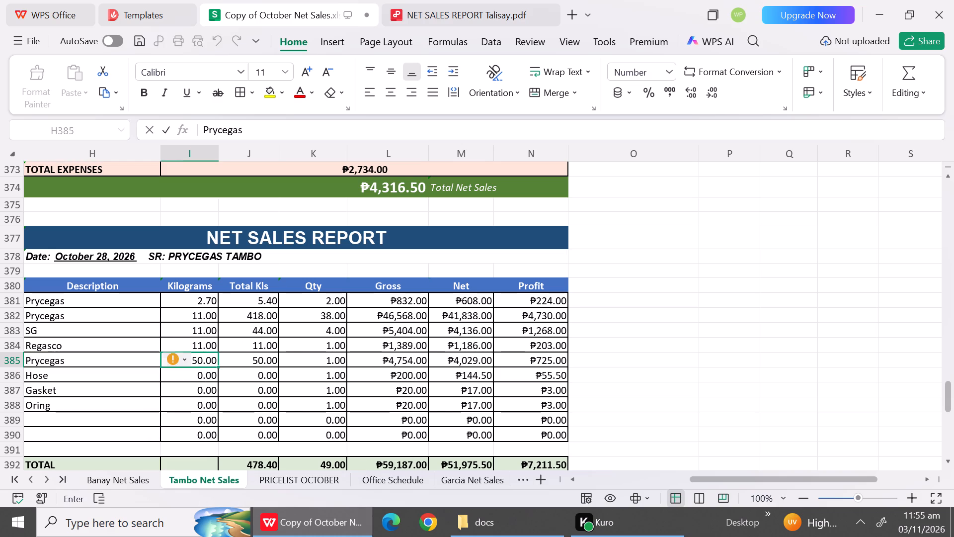
{"action": "type", "text": "22"}
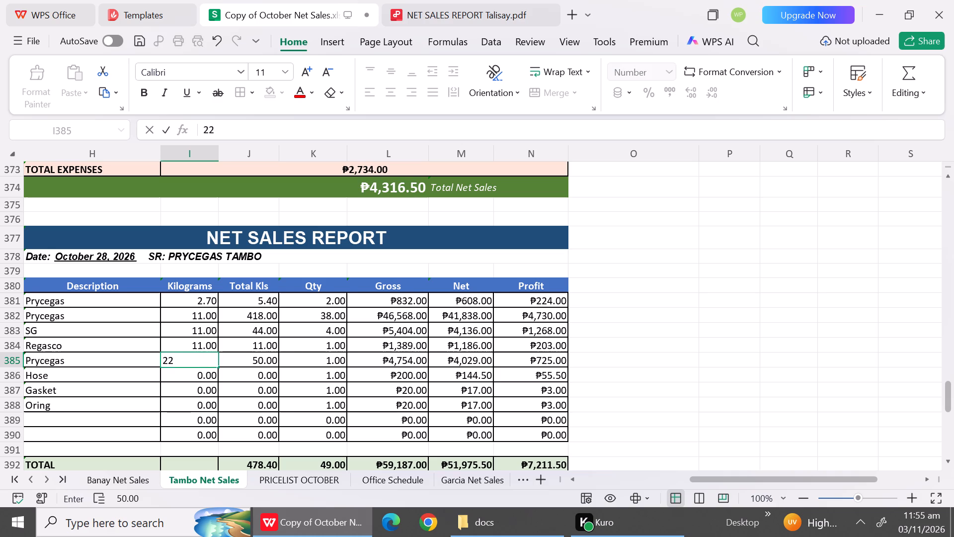
{"action": "left_click", "coordinate": [395, 361]}
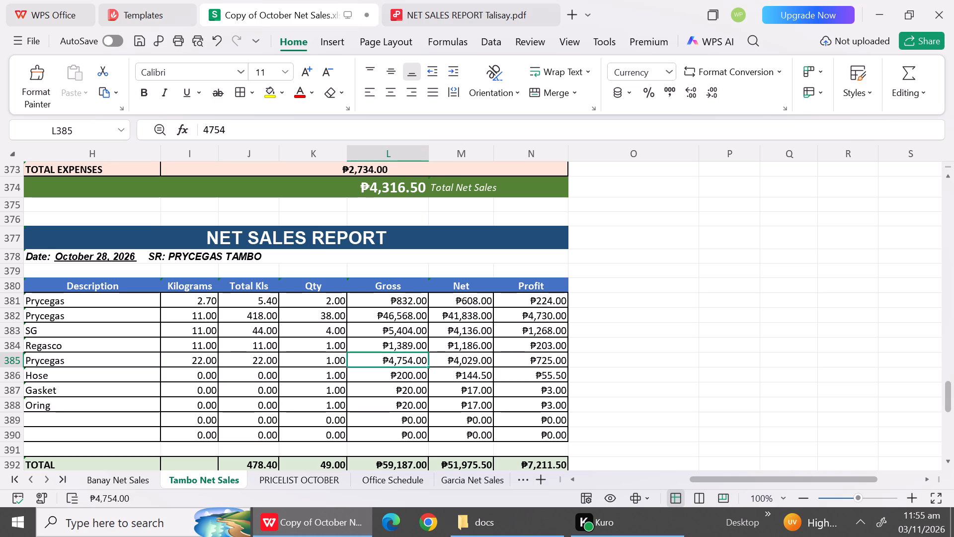
{"action": "type", "text": "25"}
{"action": "type", "text": "06"}
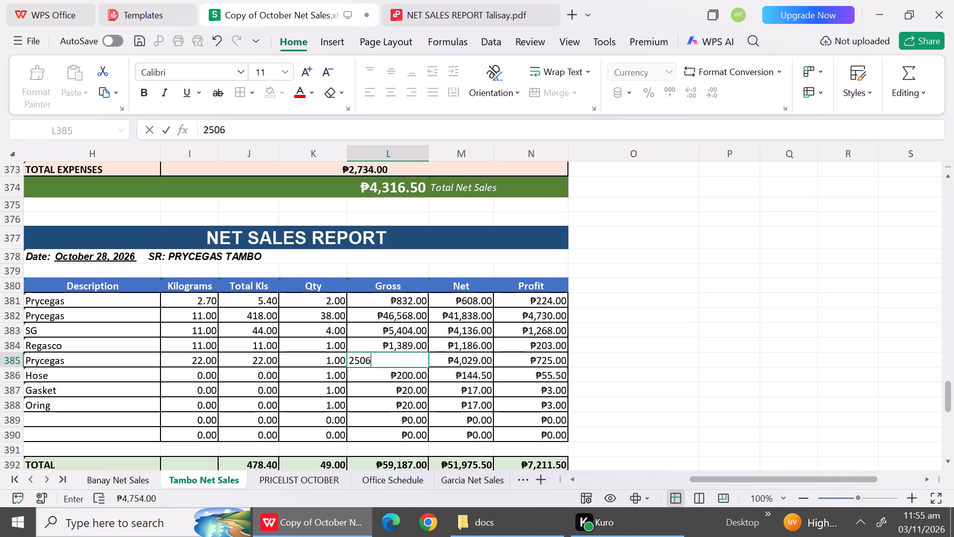
{"action": "left_click", "coordinate": [396, 415]}
Check the Prycegas 22 kg price in the October price list and set row 385's net amount to 2187 in Tambo's report.
{"action": "left_click", "coordinate": [463, 366]}
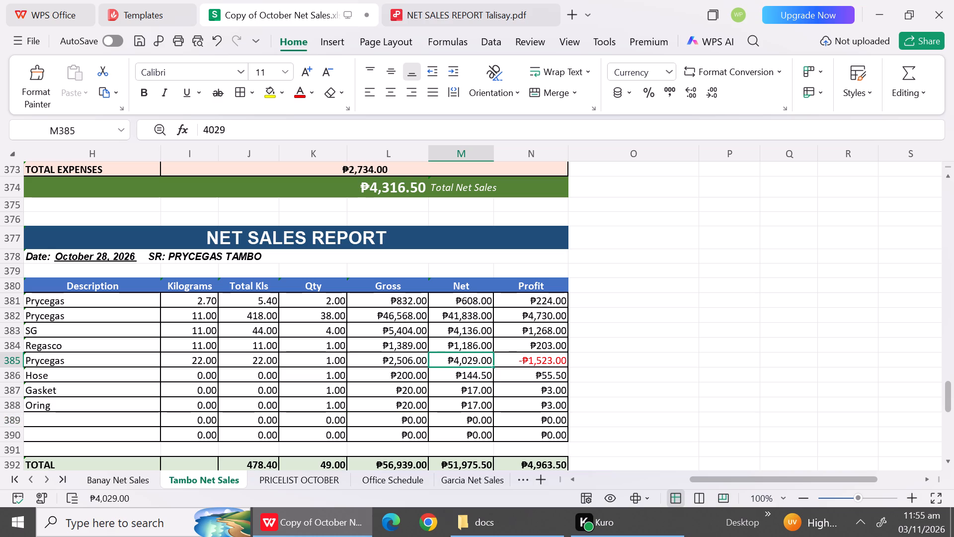
{"action": "left_click", "coordinate": [304, 482]}
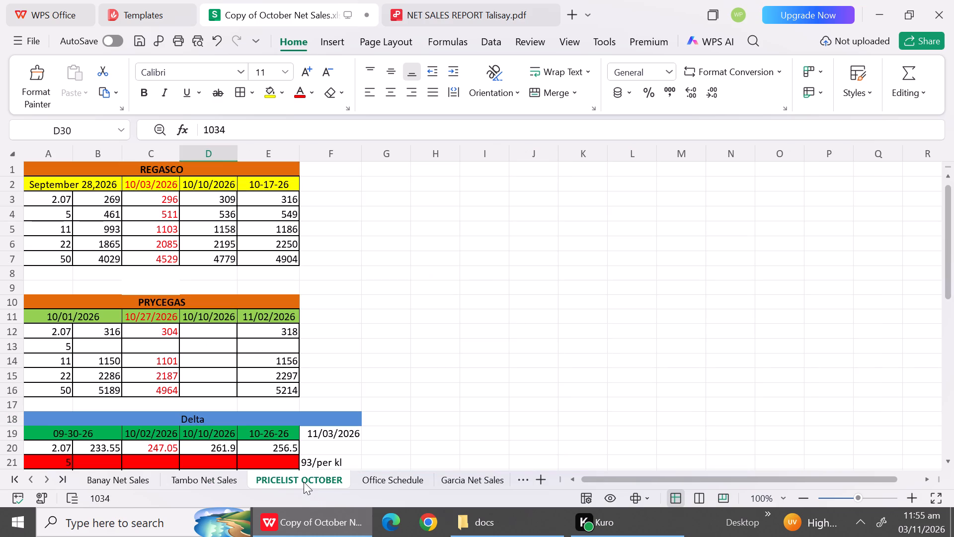
{"action": "left_click", "coordinate": [188, 481]}
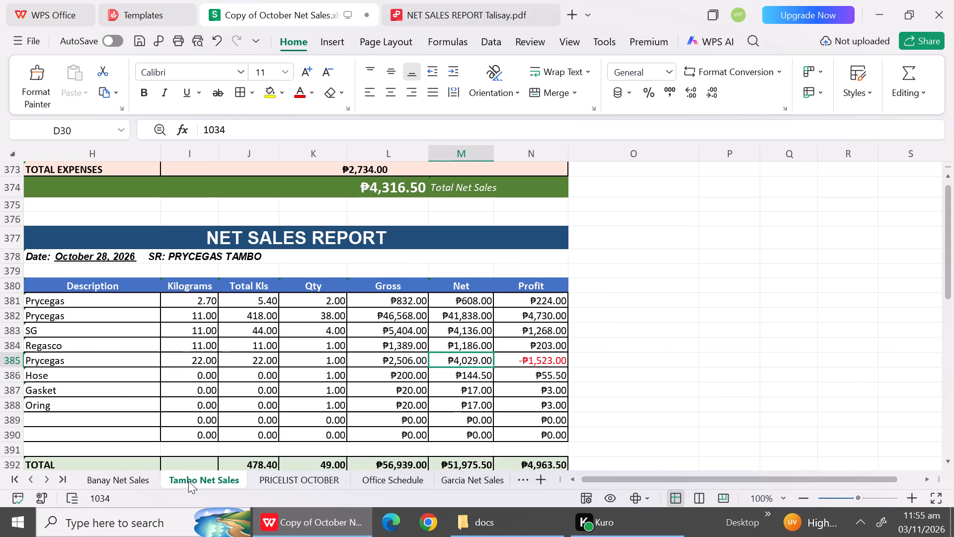
{"action": "type", "text": "21"}
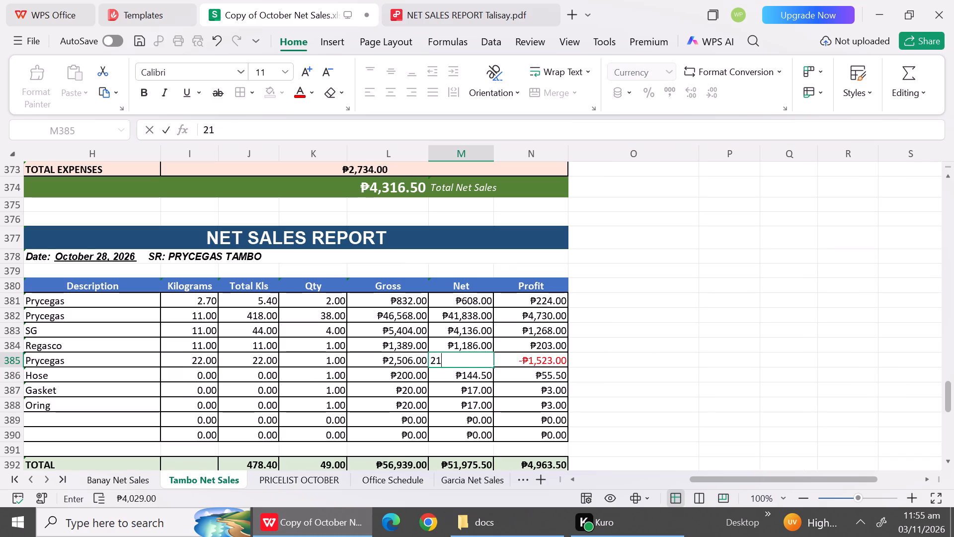
{"action": "type", "text": "87"}
{"action": "left_click", "coordinate": [448, 405]}
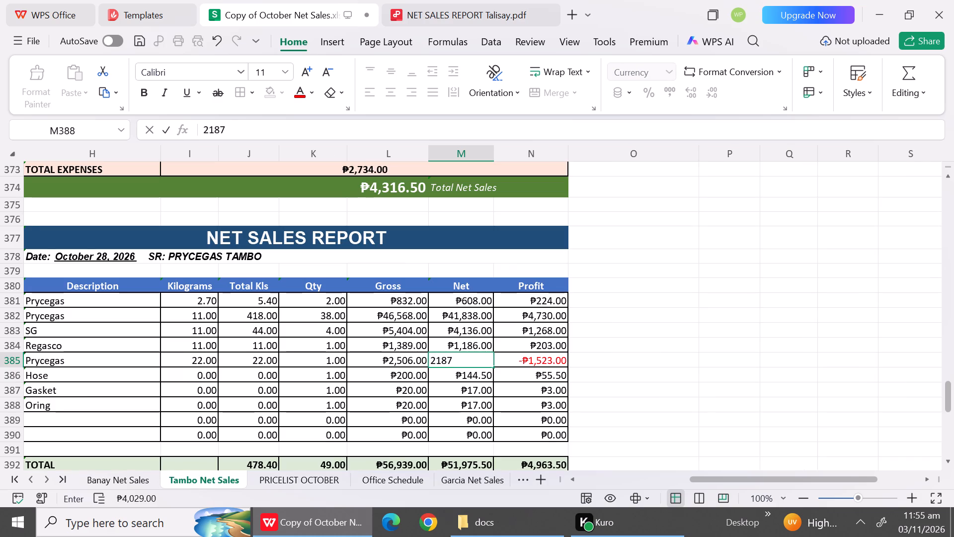
Change row 386 of the October 28 report to SG with 50 kilograms and calculate its total kilos as quantity times kilograms.
{"action": "left_click", "coordinate": [111, 378]}
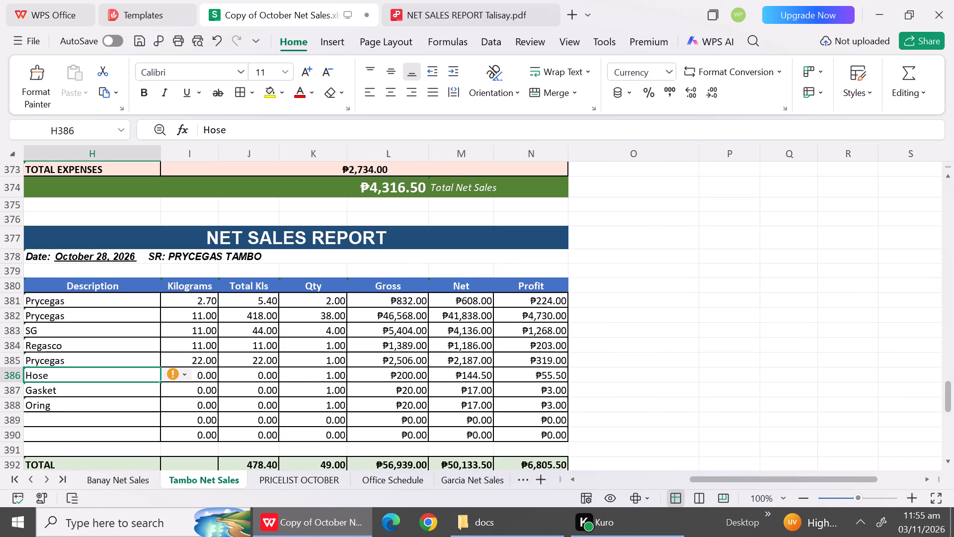
{"action": "key", "text": "shift+s"}
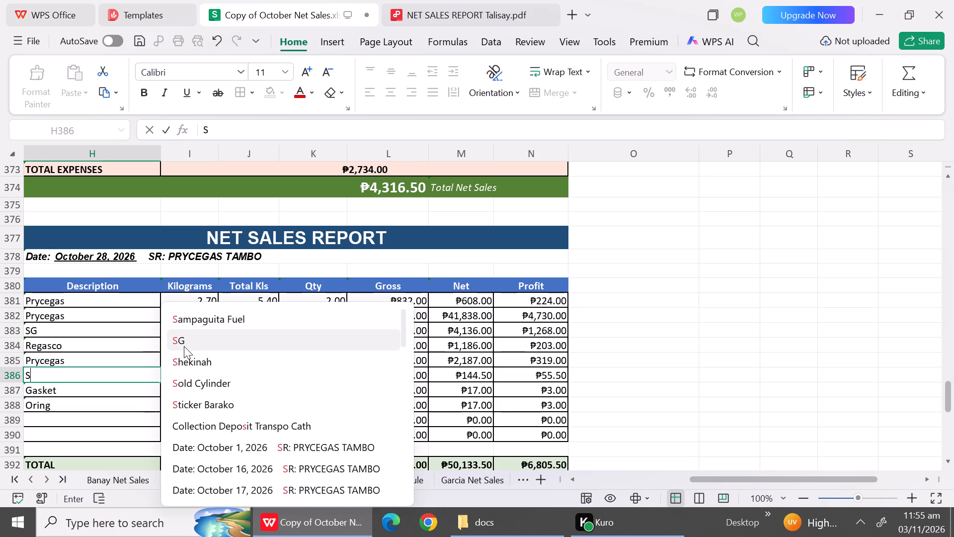
{"action": "left_click", "coordinate": [184, 346]}
{"action": "left_click", "coordinate": [194, 380]}
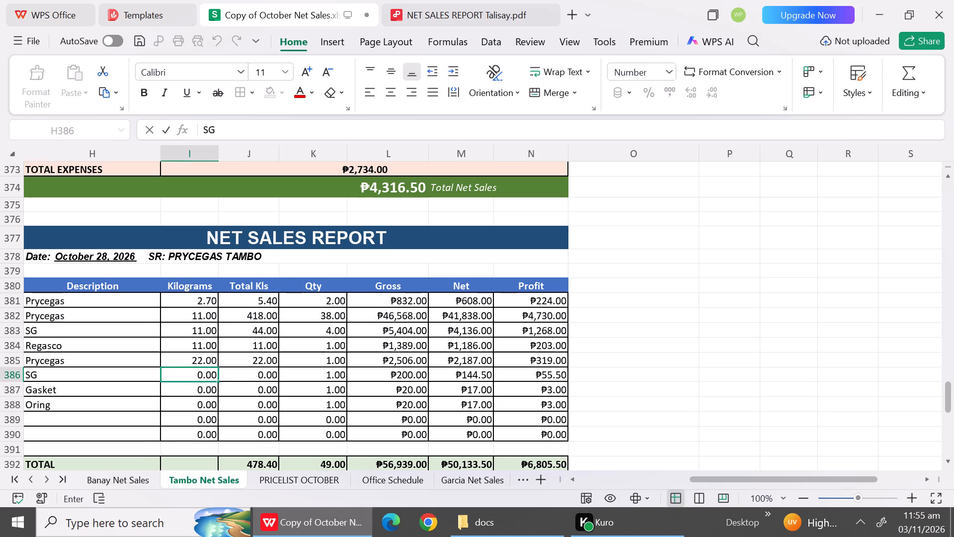
{"action": "type", "text": "50"}
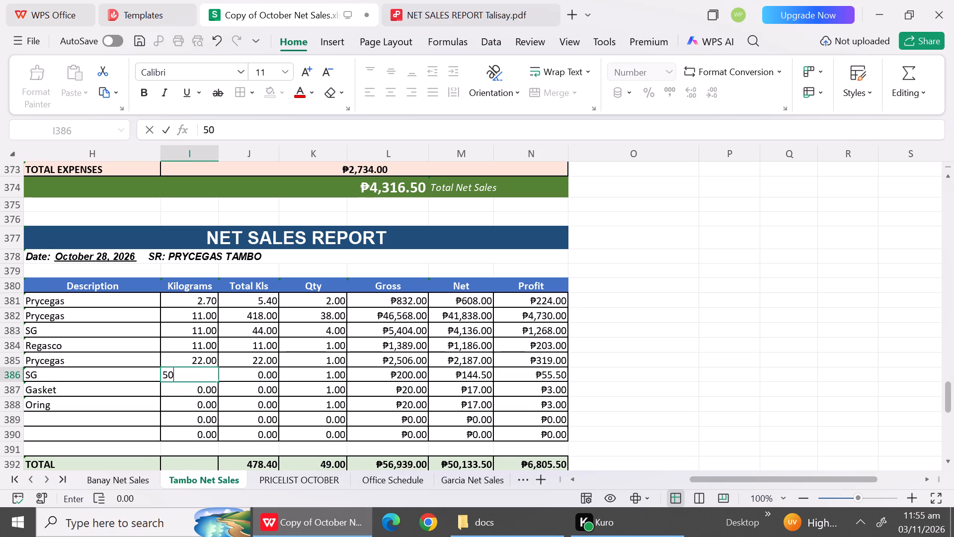
{"action": "left_click", "coordinate": [336, 372]}
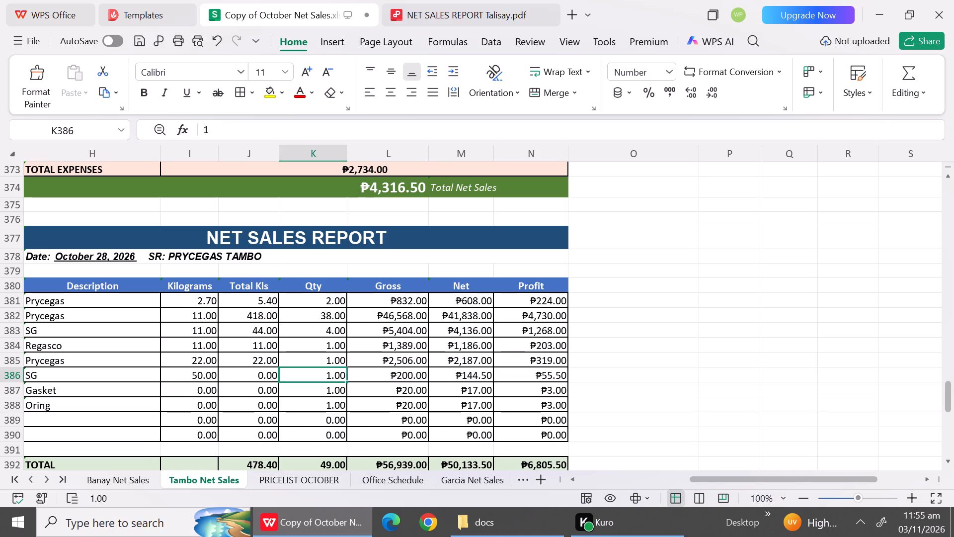
{"action": "left_click", "coordinate": [247, 379]}
{"action": "key", "text": "shift+plus"}
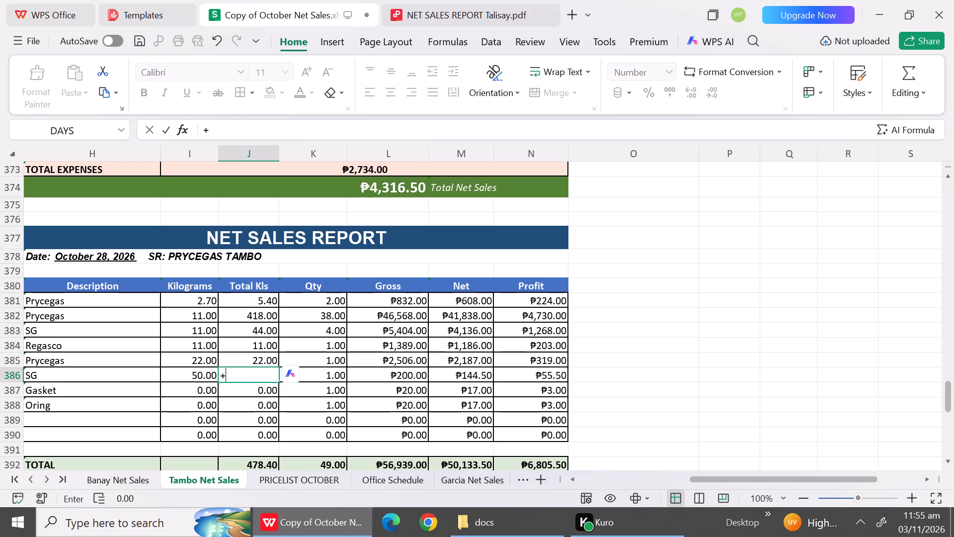
{"action": "left_click", "coordinate": [328, 372]}
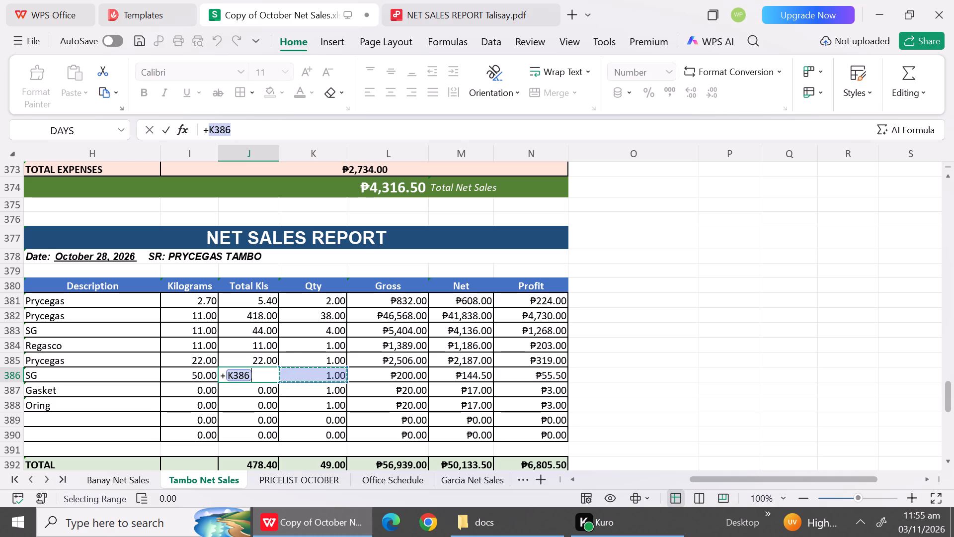
{"action": "key", "text": "shift+asterisk"}
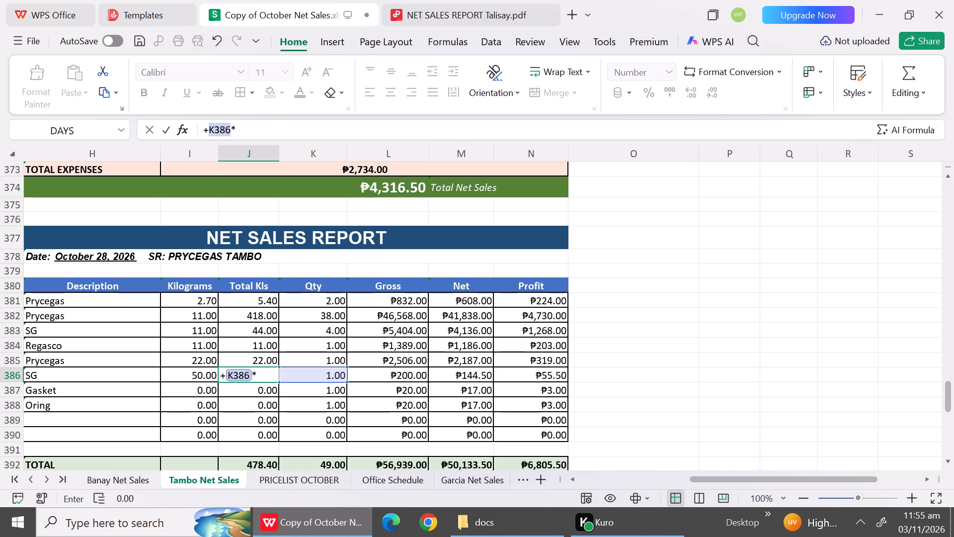
{"action": "left_click", "coordinate": [202, 374]}
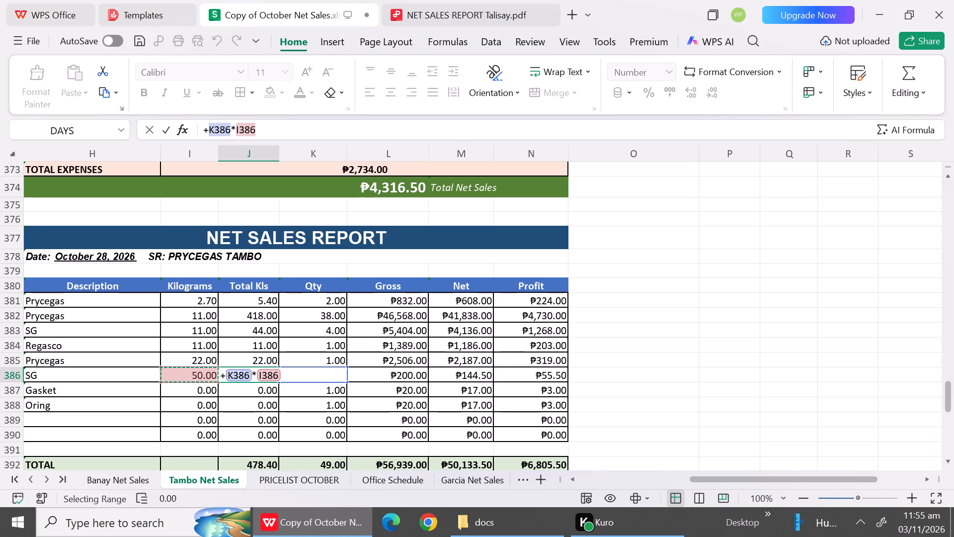
{"action": "key", "text": "Return"}
Check the DC 50 kg price in the October price list for row 386's SG item and return to Tambo's report.
{"action": "left_click", "coordinate": [409, 379]}
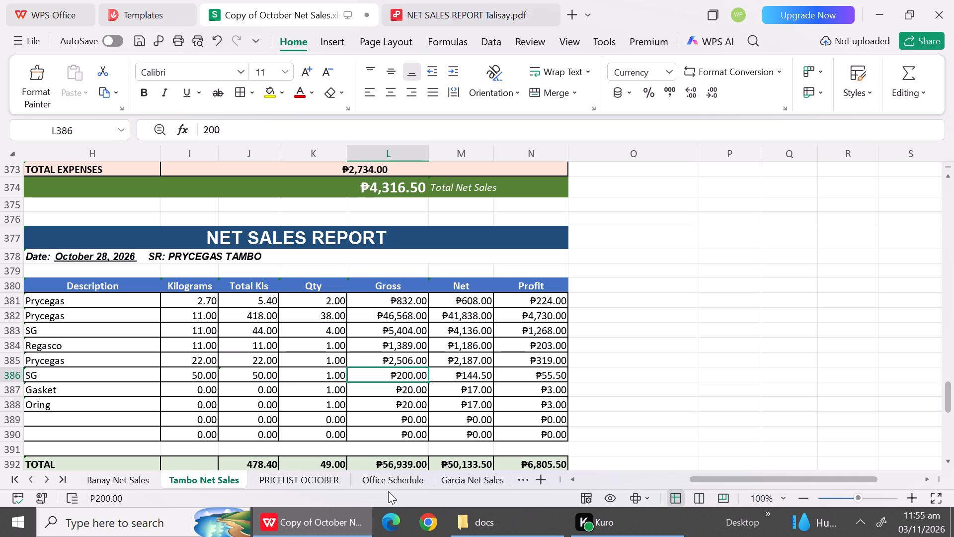
{"action": "left_click", "coordinate": [301, 478]}
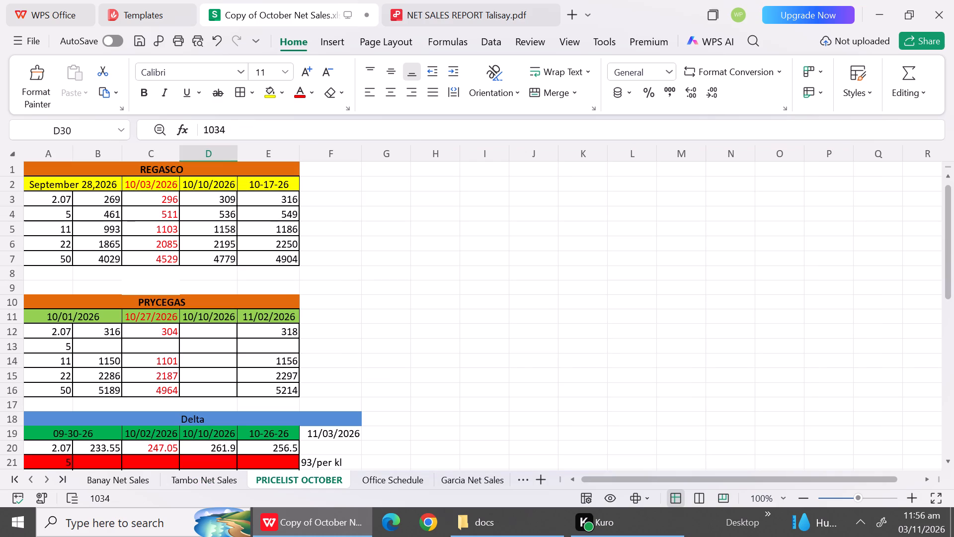
{"action": "triple_click", "coordinate": [947, 459]}
{"action": "triple_click", "coordinate": [947, 459]}
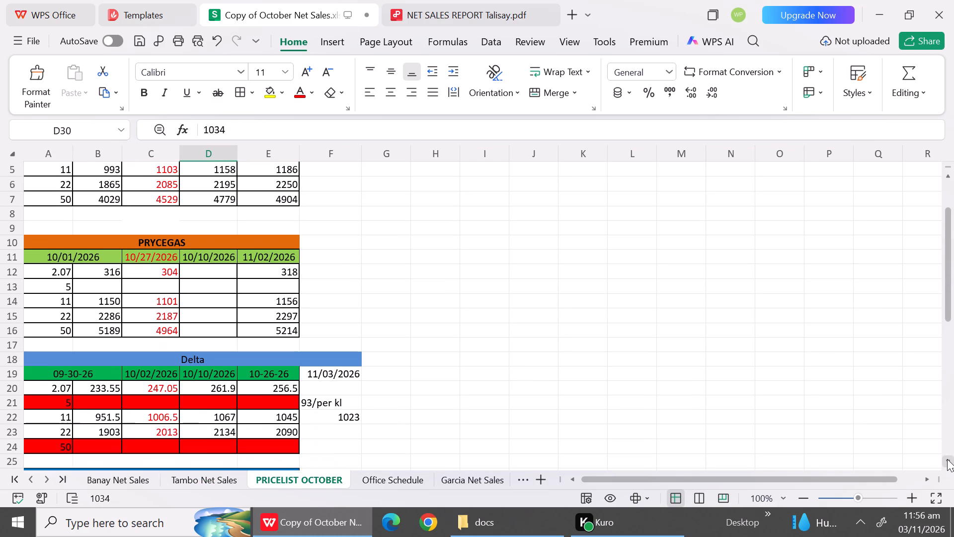
{"action": "triple_click", "coordinate": [947, 459]}
{"action": "left_click", "coordinate": [947, 459]}
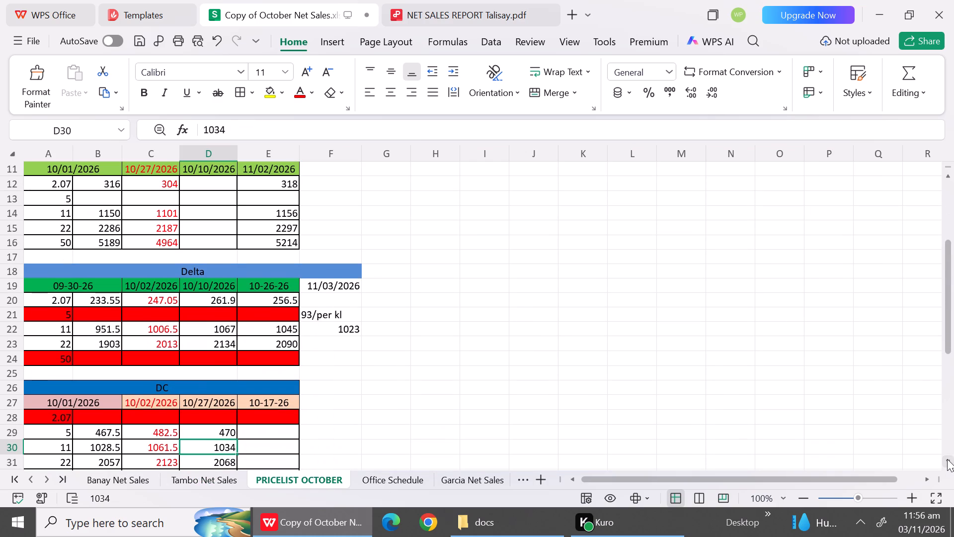
{"action": "left_click", "coordinate": [947, 459]}
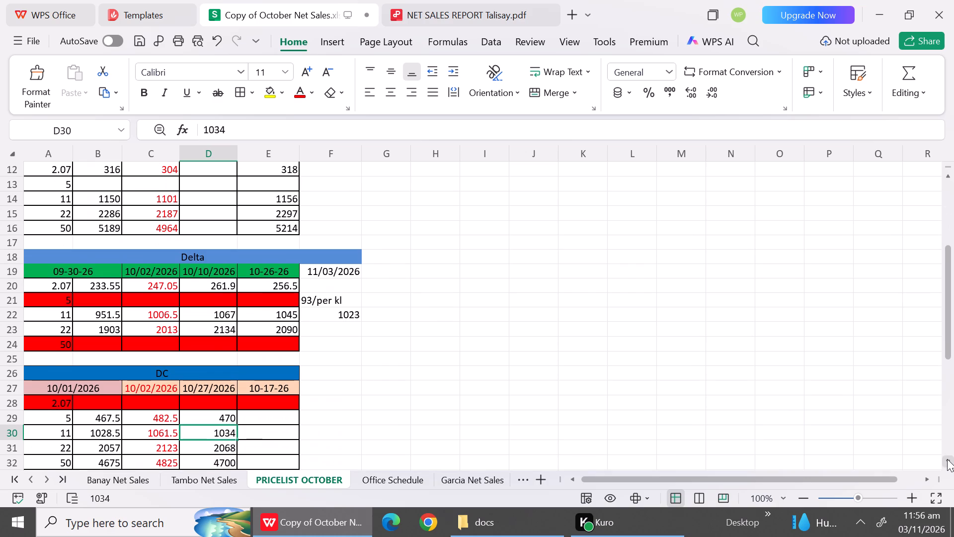
{"action": "left_click", "coordinate": [947, 459]}
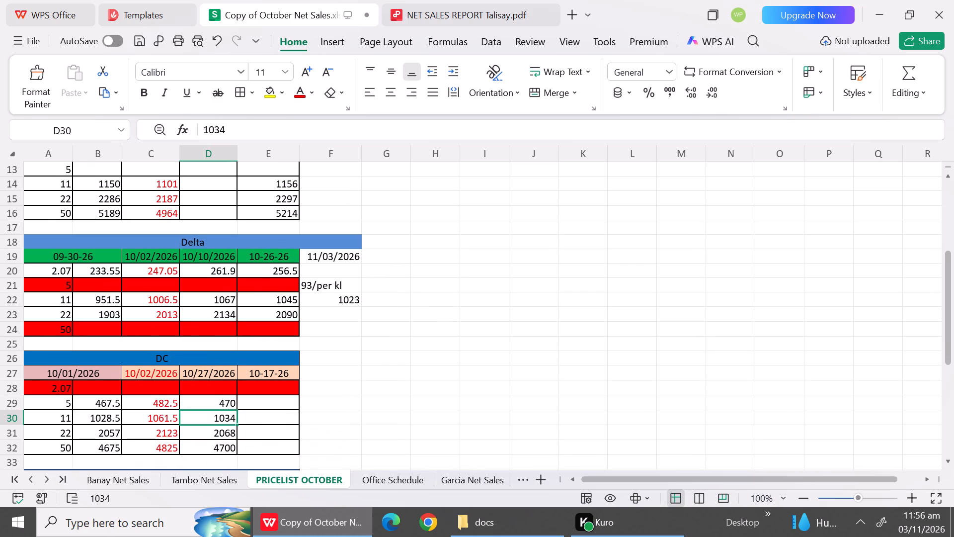
{"action": "left_click", "coordinate": [192, 481]}
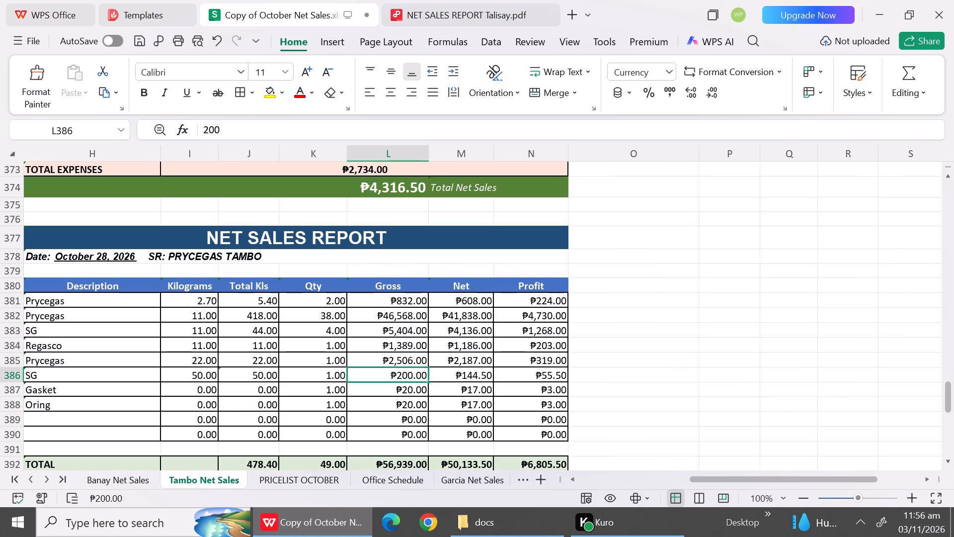
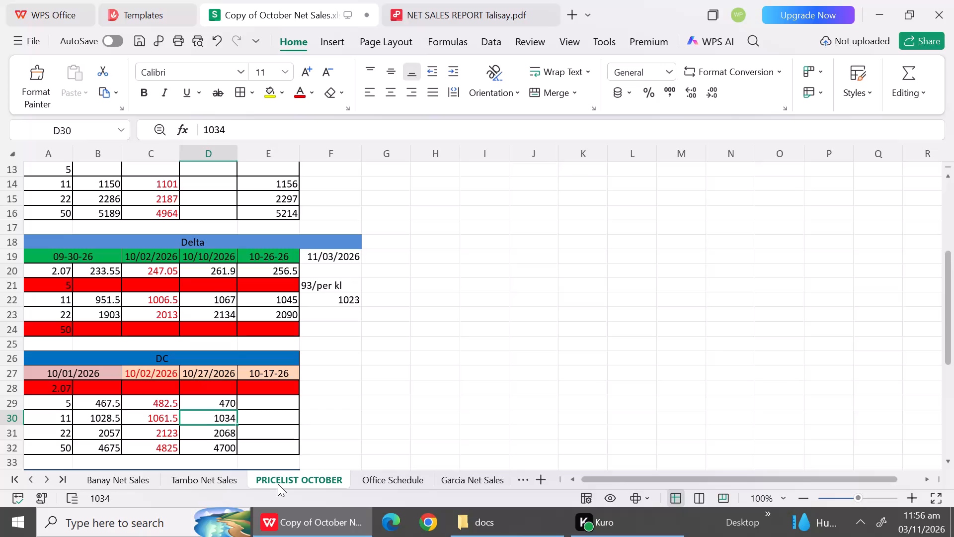
Set the SG 50 kg item in row 386 of Tambo's October 28 report to net 4700 and gross 5575.
{"action": "left_click", "coordinate": [225, 482]}
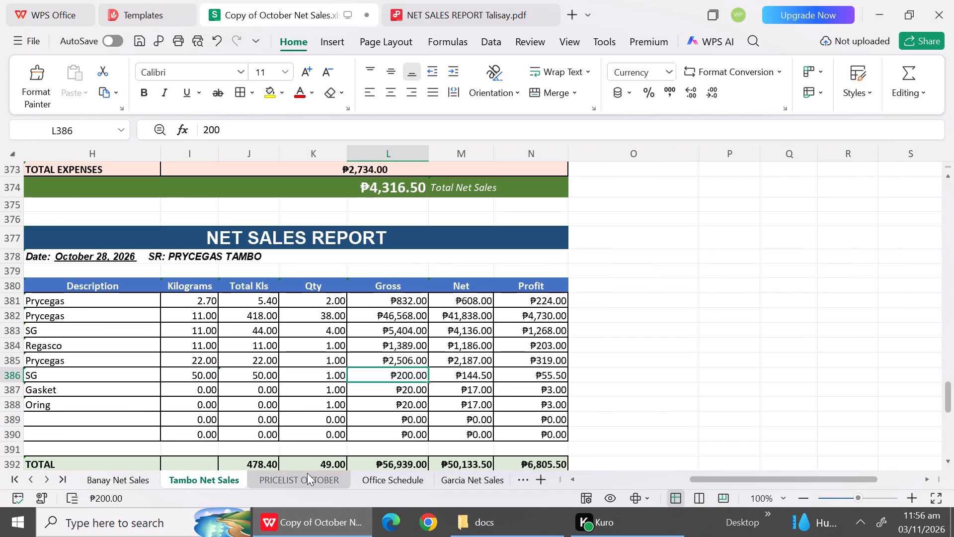
{"action": "left_click", "coordinate": [466, 377]}
{"action": "type", "text": "47"}
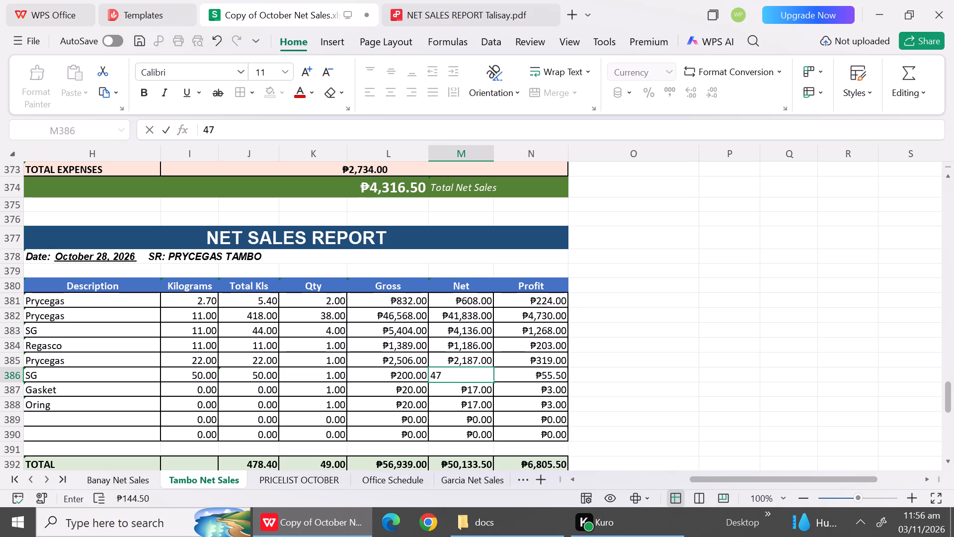
{"action": "type", "text": "00"}
{"action": "left_click", "coordinate": [382, 371]}
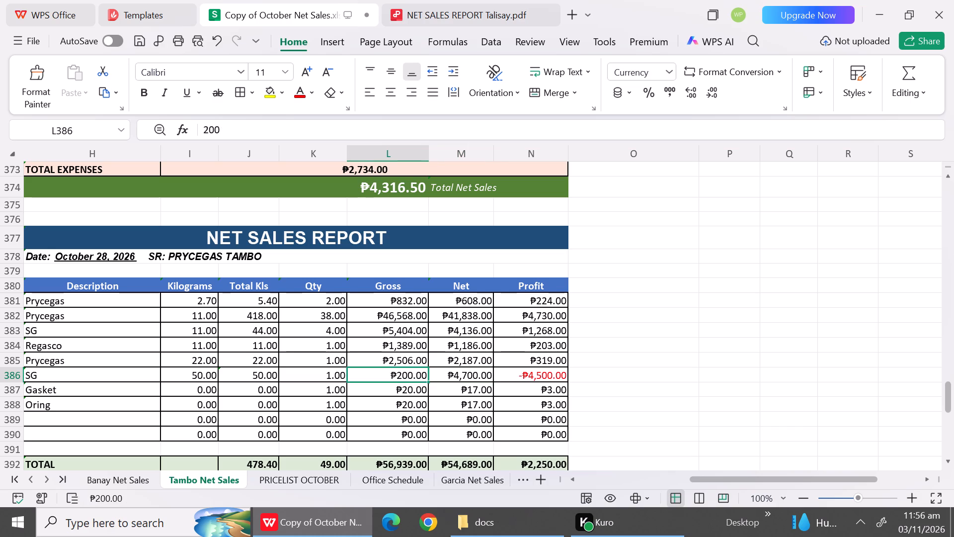
{"action": "type", "text": "5575"}
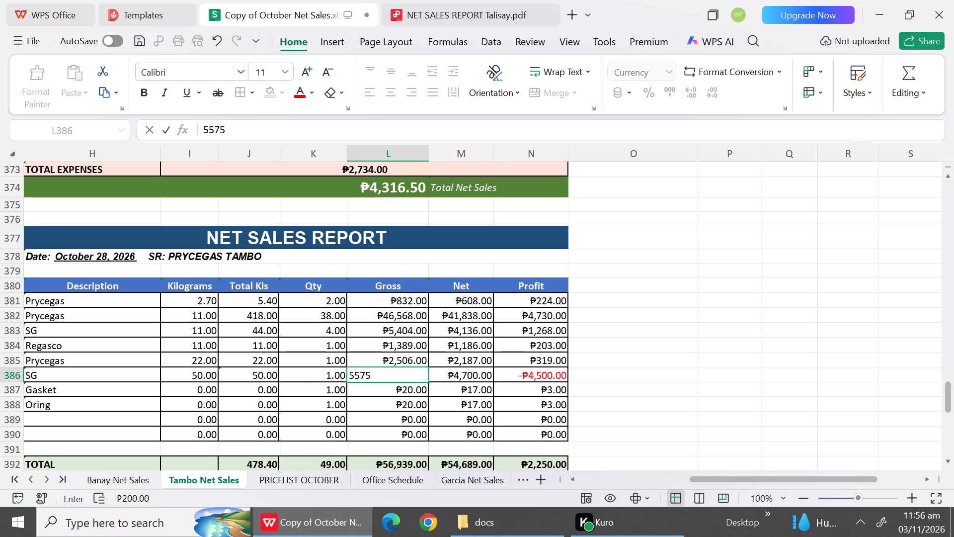
{"action": "left_click", "coordinate": [407, 437]}
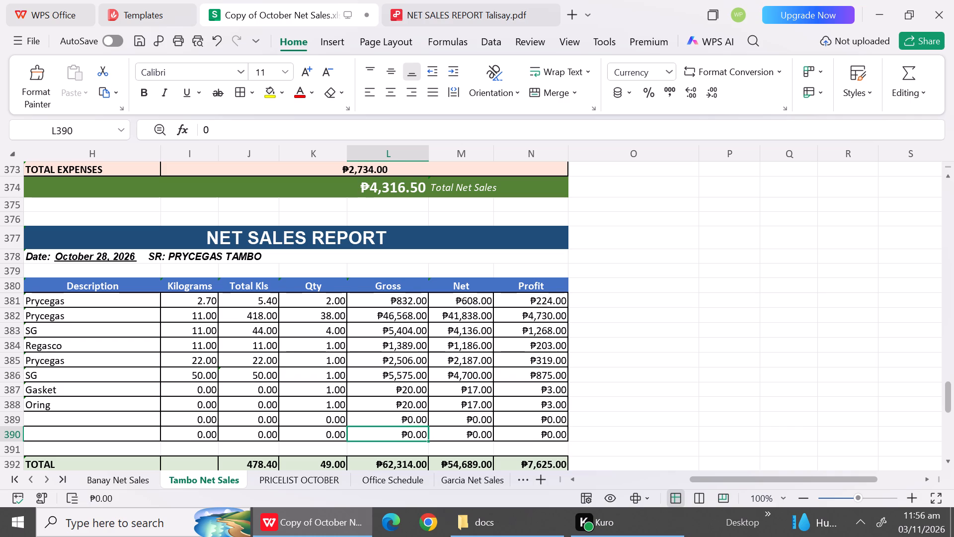
Clear the Gasket and Oring descriptions in rows 387 and 388 of the October 28 report and set their quantities to 0.
{"action": "left_click", "coordinate": [49, 397]}
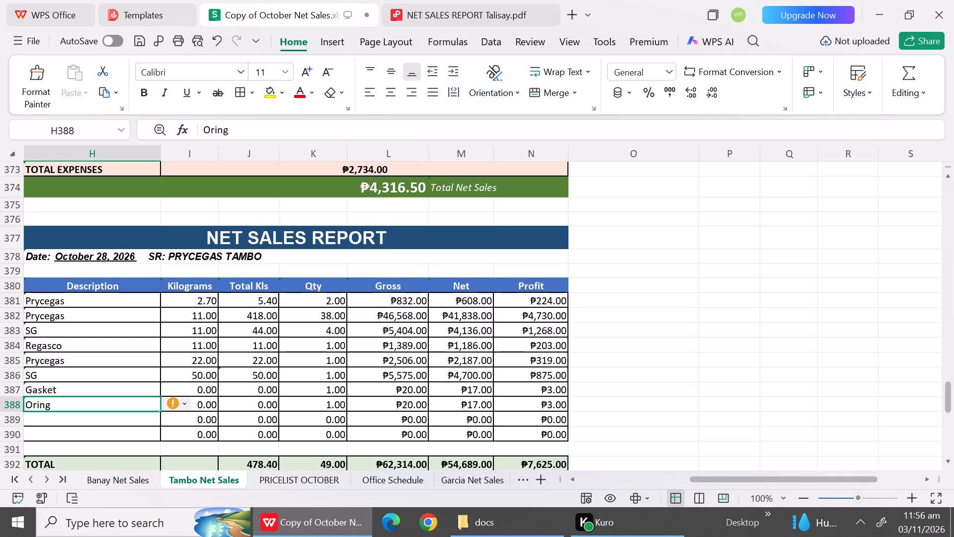
{"action": "key", "text": "BackSpace"}
{"action": "key", "text": "Up"}
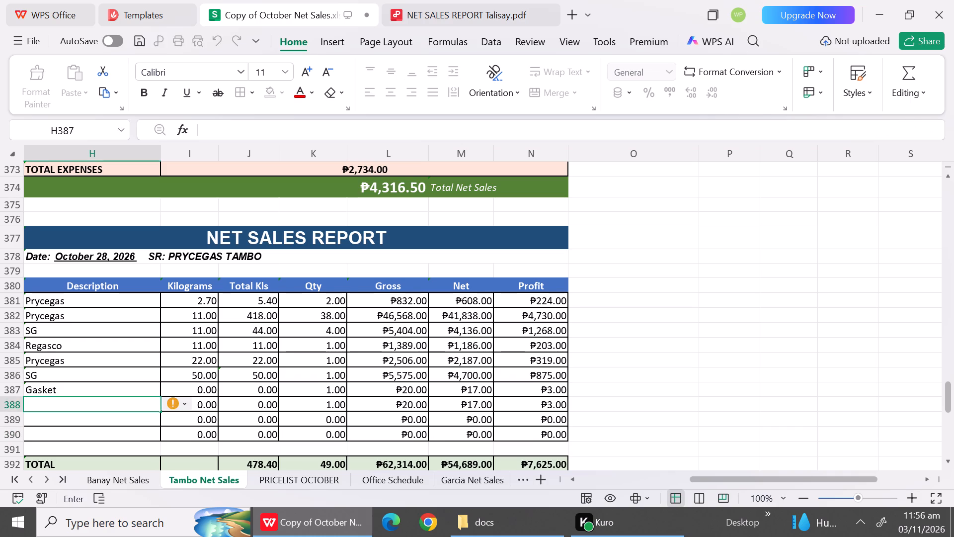
{"action": "key", "text": "BackSpace"}
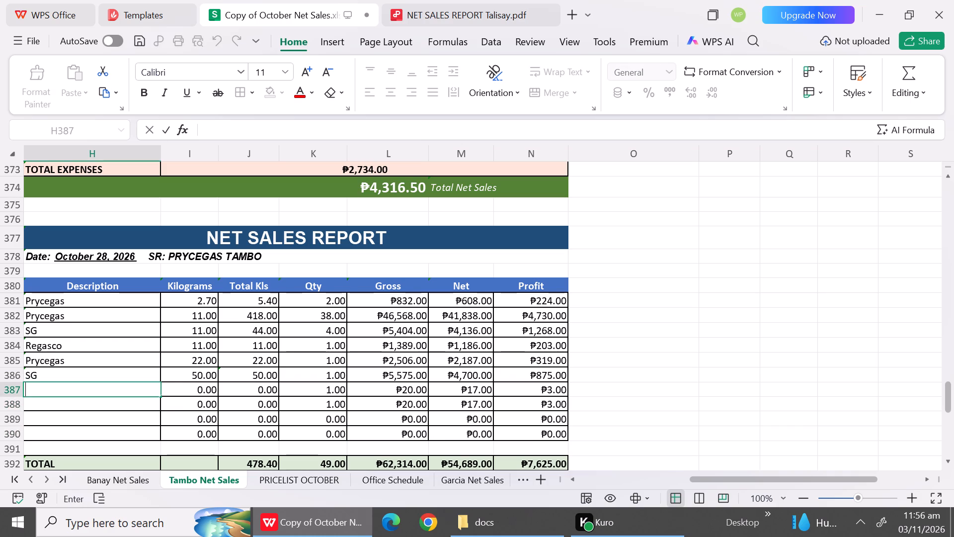
{"action": "left_click", "coordinate": [332, 387]}
{"action": "key", "text": "0"}
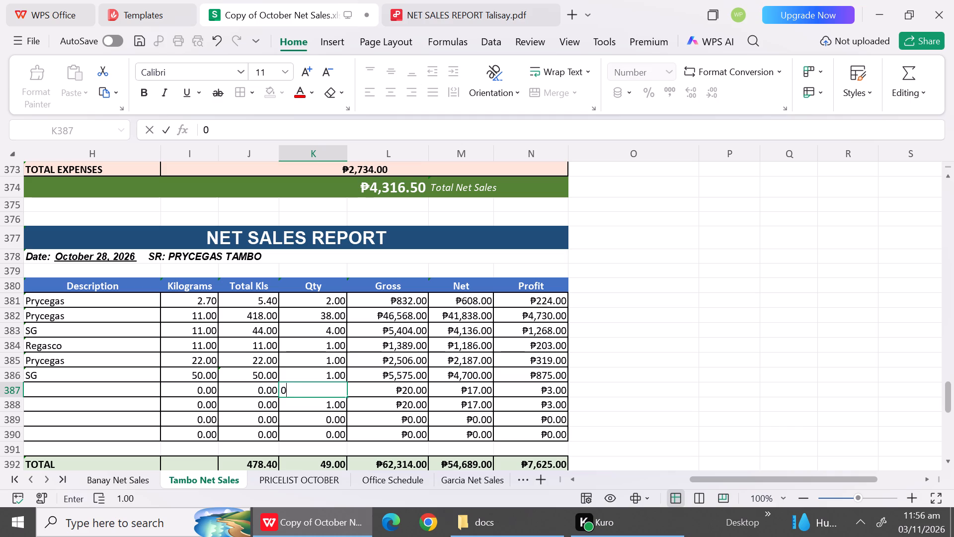
{"action": "left_click", "coordinate": [333, 403]}
{"action": "key", "text": "0"}
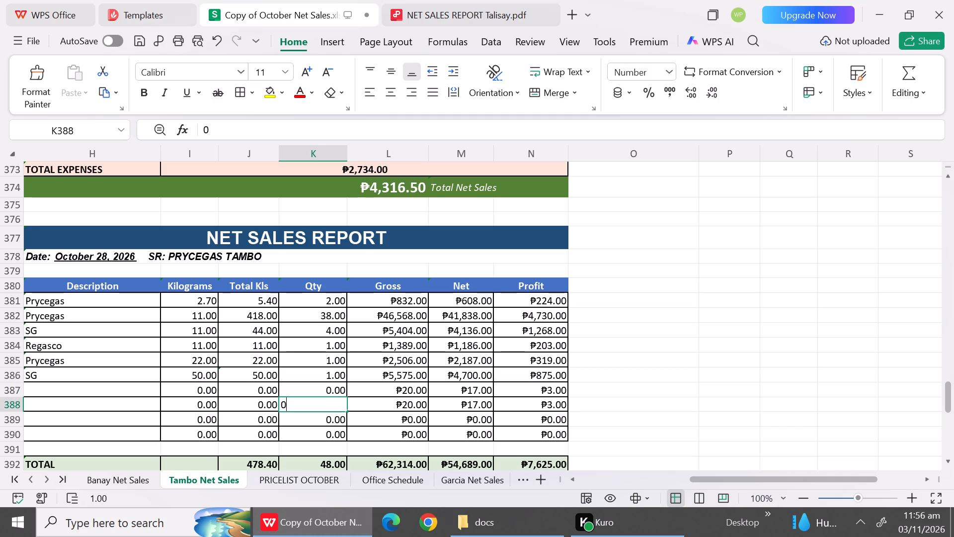
{"action": "left_click", "coordinate": [334, 428]}
Set the gross and net amounts in rows 387 and 388 of the October 28 report to 0.
{"action": "left_click", "coordinate": [400, 391]}
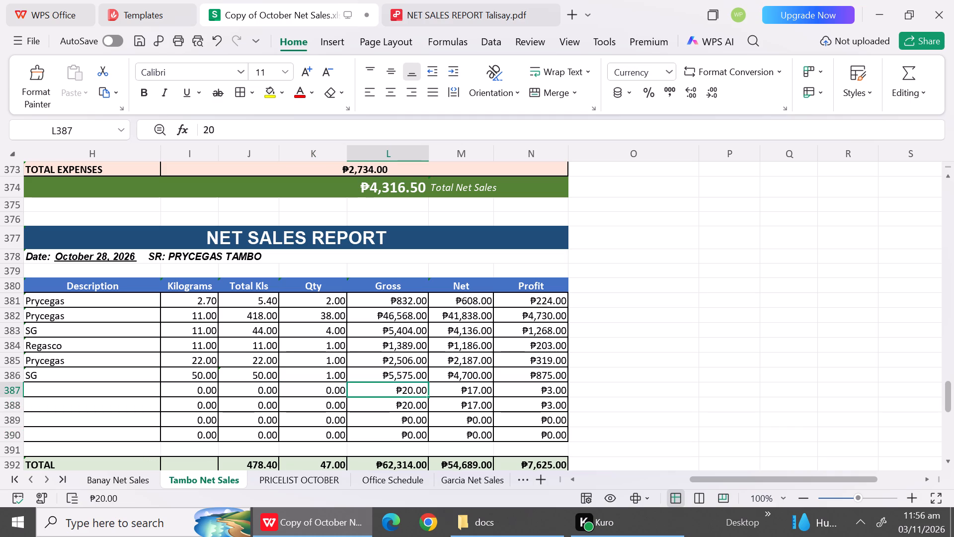
{"action": "key", "text": "0"}
{"action": "left_click", "coordinate": [401, 406]}
{"action": "key", "text": "minus"}
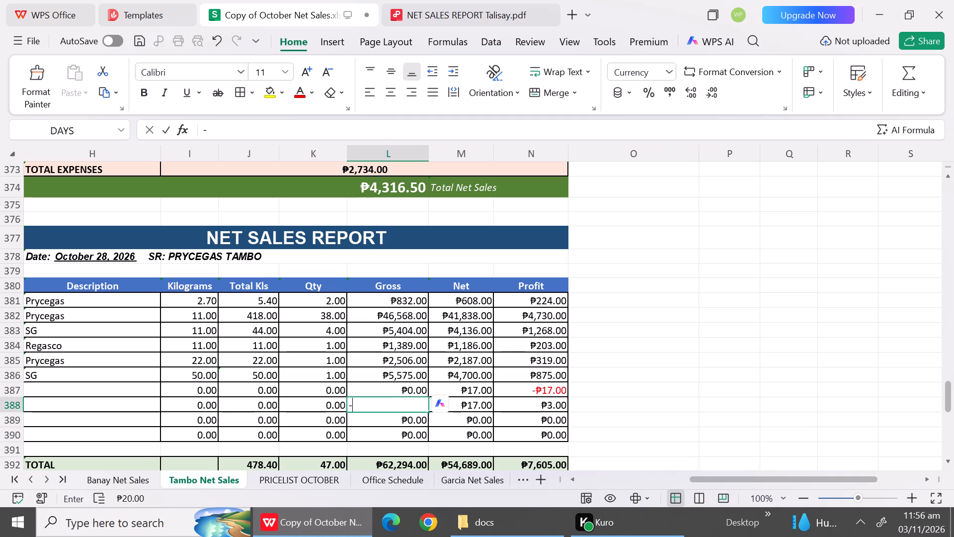
{"action": "key", "text": "BackSpace"}
{"action": "key", "text": "o"}
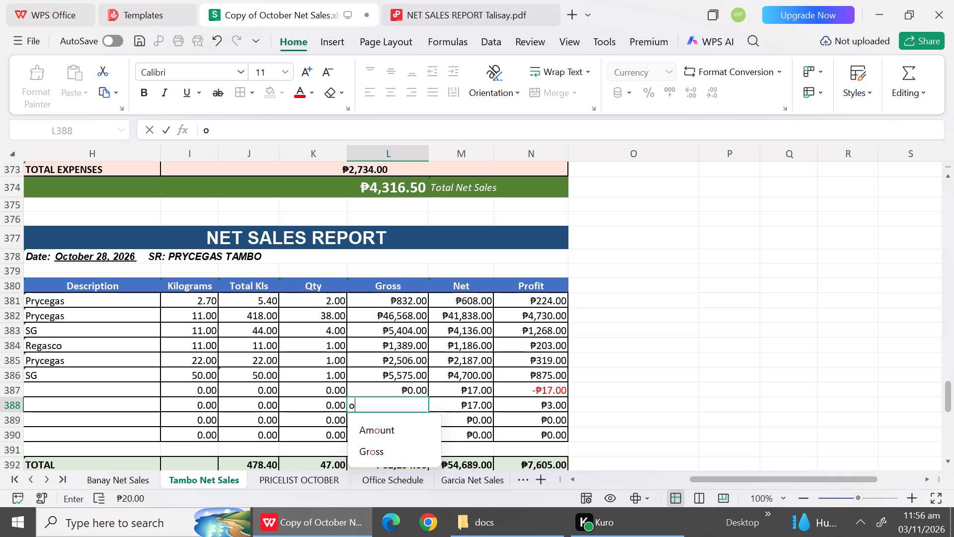
{"action": "key", "text": "BackSpace"}
{"action": "key", "text": "0"}
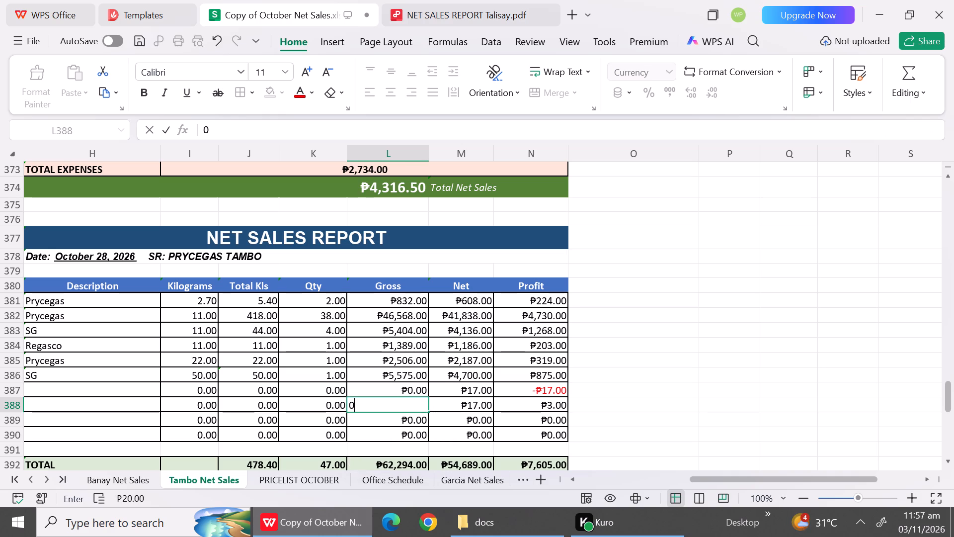
{"action": "left_click", "coordinate": [503, 427]}
{"action": "left_click", "coordinate": [476, 389]}
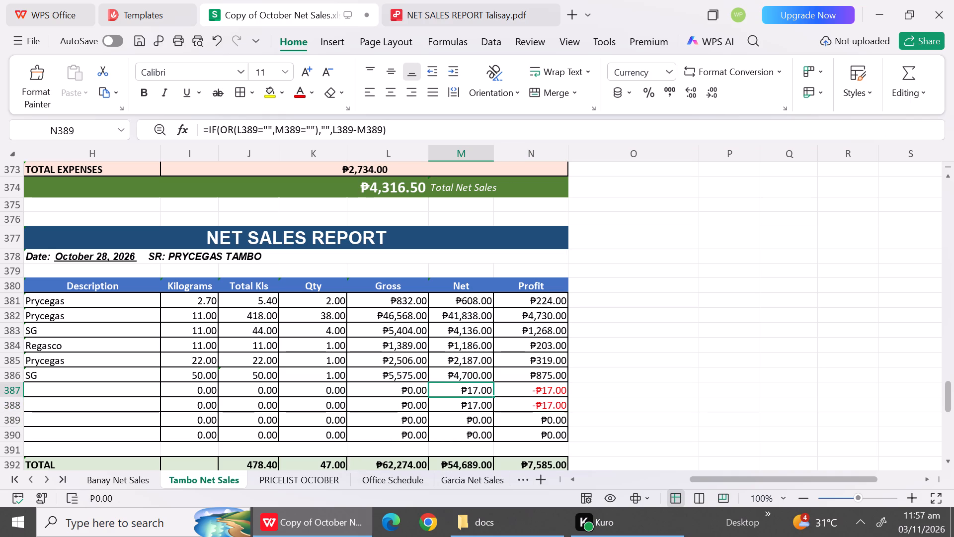
{"action": "key", "text": "0"}
{"action": "left_click", "coordinate": [473, 410]}
{"action": "key", "text": "0"}
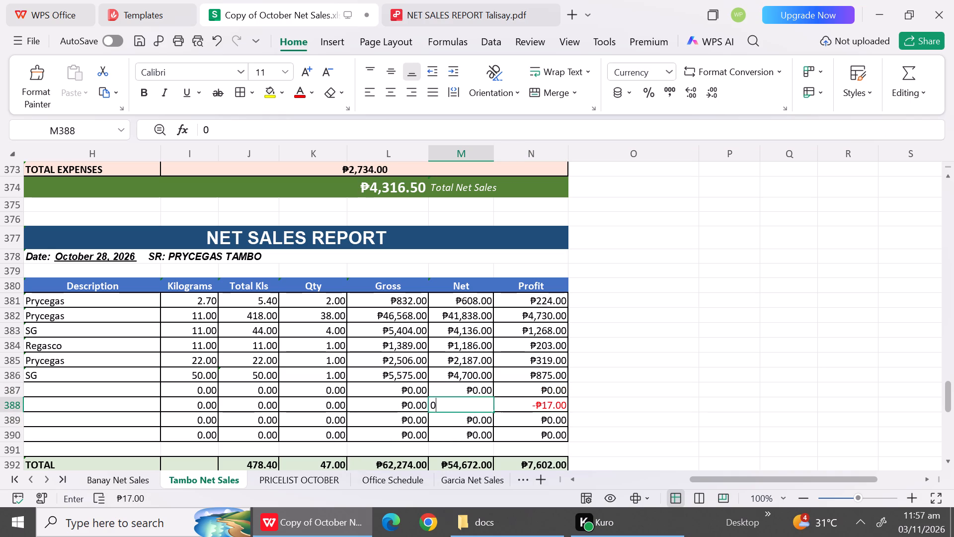
{"action": "left_click", "coordinate": [472, 432]}
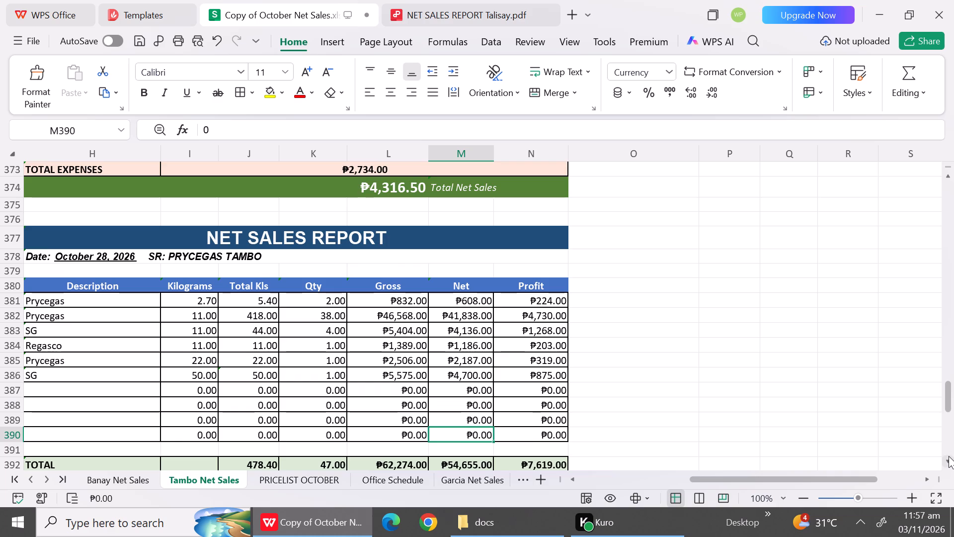
Correct the total kilos formula in J392 to =J381+J382+J383+J384+J385+J386.
{"action": "triple_click", "coordinate": [948, 456]}
{"action": "left_click", "coordinate": [948, 456]}
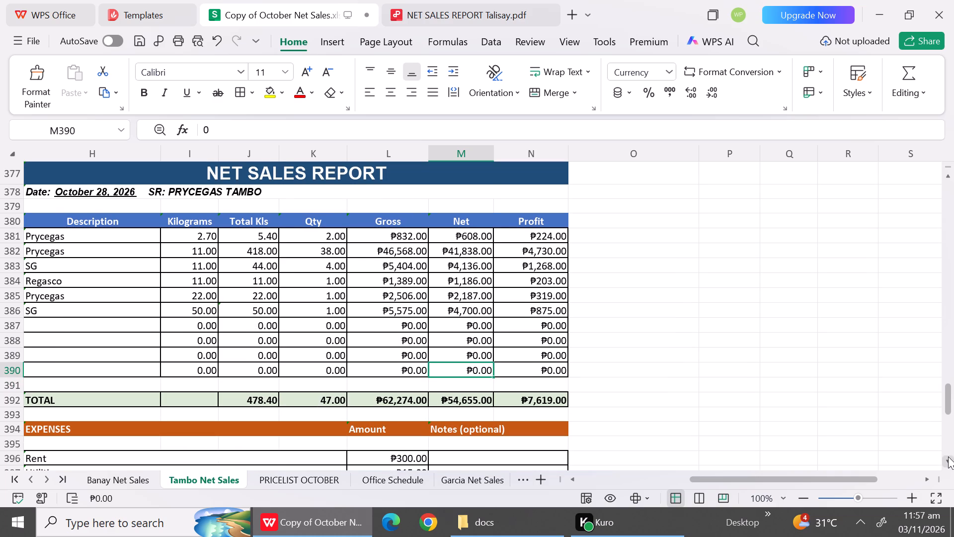
{"action": "left_click", "coordinate": [948, 456]}
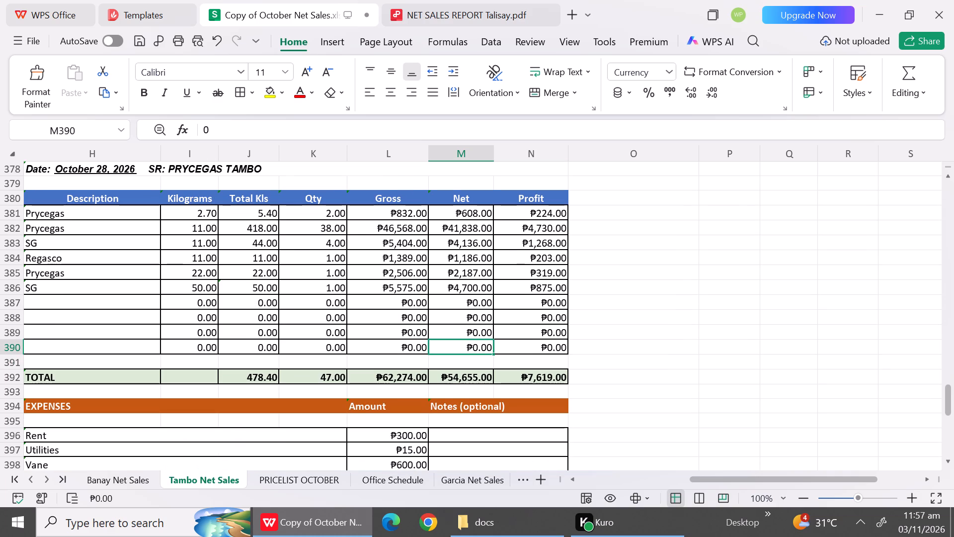
{"action": "double_click", "coordinate": [264, 374]}
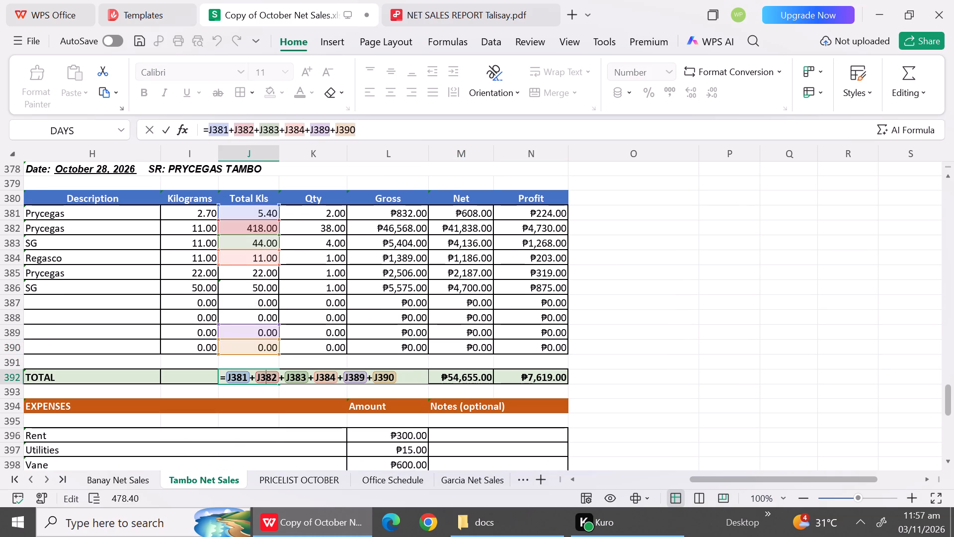
{"action": "left_click", "coordinate": [416, 379]}
{"action": "key", "text": "BackSpace"}
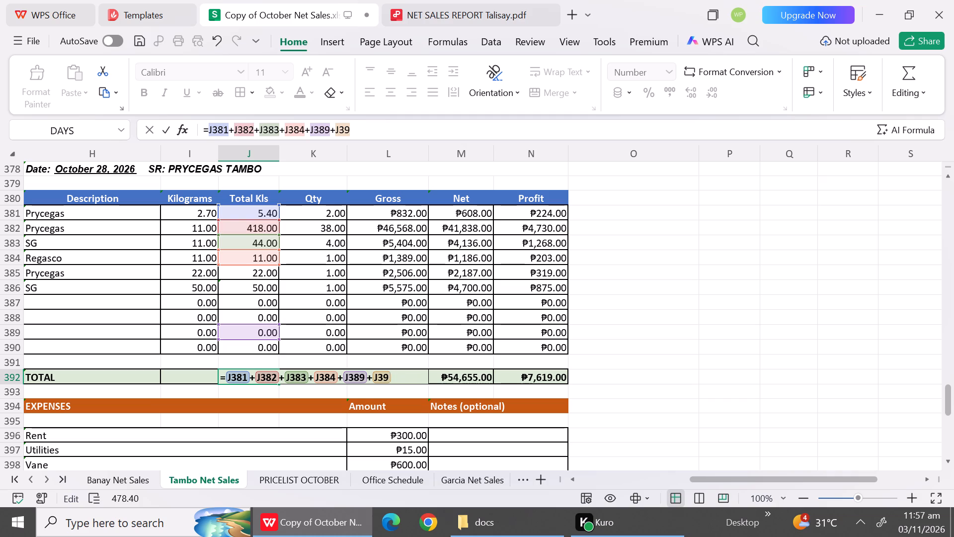
{"action": "key", "text": "BackSpace"}
{"action": "key", "text": "BackSpace"}
{"action": "key", "text": "BackSpace"}
{"action": "key", "text": "BackSpace"}
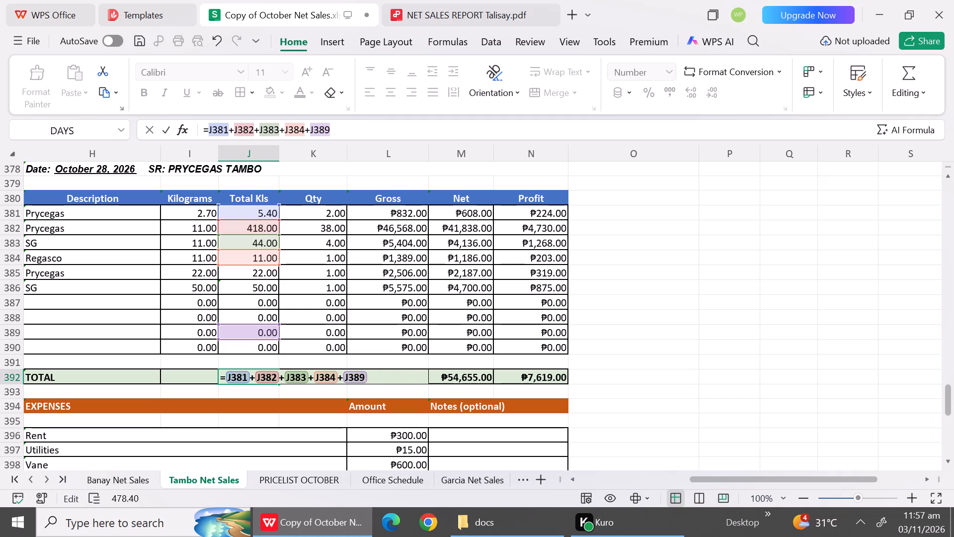
{"action": "key", "text": "BackSpace"}
{"action": "key", "text": "BackSpace"}
{"action": "key", "text": "BackSpace"}
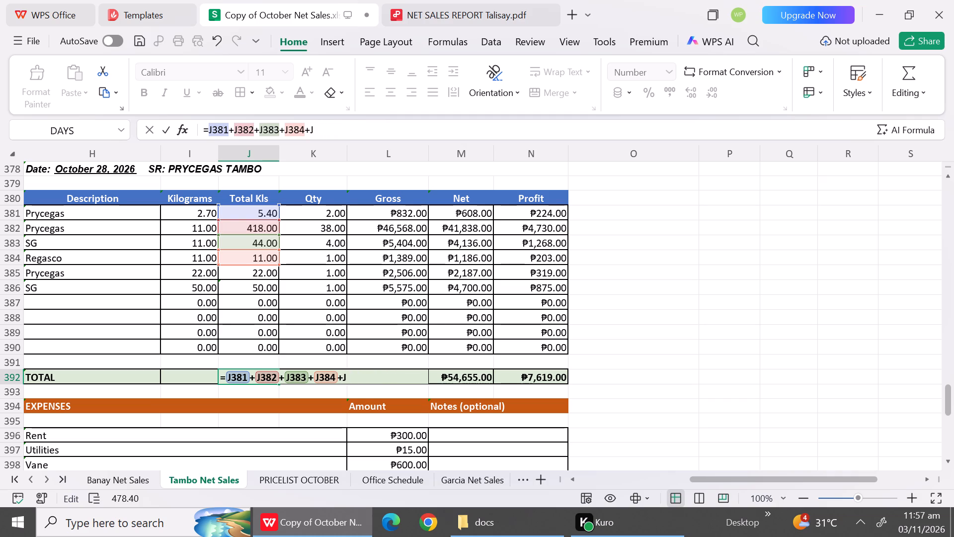
{"action": "key", "text": "BackSpace"}
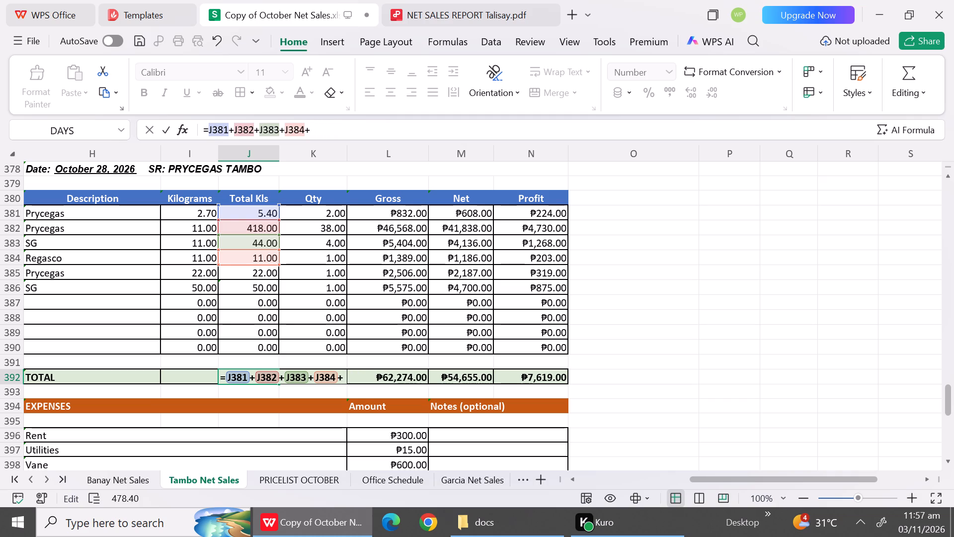
{"action": "left_click", "coordinate": [263, 274]}
{"action": "key", "text": "shift+plus"}
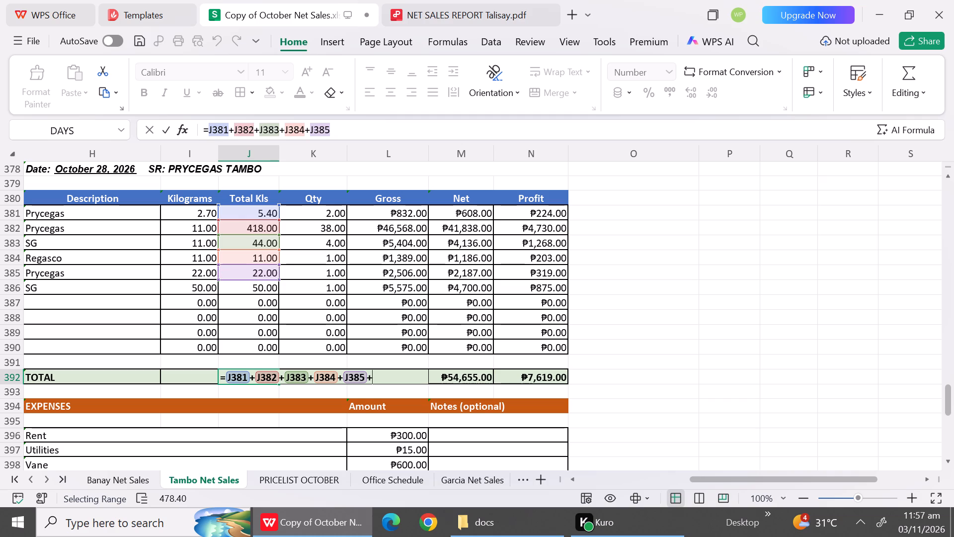
{"action": "left_click", "coordinate": [262, 292]}
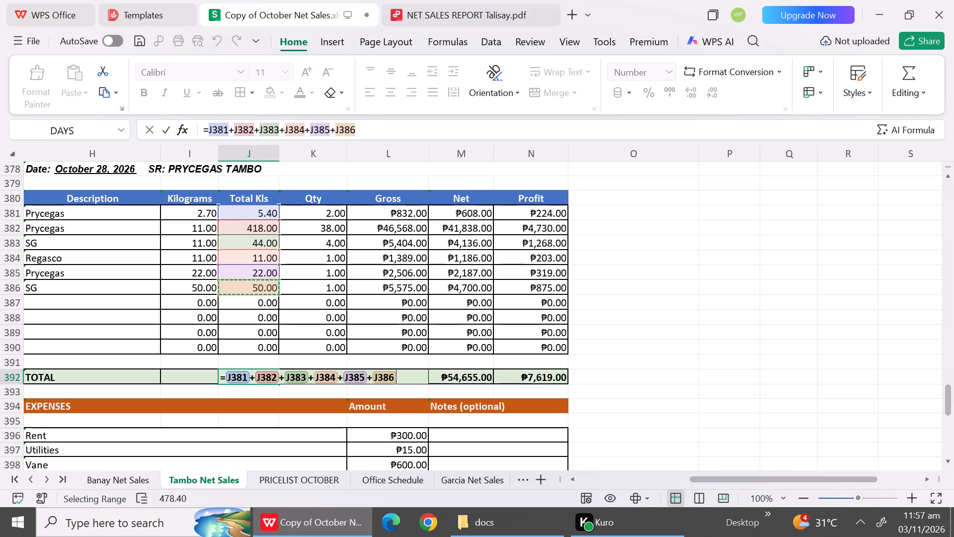
{"action": "key", "text": "Return"}
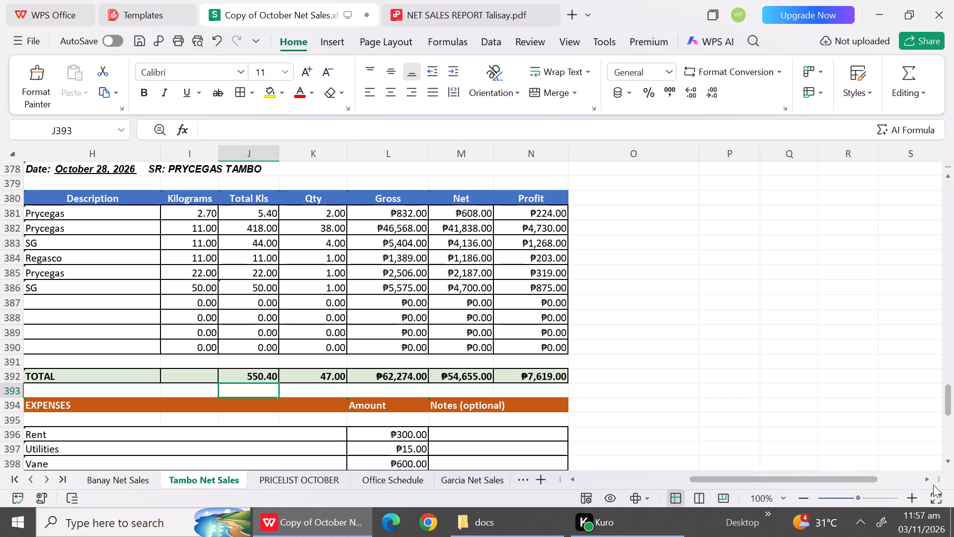
Set the October 28 report's Rent expense to 167 and its Utilities expense to 17.
{"action": "triple_click", "coordinate": [947, 462]}
{"action": "triple_click", "coordinate": [947, 462]}
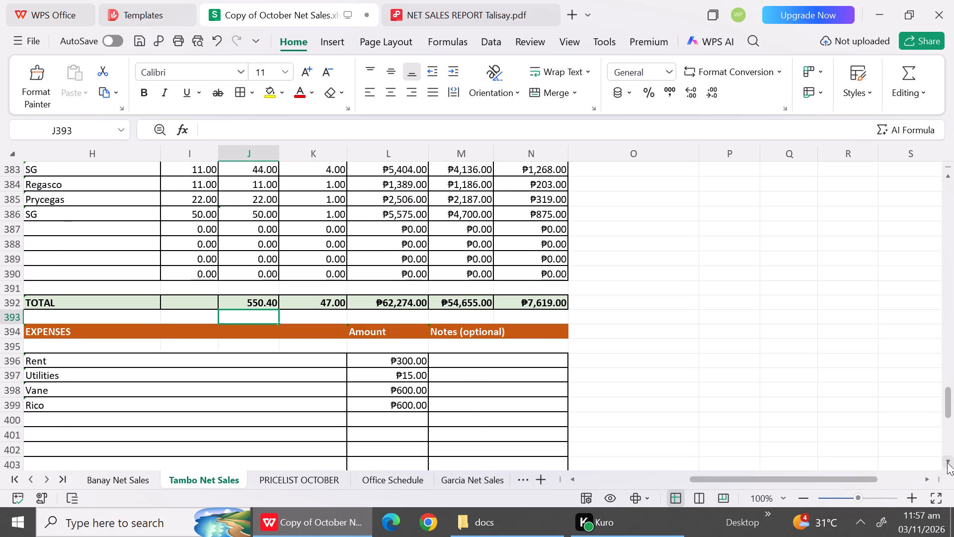
{"action": "left_click", "coordinate": [947, 462]}
{"action": "left_click", "coordinate": [413, 332]}
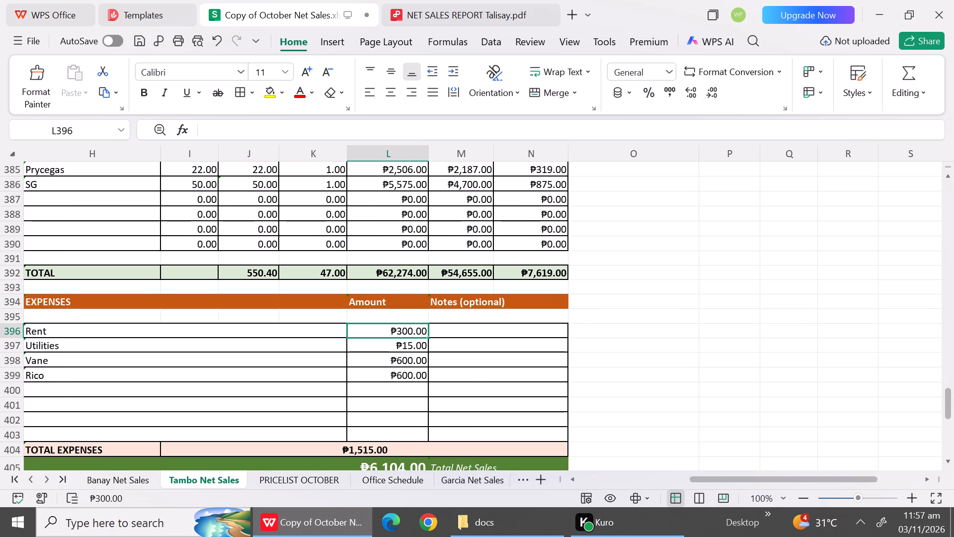
{"action": "key", "text": "1"}
{"action": "type", "text": "67"}
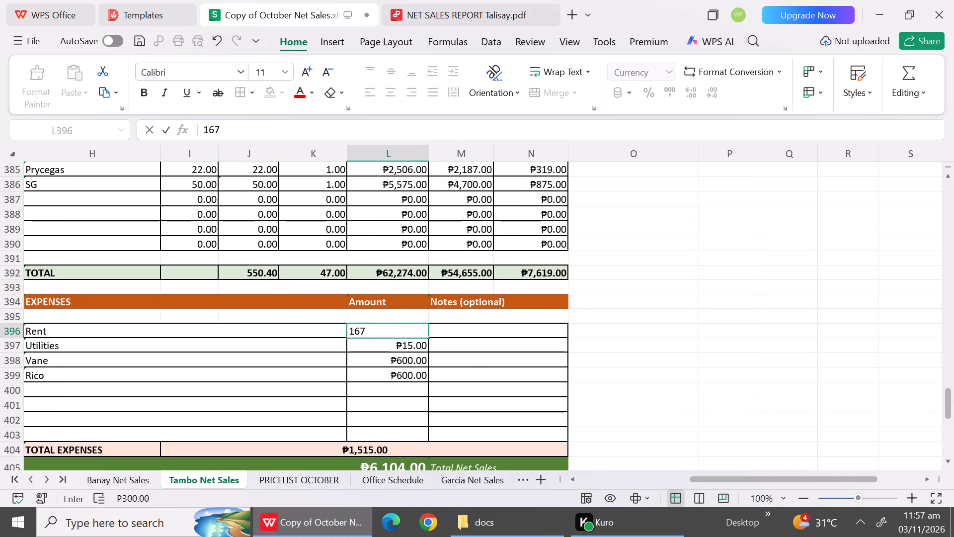
{"action": "left_click", "coordinate": [414, 346]}
{"action": "type", "text": "17"}
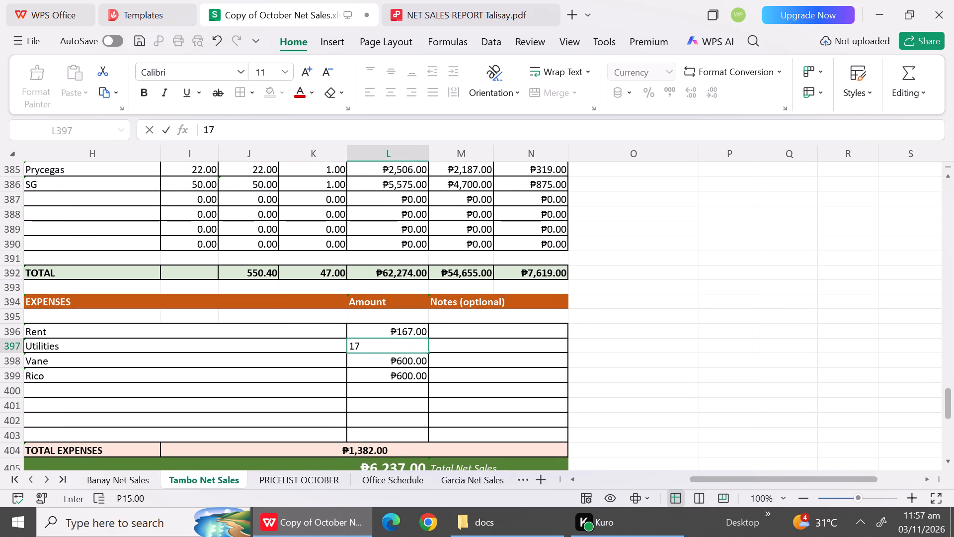
Replace Vane with Leah in expense row 398 of the October 28 report and enter 600 as the amount.
{"action": "left_click", "coordinate": [412, 359]}
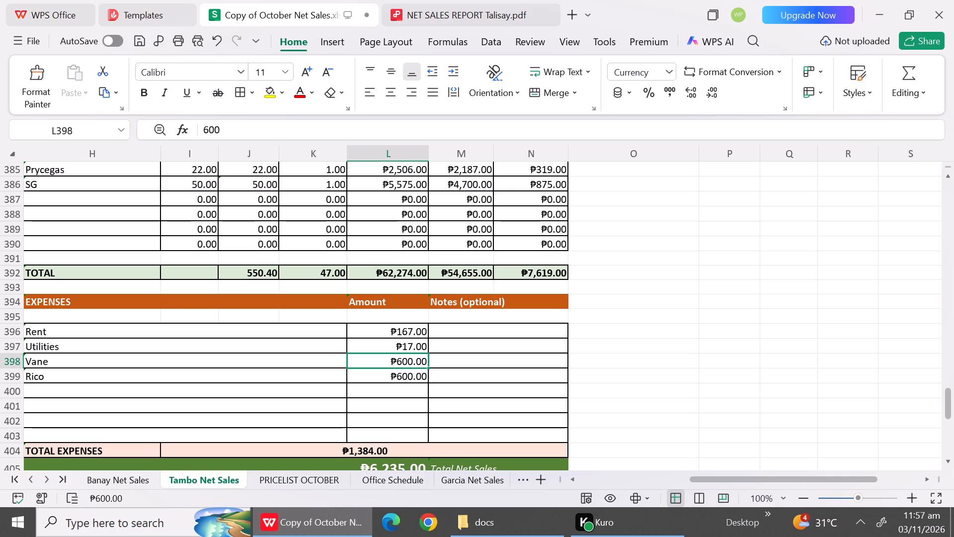
{"action": "type", "text": "Lr"}
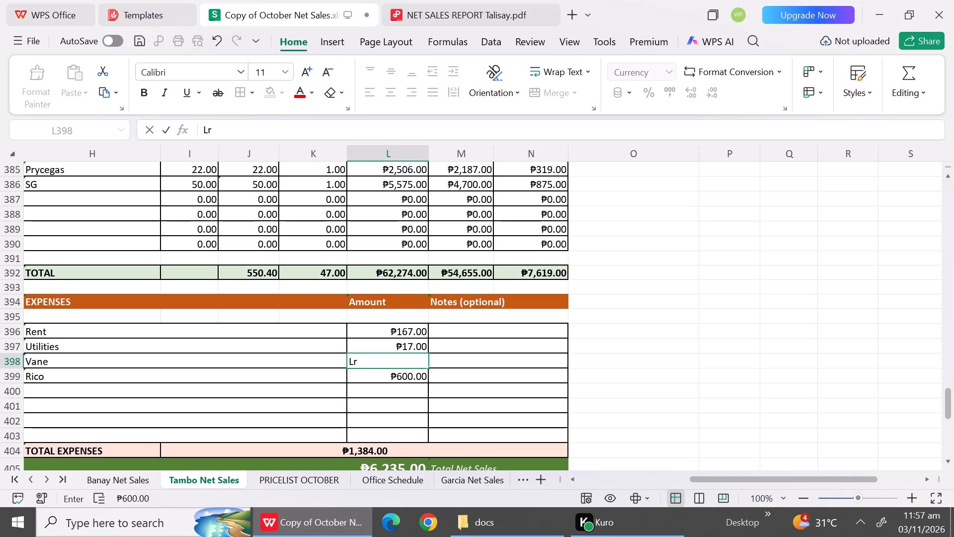
{"action": "left_click", "coordinate": [98, 366]}
{"action": "double_click", "coordinate": [98, 366]}
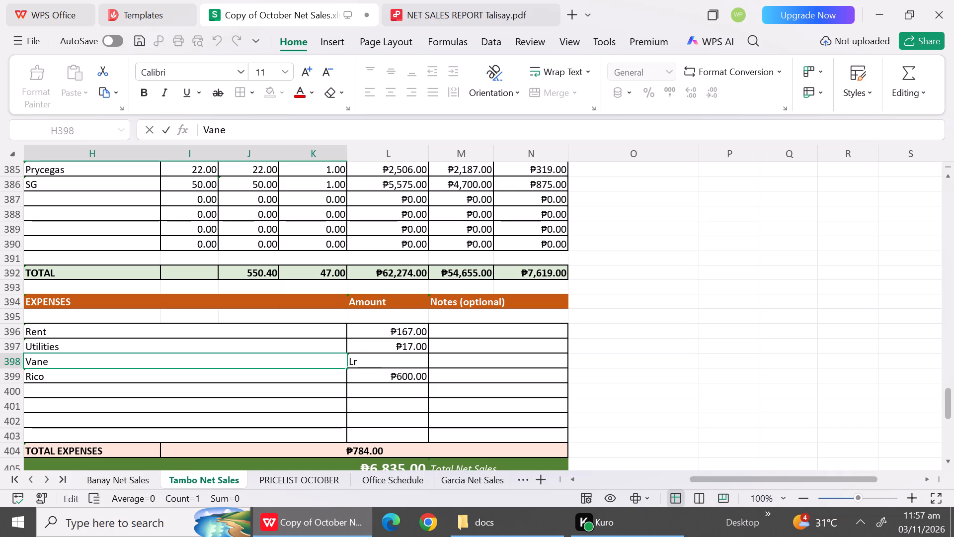
{"action": "key", "text": "BackSpace"}
{"action": "key", "text": "BackSpace"}
{"action": "key", "text": "BackSpace"}
{"action": "key", "text": "BackSpace"}
{"action": "key", "text": "BackSpace"}
{"action": "key", "text": "shift+l"}
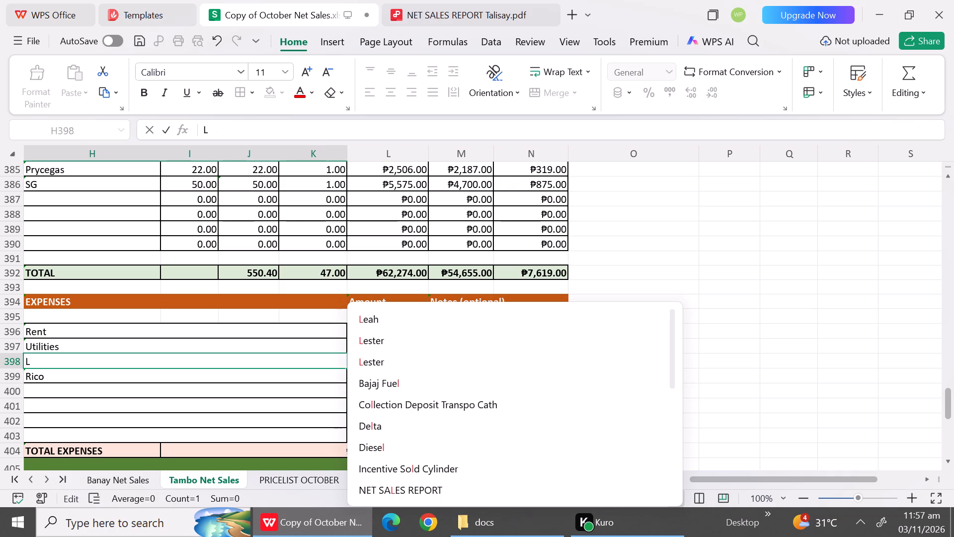
{"action": "left_click", "coordinate": [388, 319]}
{"action": "left_click", "coordinate": [391, 367]}
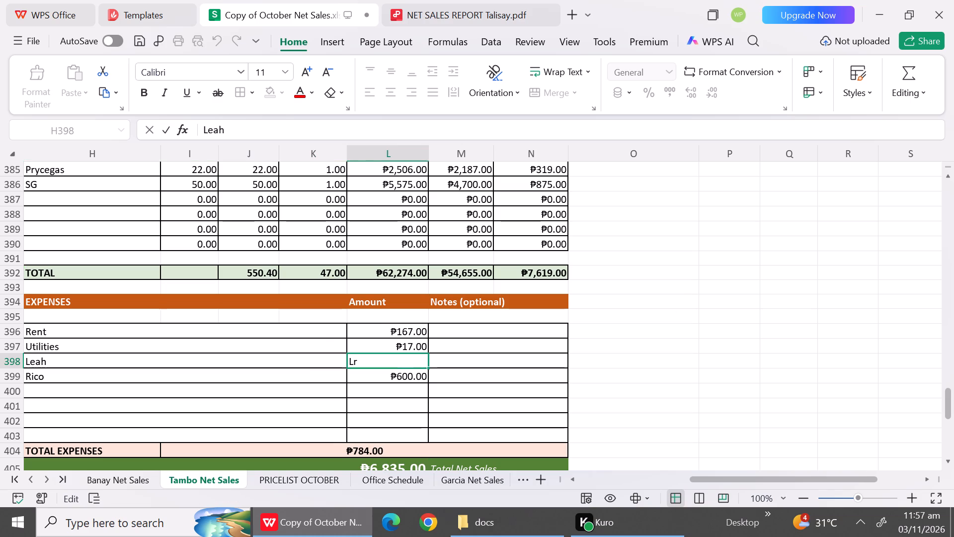
{"action": "type", "text": "600"}
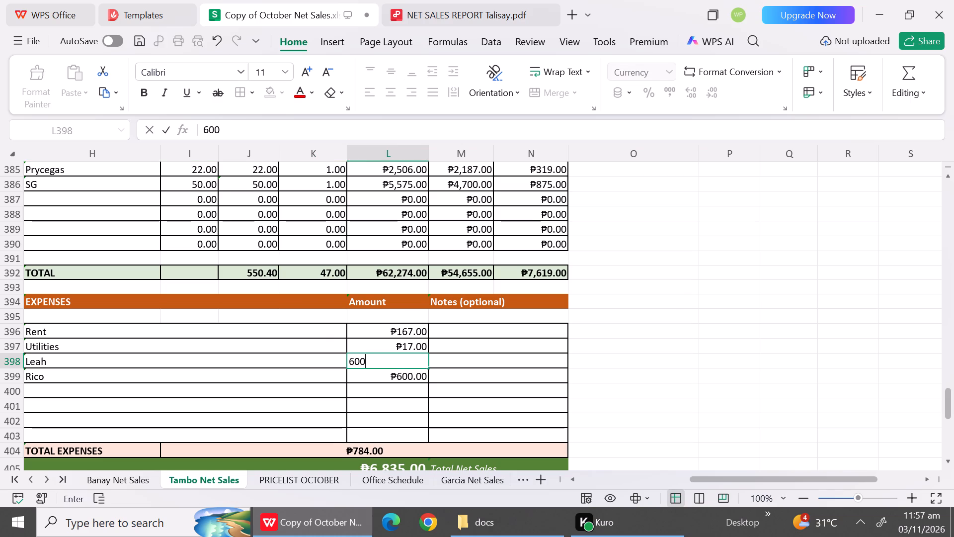
Replace Rico with Jansen as the expense name in row 399 of the October 28 report.
{"action": "left_click", "coordinate": [301, 376]}
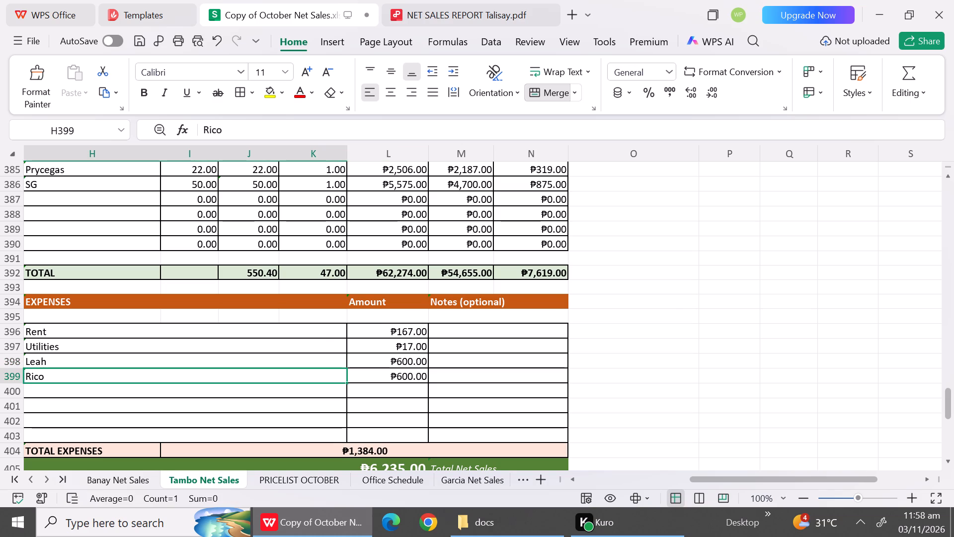
{"action": "type", "text": "Jan"}
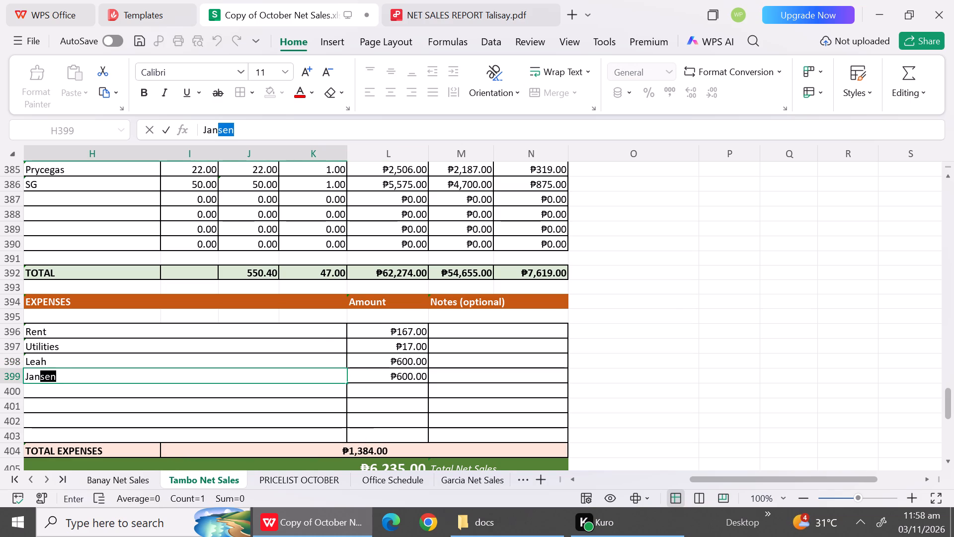
{"action": "left_click", "coordinate": [395, 380]}
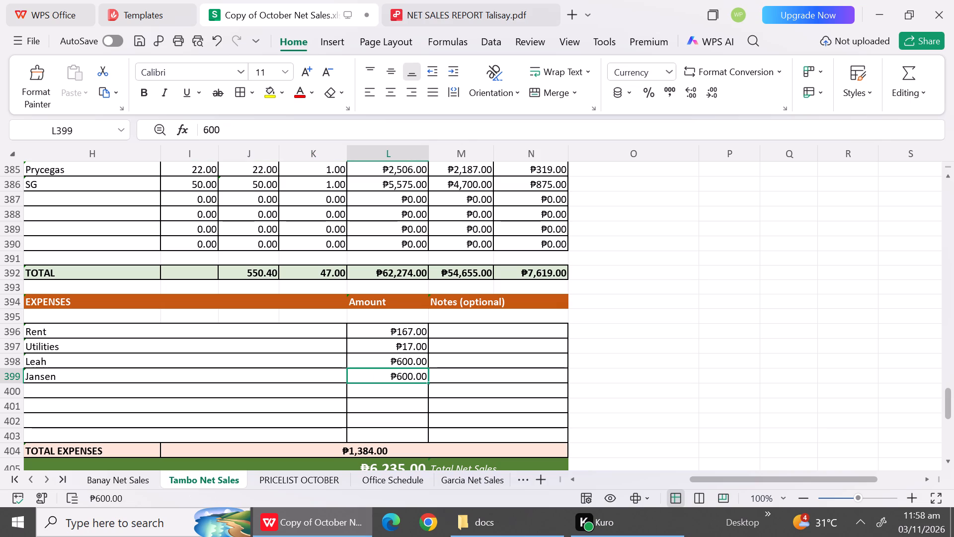
Add a Fuel expense of 678 in row 400 of the October 28 report.
{"action": "left_click", "coordinate": [177, 391]}
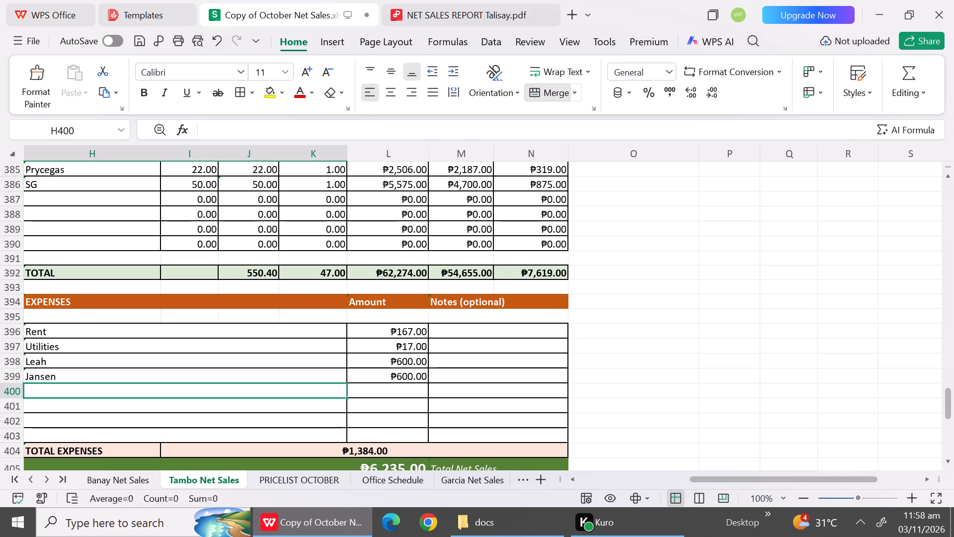
{"action": "type", "text": "Fuy"}
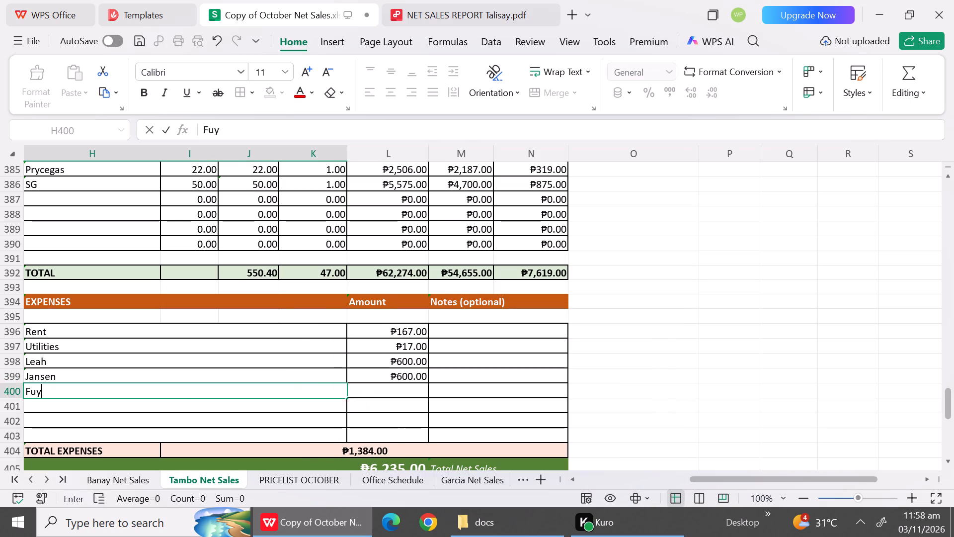
{"action": "key", "text": "BackSpace"}
{"action": "key", "text": "e"}
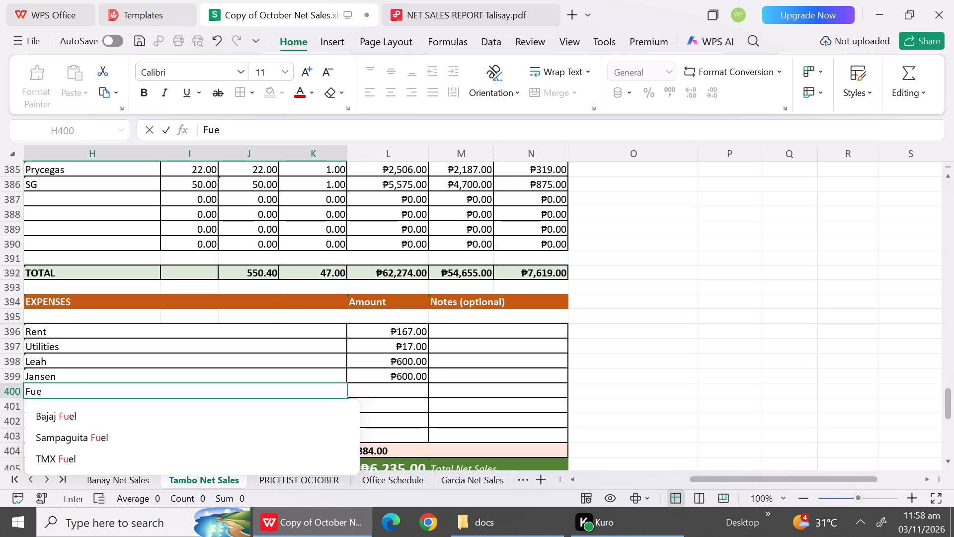
{"action": "key", "text": "l"}
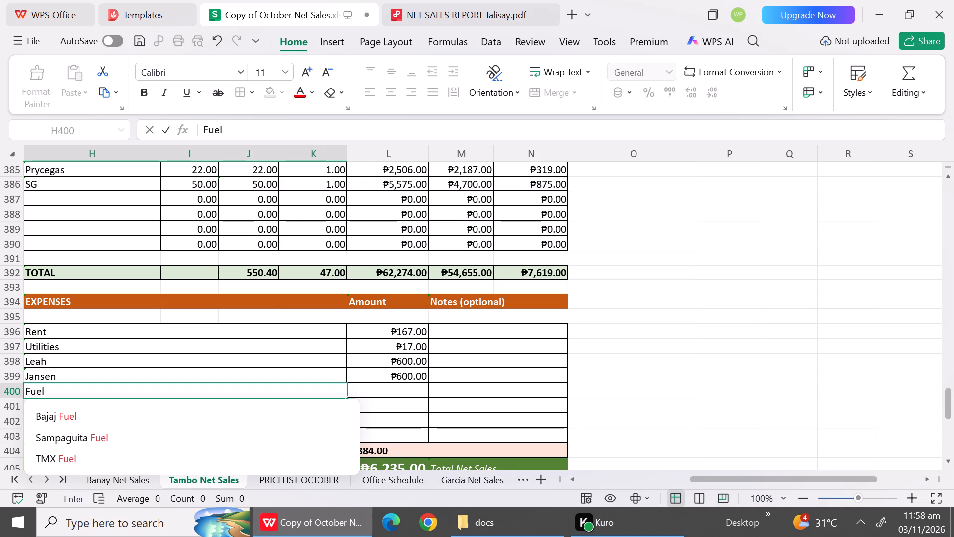
{"action": "left_click", "coordinate": [376, 390]}
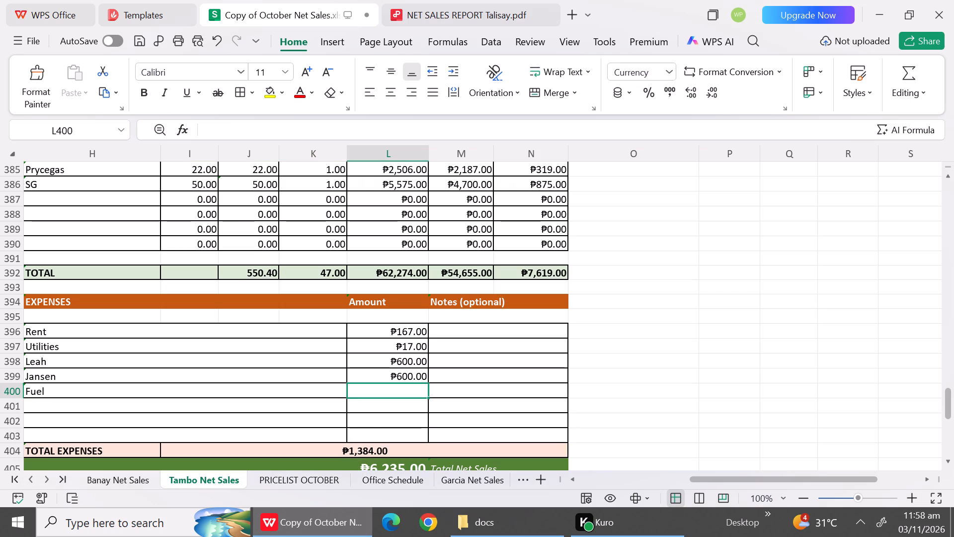
{"action": "type", "text": "678"}
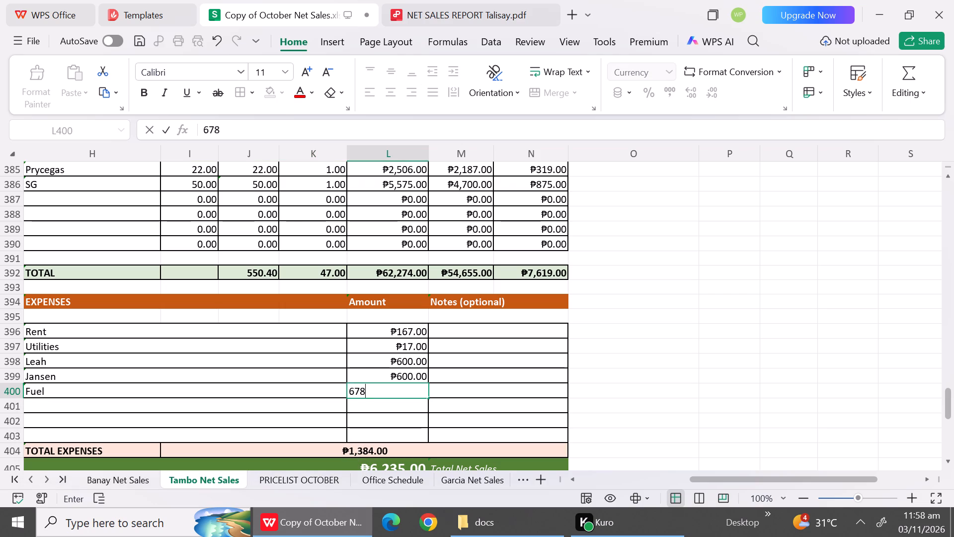
{"action": "left_click", "coordinate": [188, 424]}
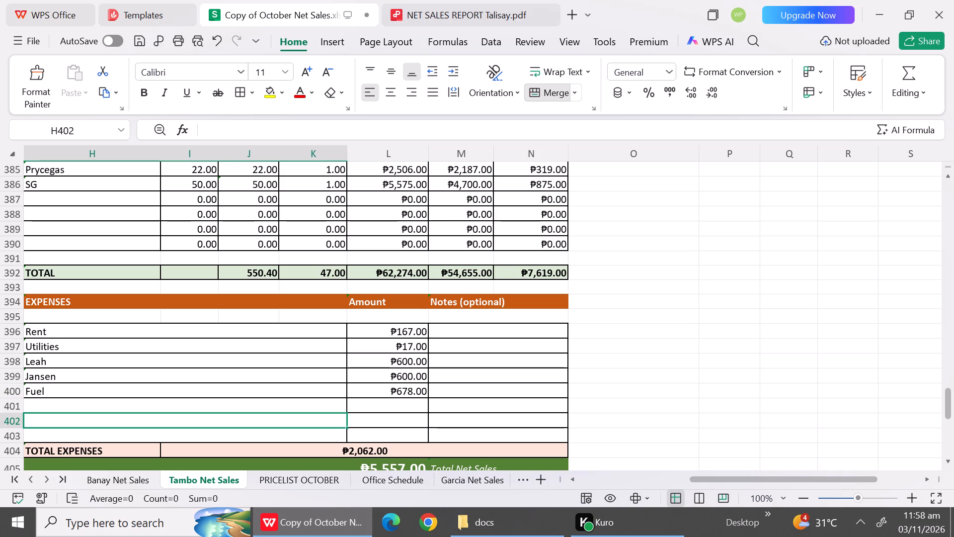
Add a Hanna (Office) expense of 850 in row 401 of the October 28 report.
{"action": "left_click", "coordinate": [170, 403]}
{"action": "key", "text": "shift+h"}
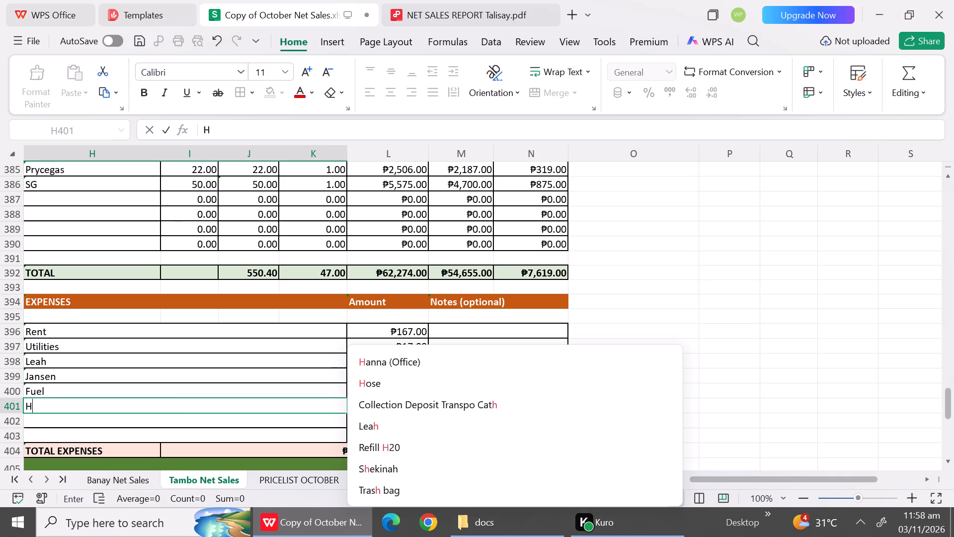
{"action": "left_click", "coordinate": [403, 364]}
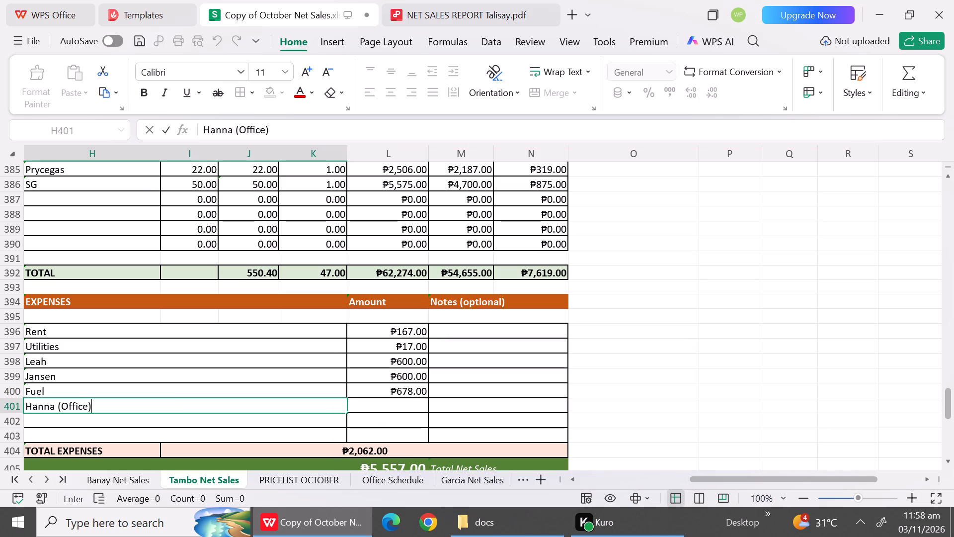
{"action": "left_click", "coordinate": [398, 409]}
{"action": "type", "text": "850"}
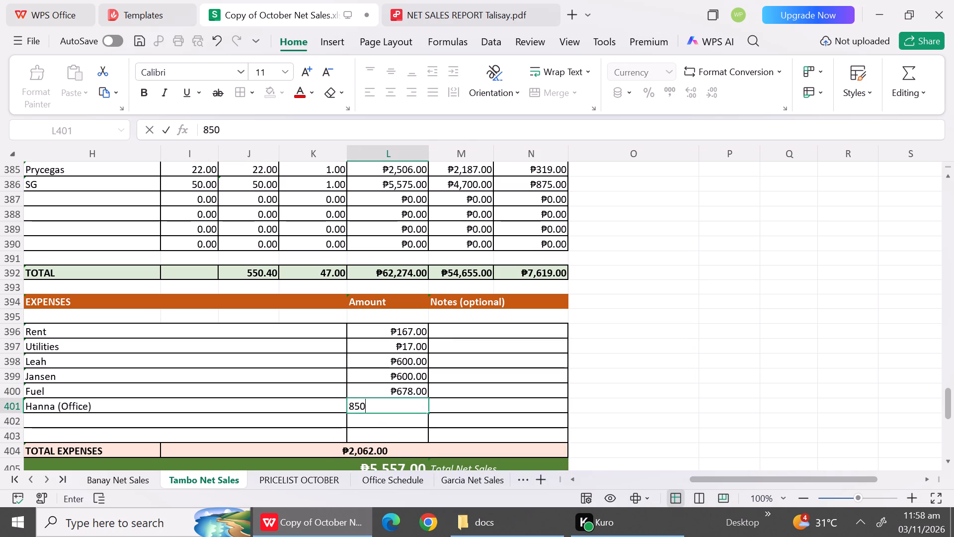
{"action": "left_click", "coordinate": [485, 424]}
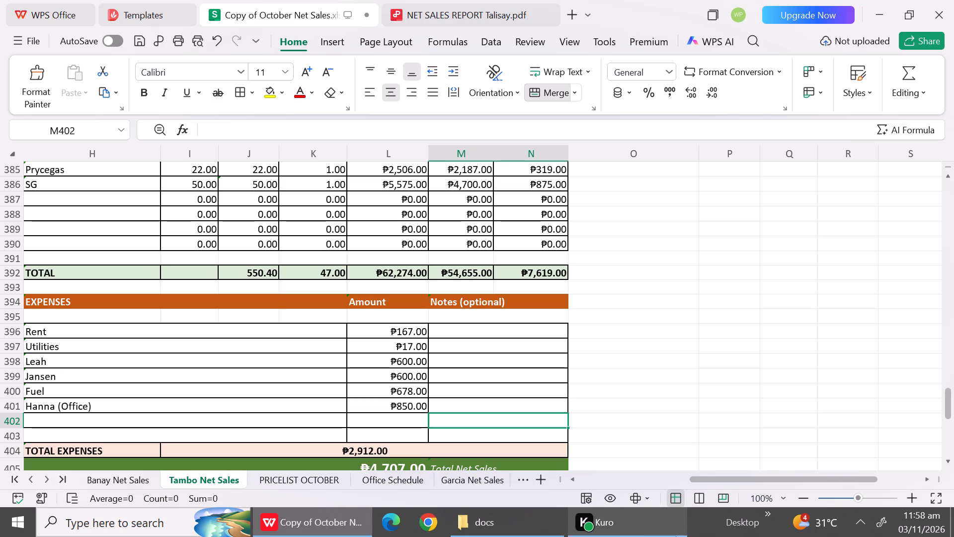
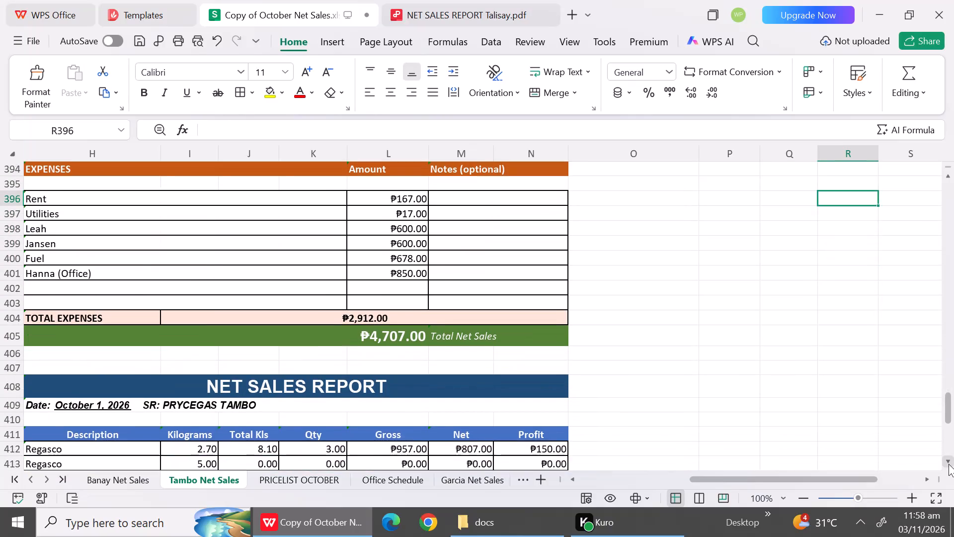
In the report below October 28, set the 2.70 kg Regasco row 412 to quantity 2, gross 832 and net 0.
{"action": "triple_click", "coordinate": [949, 464]}
{"action": "triple_click", "coordinate": [949, 464]}
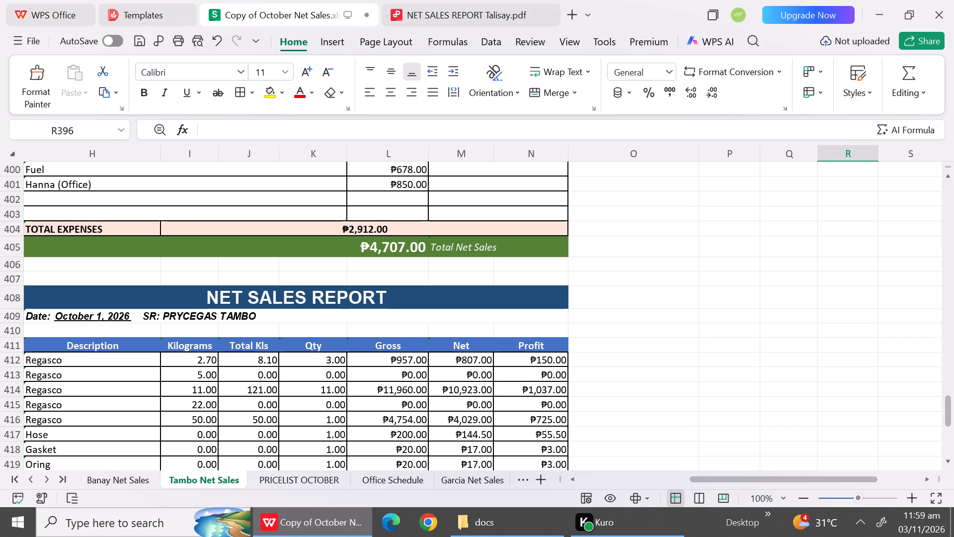
{"action": "left_click", "coordinate": [329, 360]}
{"action": "key", "text": "2"}
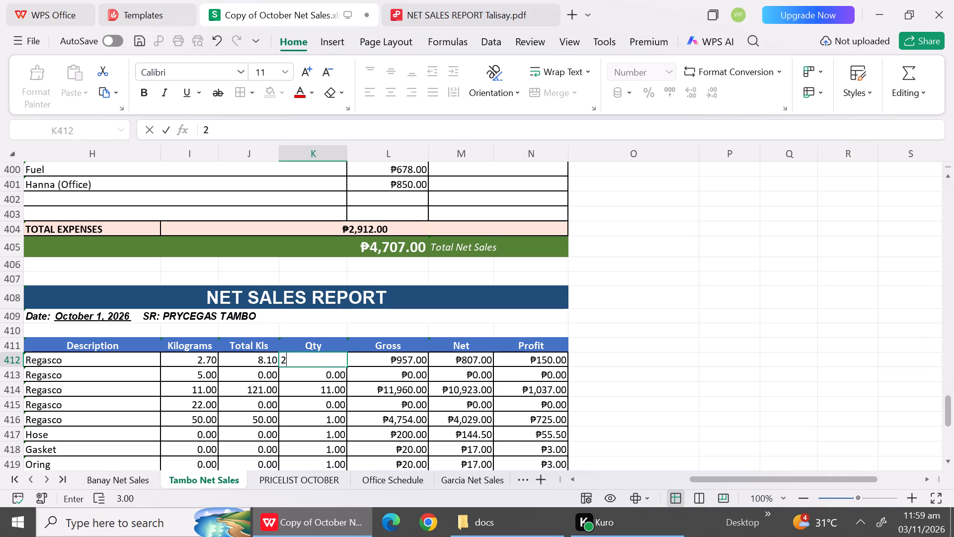
{"action": "left_click", "coordinate": [390, 363]}
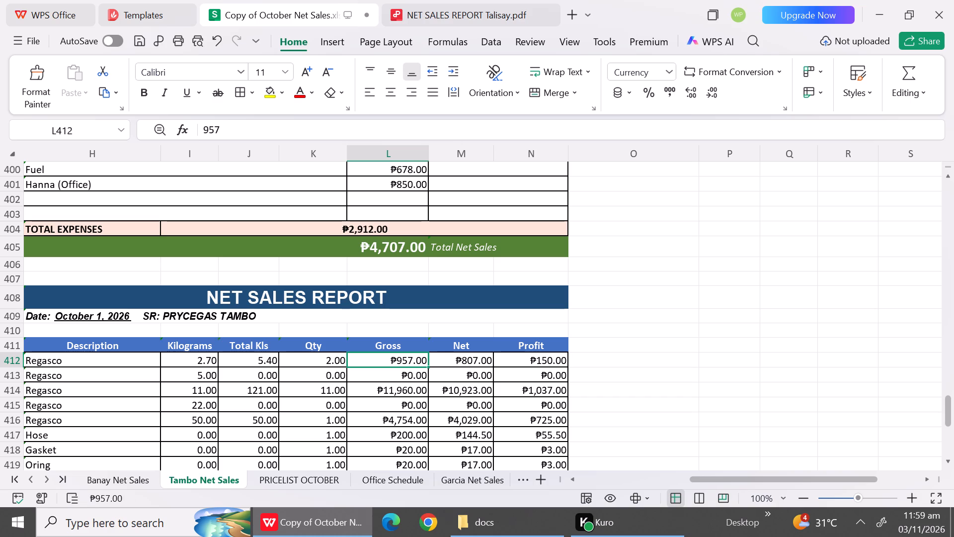
{"action": "type", "text": "832"}
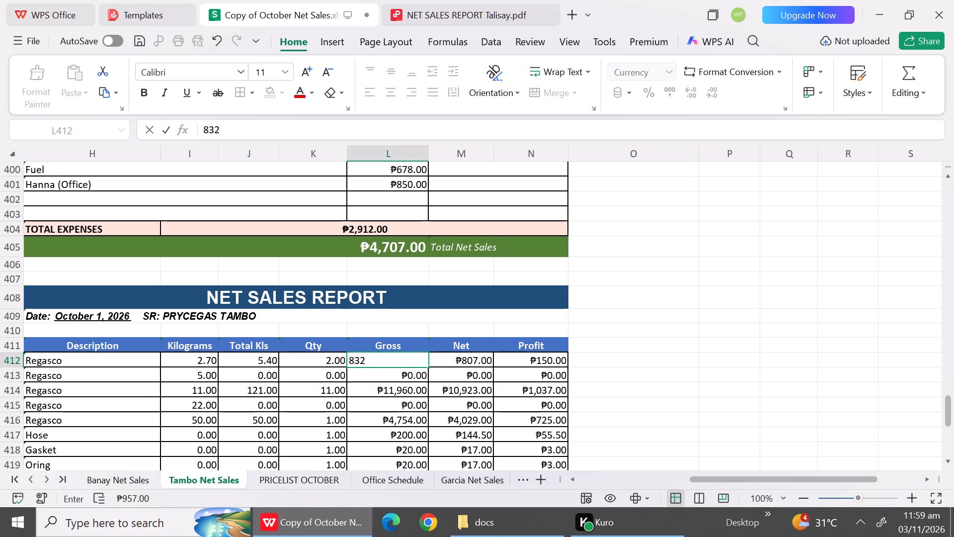
{"action": "left_click", "coordinate": [391, 387]}
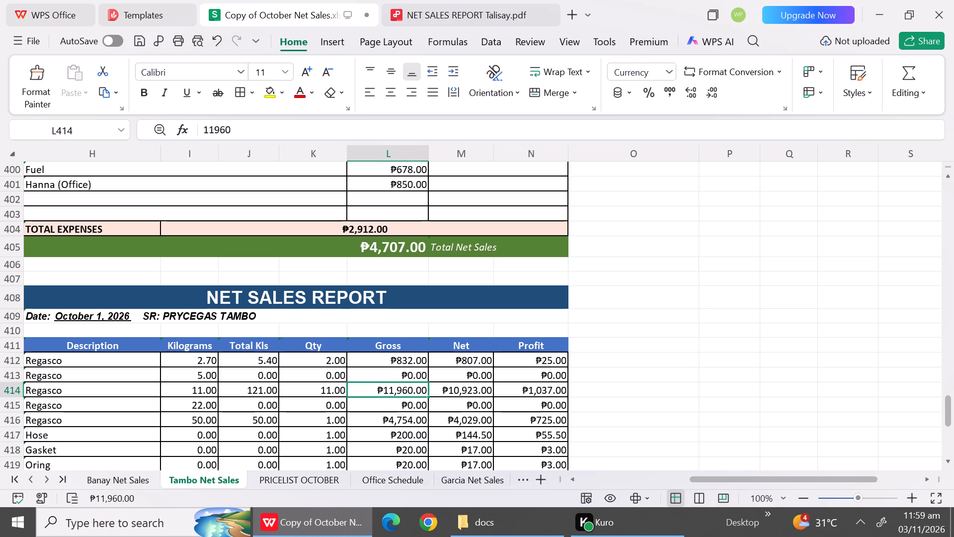
{"action": "left_click", "coordinate": [455, 363]}
{"action": "key", "text": "0"}
{"action": "left_click", "coordinate": [447, 415]}
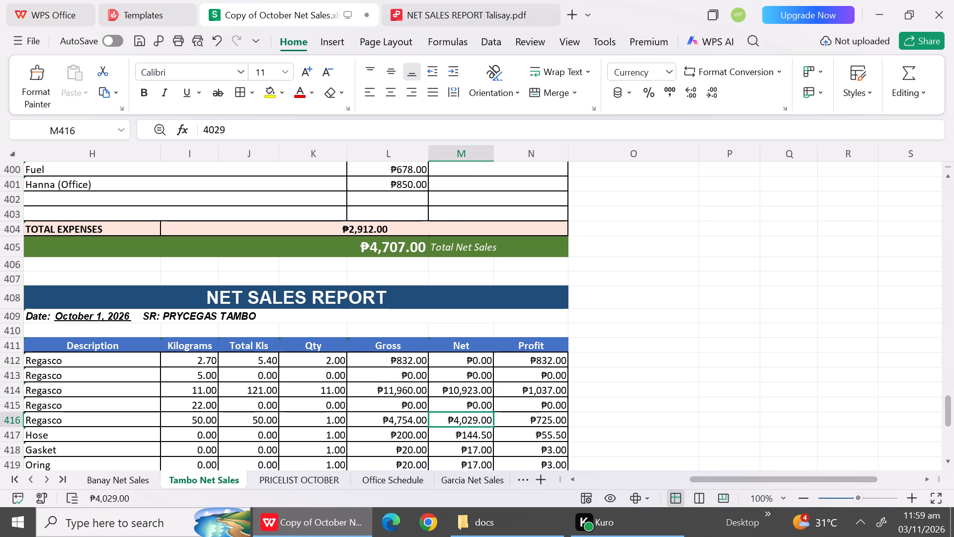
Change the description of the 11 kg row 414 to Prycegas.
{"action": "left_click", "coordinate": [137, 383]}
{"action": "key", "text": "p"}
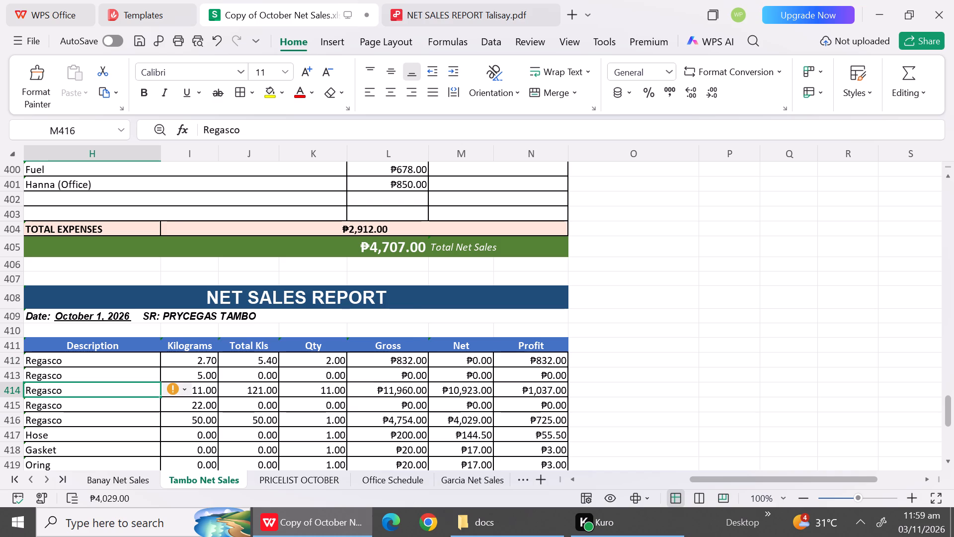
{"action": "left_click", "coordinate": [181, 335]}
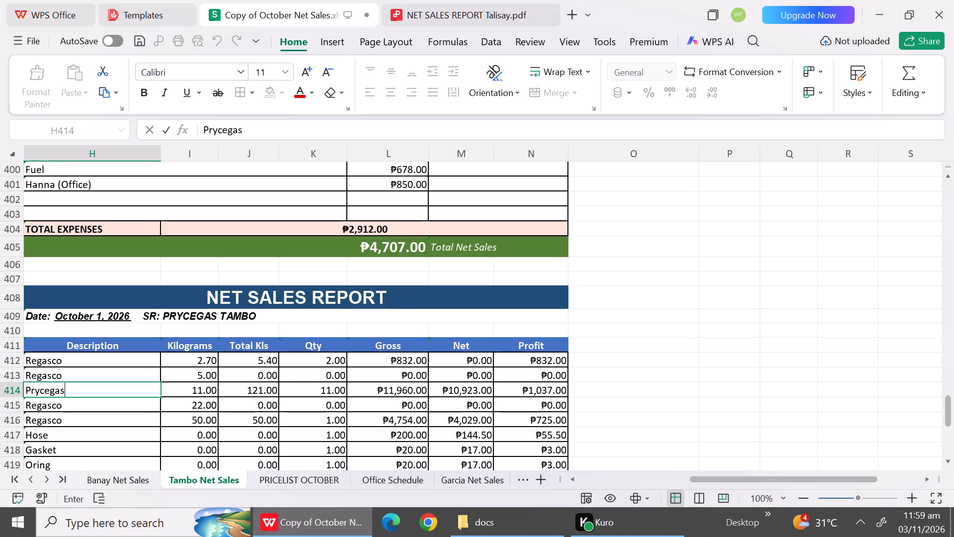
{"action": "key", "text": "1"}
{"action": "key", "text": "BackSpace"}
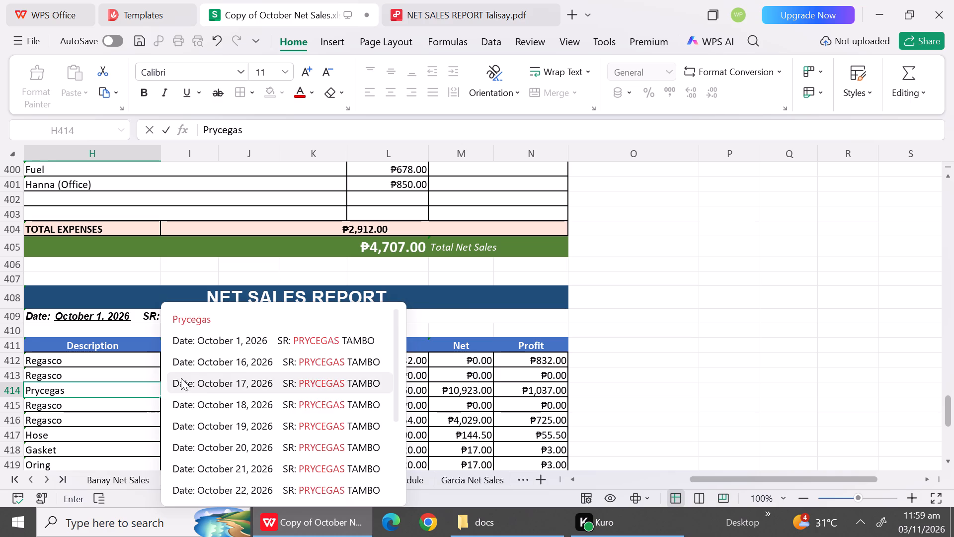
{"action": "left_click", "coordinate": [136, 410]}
Fill row 413 as Prycegas with 11 kilograms, quantity 35 and gross 45705.
{"action": "left_click", "coordinate": [202, 379]}
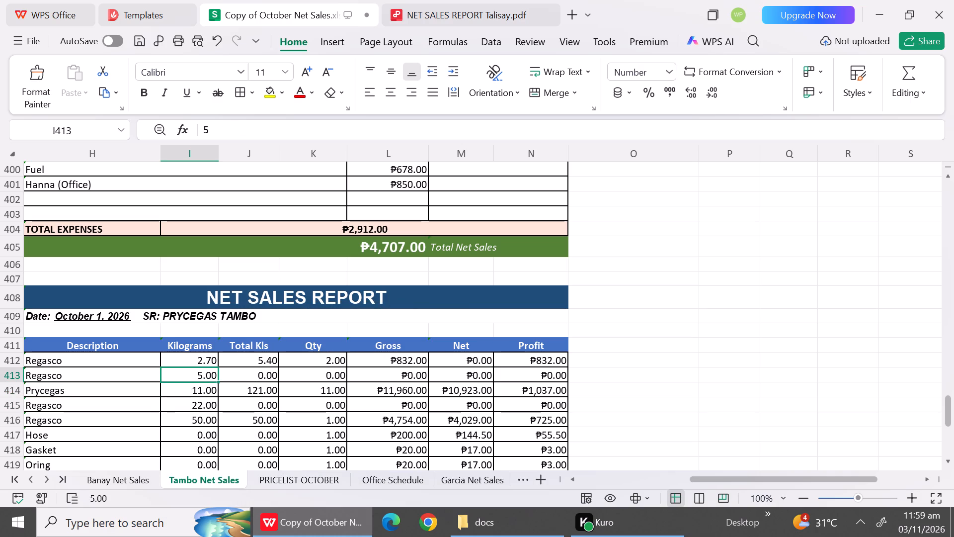
{"action": "type", "text": "11"}
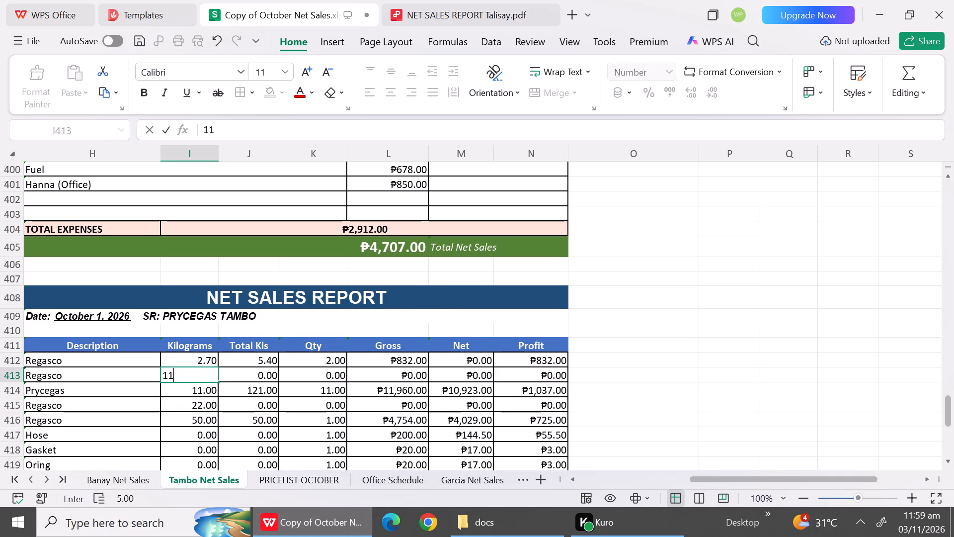
{"action": "left_click", "coordinate": [132, 381]}
{"action": "key", "text": "p"}
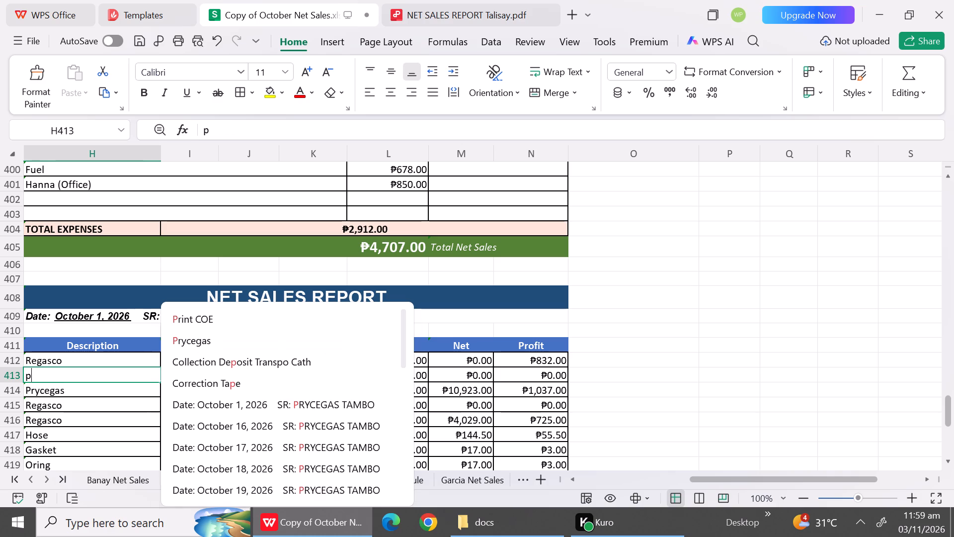
{"action": "left_click", "coordinate": [211, 332]}
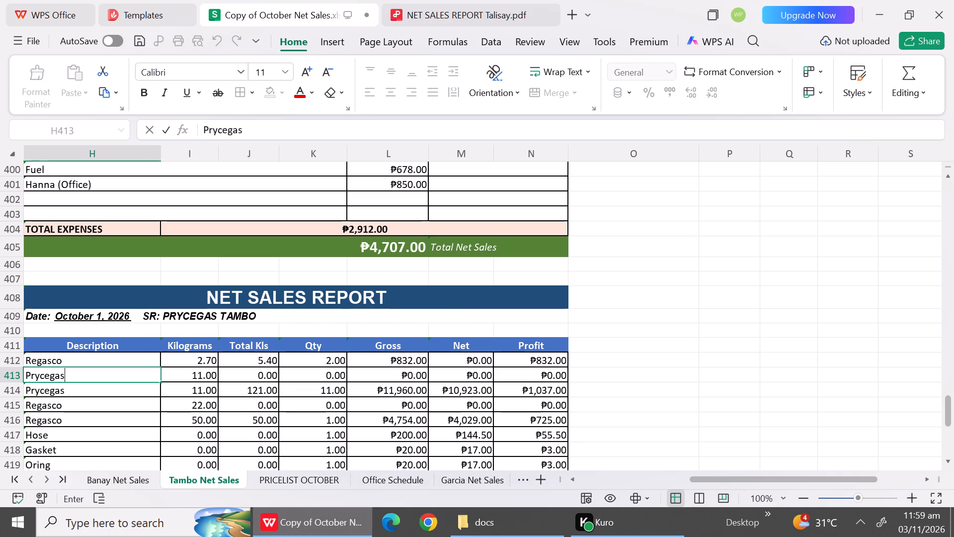
{"action": "left_click", "coordinate": [309, 379]}
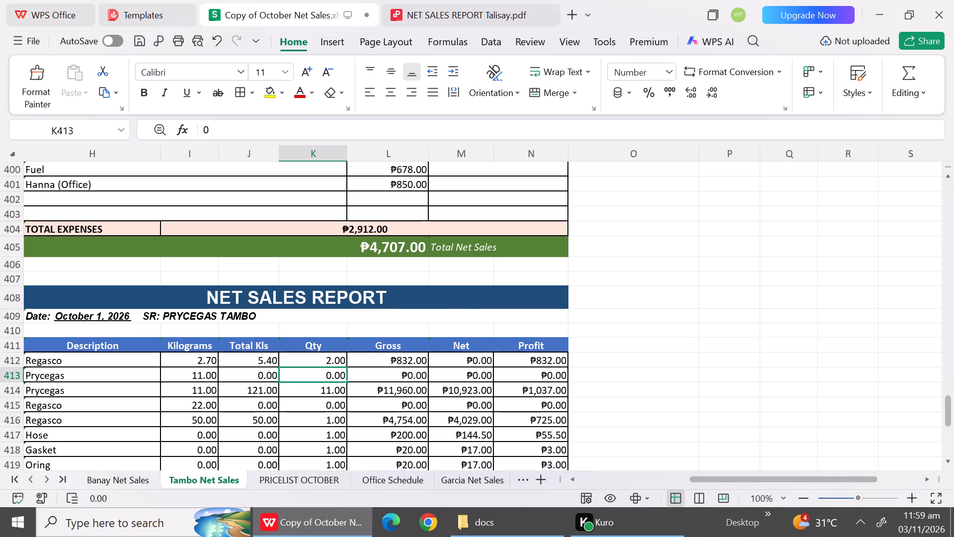
{"action": "key", "text": "3"}
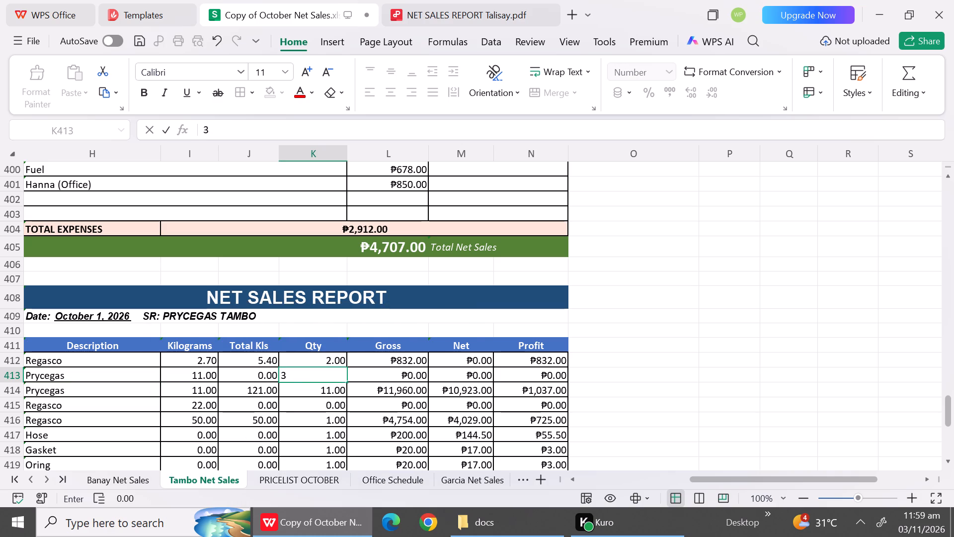
{"action": "key", "text": "5"}
{"action": "left_click", "coordinate": [299, 425]}
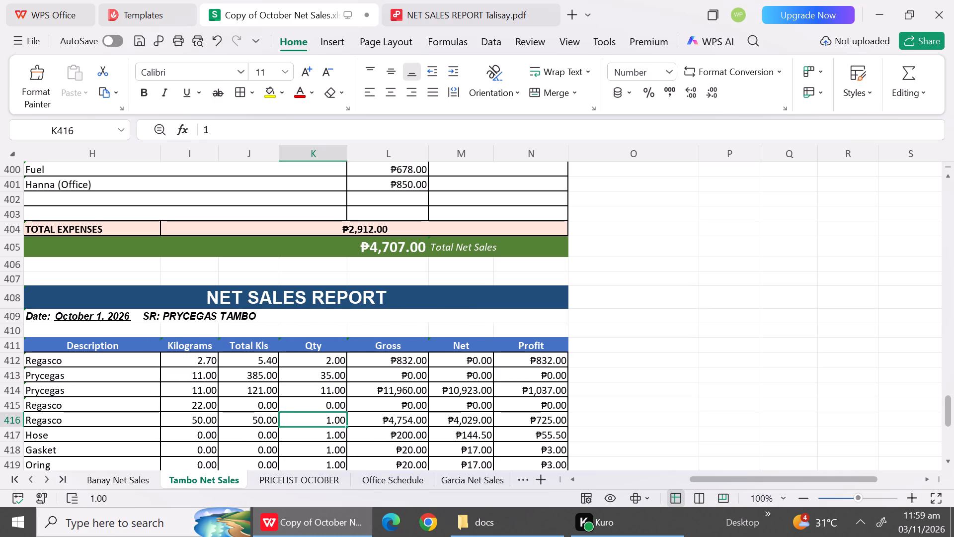
{"action": "left_click", "coordinate": [371, 375]}
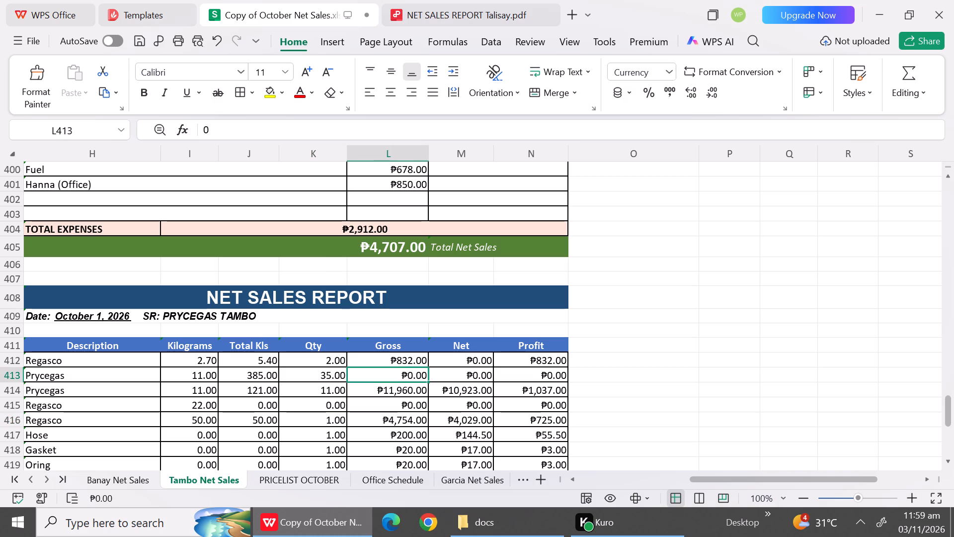
{"action": "type", "text": "45"}
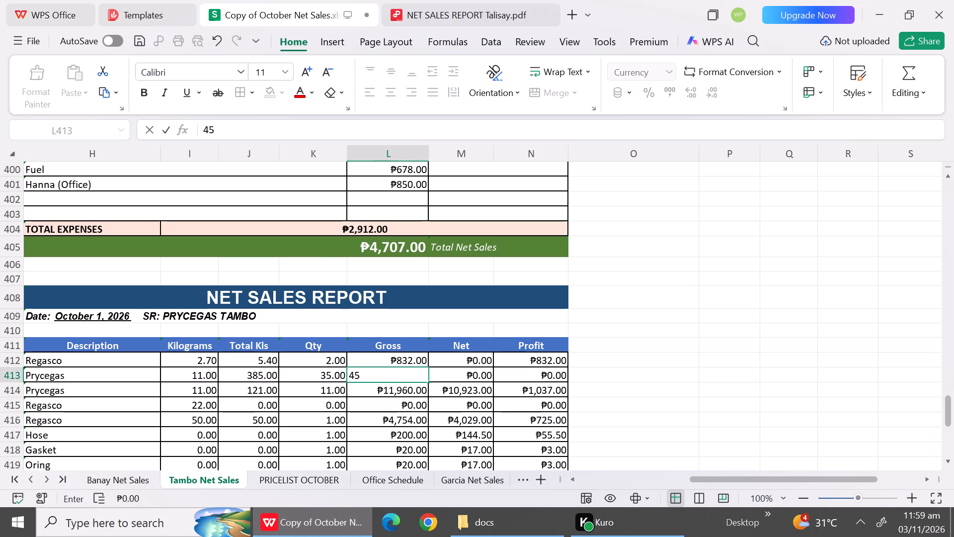
{"action": "type", "text": "705"}
{"action": "left_click", "coordinate": [359, 421]}
Change row 414's description to DC and set its quantity to 3, gross to 3853 and net to 0.
{"action": "left_click", "coordinate": [114, 392]}
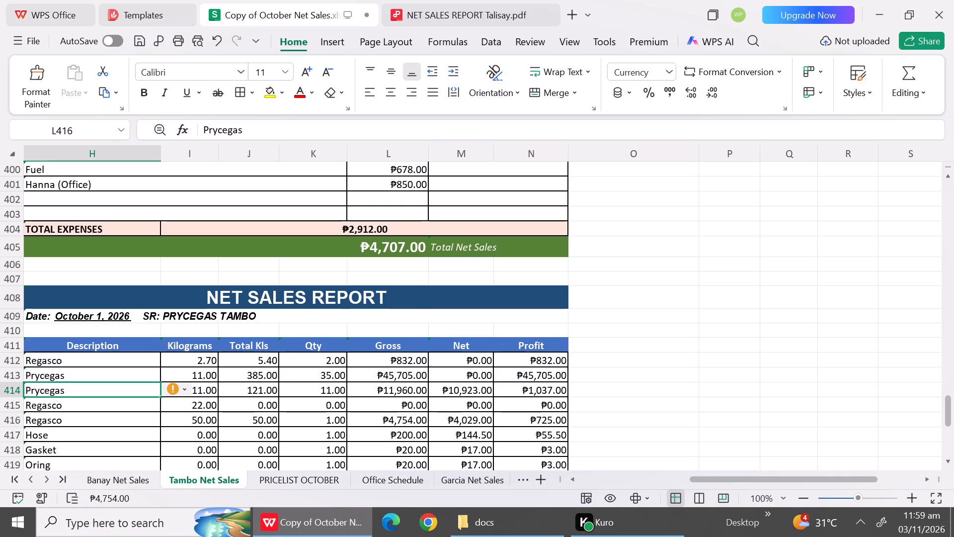
{"action": "key", "text": "shift+d"}
{"action": "key", "text": "shift+c"}
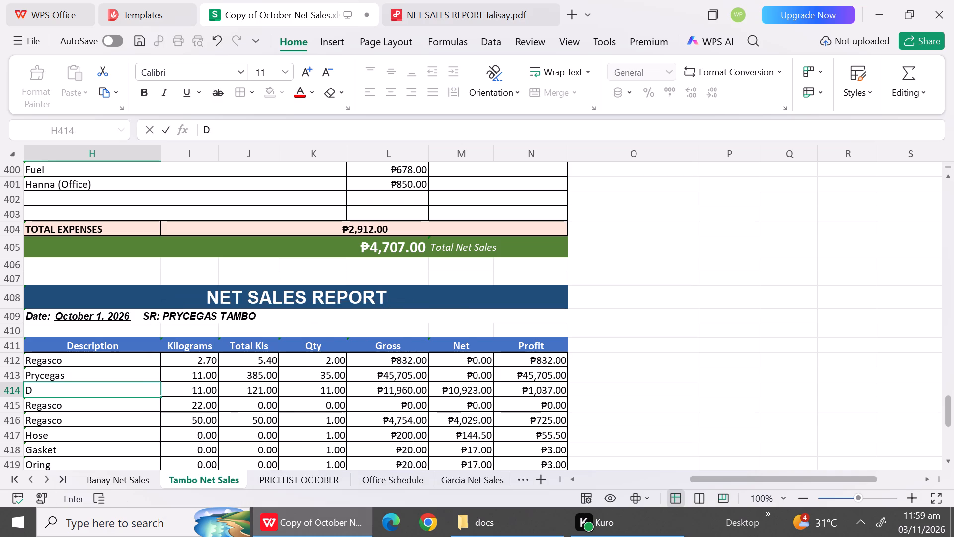
{"action": "left_click", "coordinate": [320, 389]}
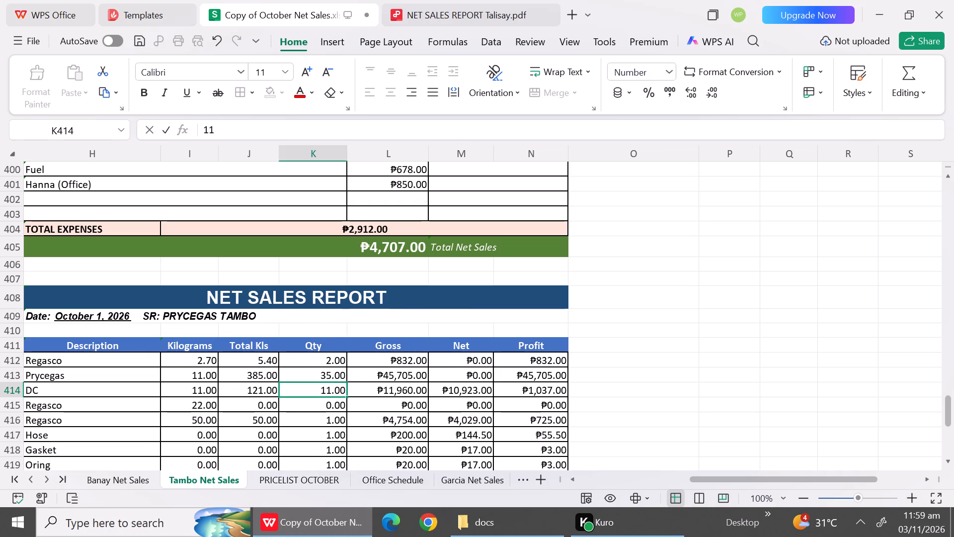
{"action": "key", "text": "3"}
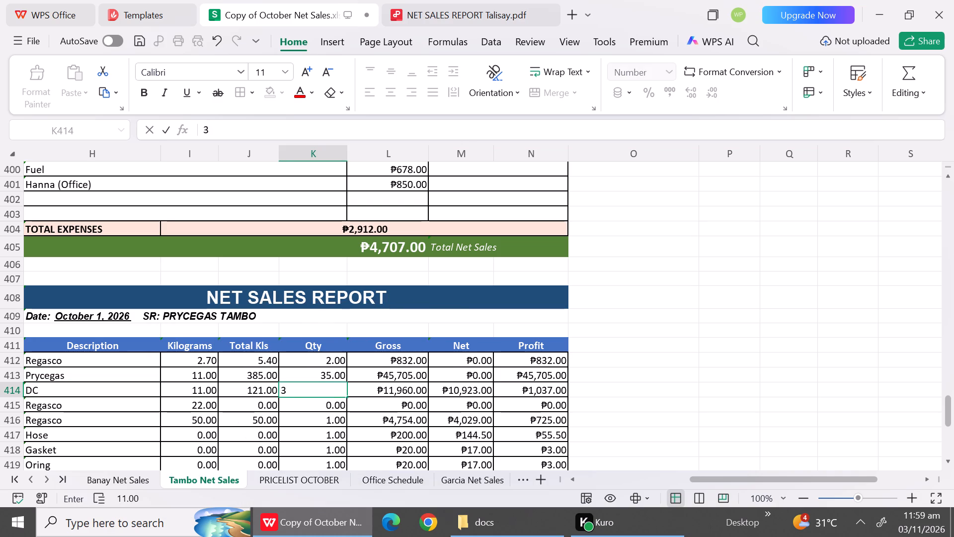
{"action": "left_click", "coordinate": [369, 390]}
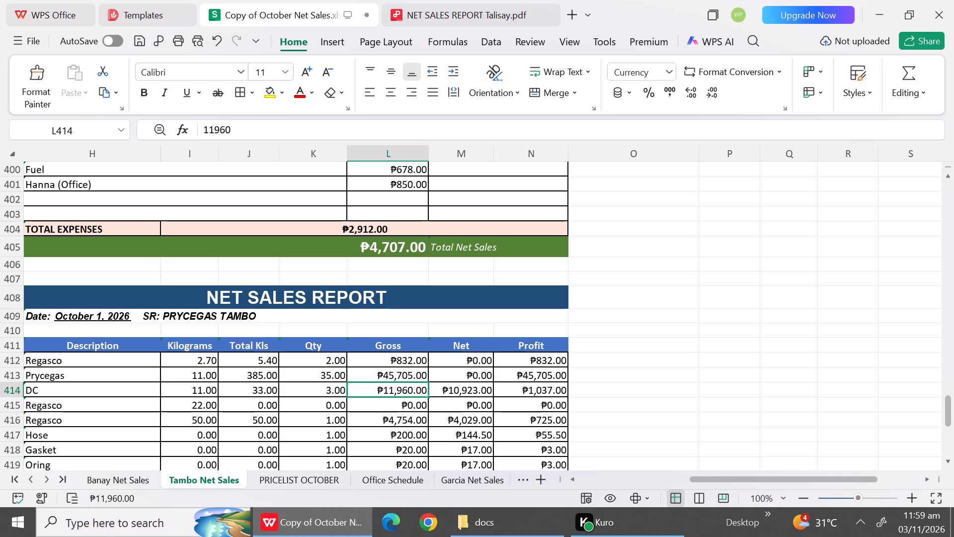
{"action": "key", "text": "3"}
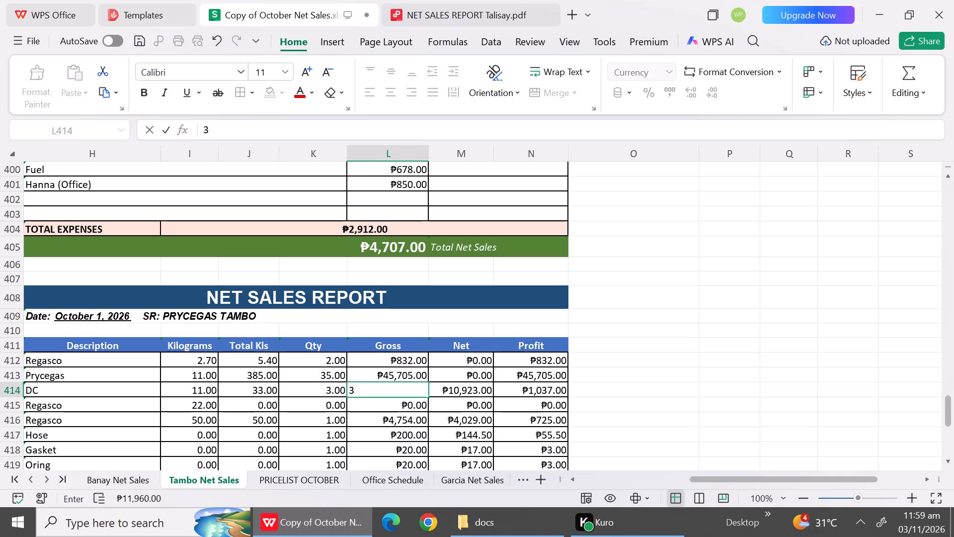
{"action": "type", "text": "853"}
{"action": "left_click", "coordinate": [371, 432]}
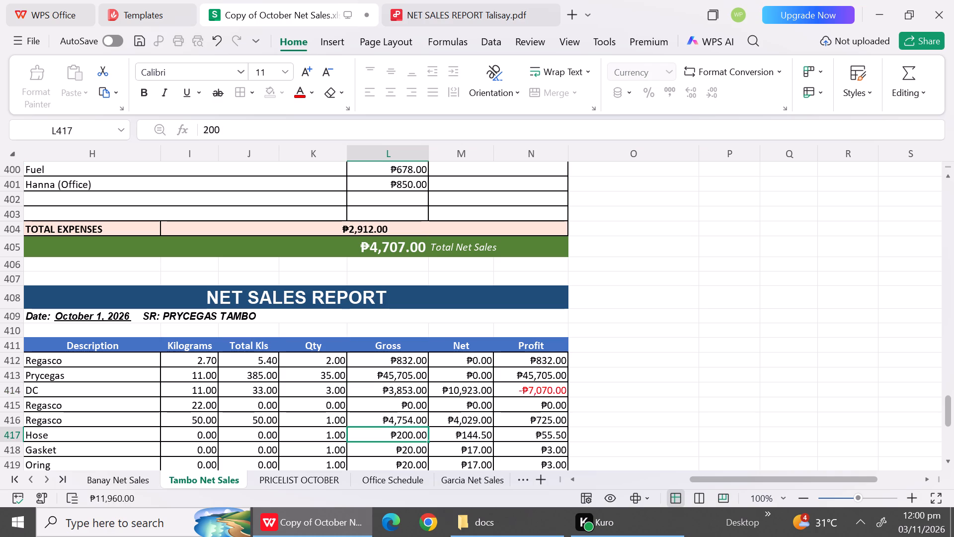
{"action": "left_click", "coordinate": [464, 395]}
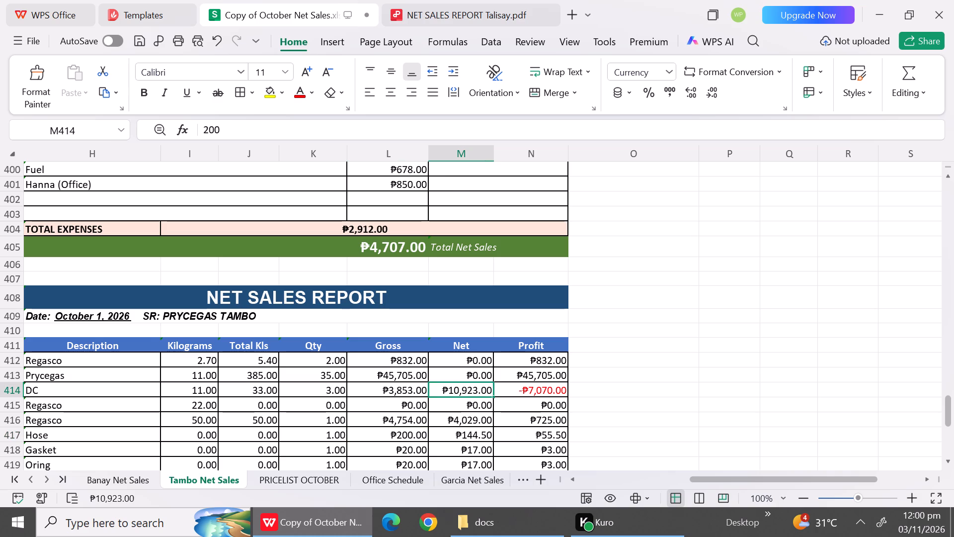
{"action": "key", "text": "0"}
{"action": "left_click", "coordinate": [454, 400]}
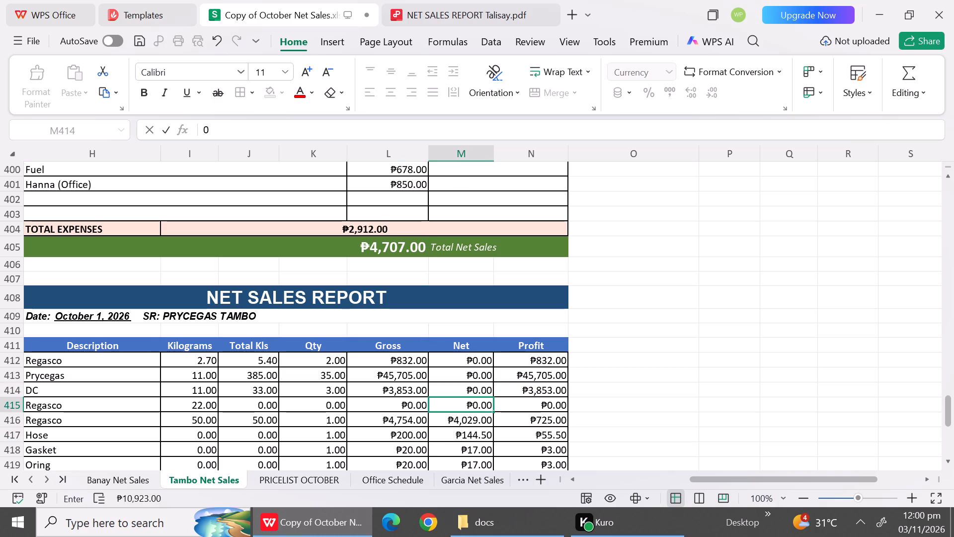
Fill row 415 as Prycegas with 50 kilograms, quantity 3 and gross 17142.
{"action": "left_click", "coordinate": [115, 418]}
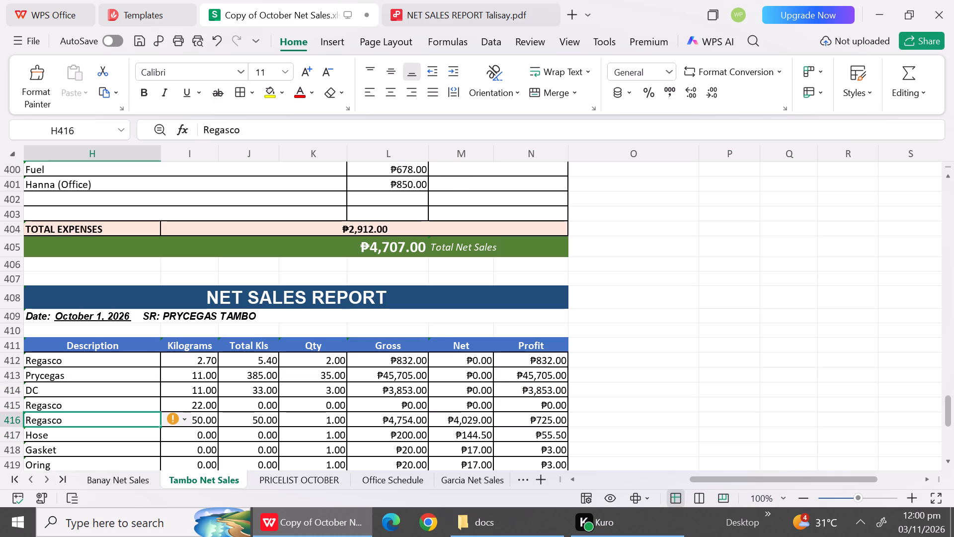
{"action": "left_click", "coordinate": [107, 400]}
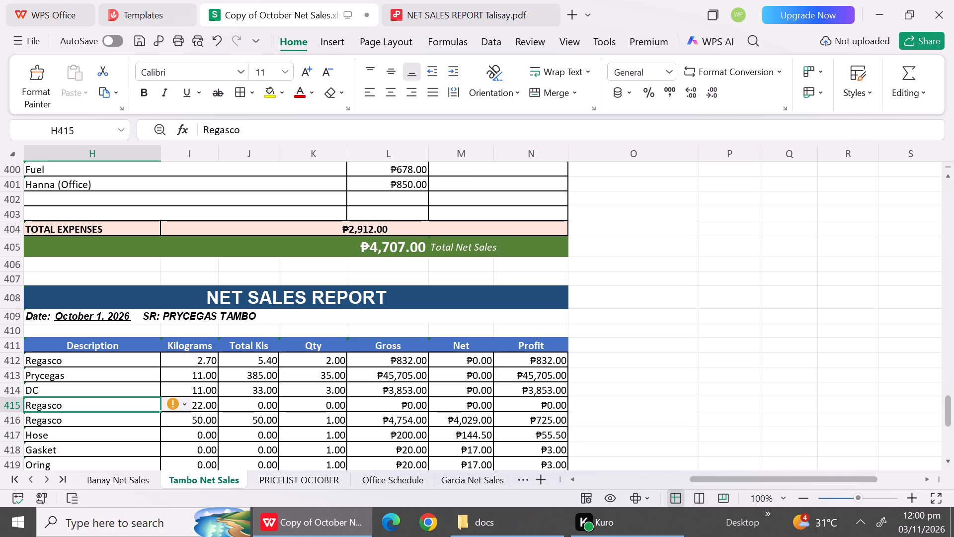
{"action": "key", "text": "p"}
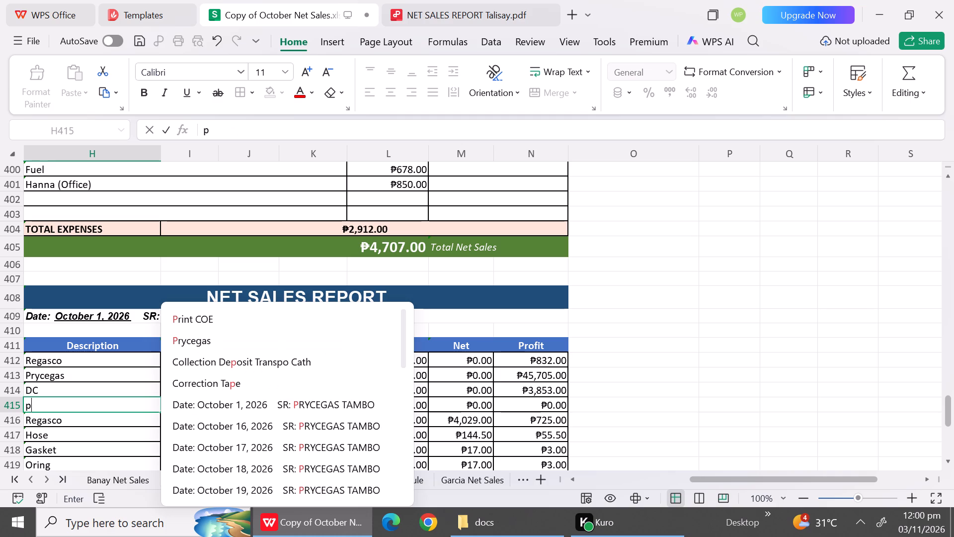
{"action": "left_click", "coordinate": [187, 345]}
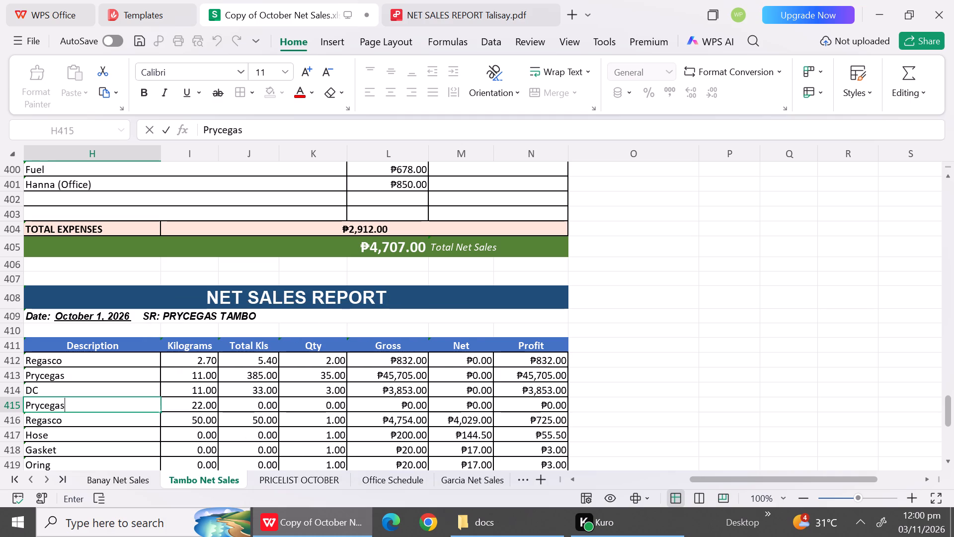
{"action": "left_click", "coordinate": [210, 412]}
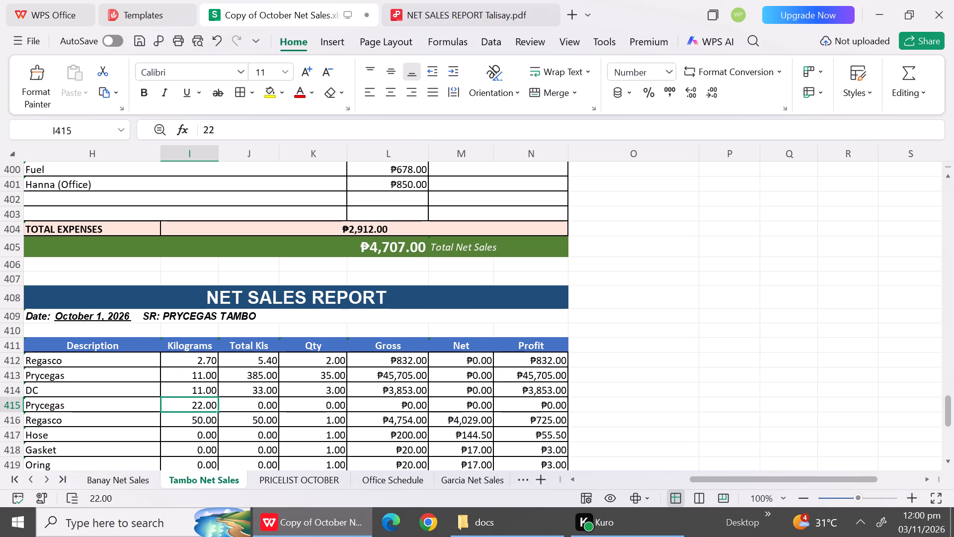
{"action": "key", "text": "5"}
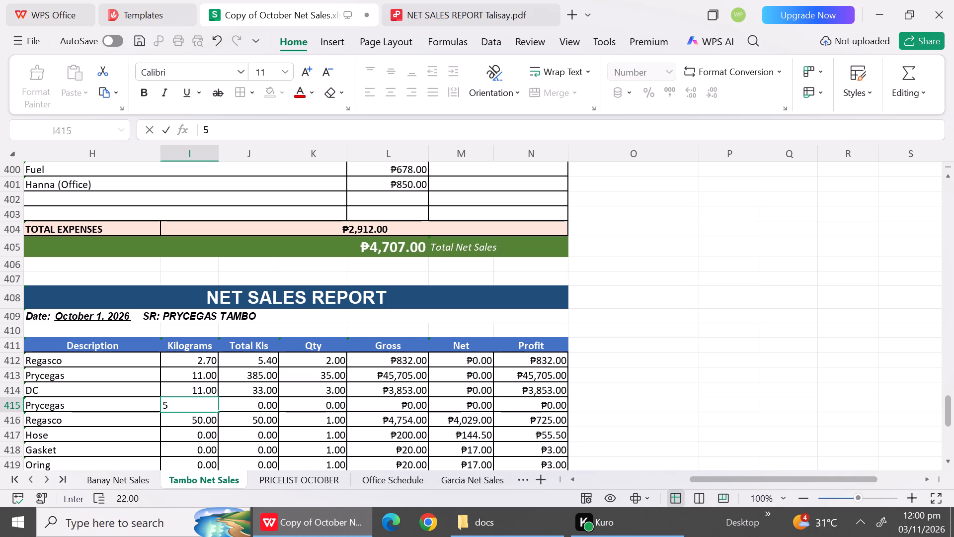
{"action": "key", "text": "0"}
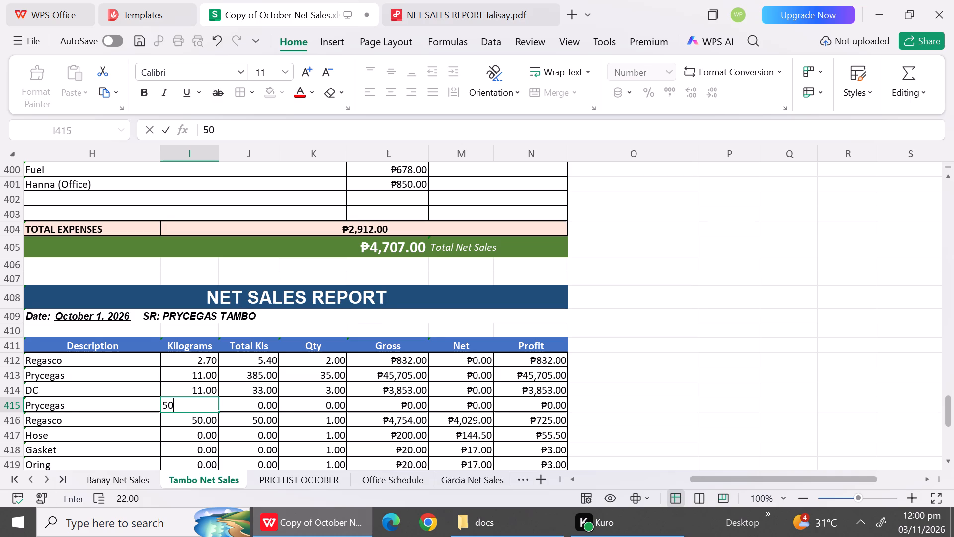
{"action": "left_click", "coordinate": [387, 410]}
{"action": "left_click", "coordinate": [321, 403]}
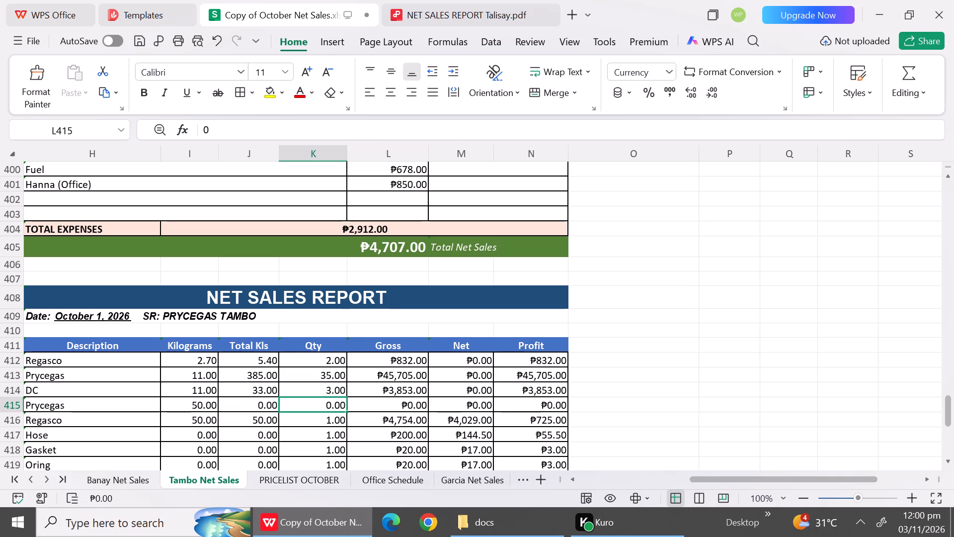
{"action": "key", "text": "3"}
{"action": "left_click", "coordinate": [383, 406]}
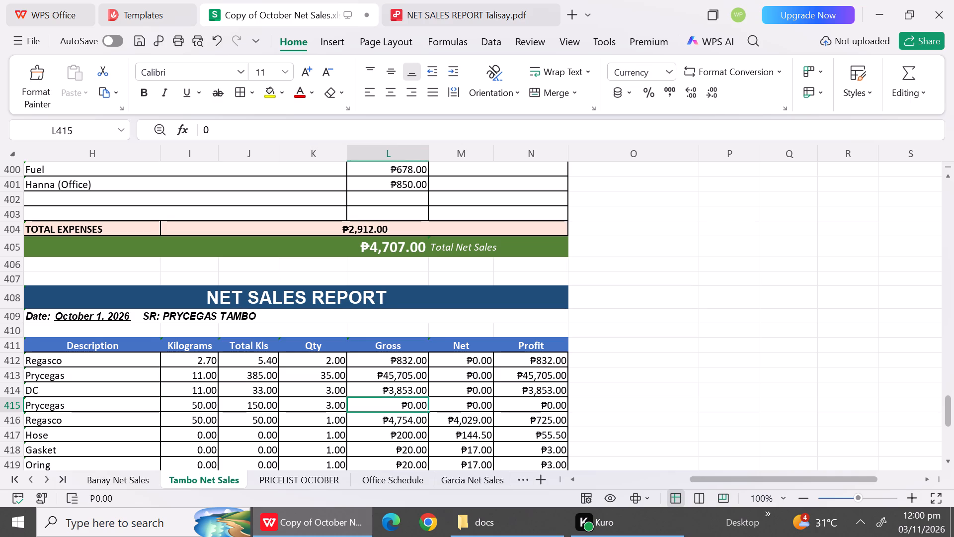
{"action": "key", "text": "1"}
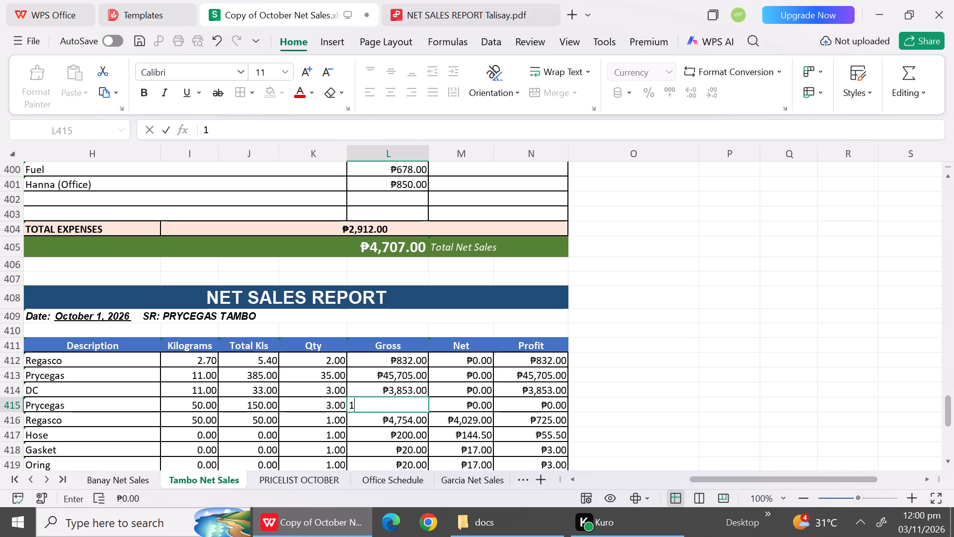
{"action": "key", "text": "7"}
{"action": "type", "text": "142"}
{"action": "left_click", "coordinate": [406, 463]}
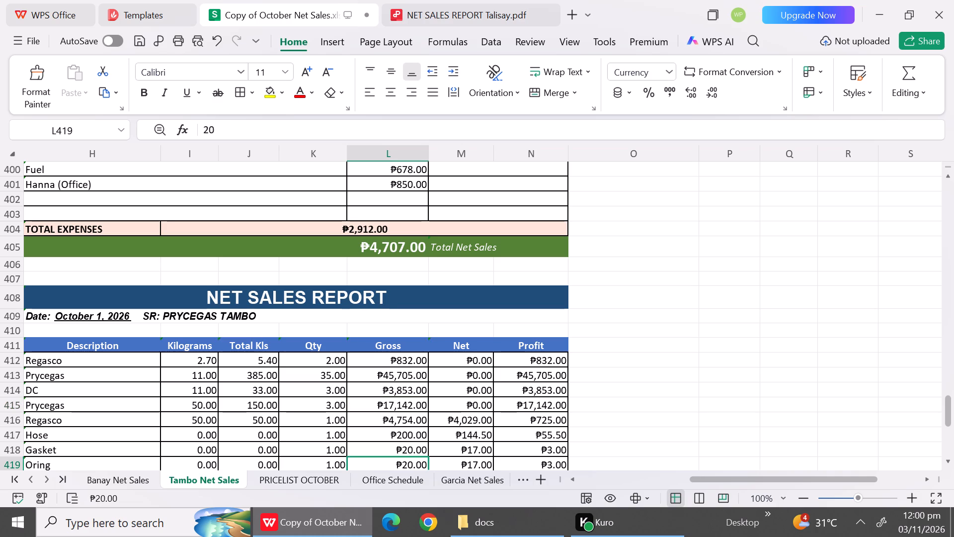
Change the description of the 50 kg row 416 to DC and set its gross to 5675 and net to 0.
{"action": "left_click", "coordinate": [116, 424]}
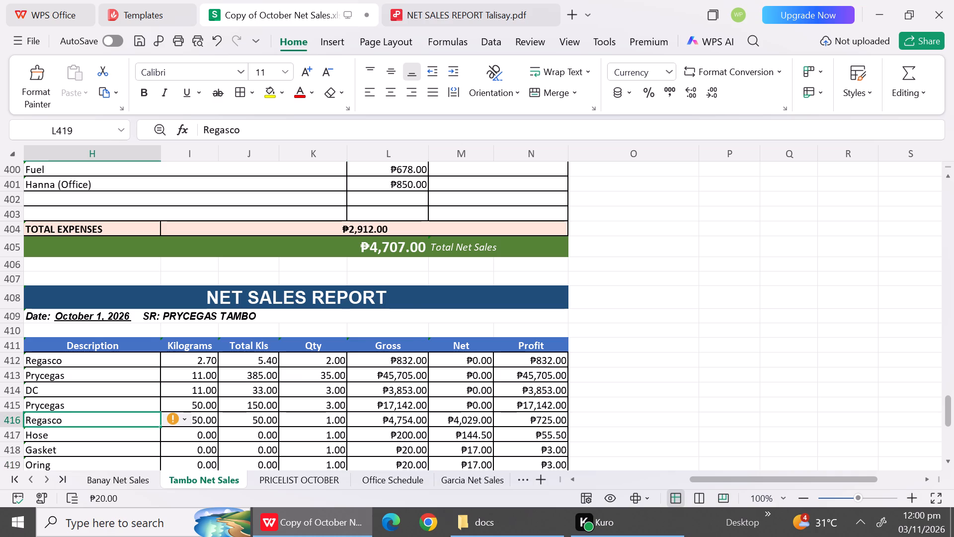
{"action": "key", "text": "shift+d"}
{"action": "key", "text": "shift+c"}
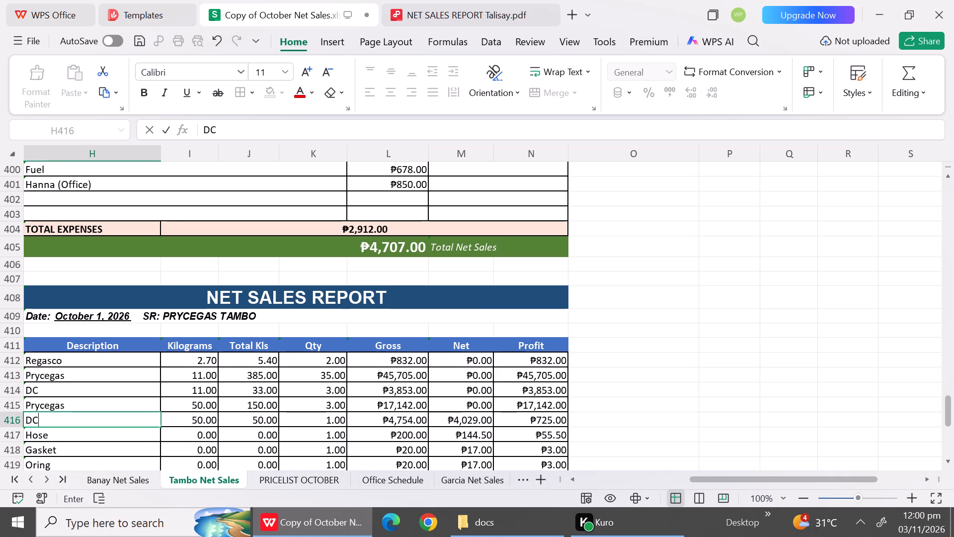
{"action": "left_click", "coordinate": [331, 428]}
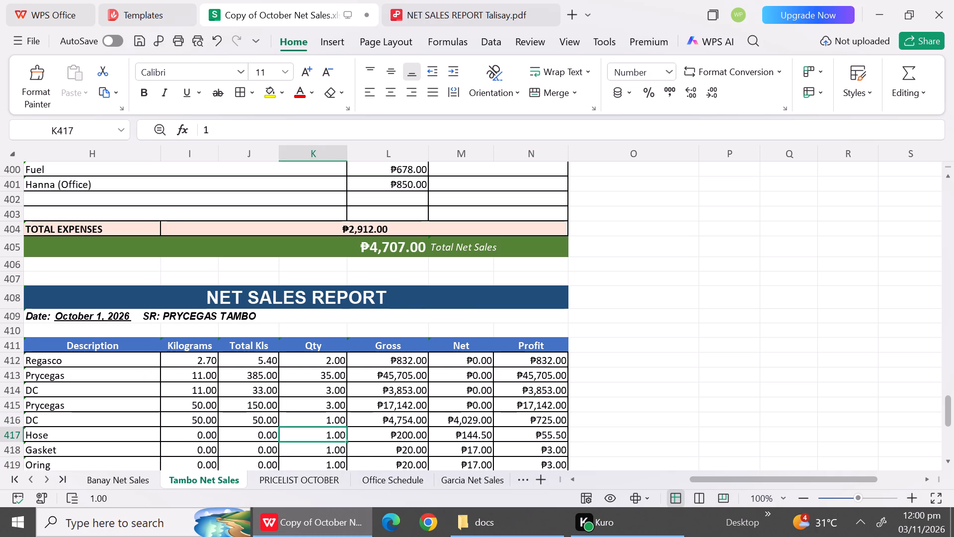
{"action": "left_click", "coordinate": [328, 424]}
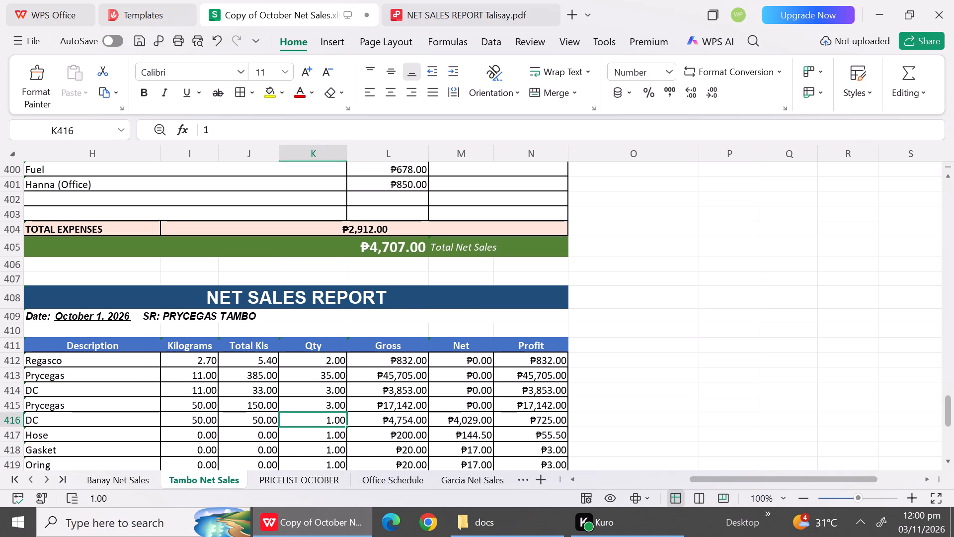
{"action": "left_click", "coordinate": [389, 421]}
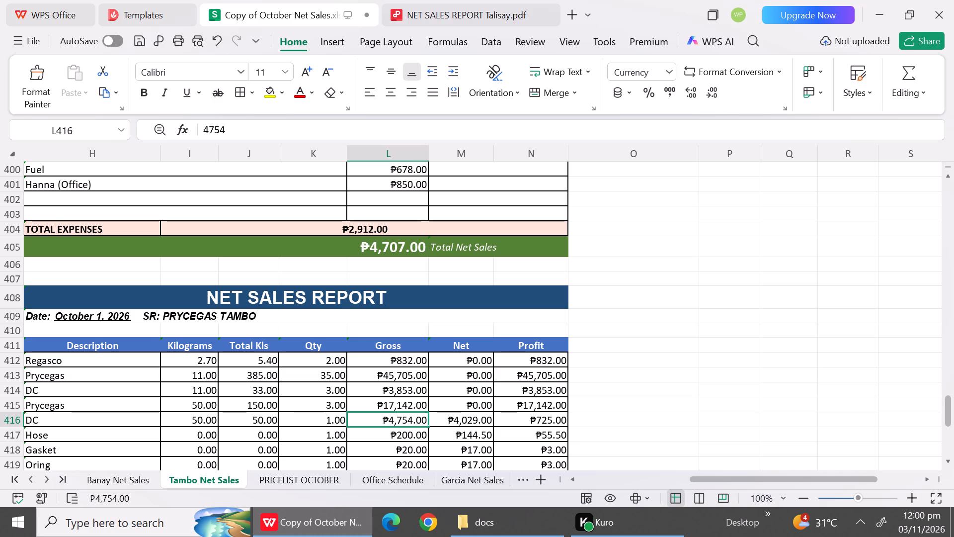
{"action": "type", "text": "5675"}
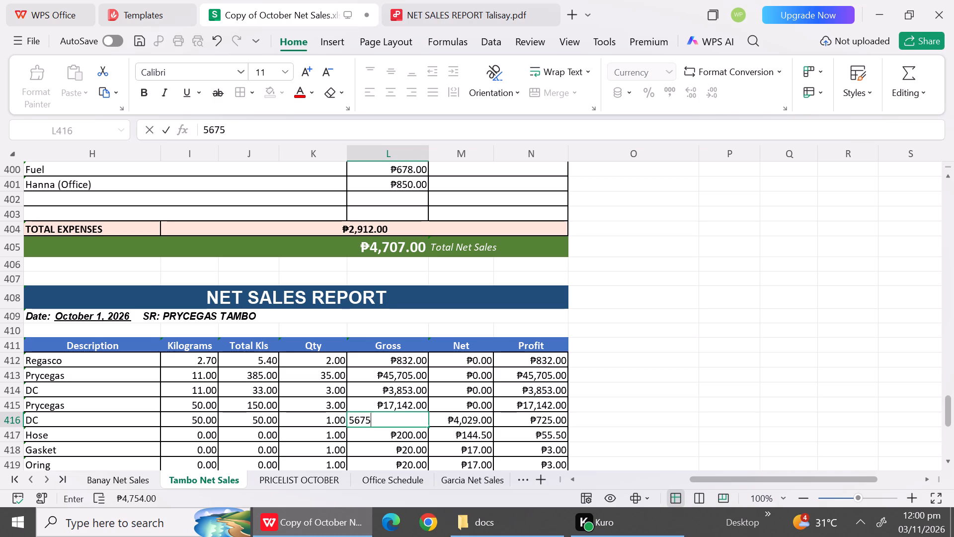
{"action": "left_click", "coordinate": [429, 460]}
{"action": "left_click", "coordinate": [462, 421]}
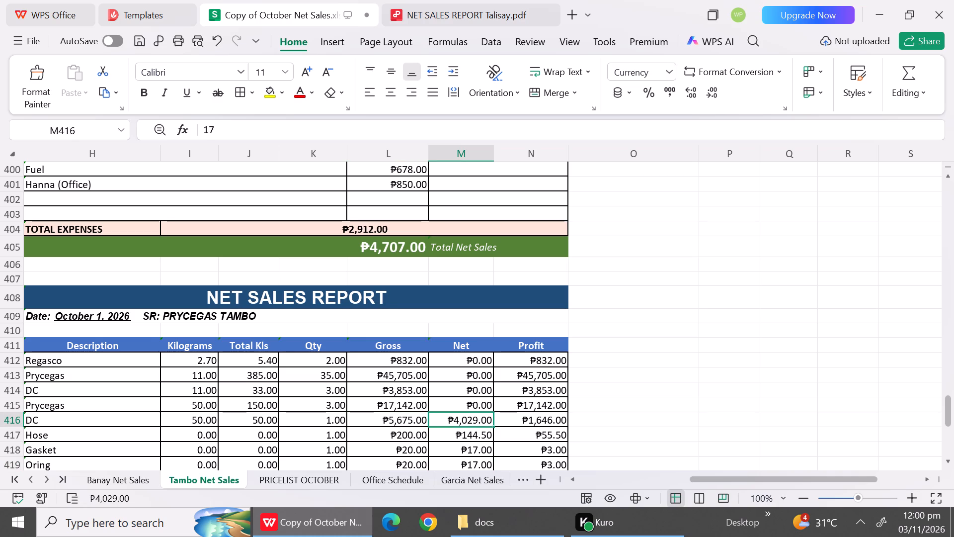
{"action": "key", "text": "0"}
Set the net amounts of the Hose, Gasket and Oring rows 417 to 419 to 0.
{"action": "left_click", "coordinate": [465, 436]}
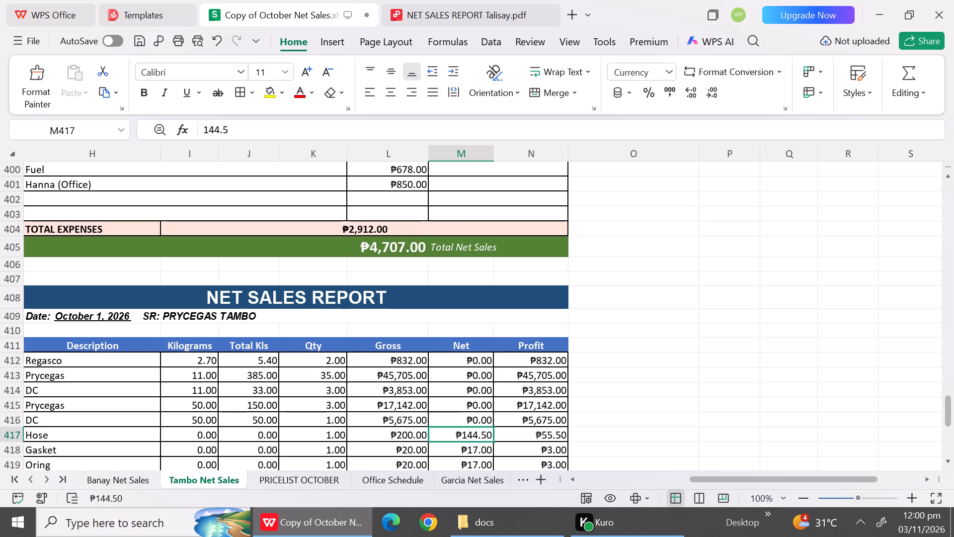
{"action": "key", "text": "0"}
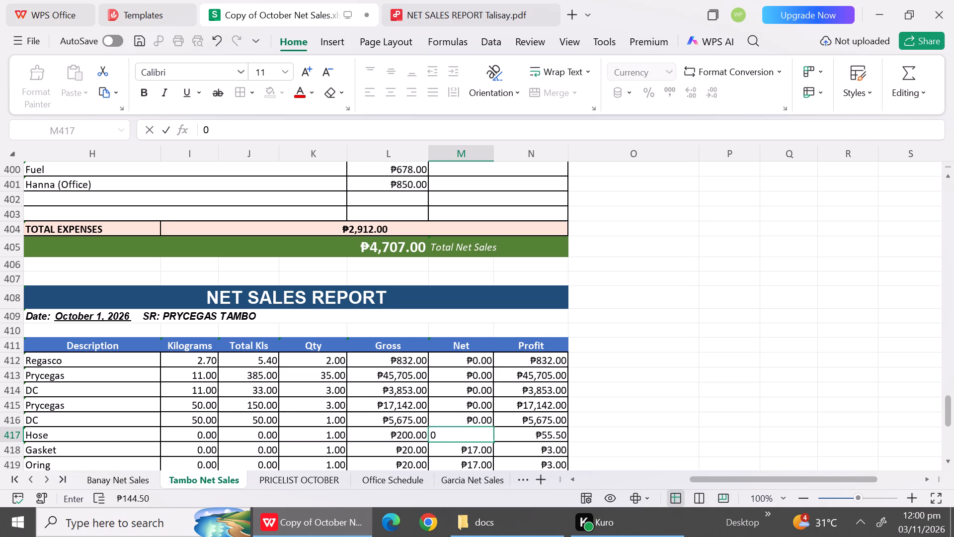
{"action": "key", "text": "Down"}
{"action": "key", "text": "0"}
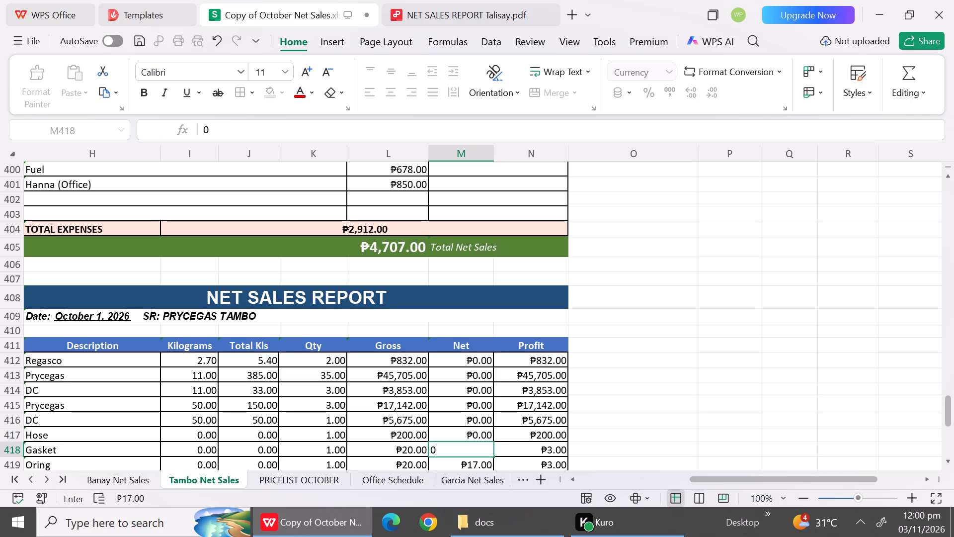
{"action": "key", "text": "Down"}
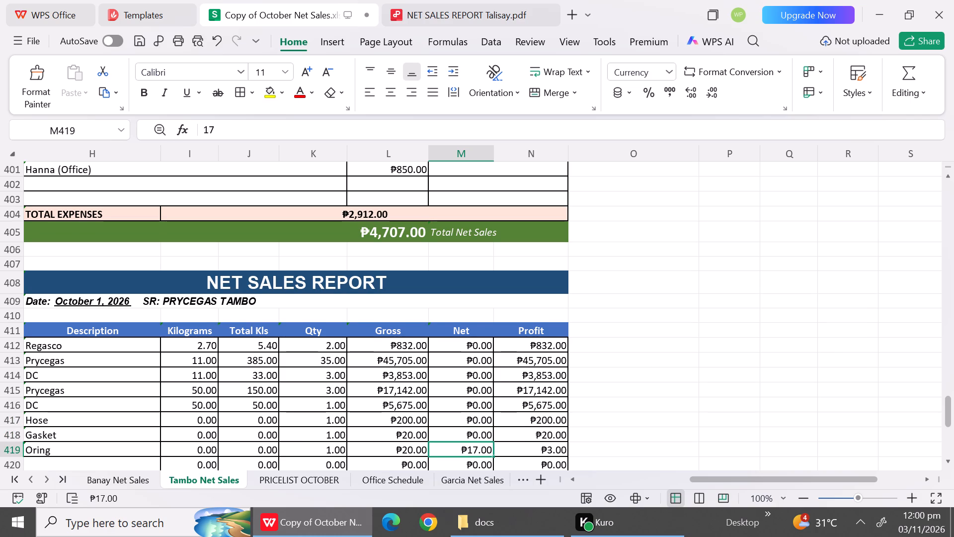
{"action": "key", "text": "0"}
Set the gross amounts of the Oring, Gasket and Hose rows to 0.
{"action": "key", "text": "Left"}
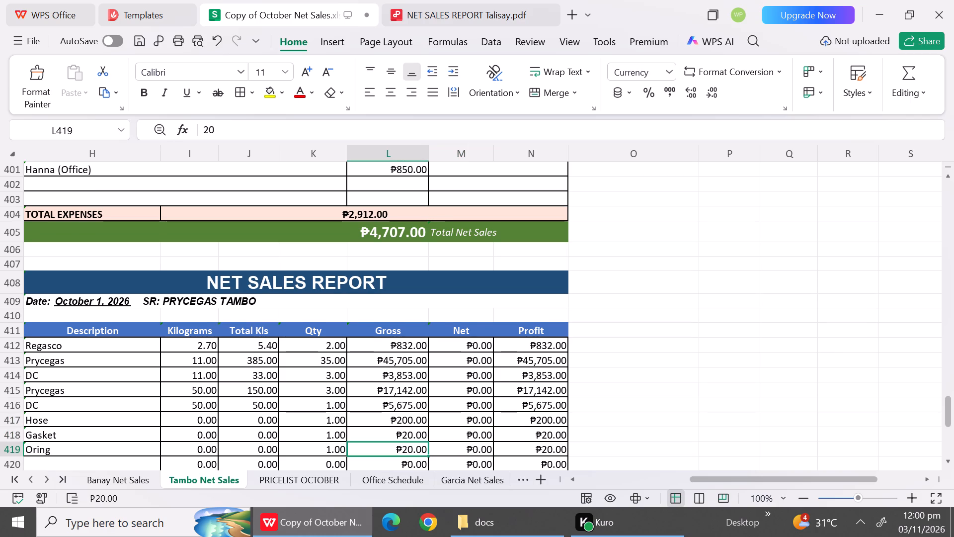
{"action": "key", "text": "0"}
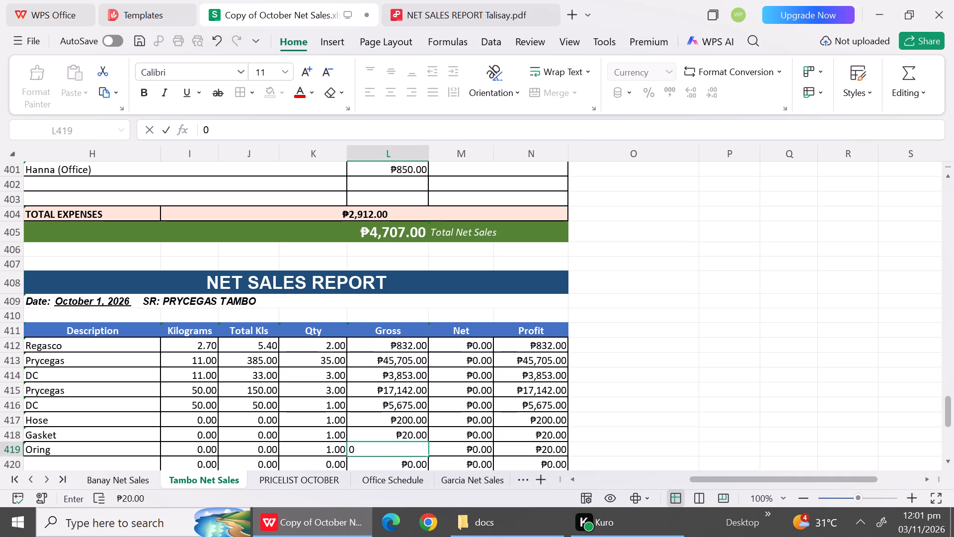
{"action": "key", "text": "Up"}
{"action": "key", "text": "0"}
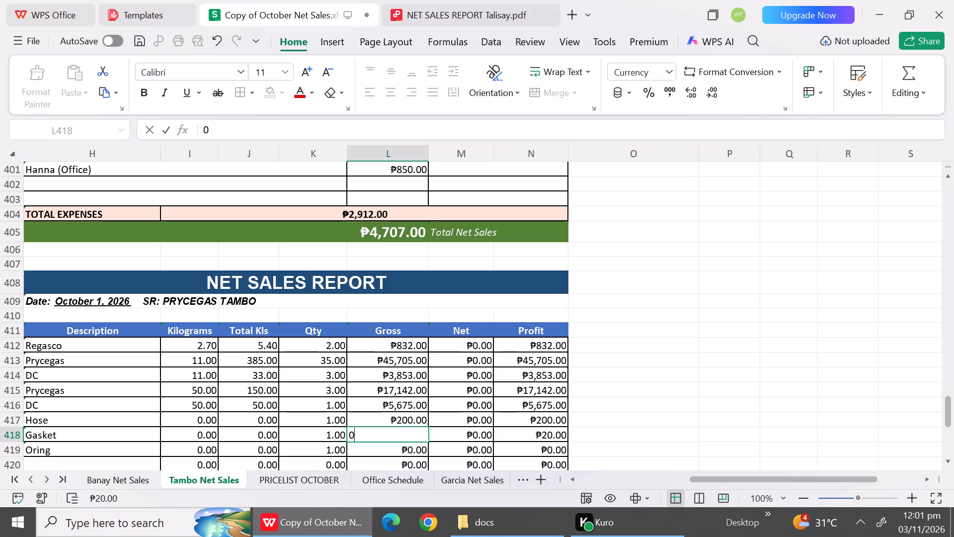
{"action": "key", "text": "Up"}
{"action": "key", "text": "0"}
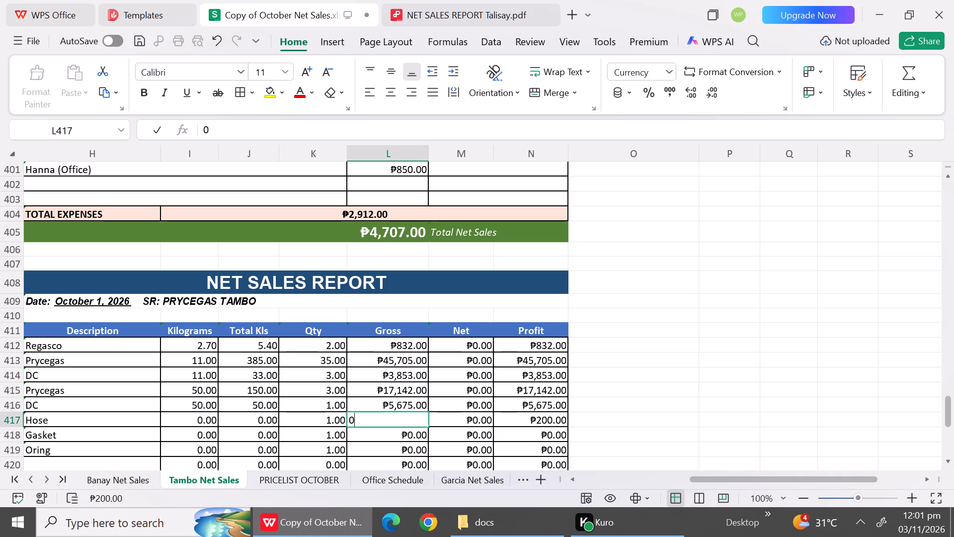
Set the quantities of the Hose row 417, the DC row 416 and the Gasket row 418 to 0.
{"action": "key", "text": "Left"}
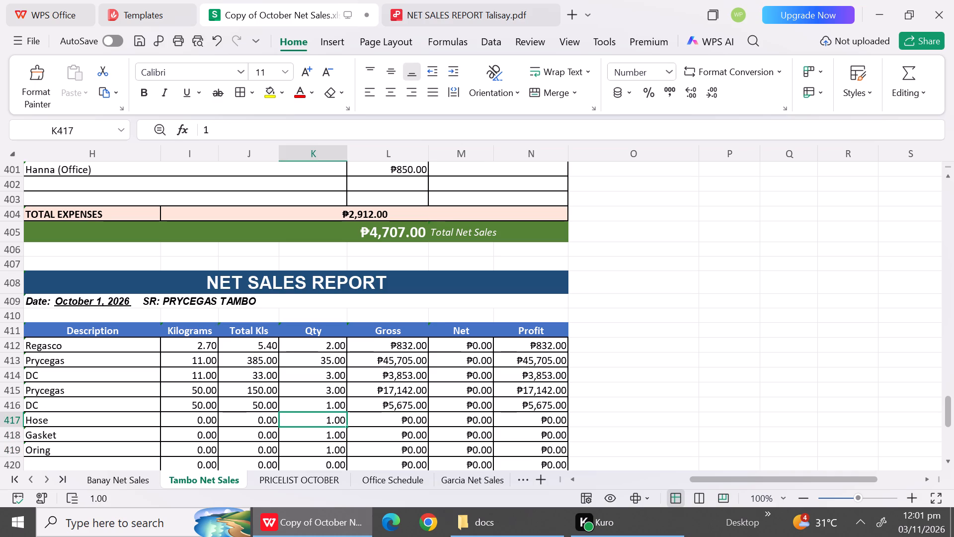
{"action": "key", "text": "0"}
{"action": "key", "text": "Up"}
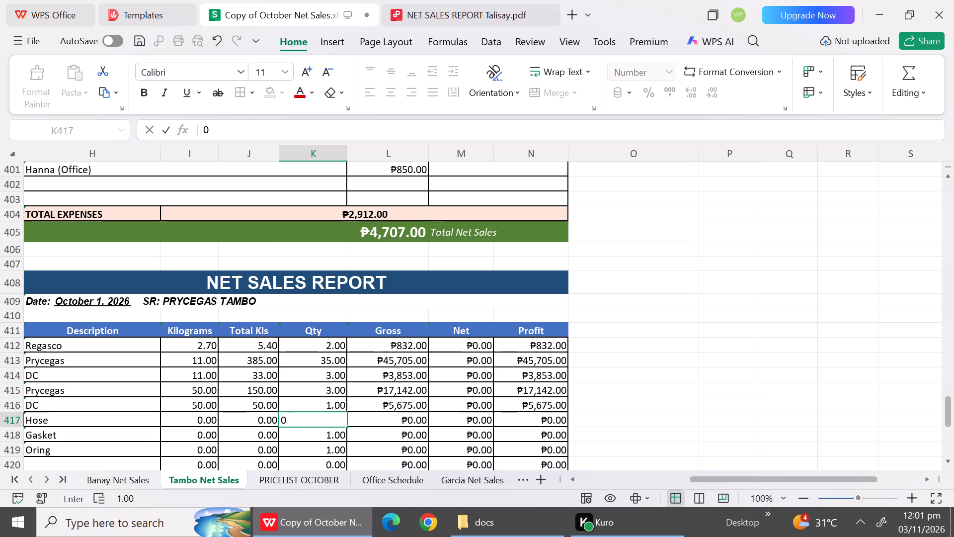
{"action": "key", "text": "0"}
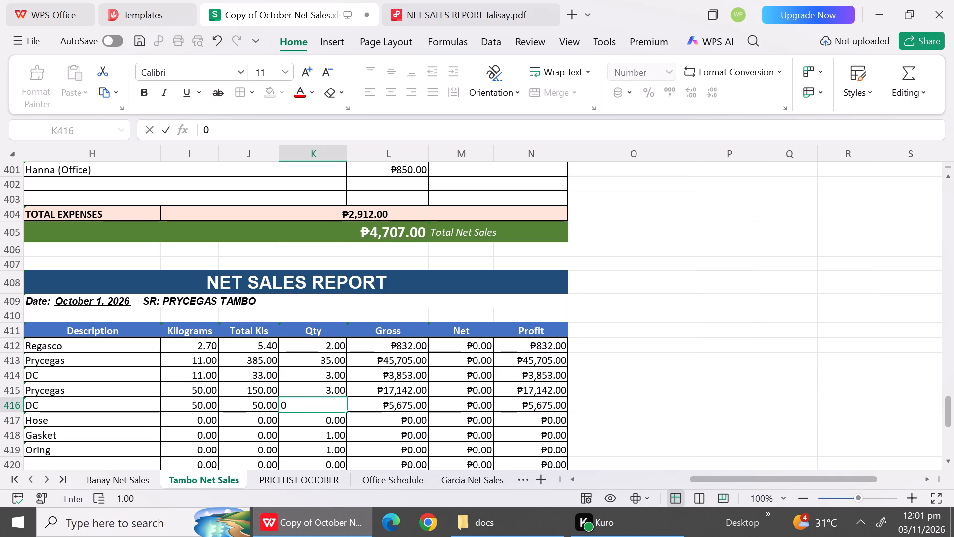
{"action": "key", "text": "Down"}
{"action": "key", "text": "Down"}
{"action": "key", "text": "0"}
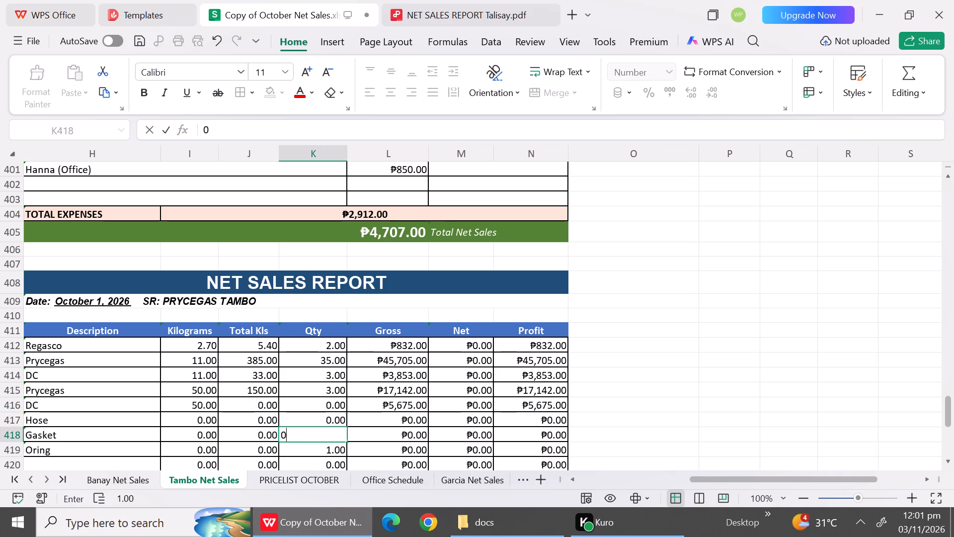
{"action": "key", "text": "Left"}
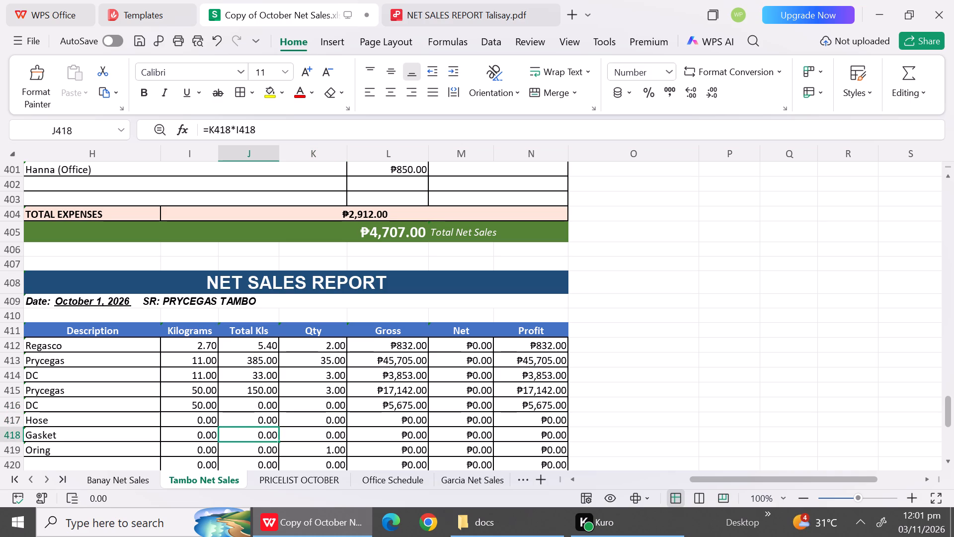
Clear the Hose, Gasket and Oring descriptions from rows 417 to 419.
{"action": "left_click", "coordinate": [112, 422]}
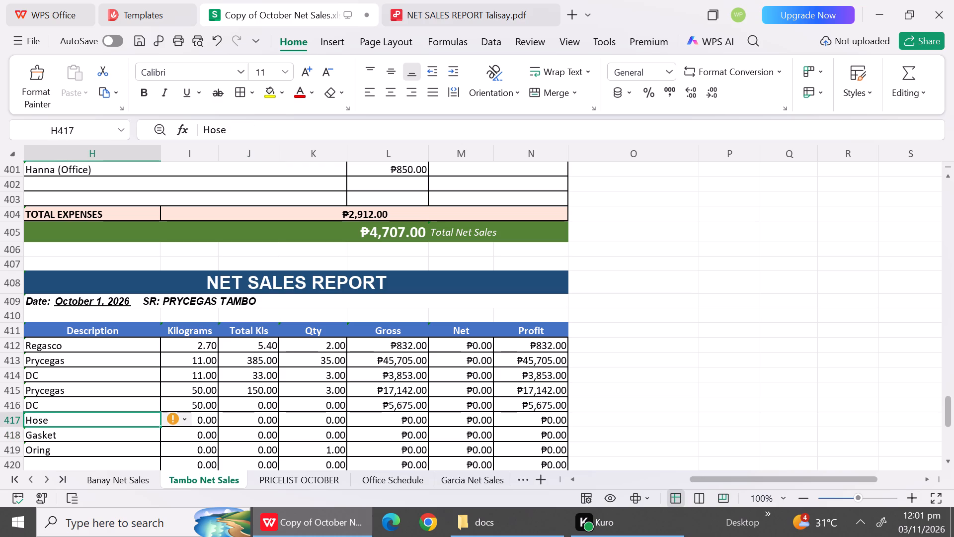
{"action": "key", "text": "BackSpace"}
{"action": "left_click", "coordinate": [108, 437]}
{"action": "key", "text": "BackSpace"}
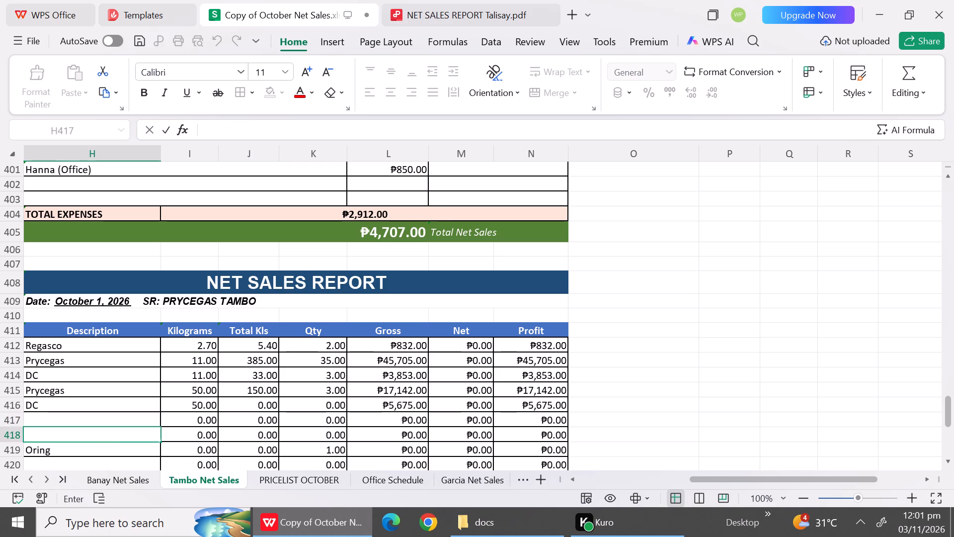
{"action": "left_click", "coordinate": [106, 446]}
{"action": "key", "text": "BackSpace"}
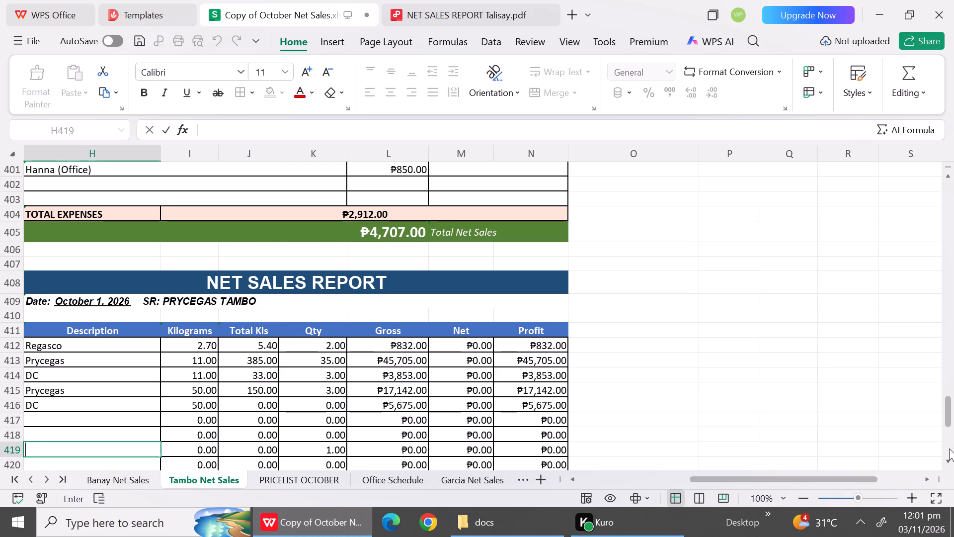
{"action": "left_click", "coordinate": [949, 448]}
{"action": "left_click", "coordinate": [950, 459]}
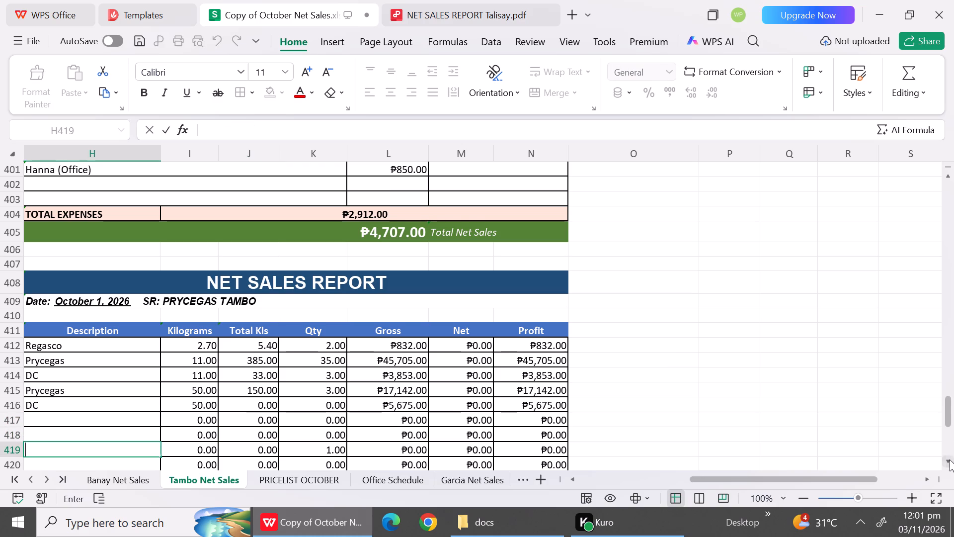
{"action": "left_click", "coordinate": [950, 459]}
{"action": "triple_click", "coordinate": [950, 459]}
{"action": "left_click", "coordinate": [950, 459]}
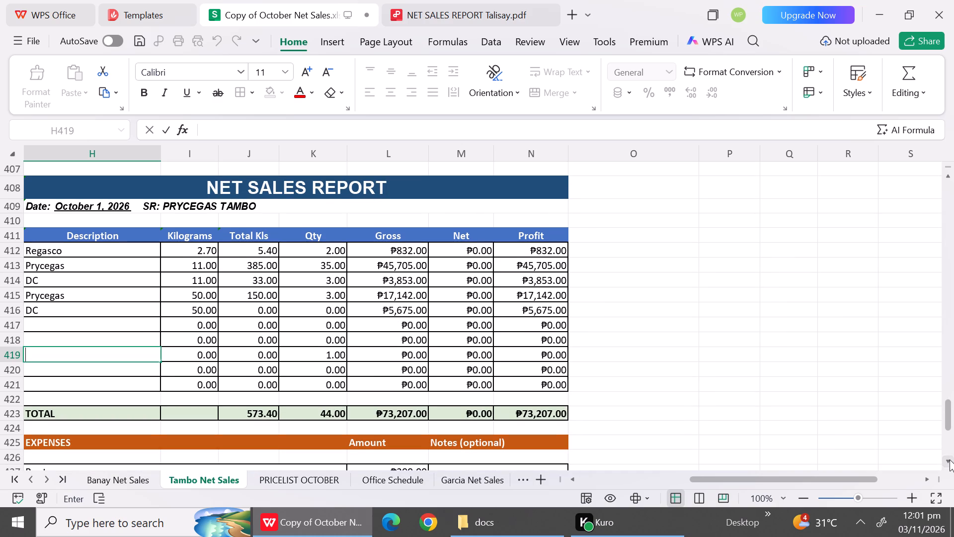
{"action": "left_click", "coordinate": [846, 374]}
Save the October net sales workbook.
{"action": "key", "text": "ctrl+s"}
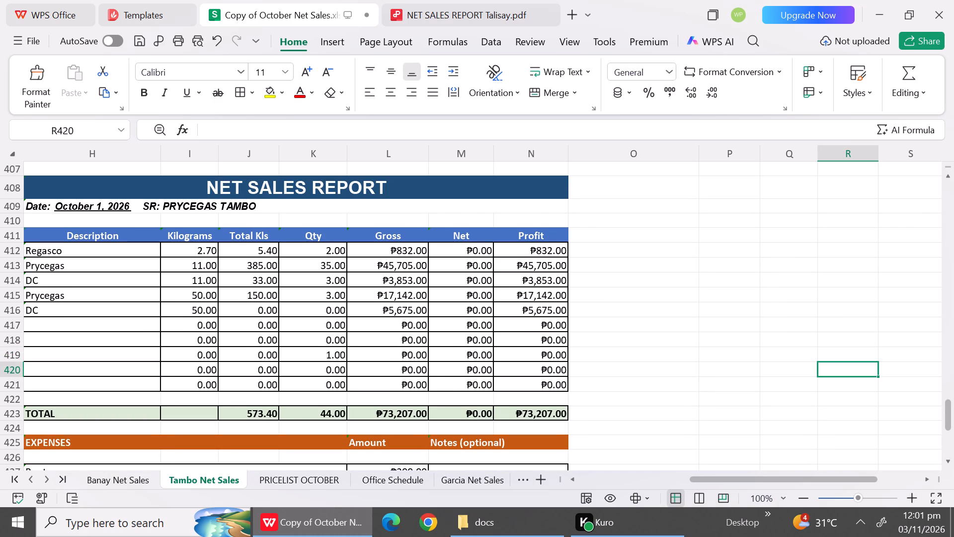
{"action": "left_click", "coordinate": [735, 334]}
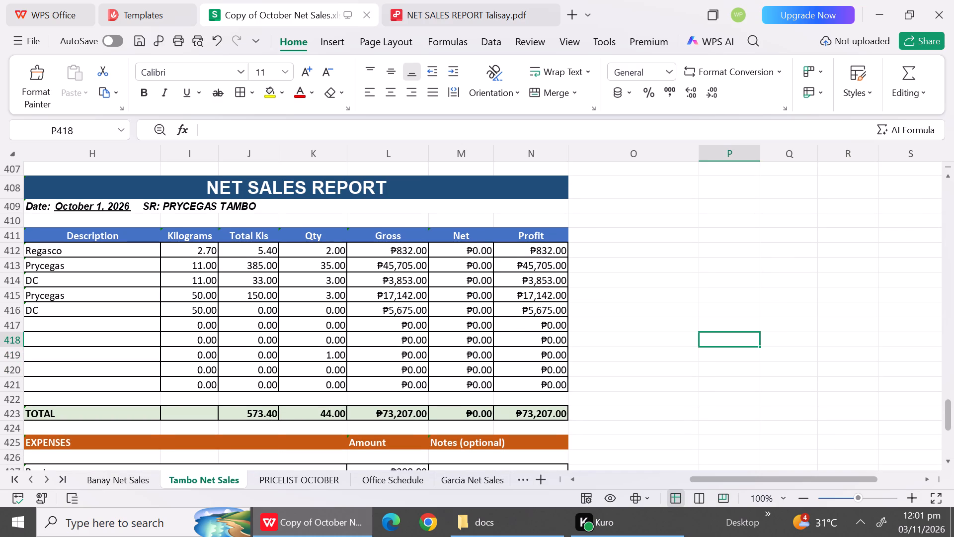